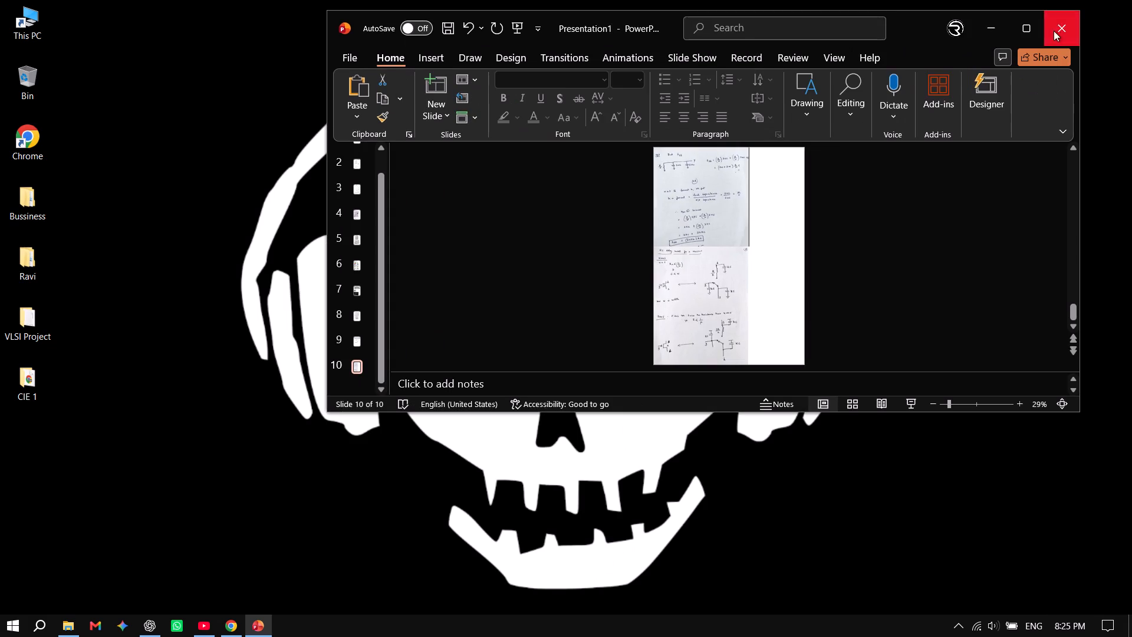
left_click(1054, 31)
left_click(765, 294)
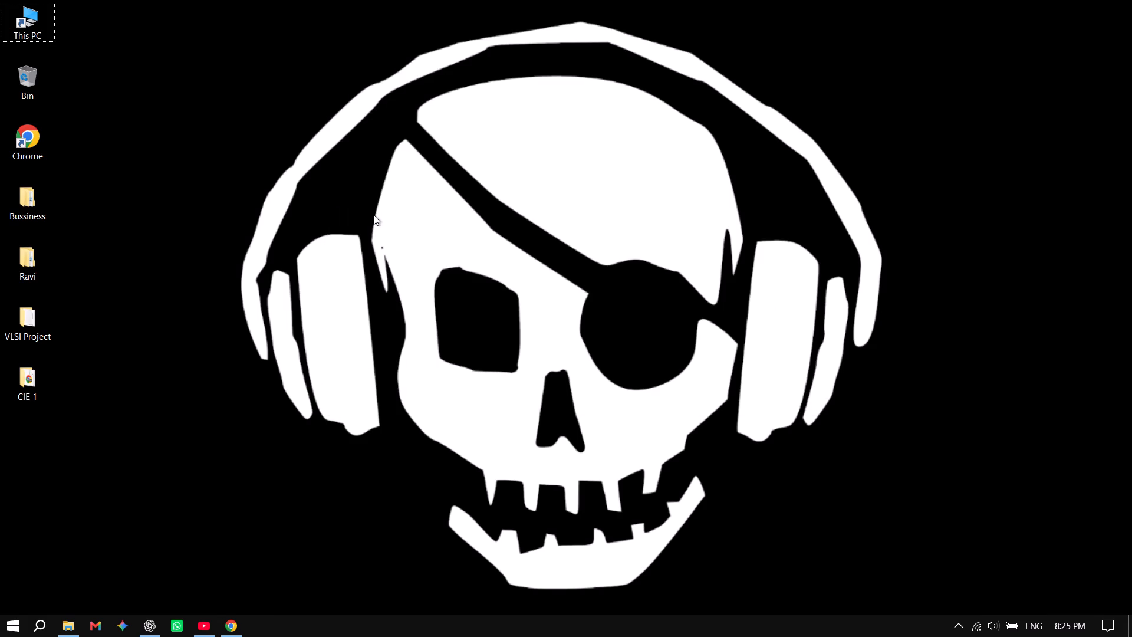
Delete VLSI_IA_1st and KuroWindows-win-Setup from the Downloads folder, and close the folder window.
key("super+e")
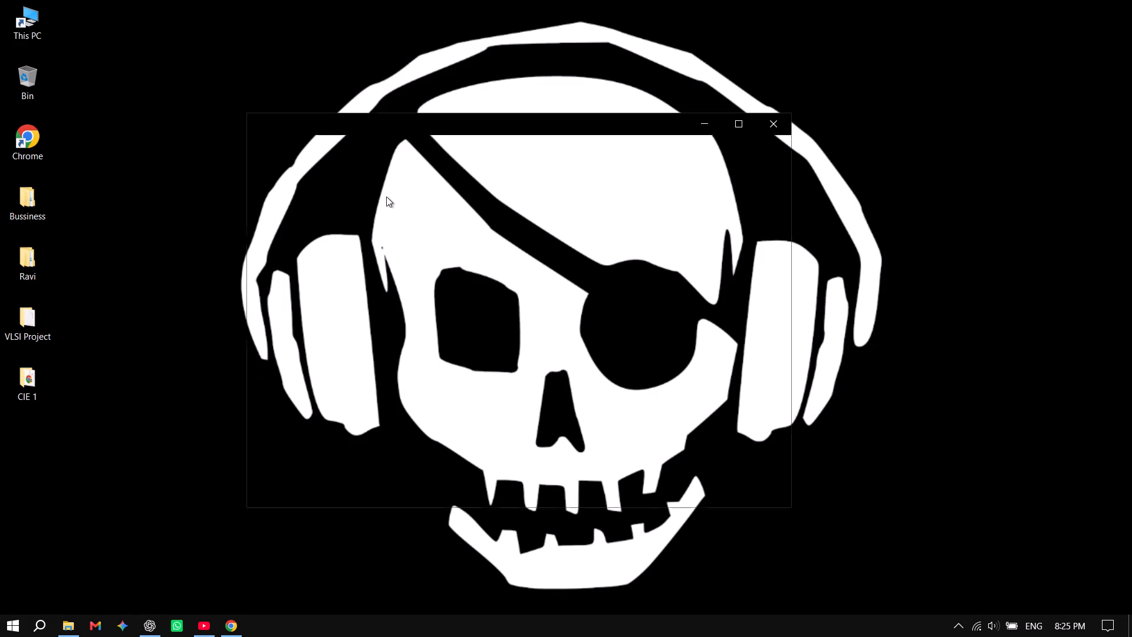
left_click(314, 297)
left_click_drag(505, 305, 509, 144)
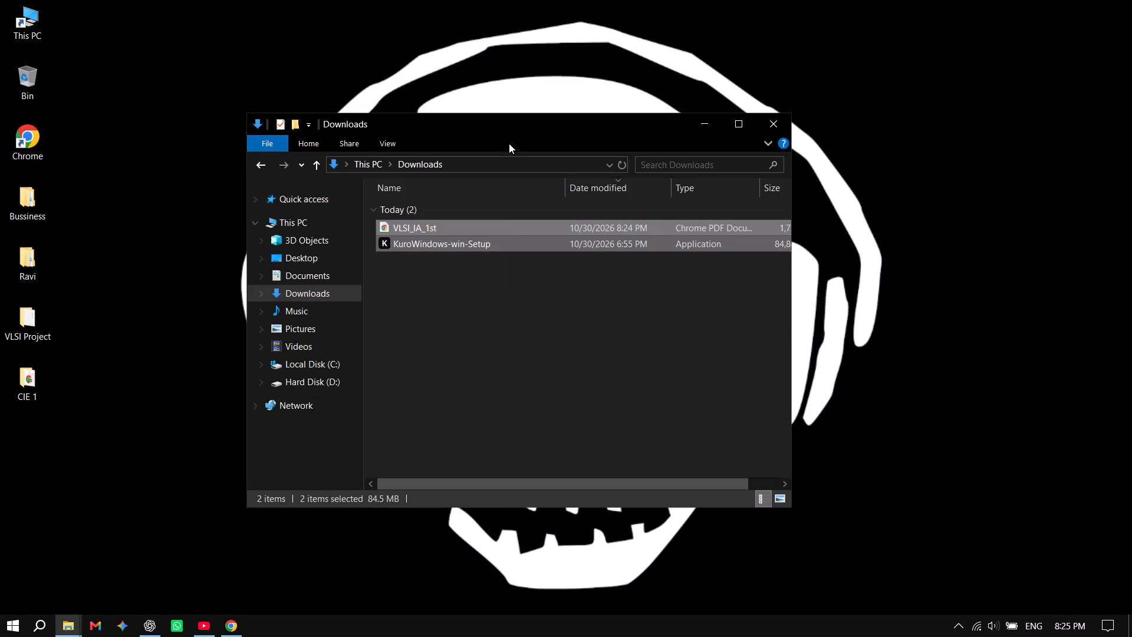
key("Delete")
key("Return")
left_click(774, 132)
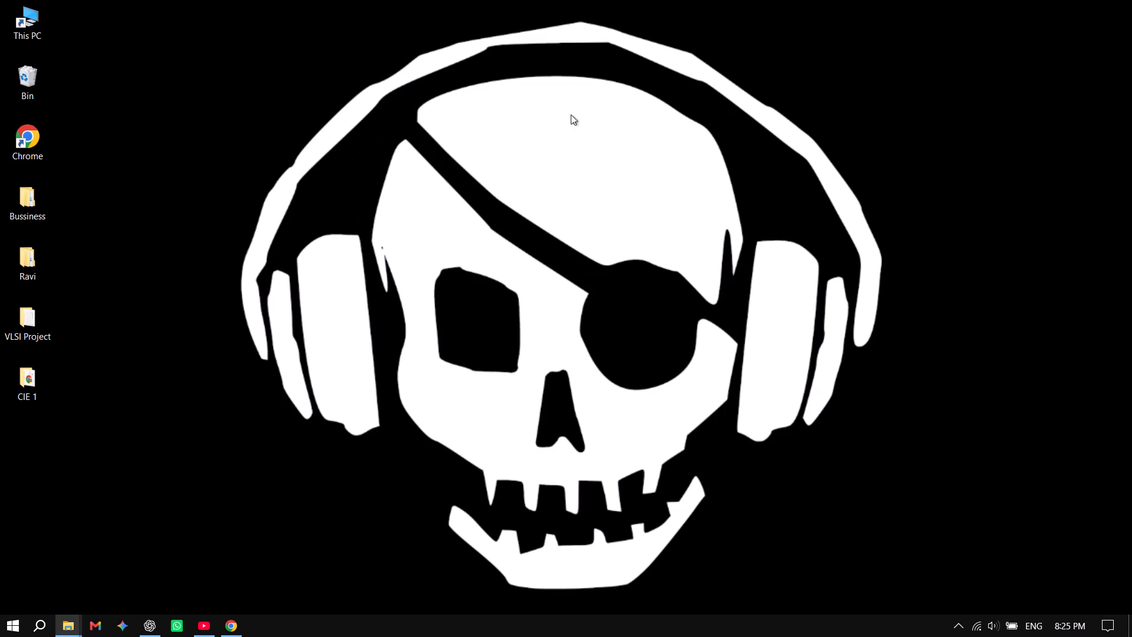
Permanently delete the VLSI_IA_1st and KuroWindows-win-Setup files from the Bin and close it.
double_click(24, 87)
left_click_drag(482, 270, 459, 106)
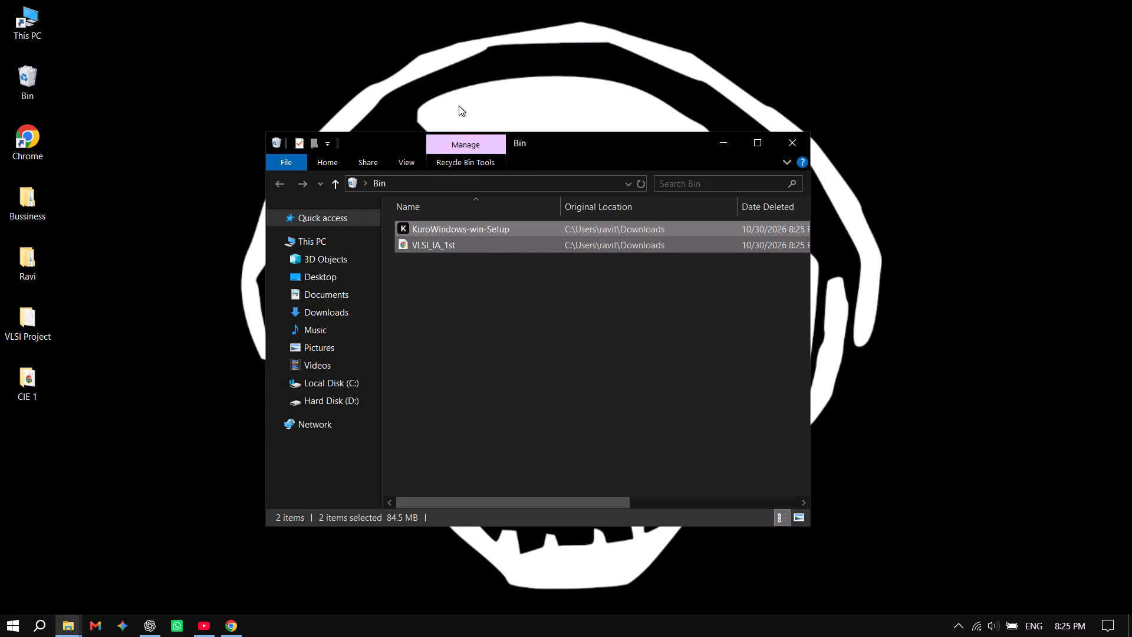
key("Delete")
key("Return")
left_click(787, 147)
Switch to the Chrome window holding the VLSI PDF tabs and close it.
key("alt+Tab")
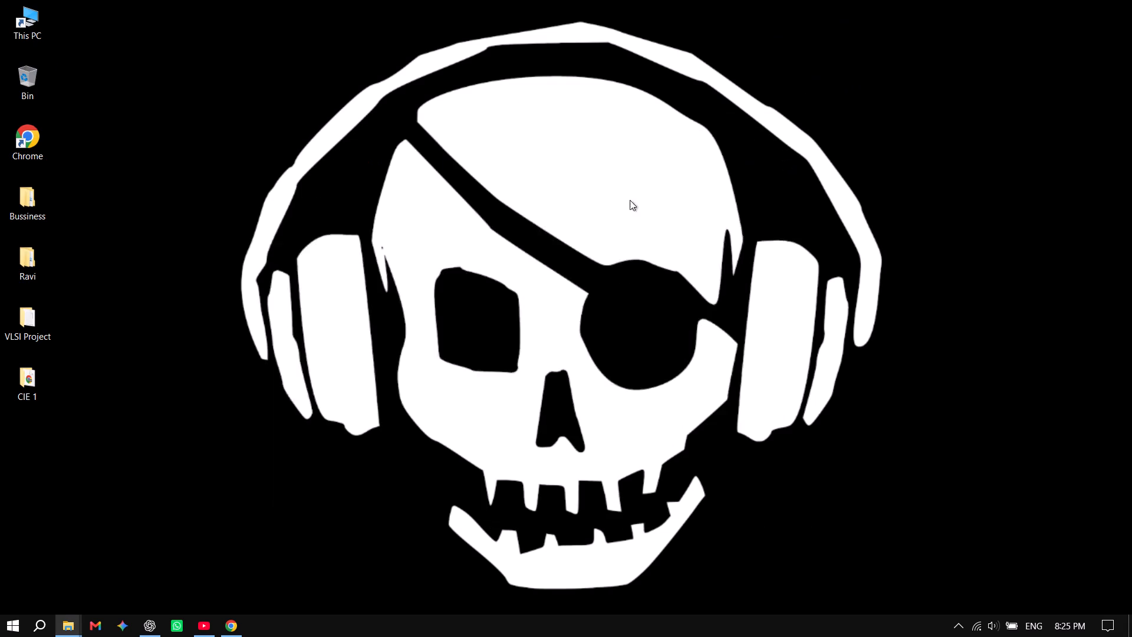
left_click(326, 337, "alt")
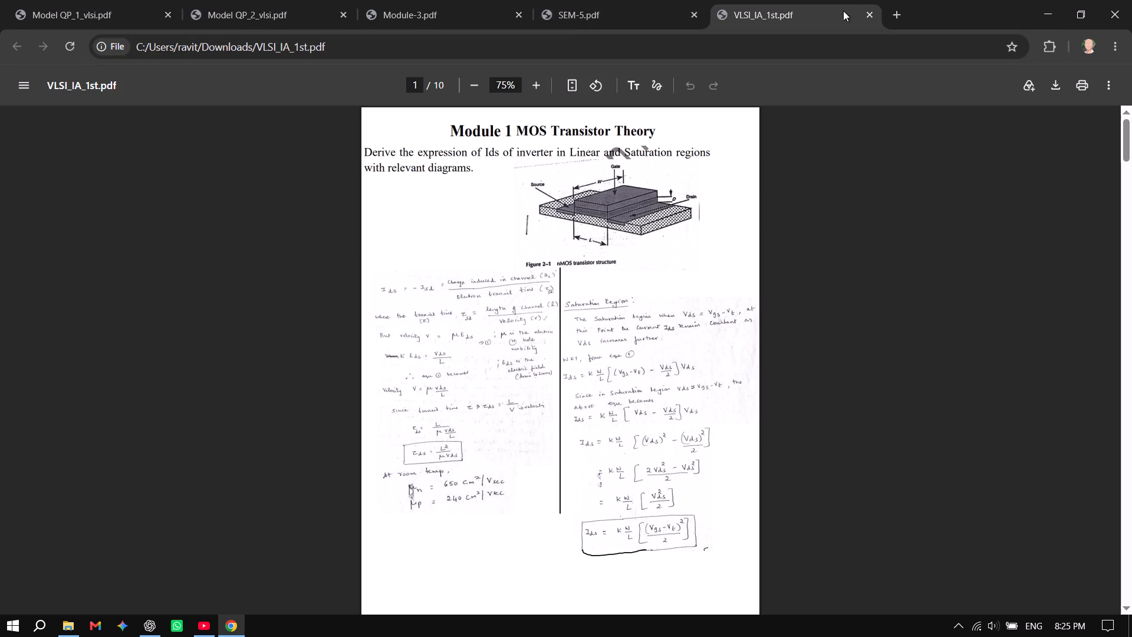
left_click_drag(912, 7, 880, 37)
left_click(1090, 44)
Close the remaining ChatGPT Classic and File Explorer windows, leaving YouTube open.
key("alt+Tab")
key("alt+Tab")
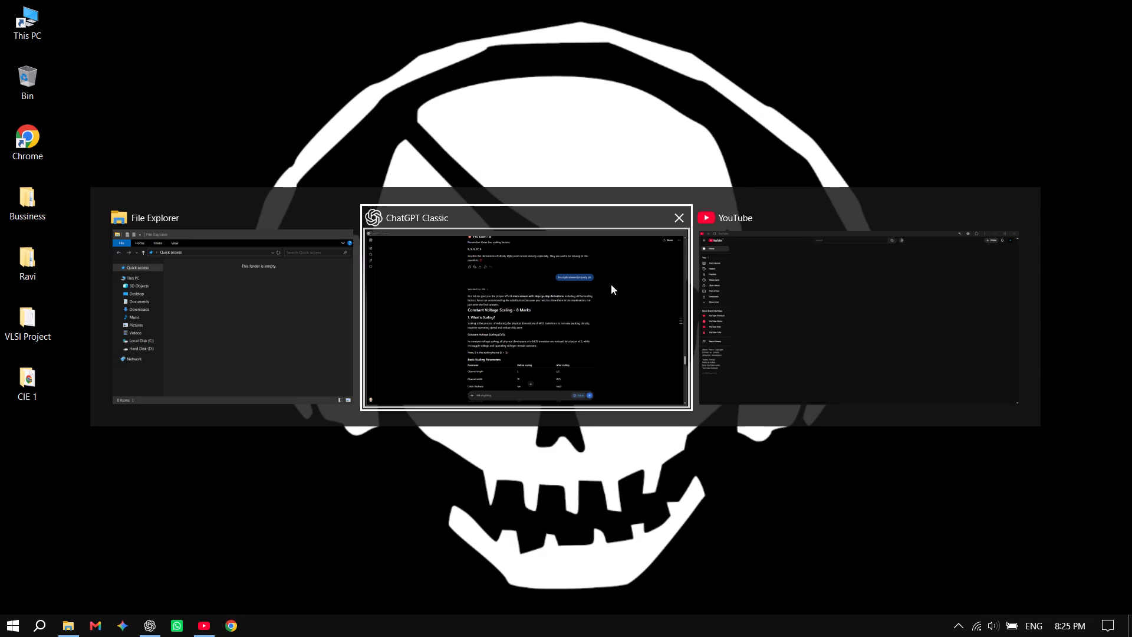
left_click(686, 221, "alt")
left_click(511, 222, "alt")
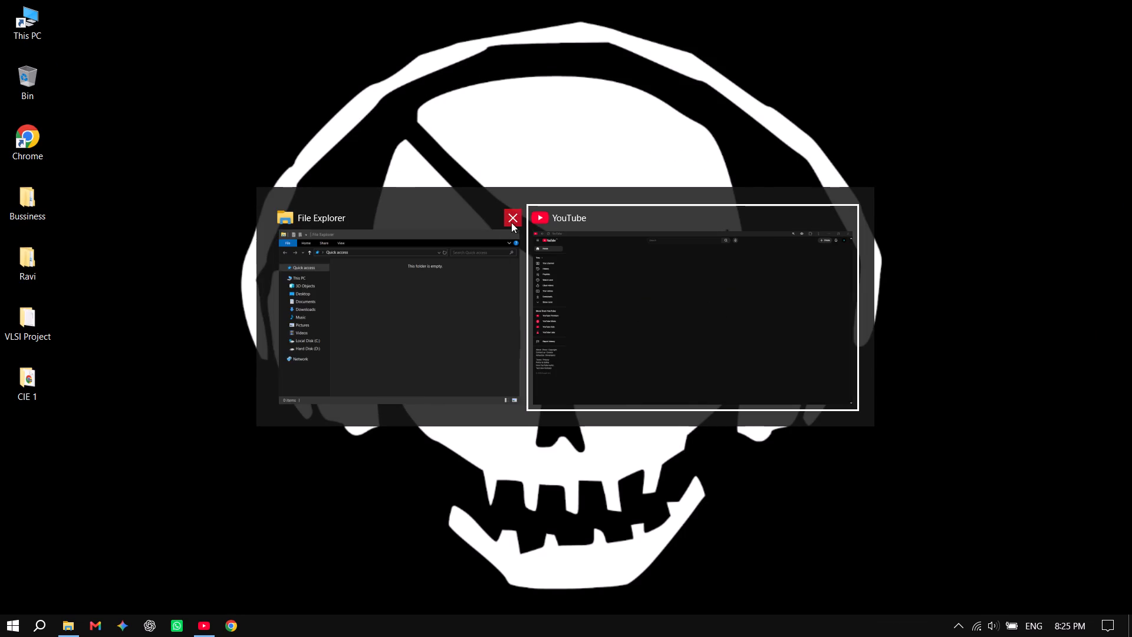
Switch to the YouTube window and search for "trading live".
left_click(671, 257, "alt")
left_click(438, 24)
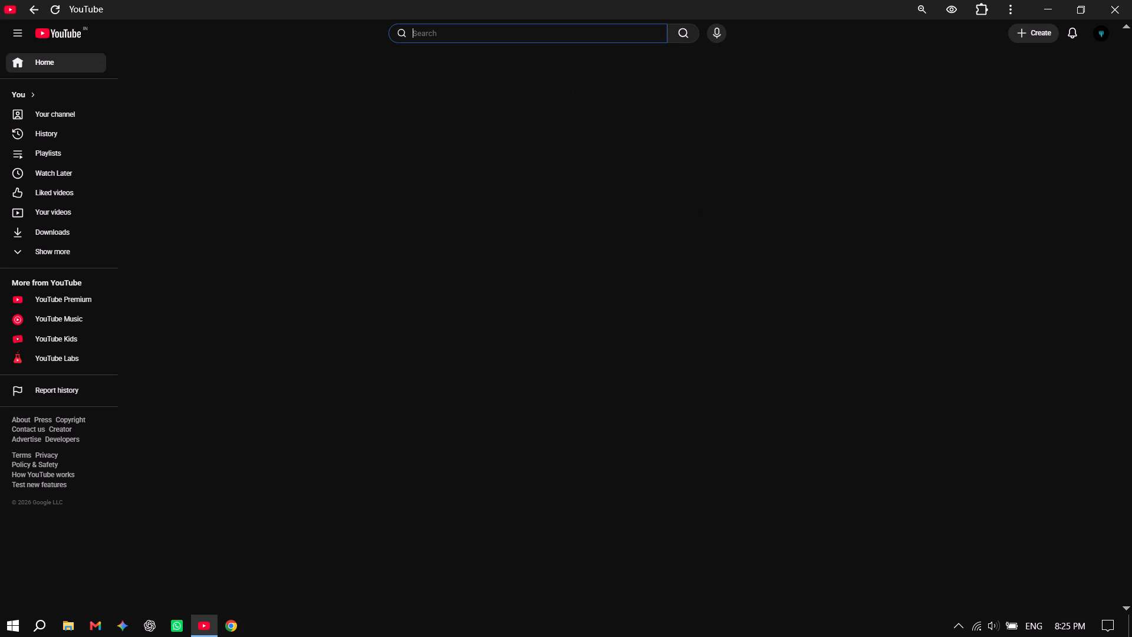
type("trda")
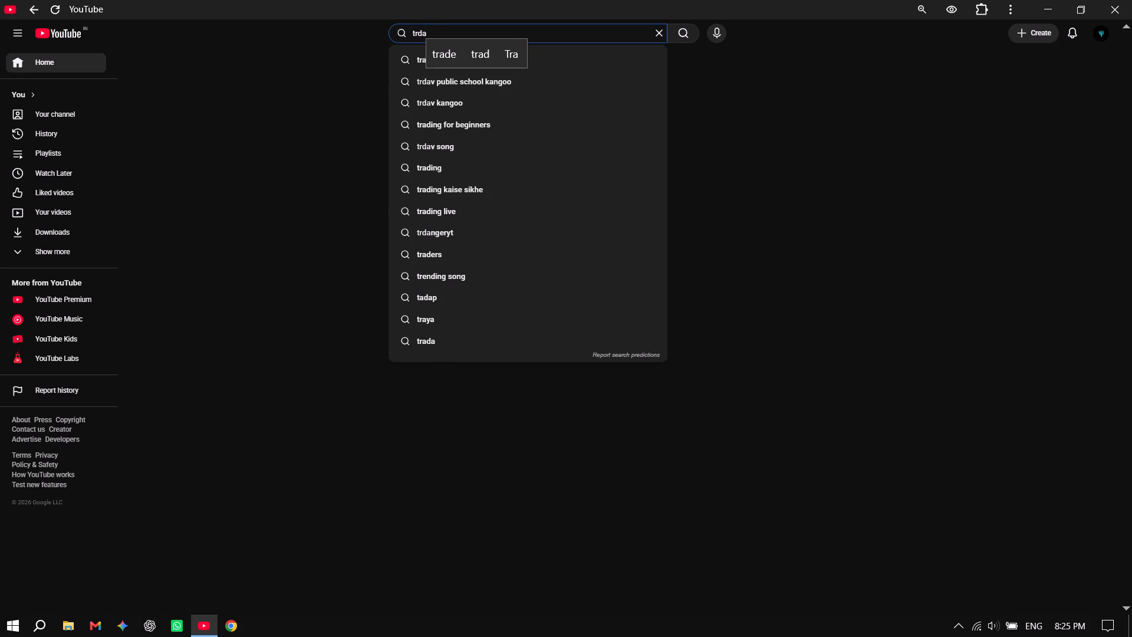
key("BackSpace")
key("BackSpace")
key("BackSpace")
key("BackSpace")
key("BackSpace")
key("BackSpace")
type("trading live")
key("Return")
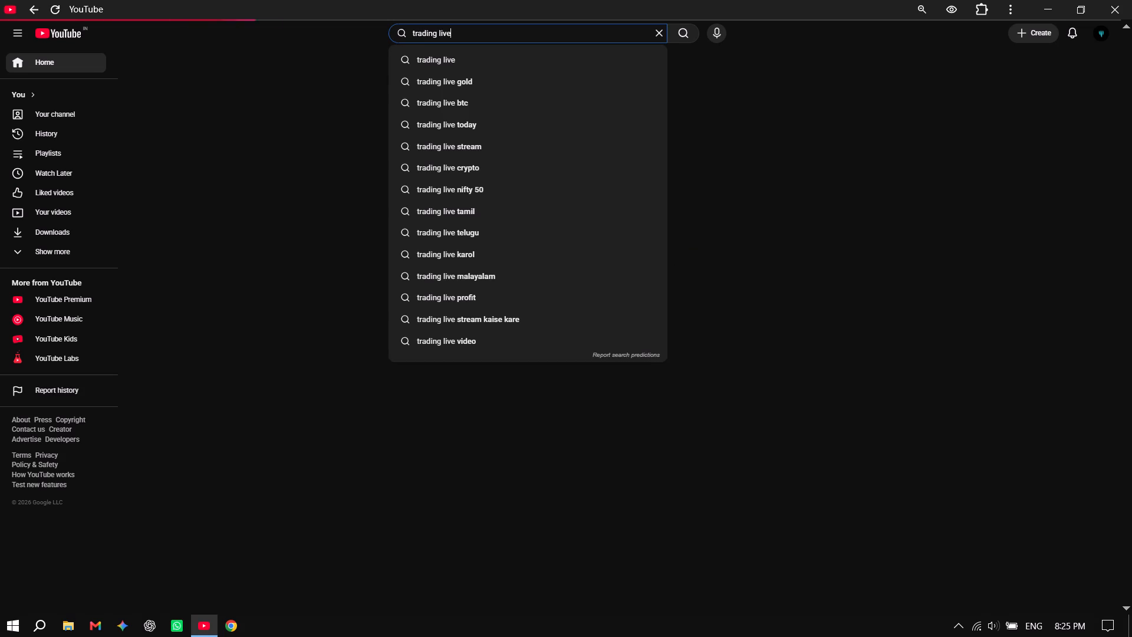
Find MetaTrader 5 through the Windows search and launch it.
type("mt")
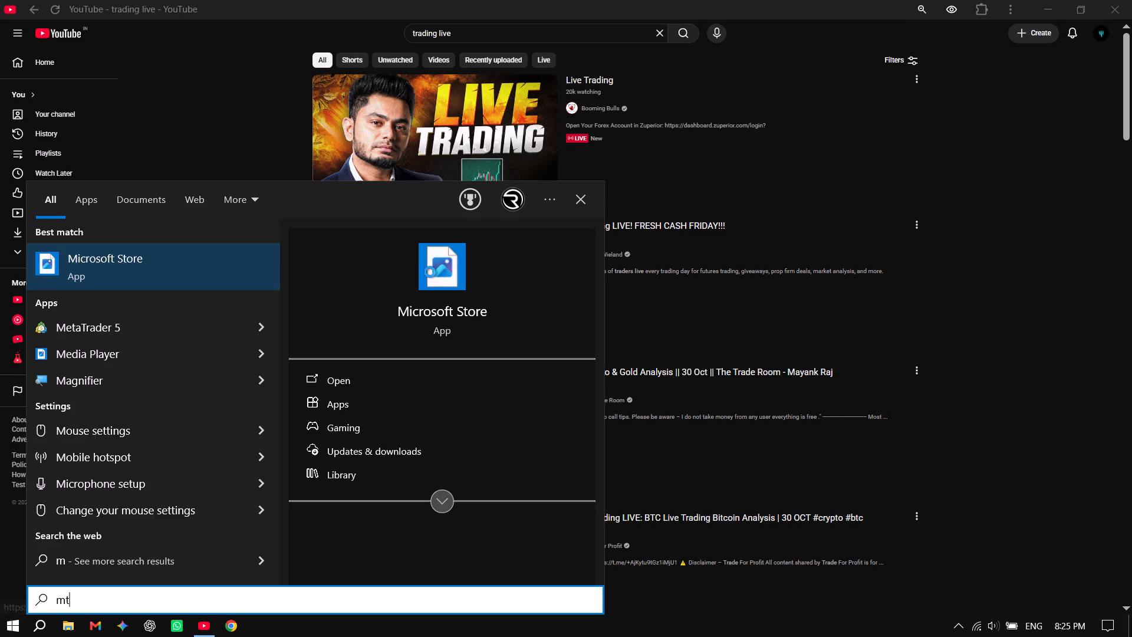
key("5")
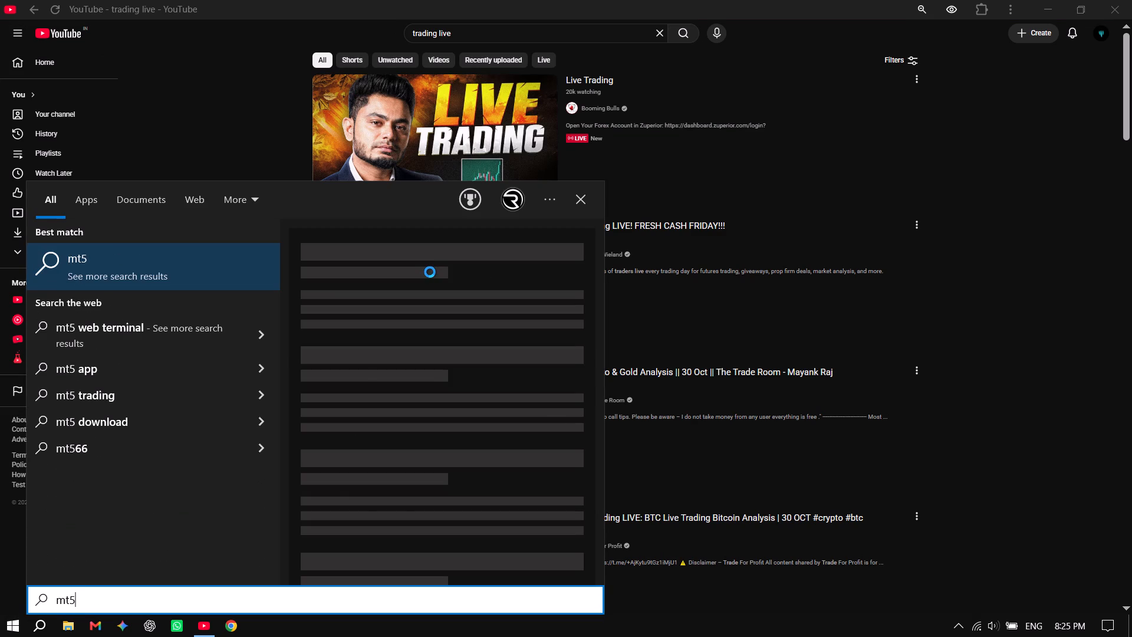
key("BackSpace")
key("BackSpace")
key("BackSpace")
key("BackSpace")
type("meta")
key("Return")
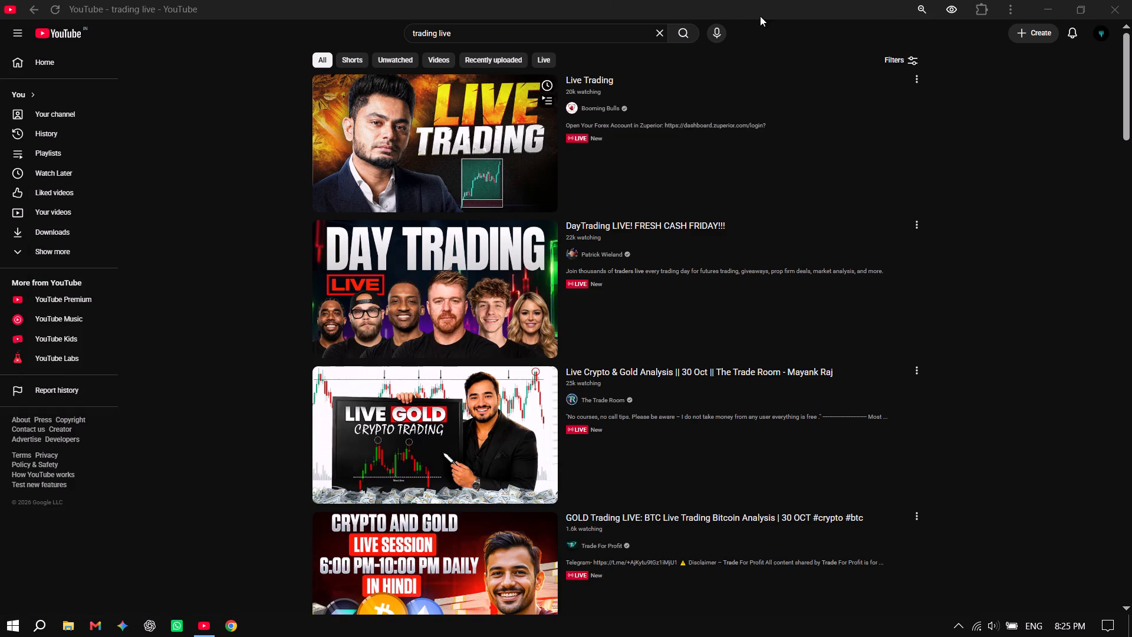
left_click_drag(34, 347, 44, 350)
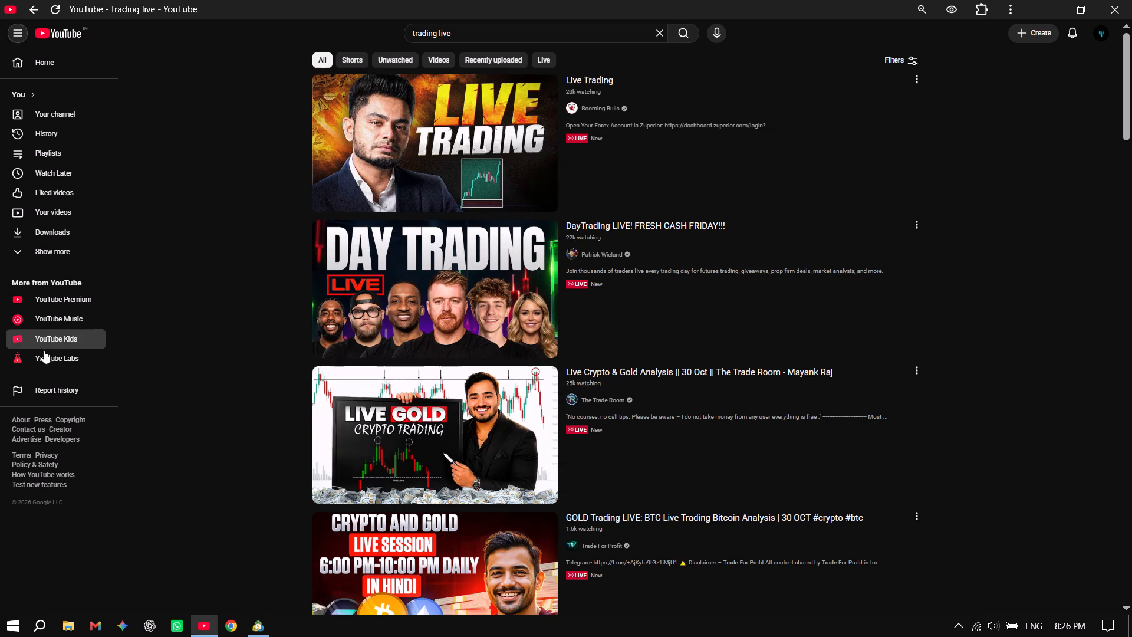
left_click_drag(44, 350, 40, 350)
In YouTube, play The Trade Room's Live Crypto & Gold Analysis stream, clear the search text and close the panel beside the video.
left_click(426, 431)
left_click(660, 34)
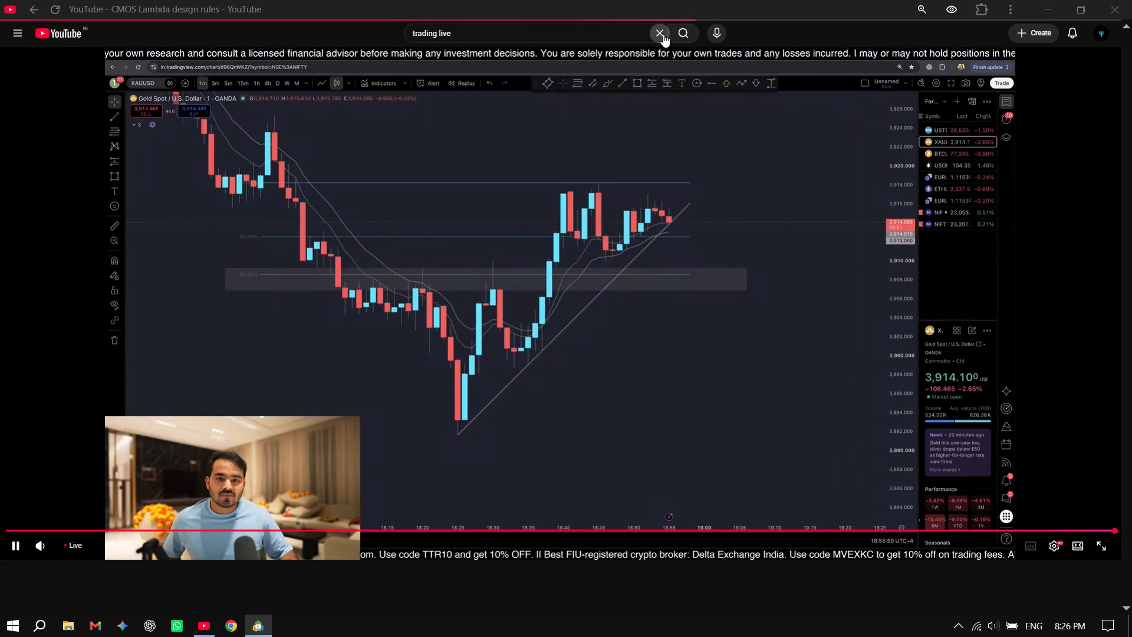
left_click(814, 24)
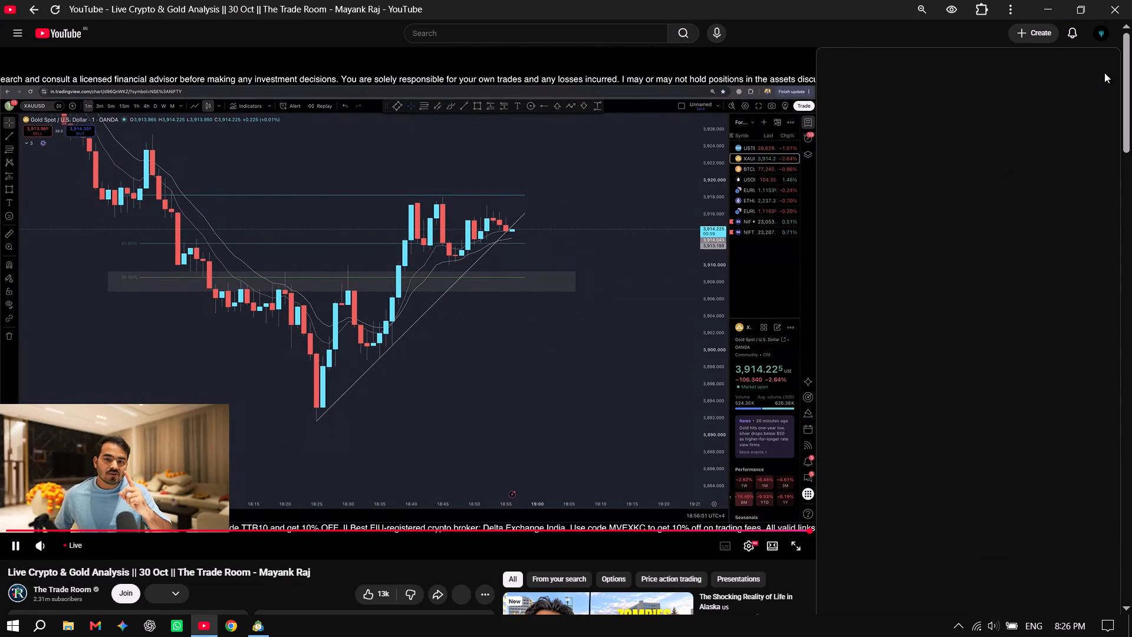
left_click(1110, 56)
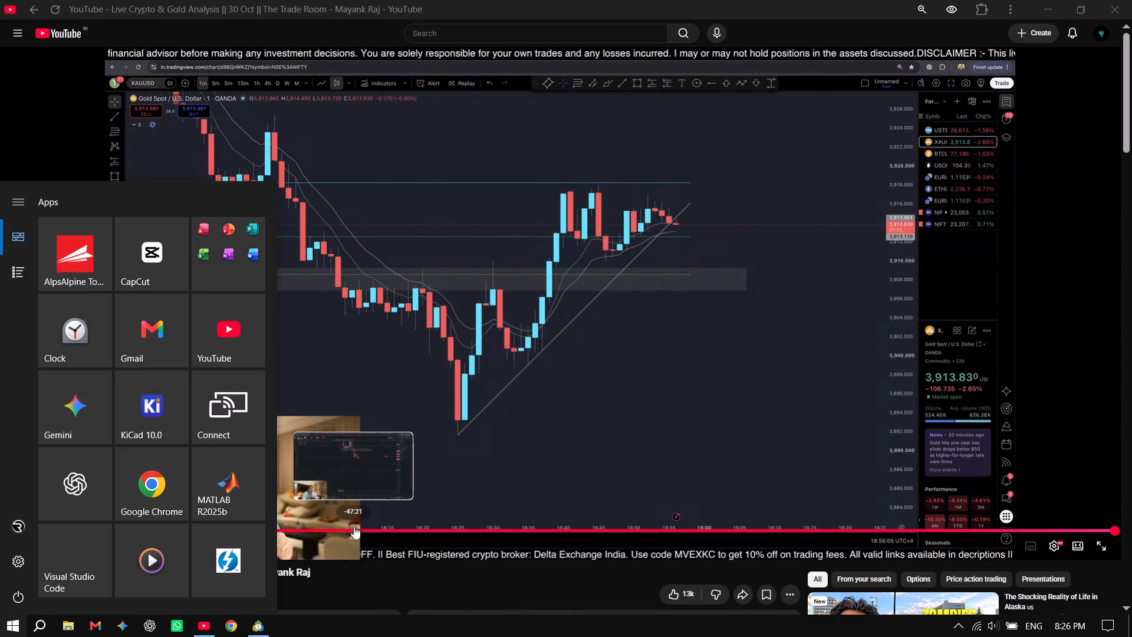
Launch TradingView through the Windows search and maximize its window.
type("trad")
key("Return")
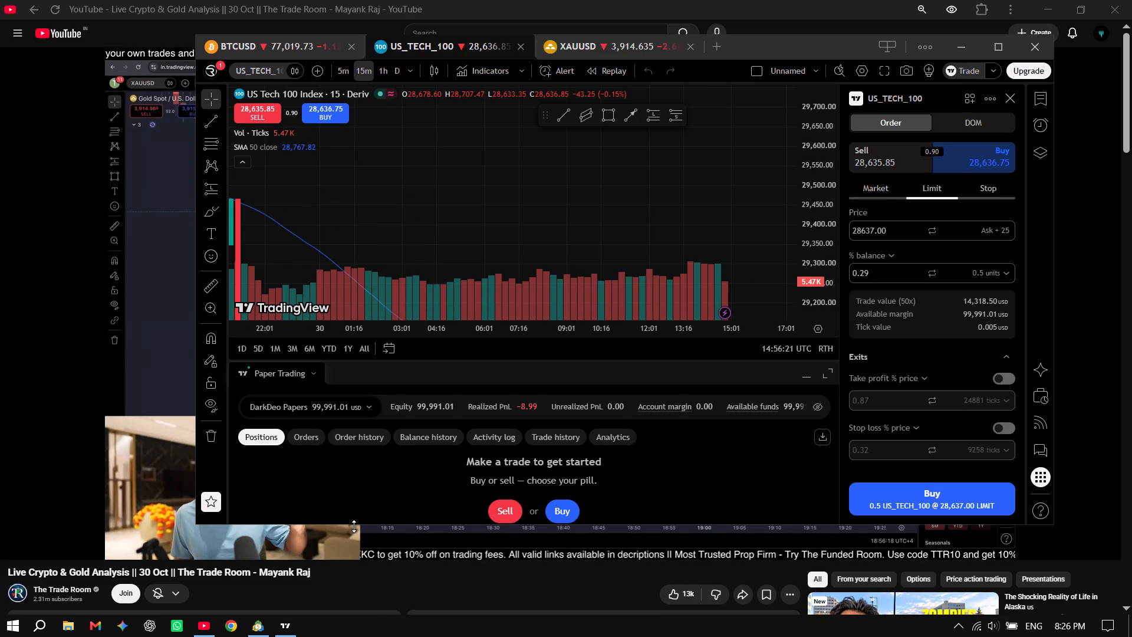
double_click(796, 55)
left_click_drag(801, 47, 761, 0)
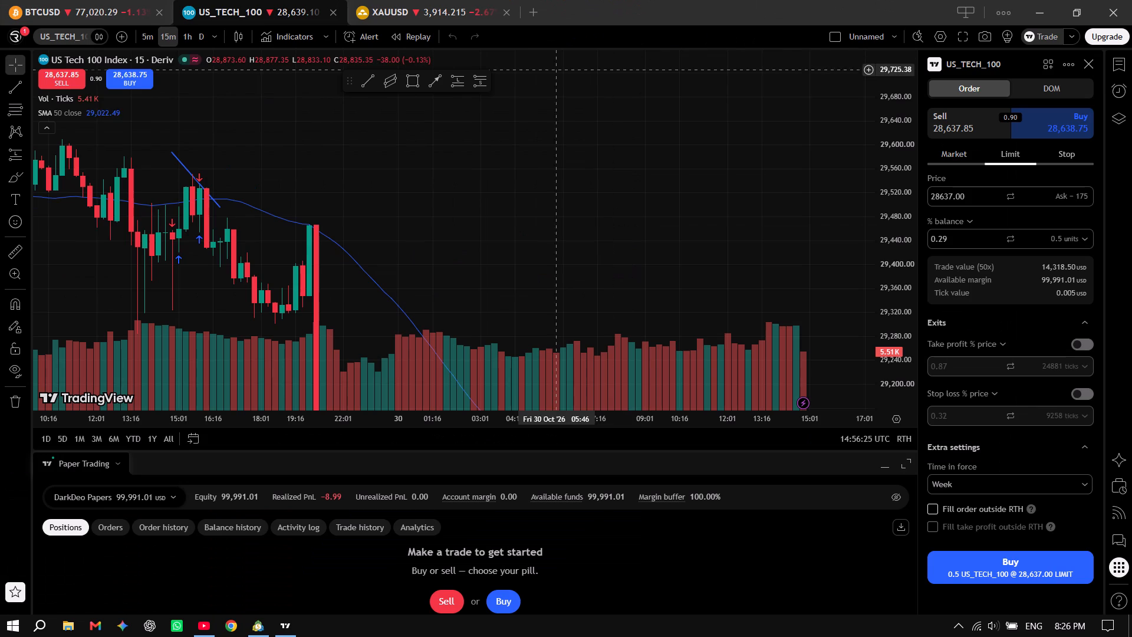
Examine the recent price action on the US_TECH_100 15-minute chart.
scroll(305, 330, "up", 5)
scroll(635, 264, "up", 3)
scroll(393, 271, "down", 12)
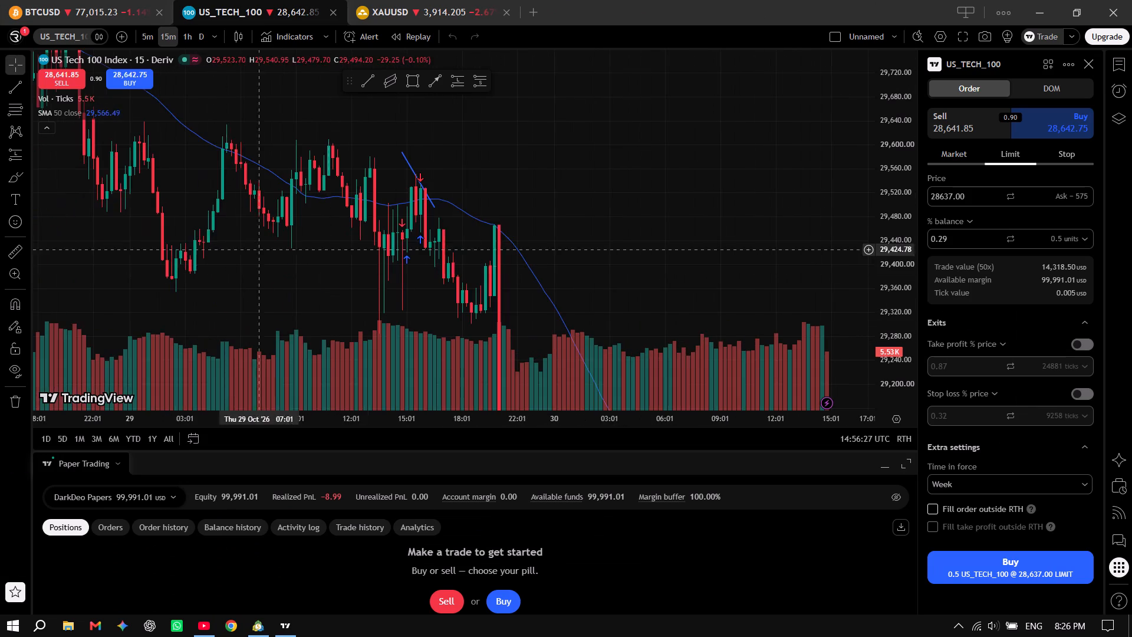
scroll(281, 178, "up", 4)
left_click_drag(513, 180, 551, 180)
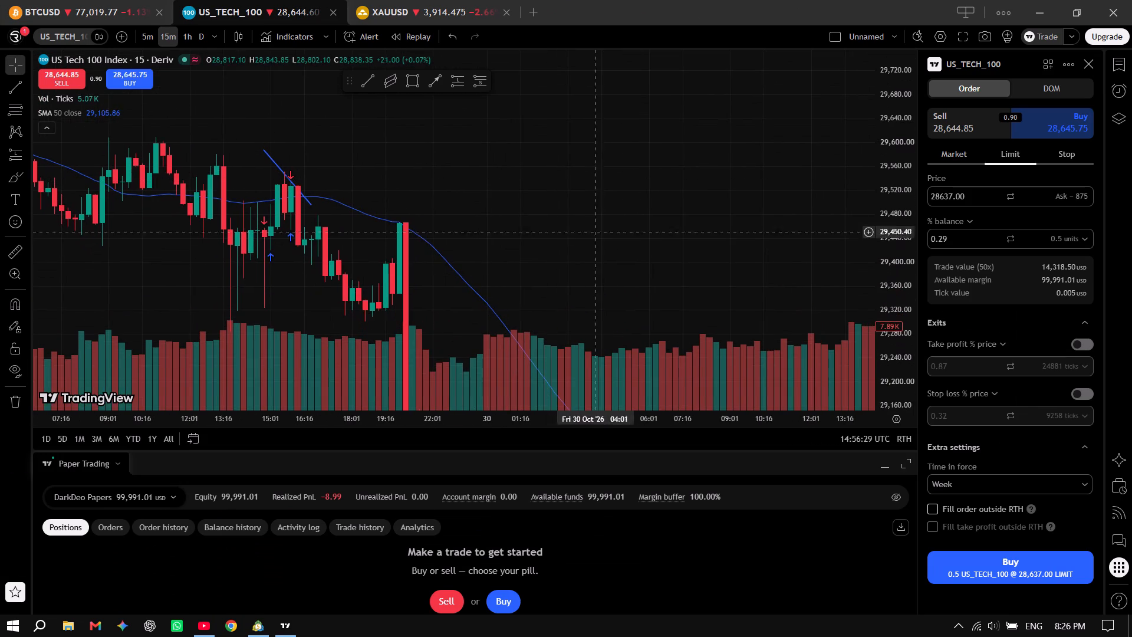
Switch to the XAUUSD chart and close its order panel.
left_click(440, 22)
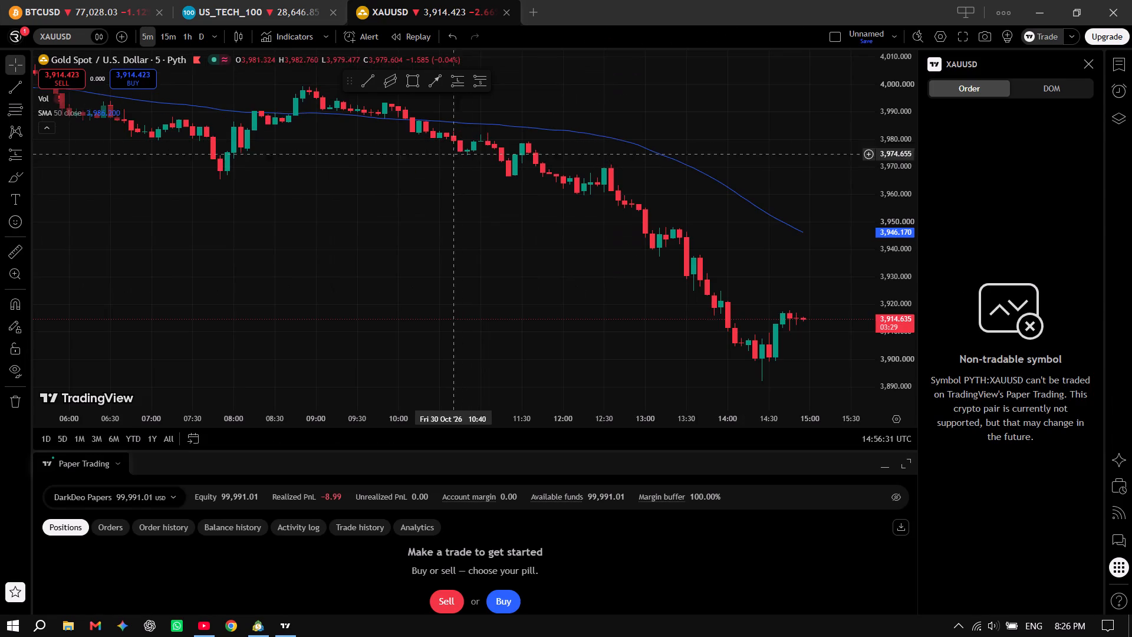
left_click(1078, 64)
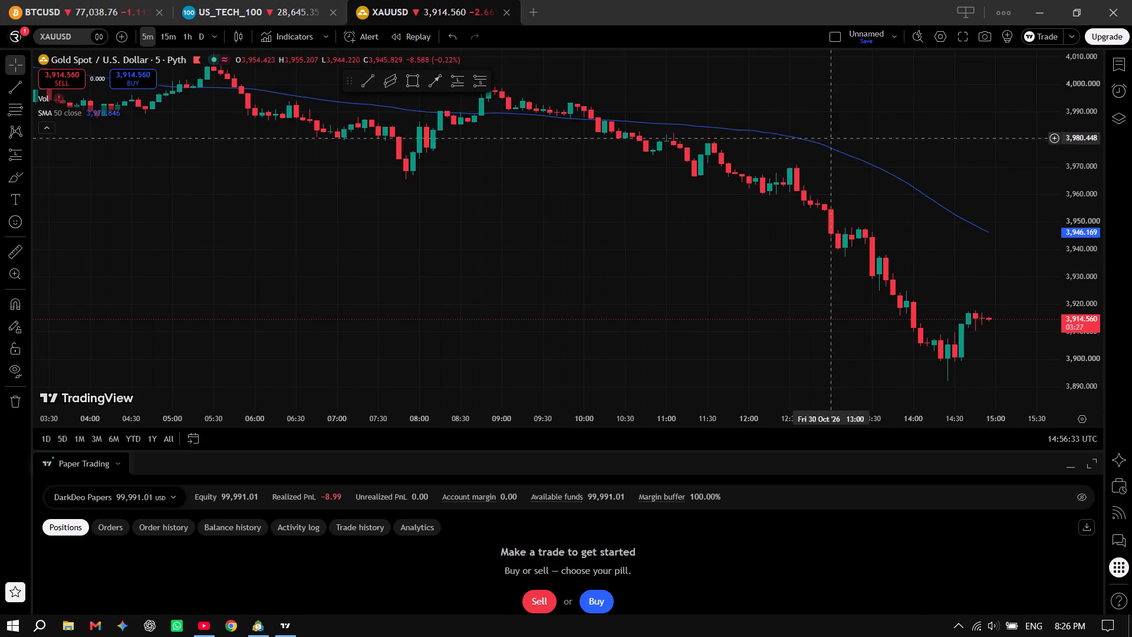
Examine the recent candles and the moving average on the XAUUSD 5-minute chart.
left_click_drag(598, 175, 437, 259)
left_click(231, 0)
left_click_drag(68, 1, 75, 2)
left_click(380, 4)
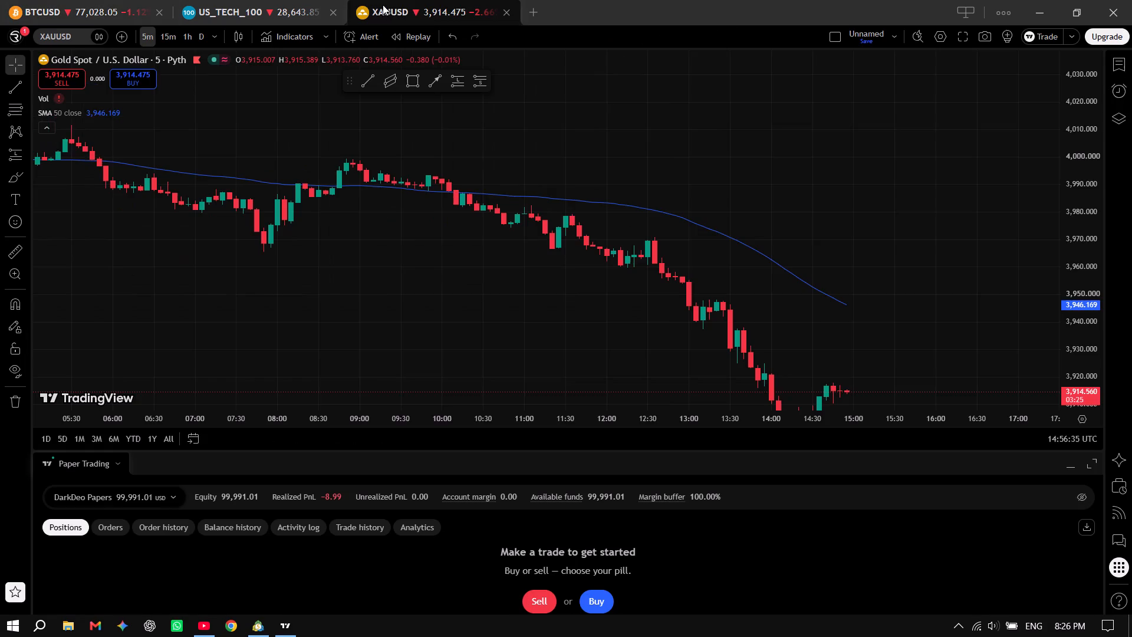
scroll(670, 254, "down", 2)
left_click_drag(927, 355, 667, 187)
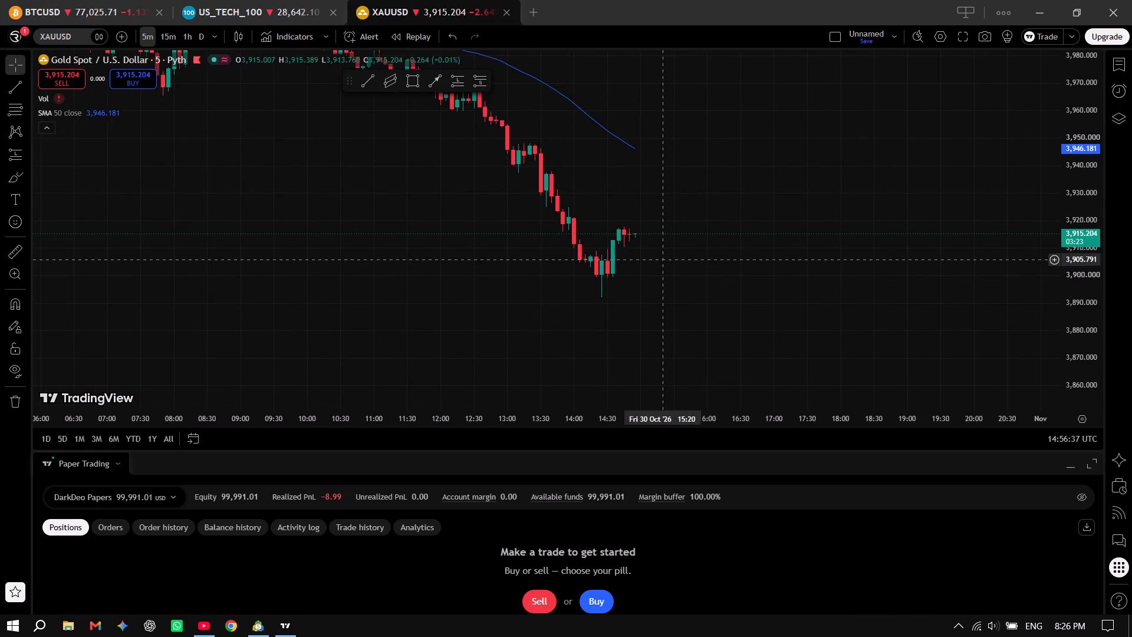
scroll(661, 261, "down", 2)
scroll(1075, 206, "down", 11)
left_click_drag(561, 283, 325, 258)
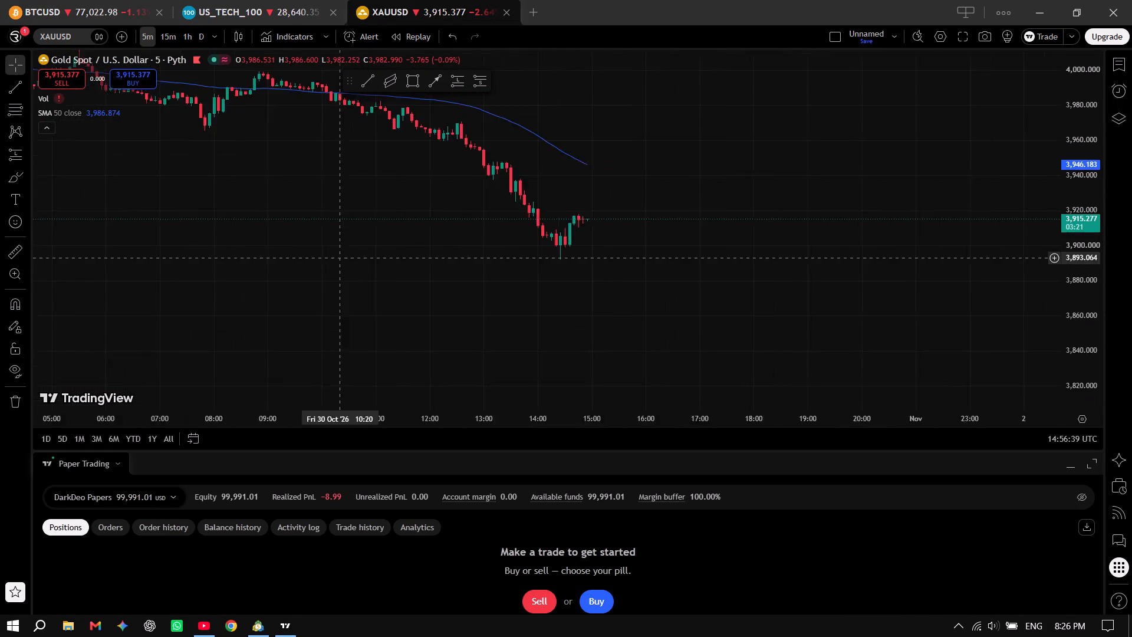
left_click_drag(325, 258, 362, 318)
Switch to the BTCUSD 15-minute chart and examine its recent price trend.
left_click(197, 0)
left_click(74, 0)
scroll(719, 269, "down", 4)
scroll(905, 194, "down", 15)
scroll(526, 259, "down", 5)
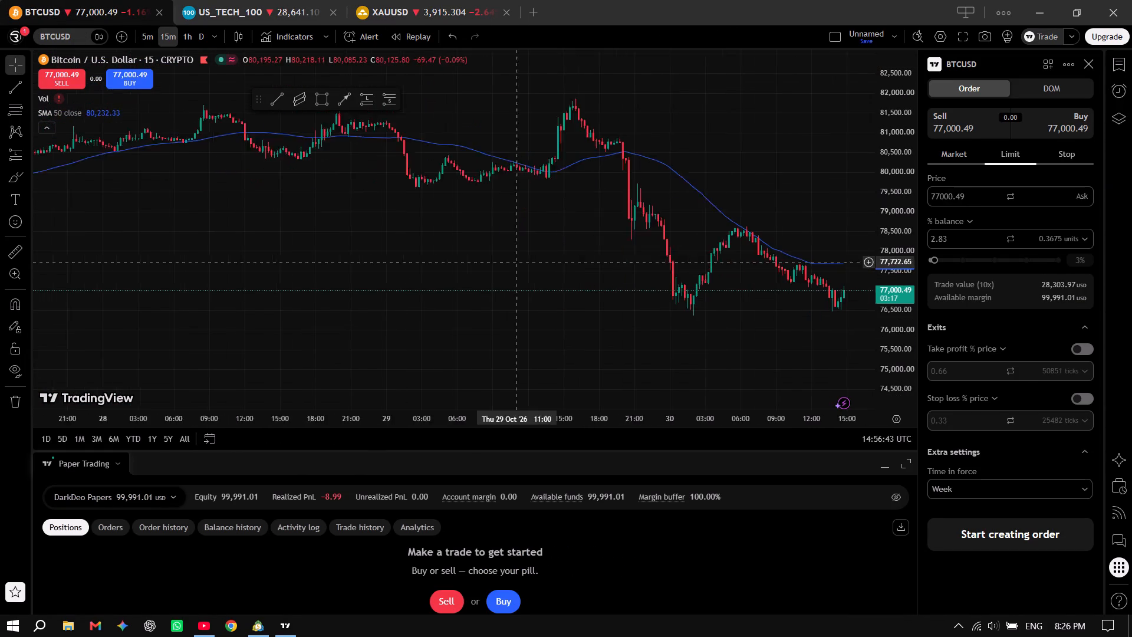
left_click_drag(741, 299, 245, 291)
scroll(360, 292, "up", 3)
left_click_drag(426, 234, 772, 224)
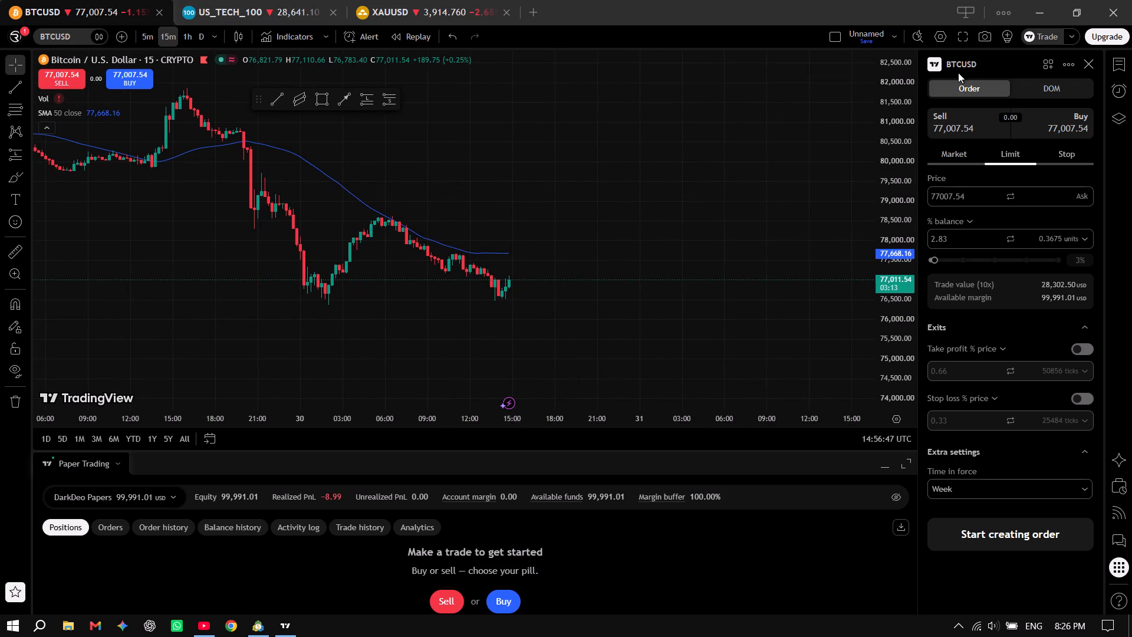
Minimize TradingView to check the YouTube livestream, and return to the BTCUSD chart.
left_click(1044, 1)
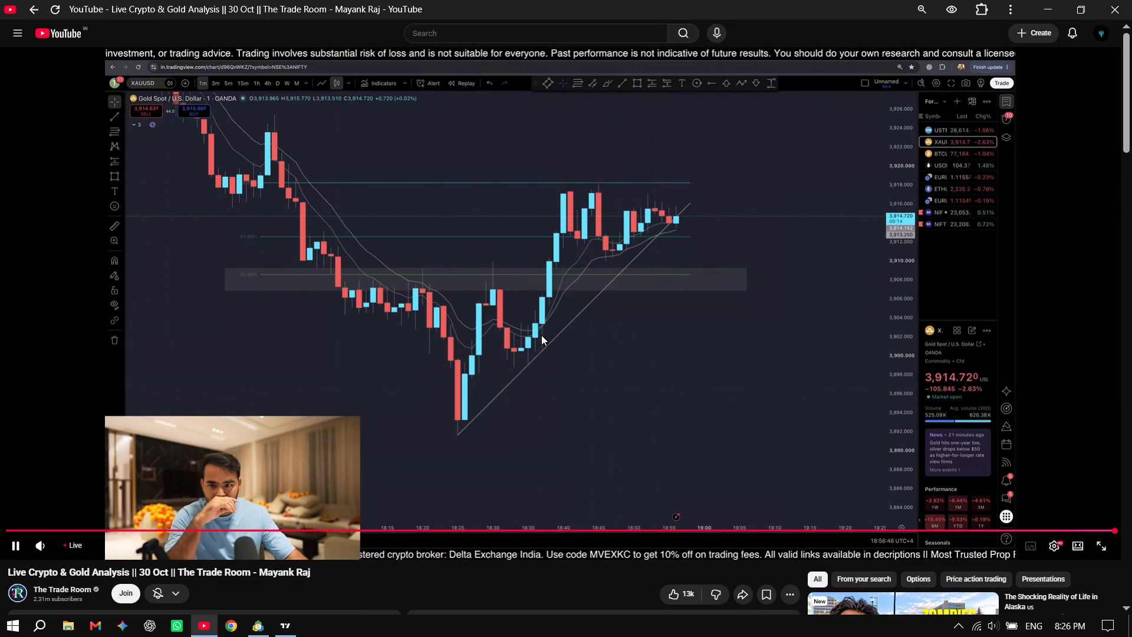
key("alt+Tab")
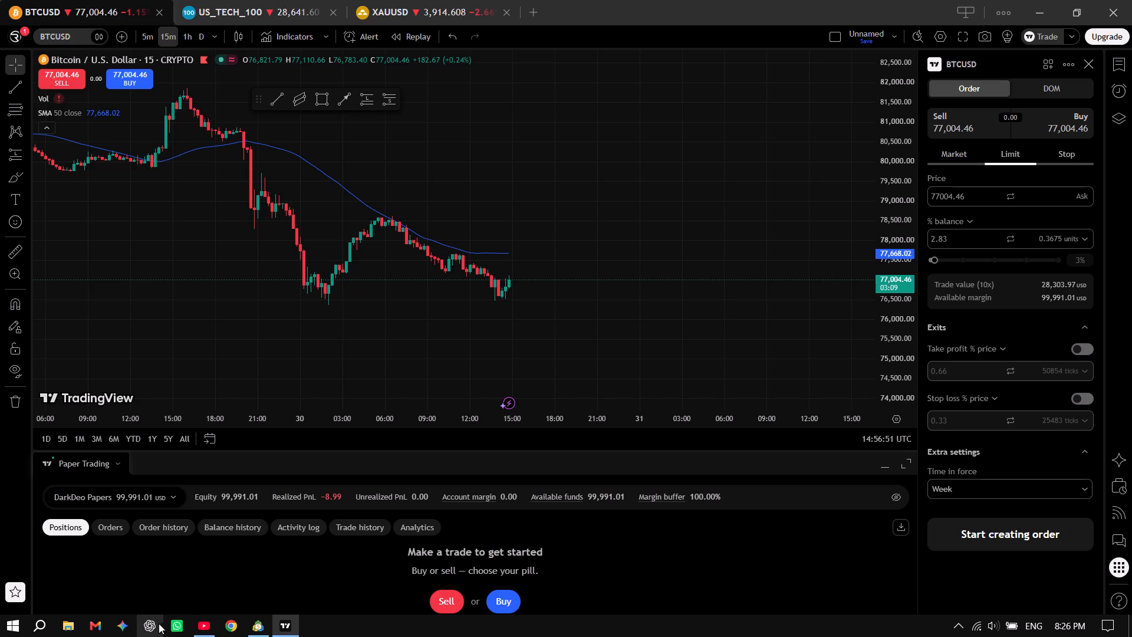
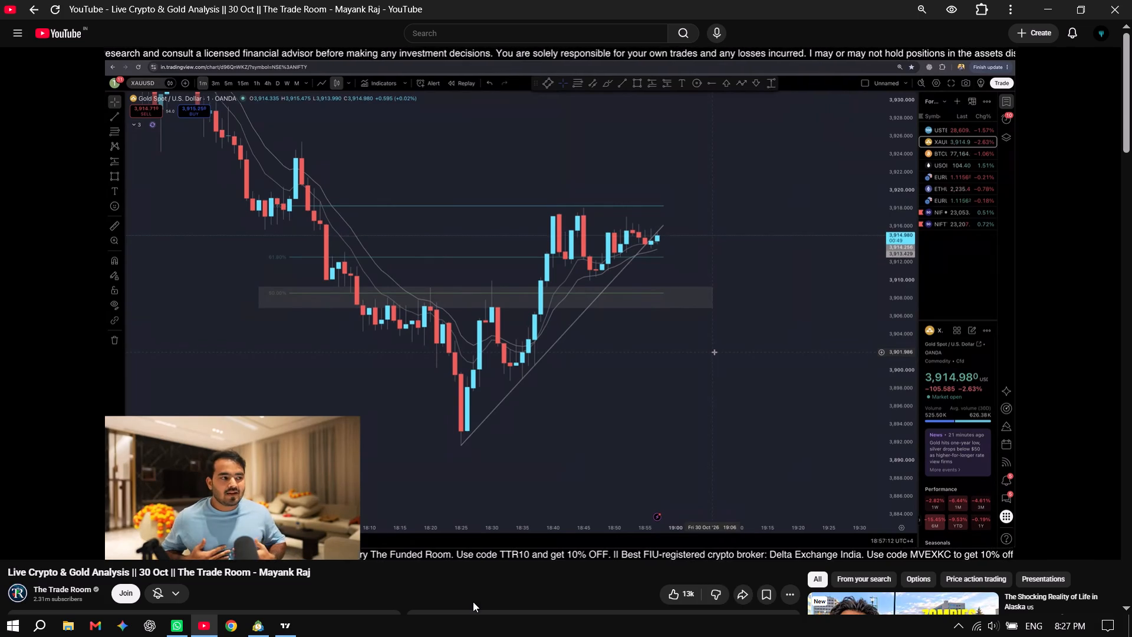
Switch to MetaTrader 5 and maximize its window.
left_click(260, 621)
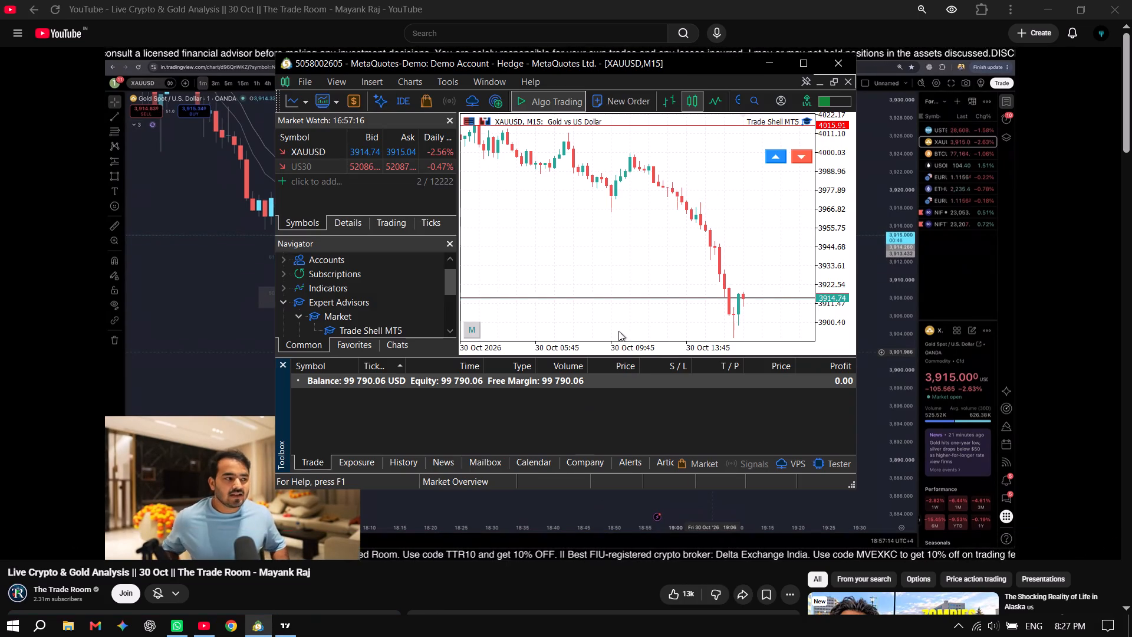
left_click(800, 66)
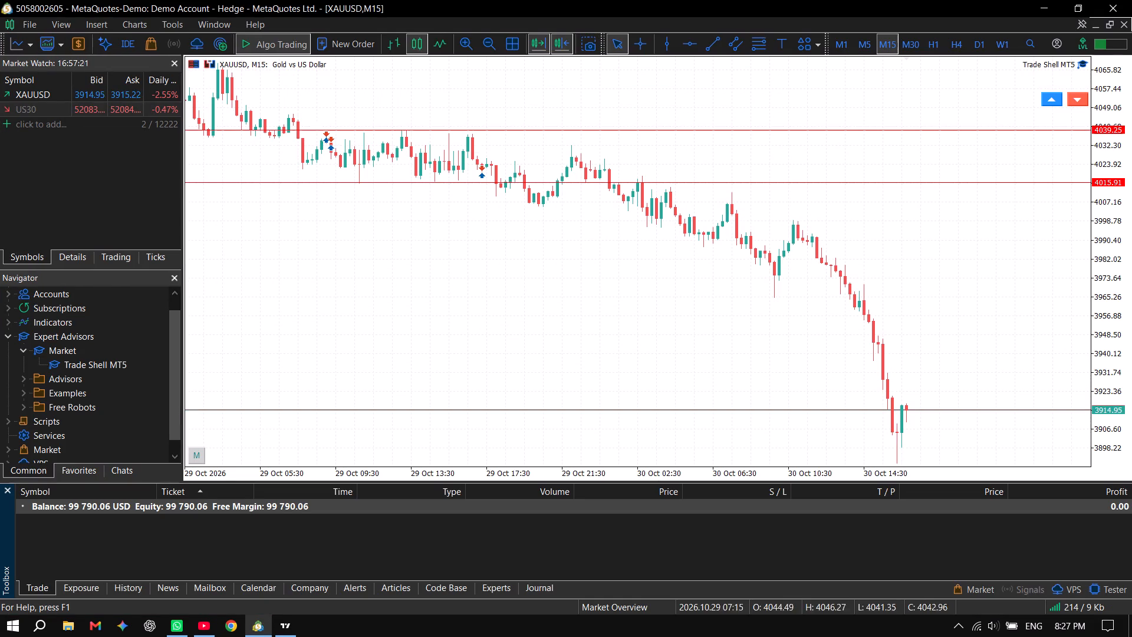
left_click(293, 503)
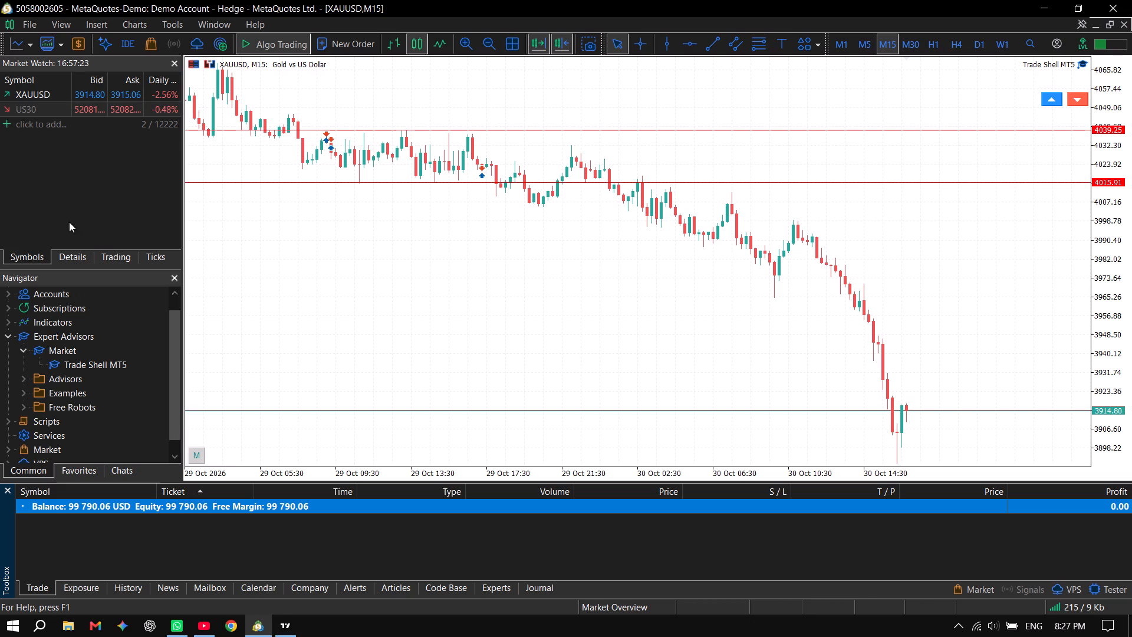
Hide the US30 symbol from the Market Watch list, keeping XAUUSD.
left_click(54, 91)
left_click(35, 107)
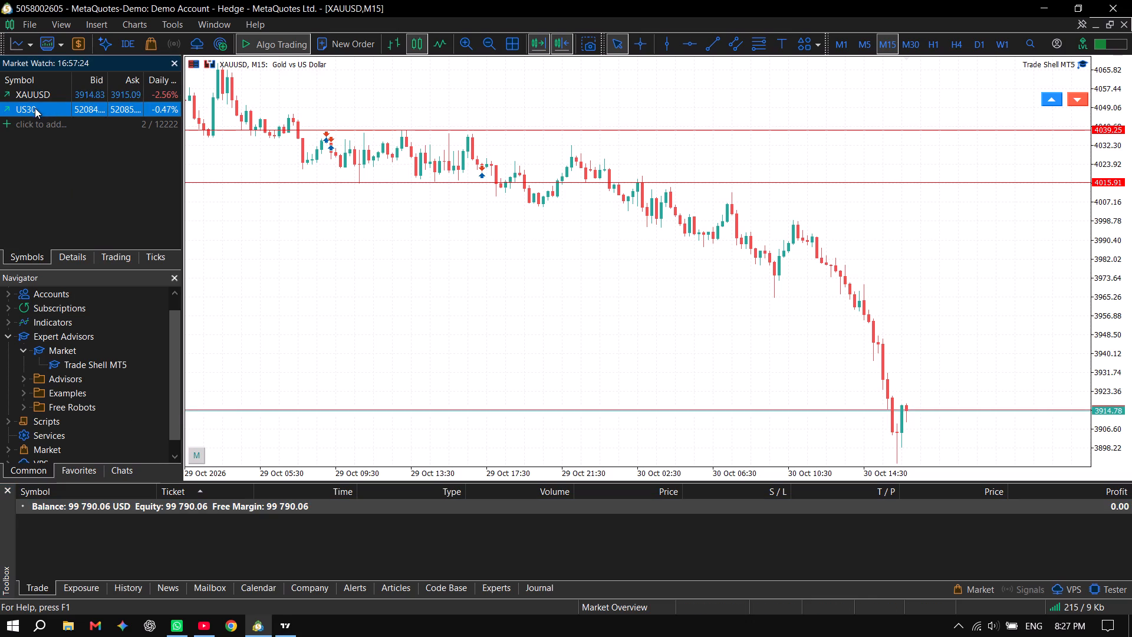
left_click(37, 104)
right_click(37, 104)
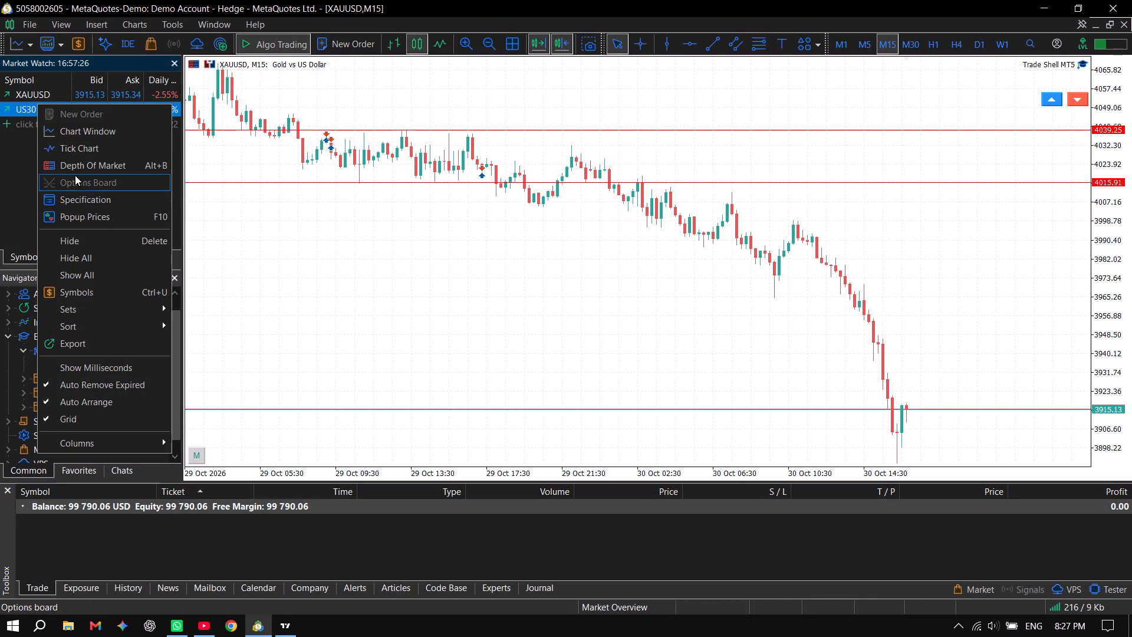
left_click(81, 240)
left_click(62, 90)
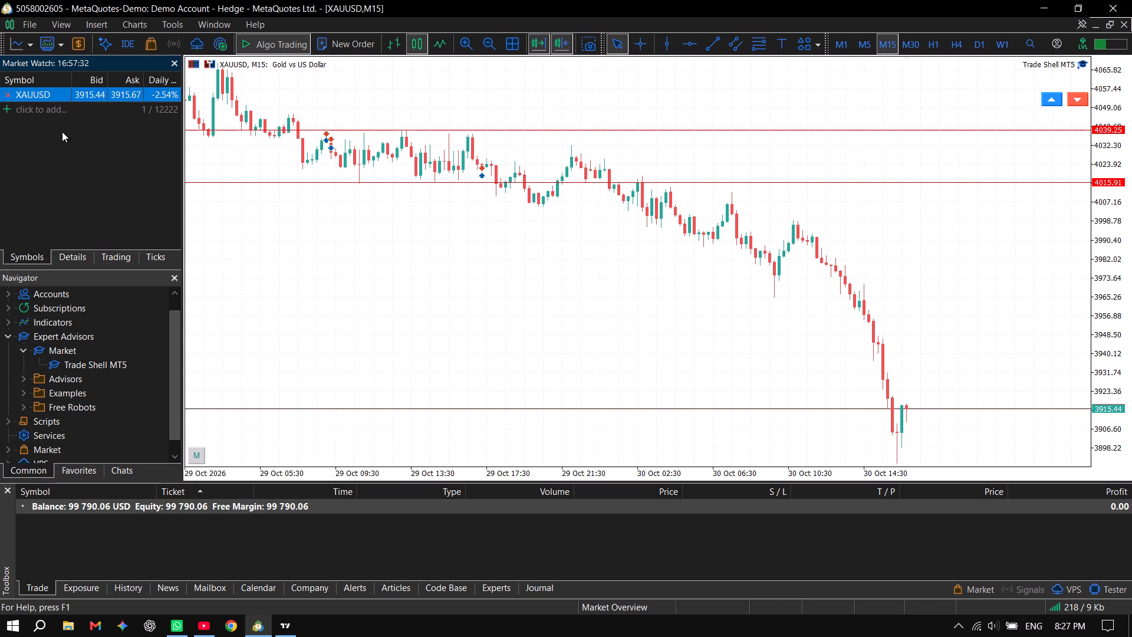
Collapse the Market and Expert Advisors branches in the Navigator tree.
left_click(15, 350)
left_click(22, 344)
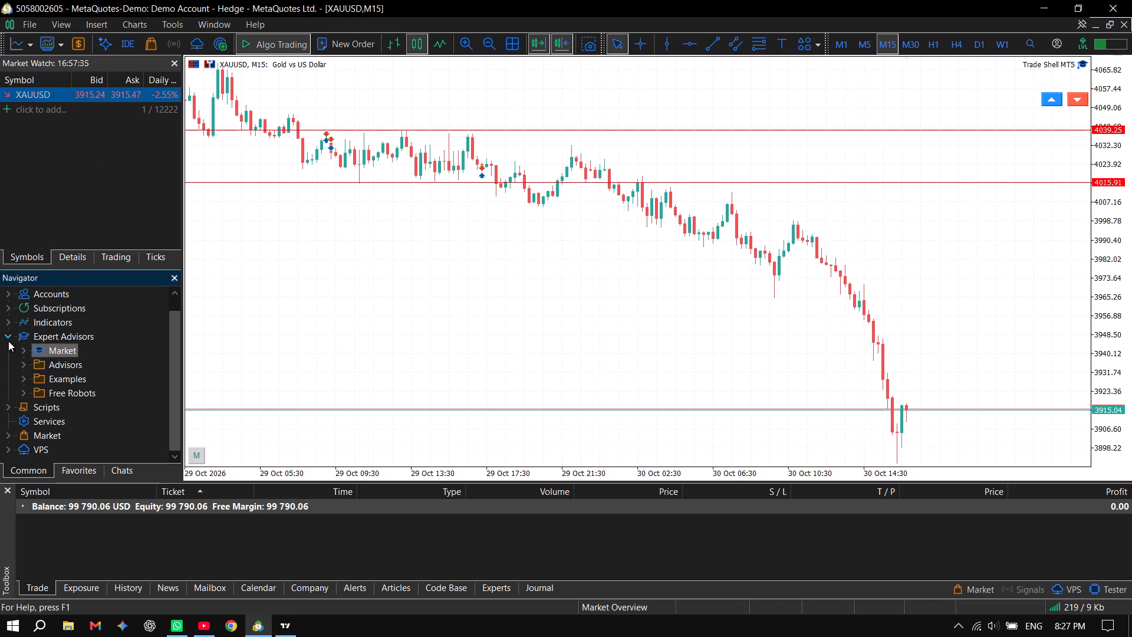
left_click(8, 341)
Inspect the MetaQuotes-Demo account entries under Accounts in the Navigator, and collapse that branch again.
left_click(5, 313)
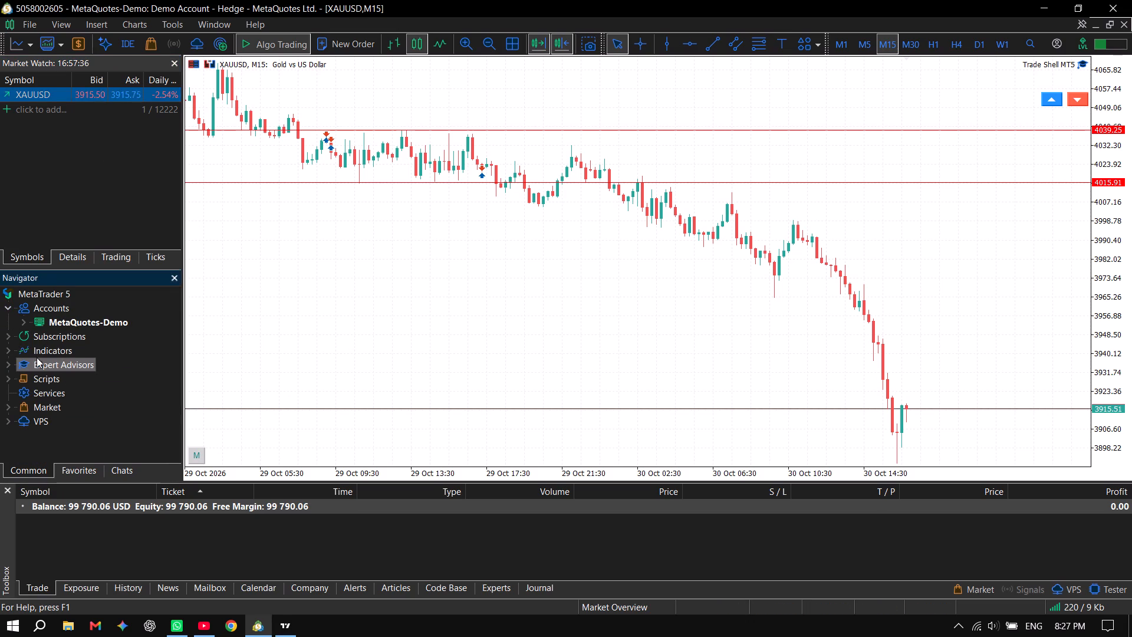
left_click(66, 324)
left_click(22, 324)
left_click(93, 350)
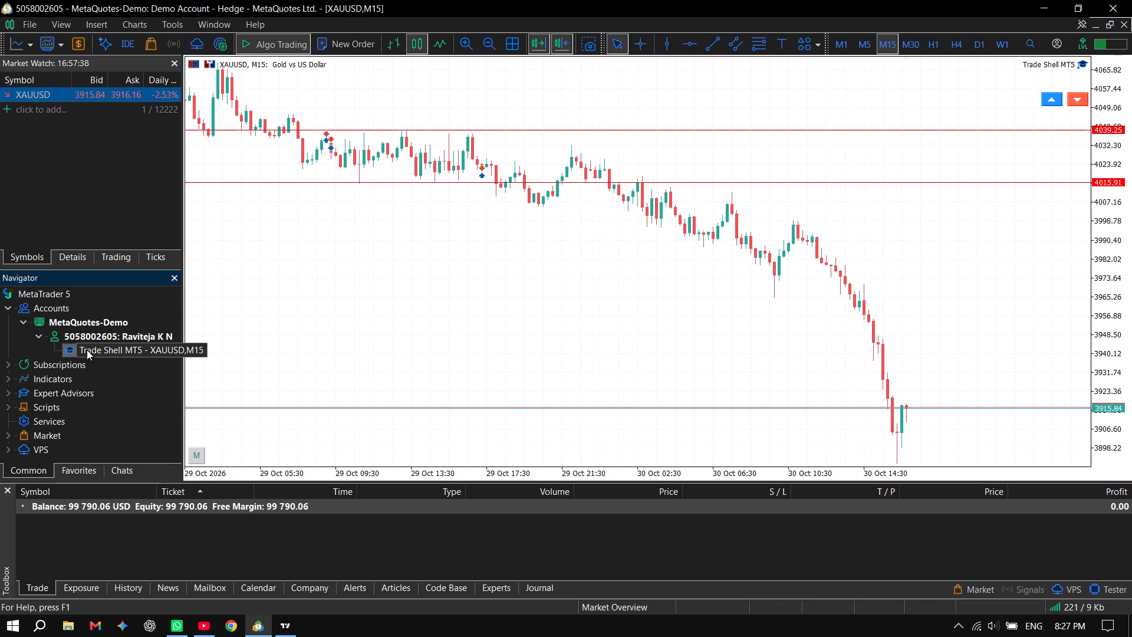
left_click(38, 337)
left_click(28, 324)
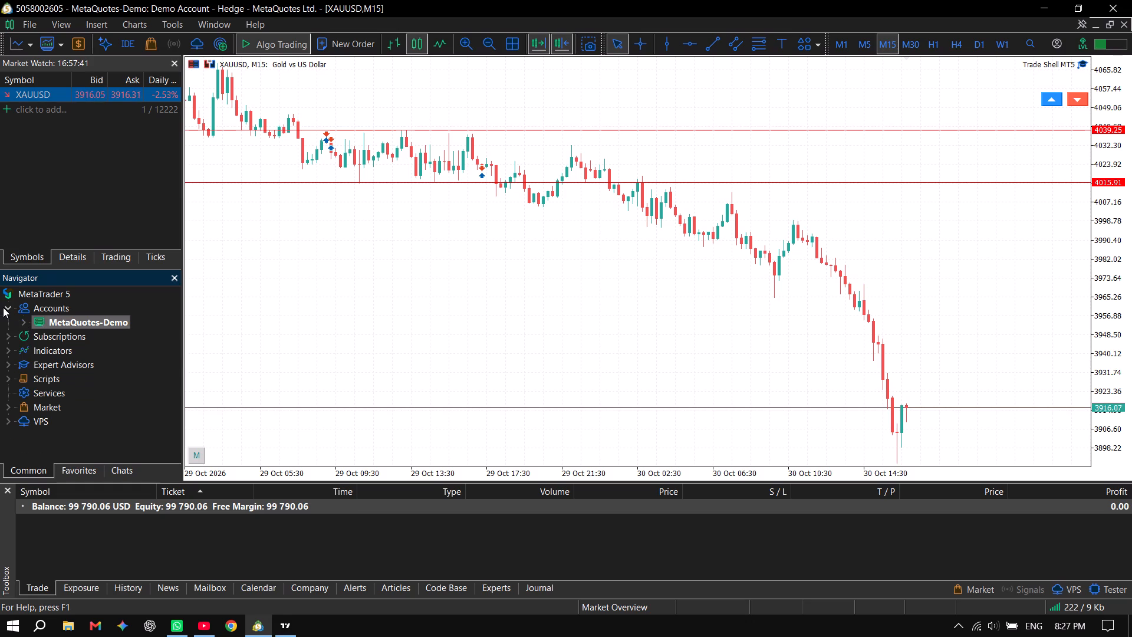
left_click(13, 306)
left_click(686, 309)
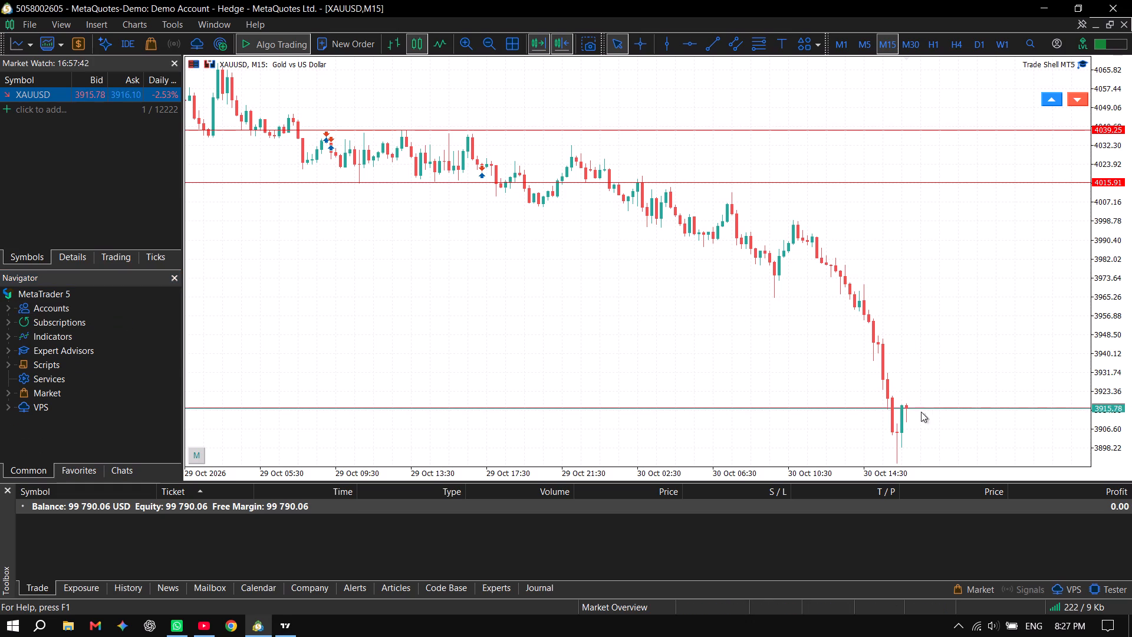
Examine the recent price drop on the XAUUSD M15 chart at several price and time scales.
scroll(916, 407, "up", 3)
scroll(911, 403, "down", 2)
left_click_drag(1121, 229, 1116, 308)
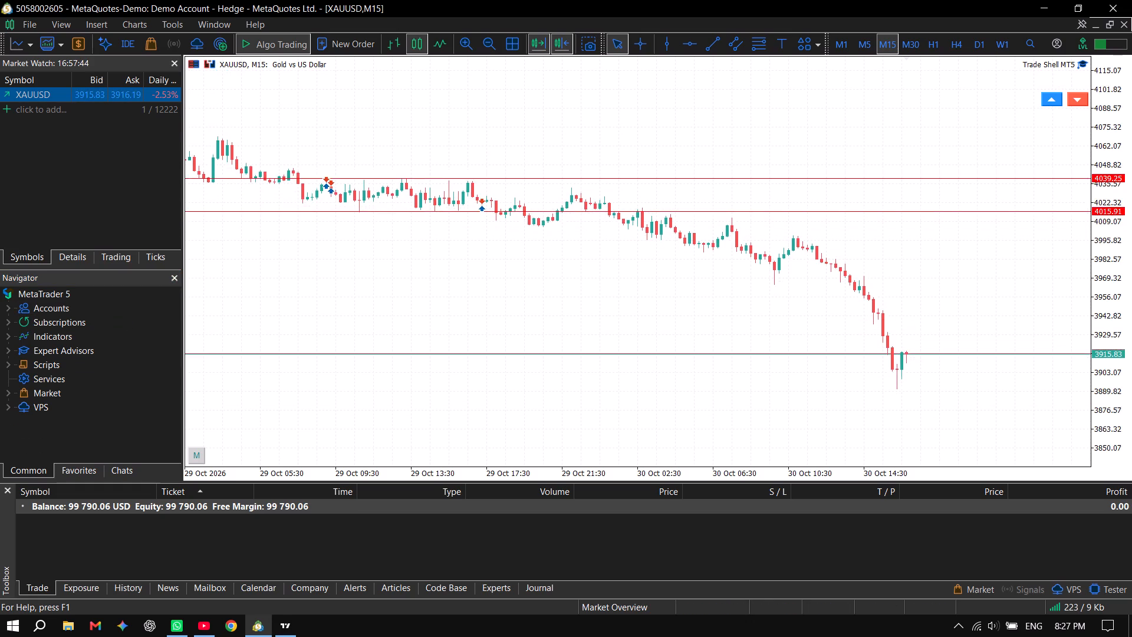
left_click_drag(1116, 308, 1111, 282)
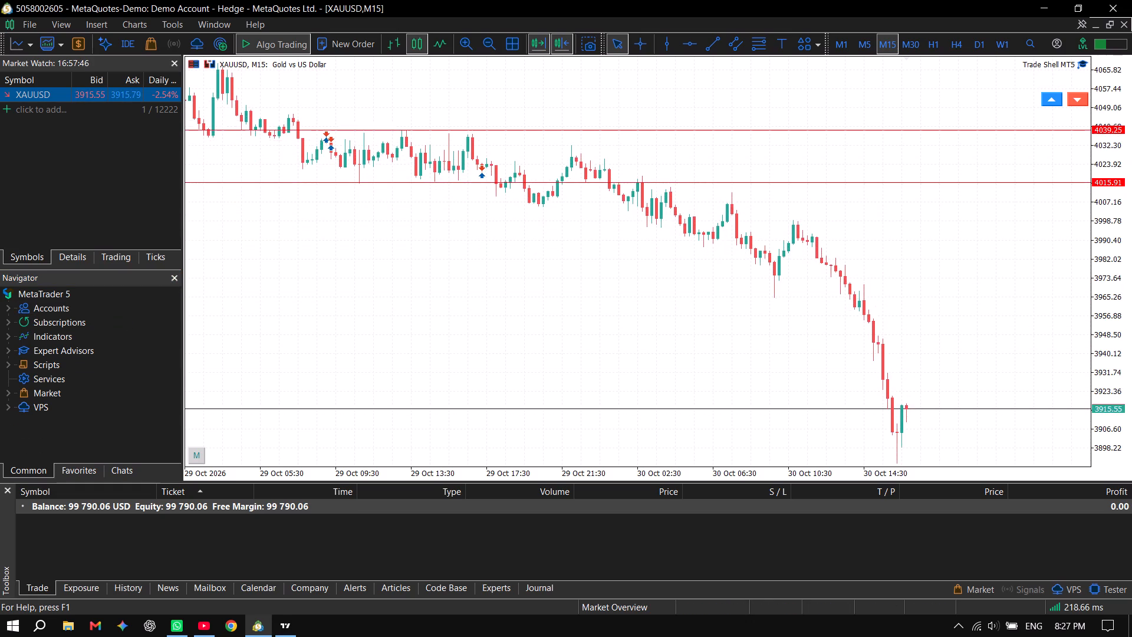
left_click_drag(1111, 282, 1104, 331)
left_click_drag(1098, 242, 1096, 235)
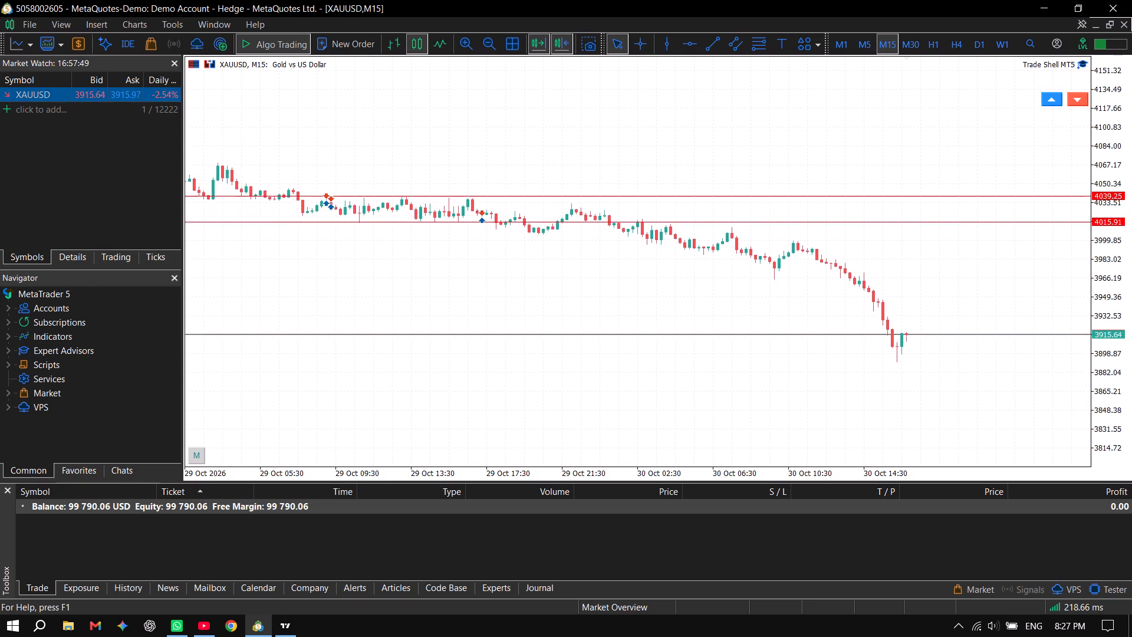
left_click_drag(1096, 235, 1099, 58)
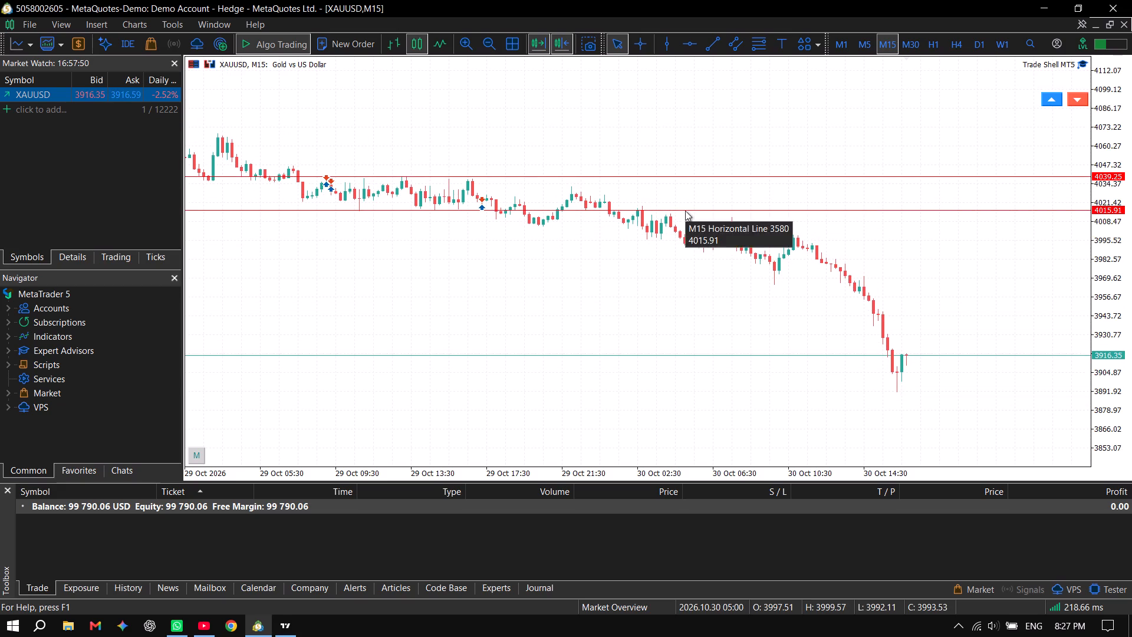
left_click_drag(807, 478, 781, 473)
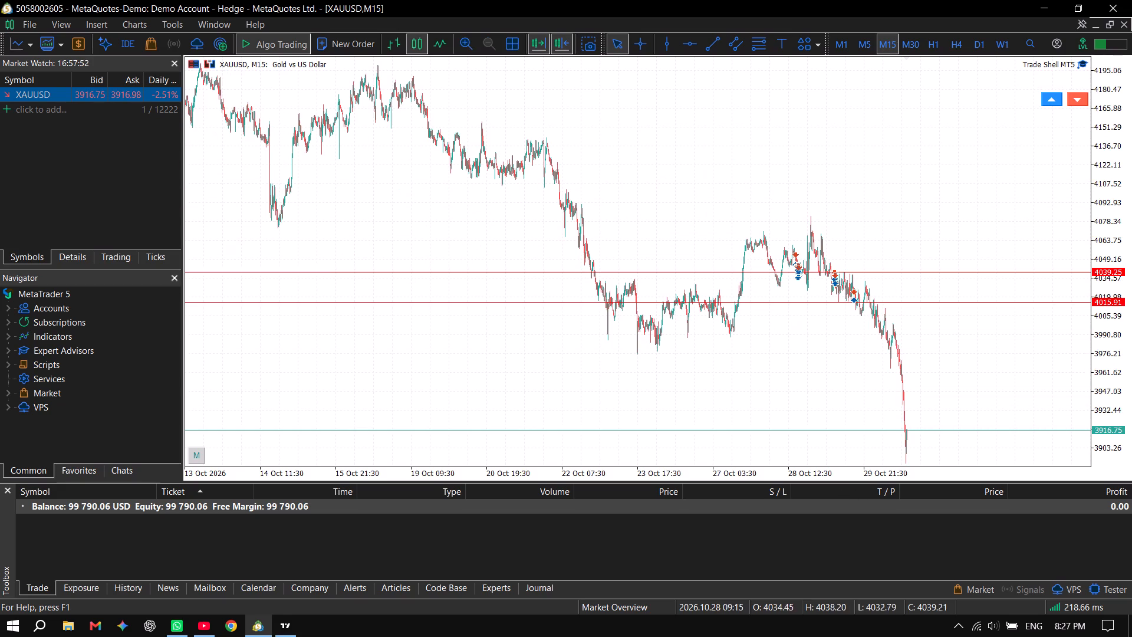
left_click_drag(781, 473, 767, 472)
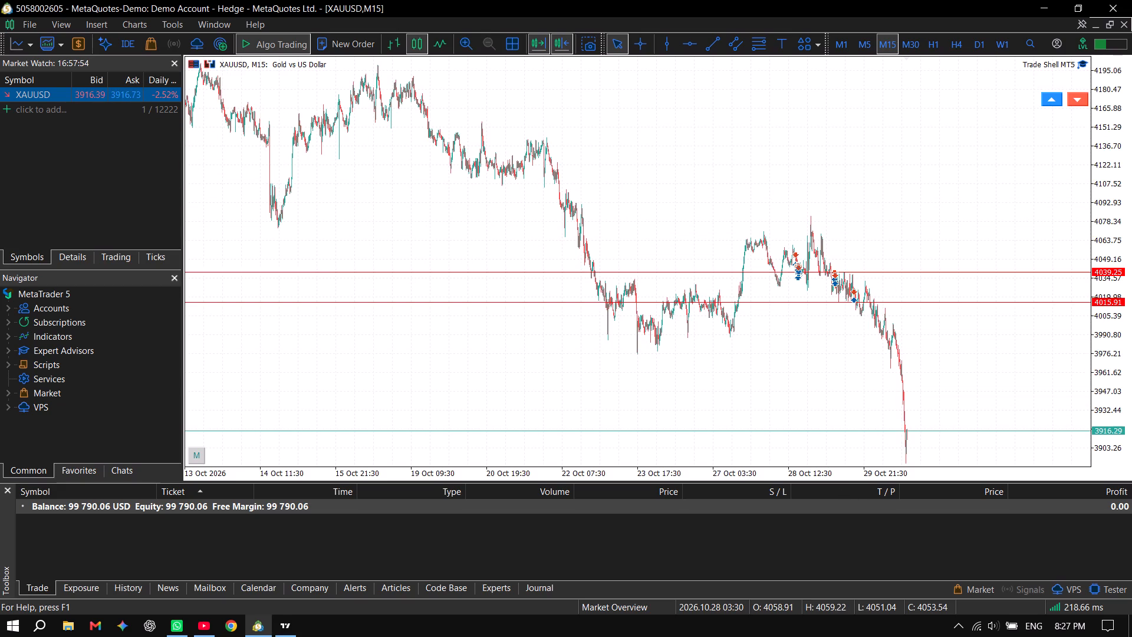
left_click_drag(767, 472, 809, 474)
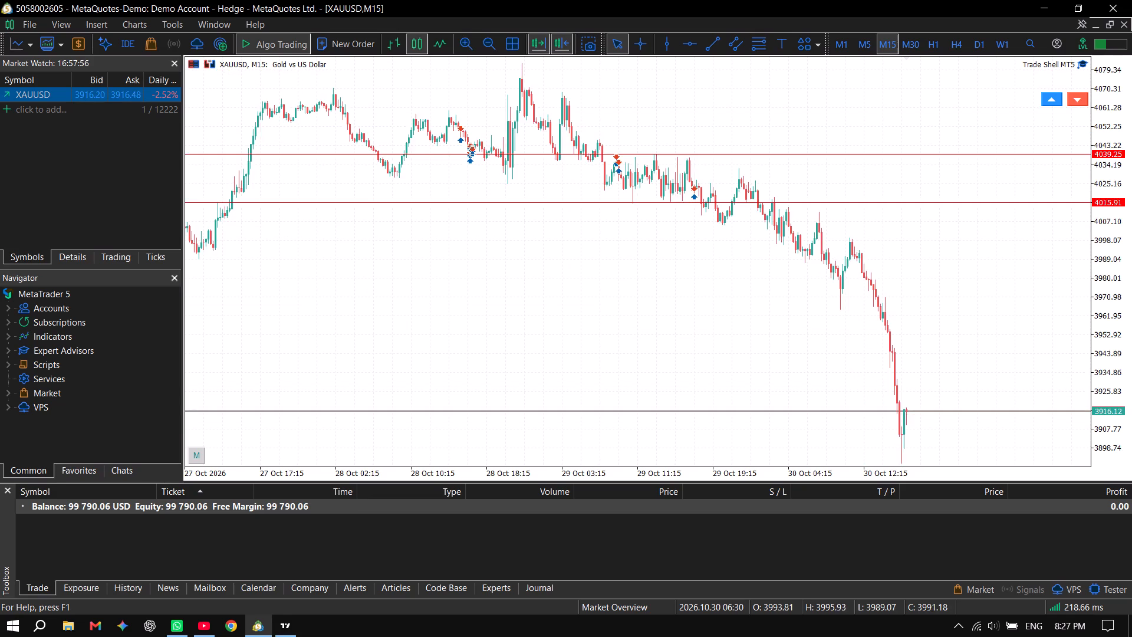
left_click_drag(809, 474, 836, 474)
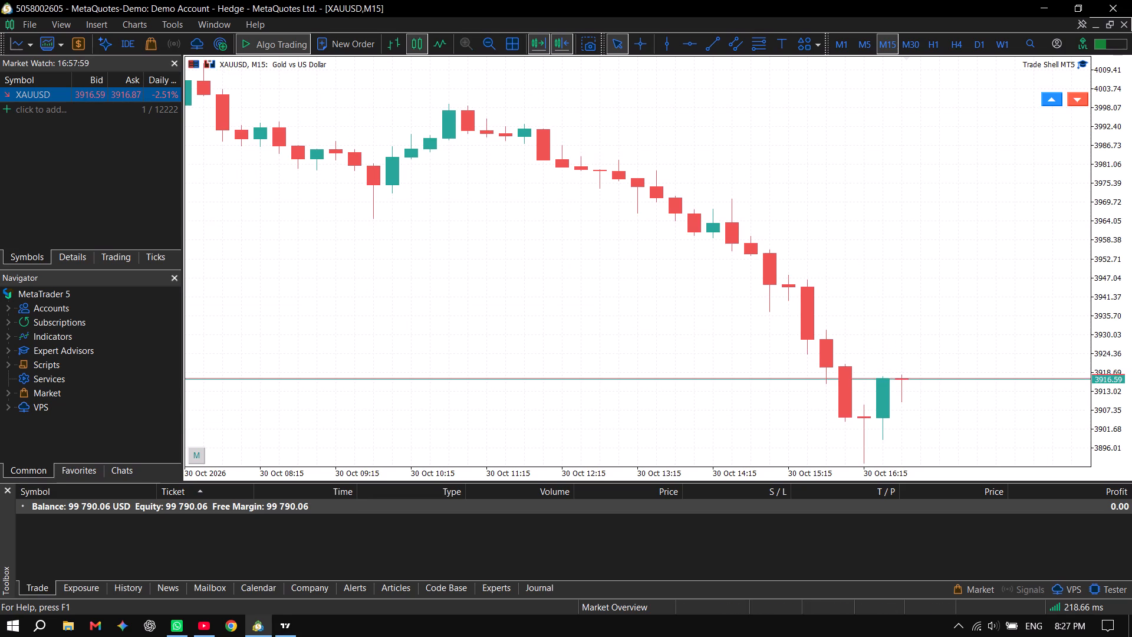
left_click_drag(1113, 261, 1111, 307)
left_click_drag(822, 472, 840, 471)
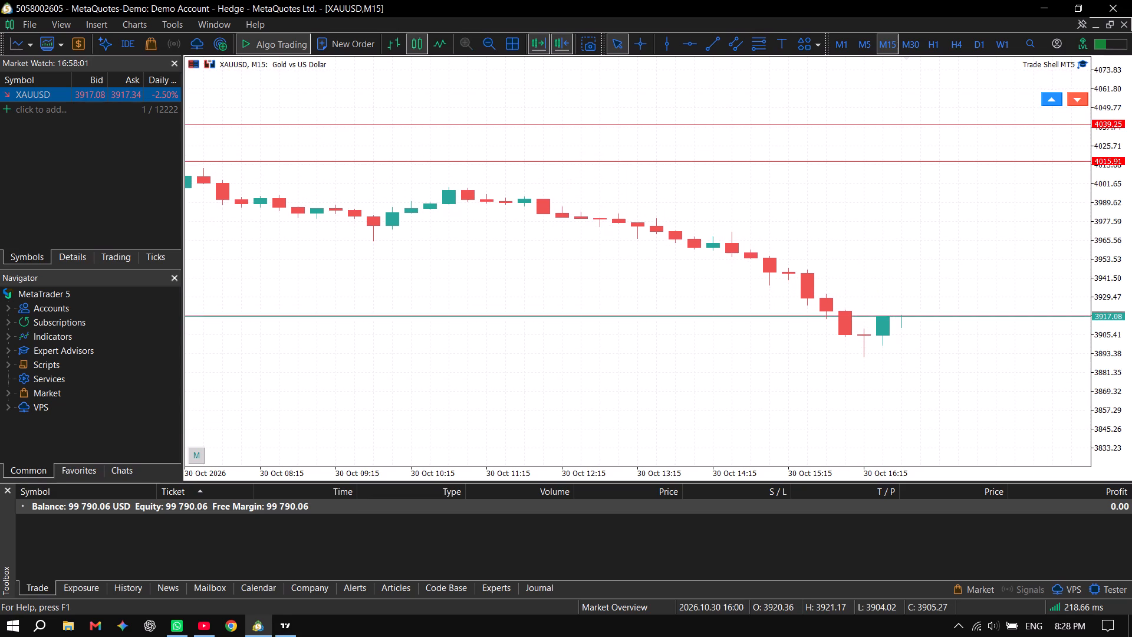
left_click_drag(840, 471, 850, 474)
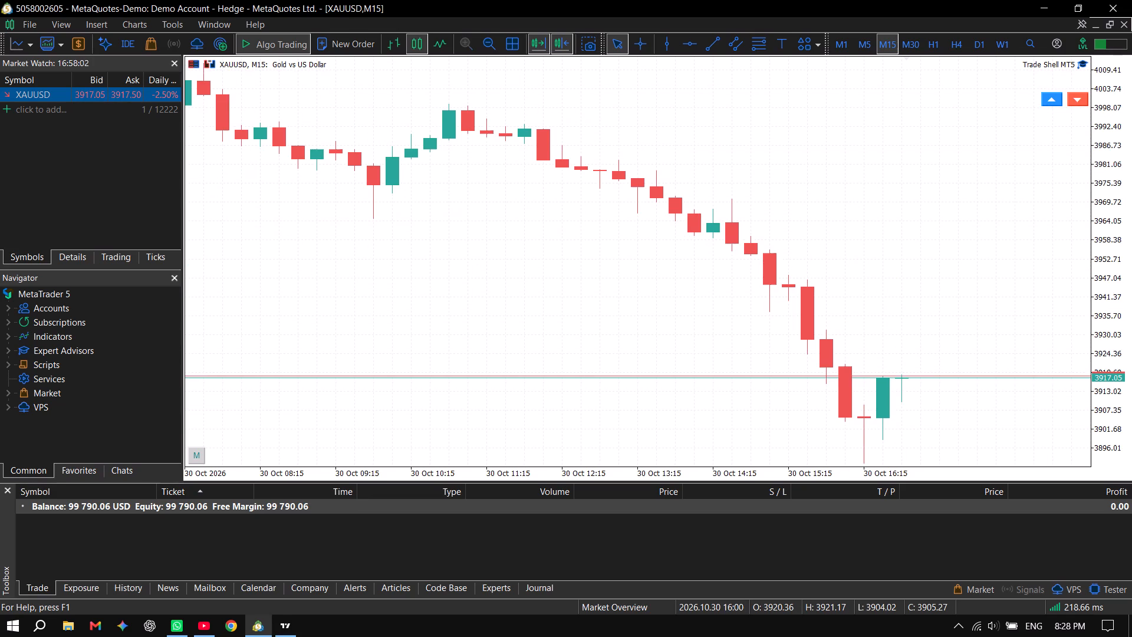
left_click_drag(850, 474, 835, 474)
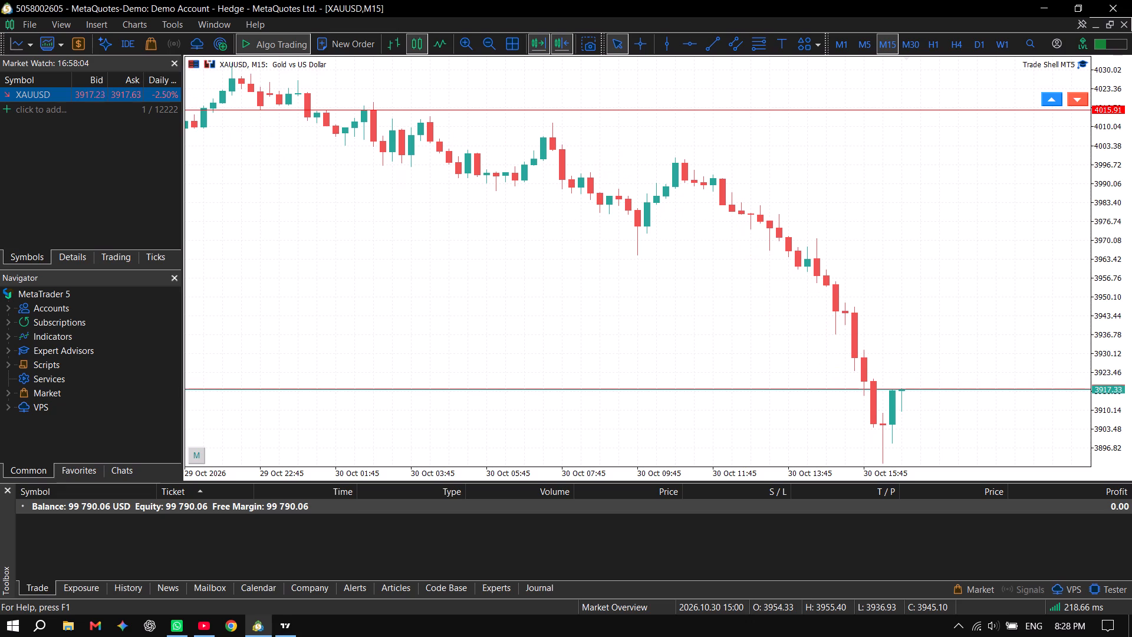
left_click(839, 475)
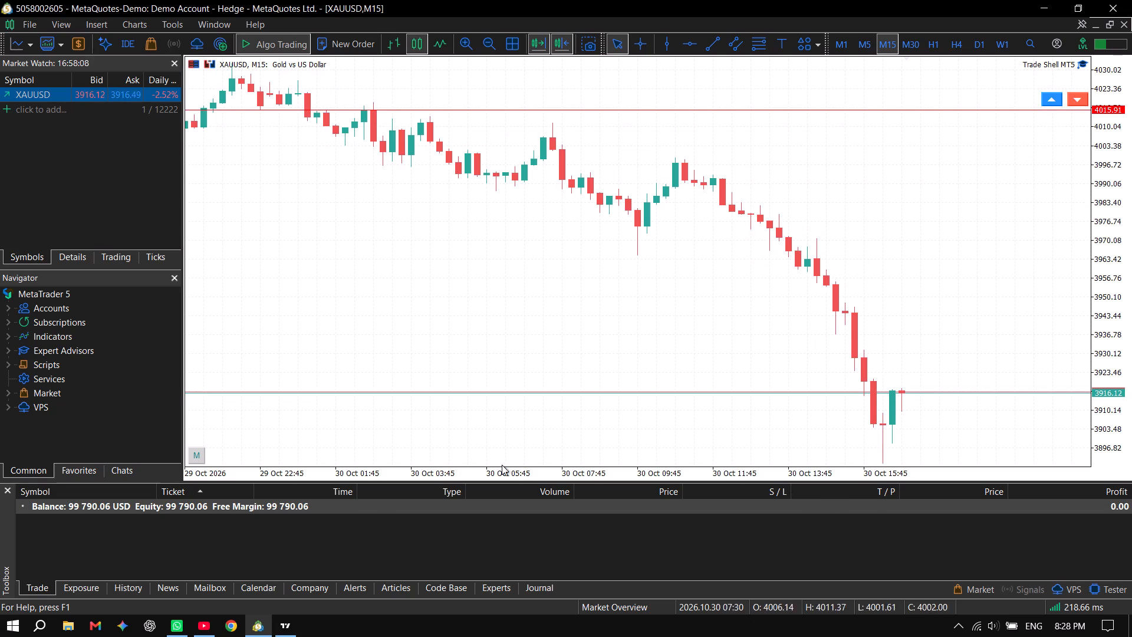
Switch to TradingView and dismiss the closed-connection dialog over the BTCUSD chart.
left_click(284, 633)
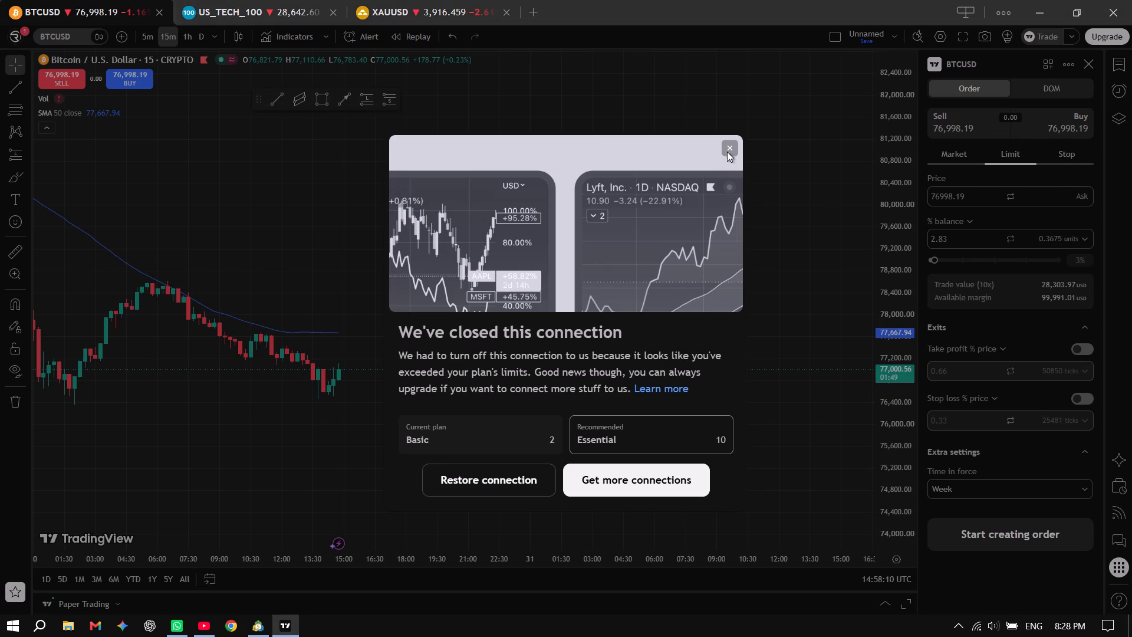
left_click(732, 146)
Review the recent BTCUSD candles and change the chart interval to 1 minute.
scroll(357, 415, "up", 3)
scroll(307, 411, "down", 10)
scroll(456, 405, "up", 2)
left_click_drag(644, 336, 643, 390)
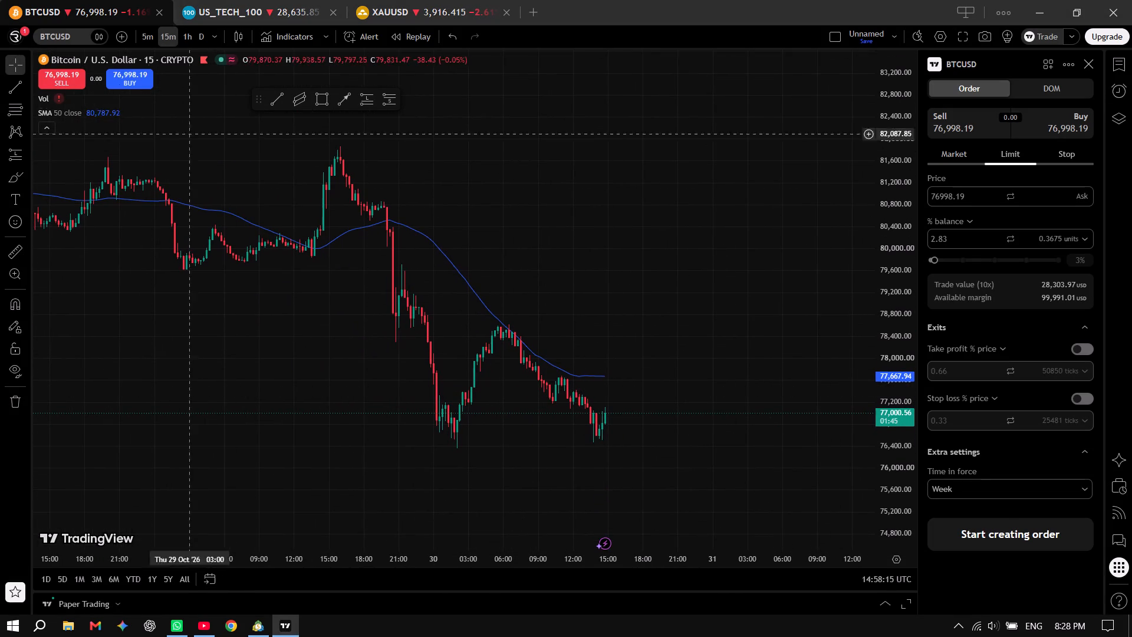
left_click(147, 59)
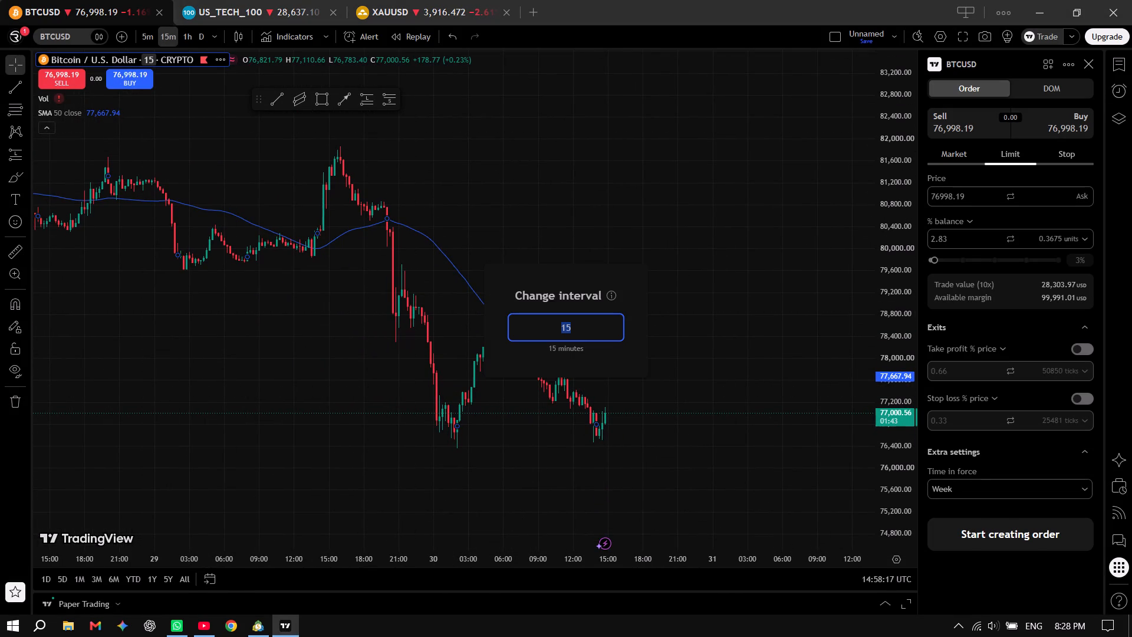
key("1")
key("Return")
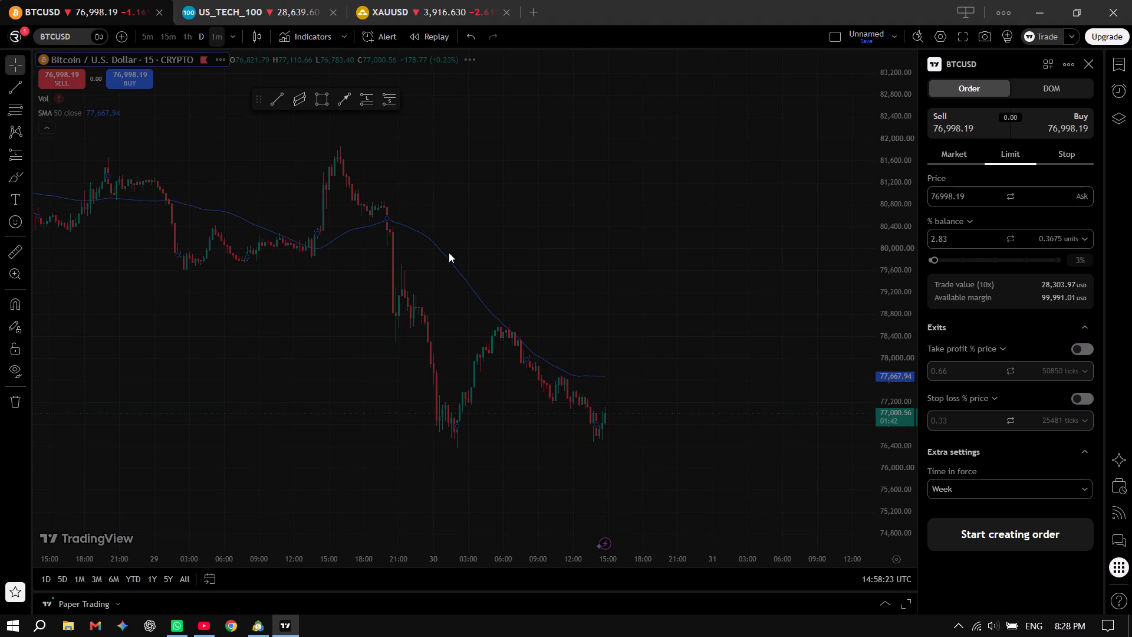
left_click(390, 225)
left_click(609, 329)
left_click(613, 329)
Browse the What's new feed of TradingView updates and close it.
left_click(18, 41)
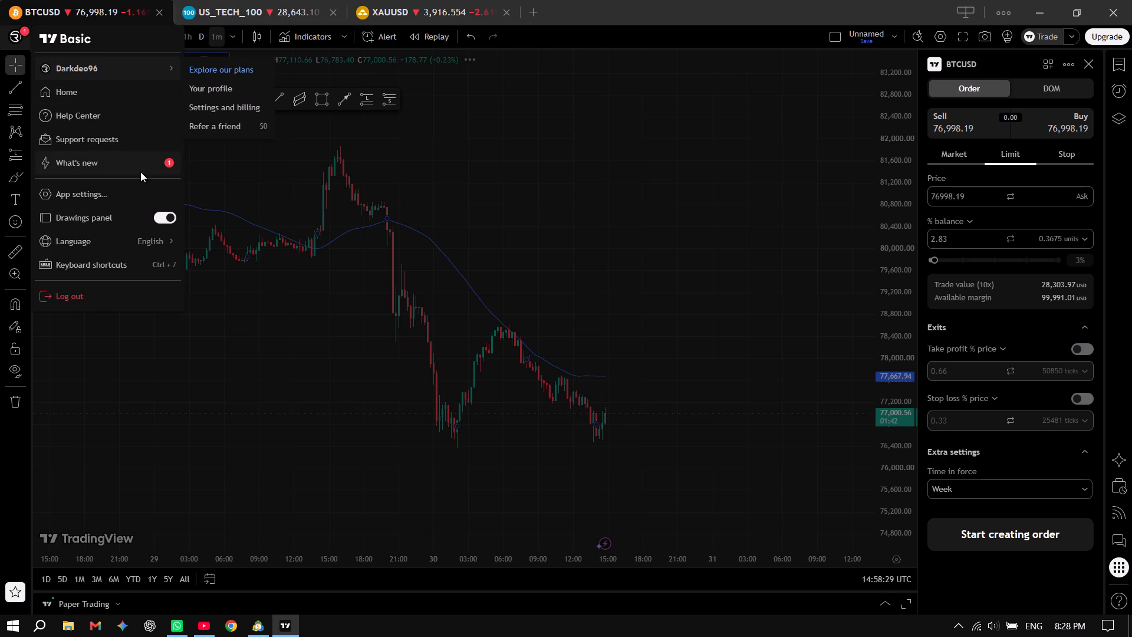
left_click(133, 170)
scroll(926, 225, "down", 6)
scroll(922, 218, "up", 4)
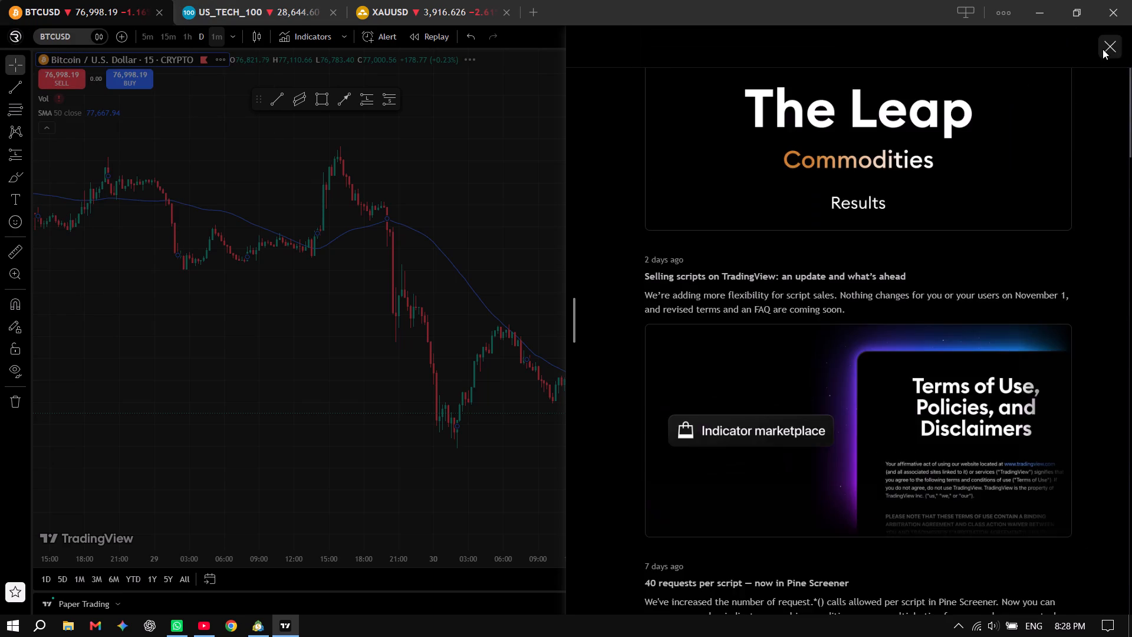
left_click(1103, 51)
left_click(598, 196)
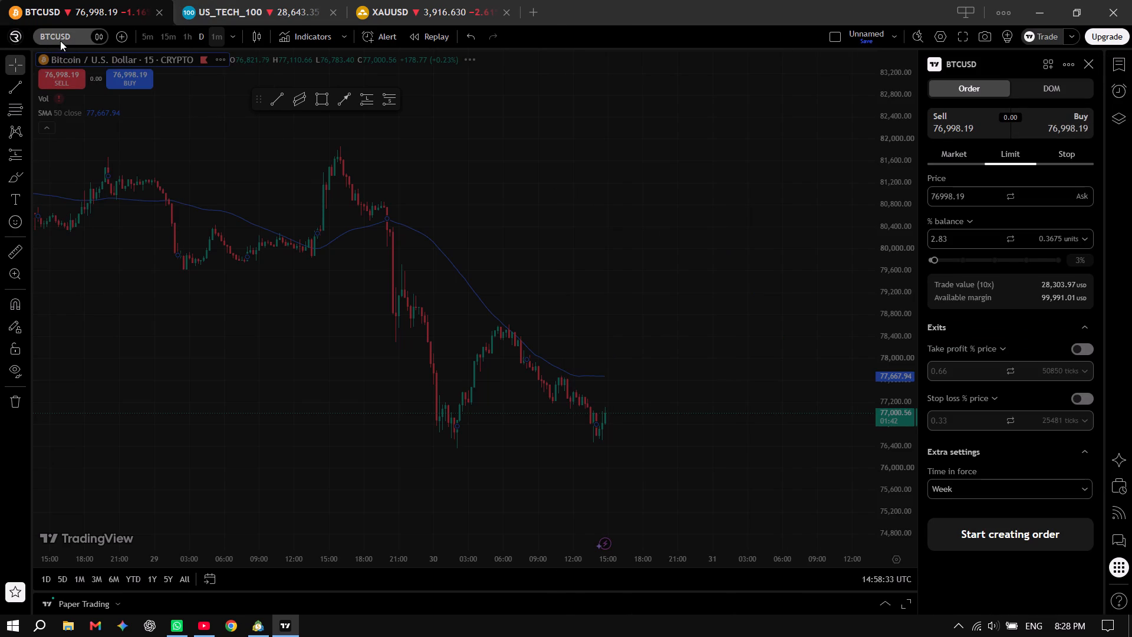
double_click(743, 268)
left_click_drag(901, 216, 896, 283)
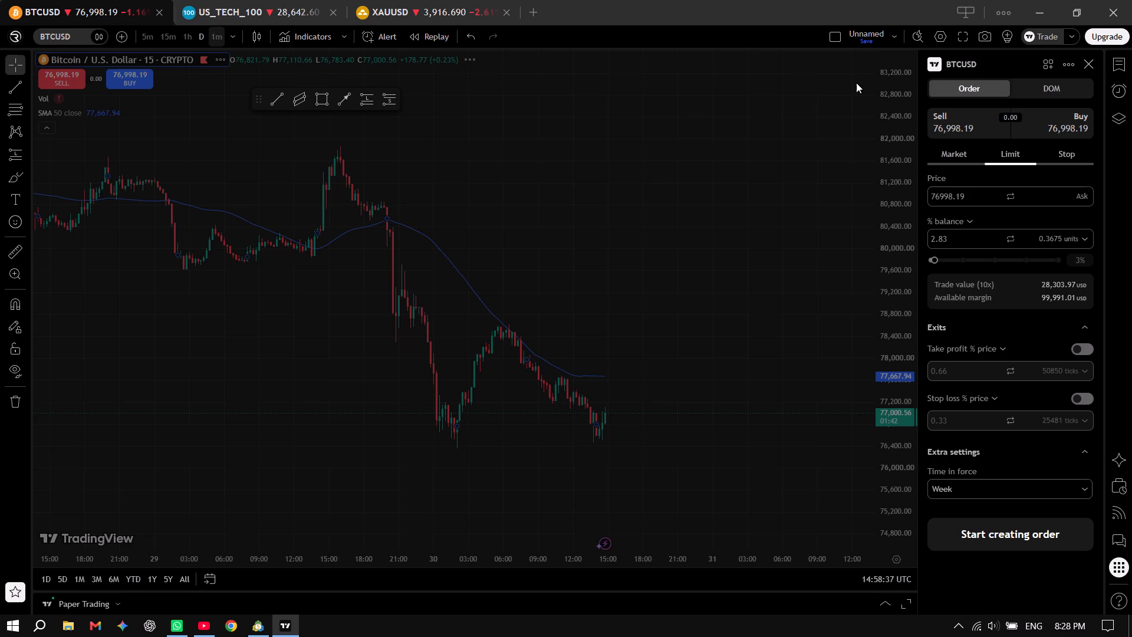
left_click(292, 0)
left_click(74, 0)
Check the Red list watchlist beside the BTCUSD chart and close it again.
left_click(1119, 68)
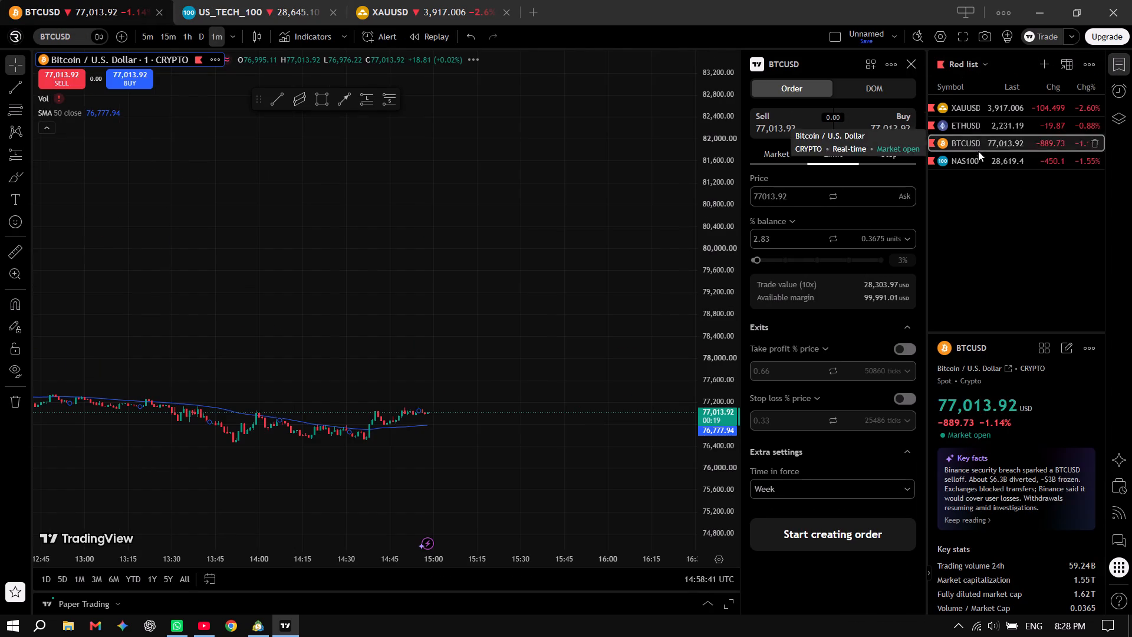
left_click(1121, 65)
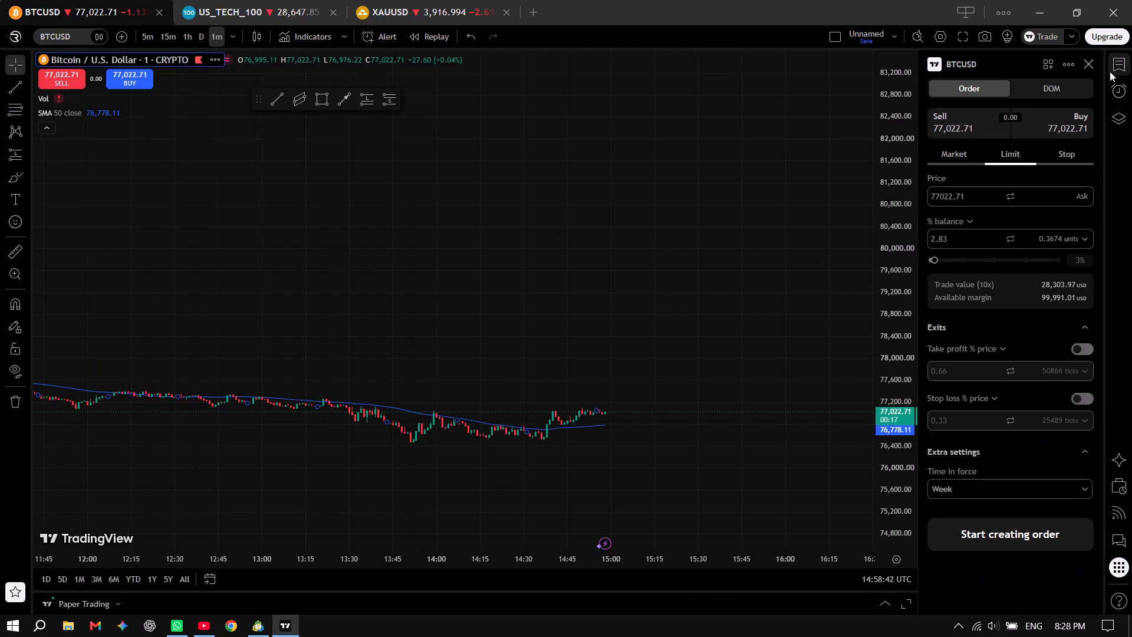
Examine the recent BTCUSD candles on the 1-minute chart against the 50-period SMA.
left_click_drag(686, 371, 682, 297)
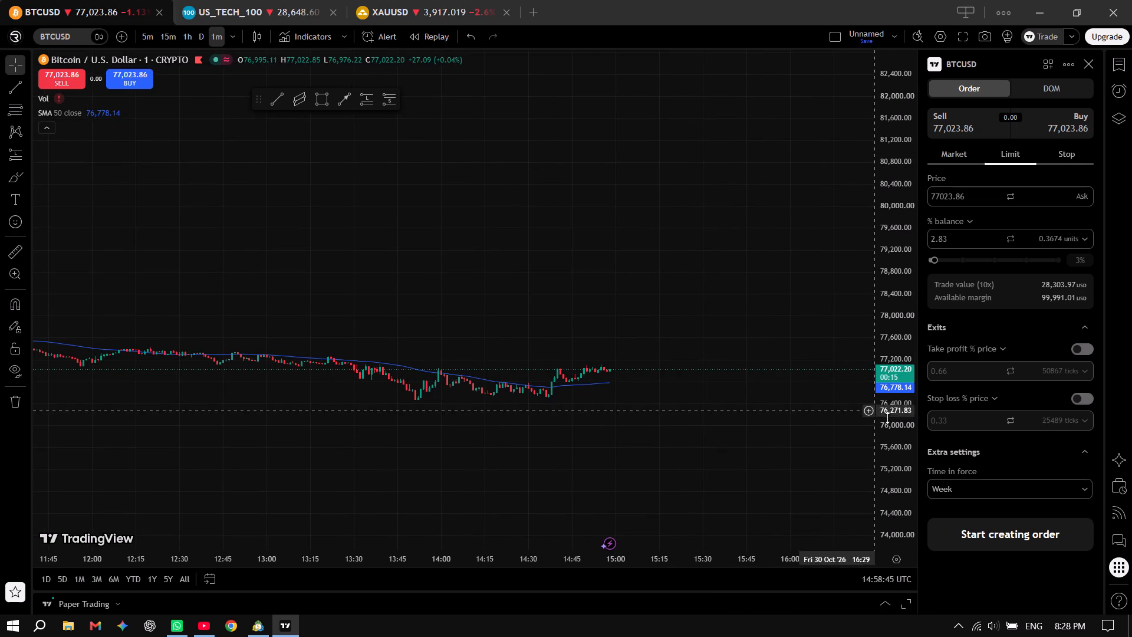
scroll(890, 406, "up", 15)
scroll(580, 399, "up", 5)
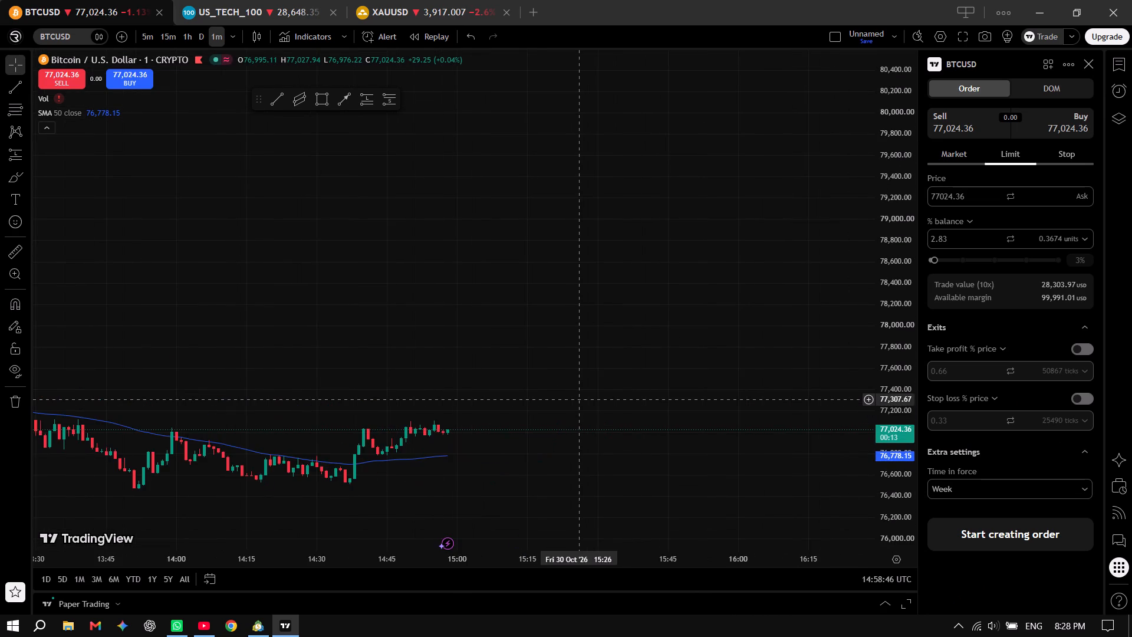
left_click_drag(453, 334, 495, 183)
scroll(884, 366, "up", 13)
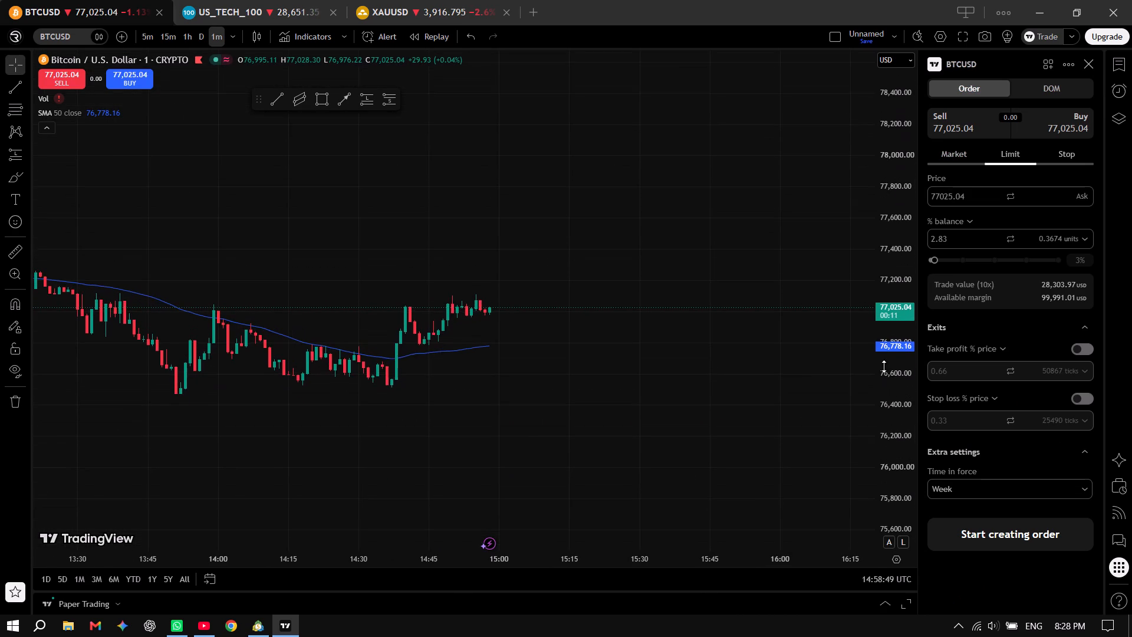
scroll(884, 366, "up", 2)
scroll(468, 333, "down", 7)
left_click_drag(784, 338, 509, 336)
scroll(453, 331, "up", 4)
left_click_drag(394, 320, 798, 305)
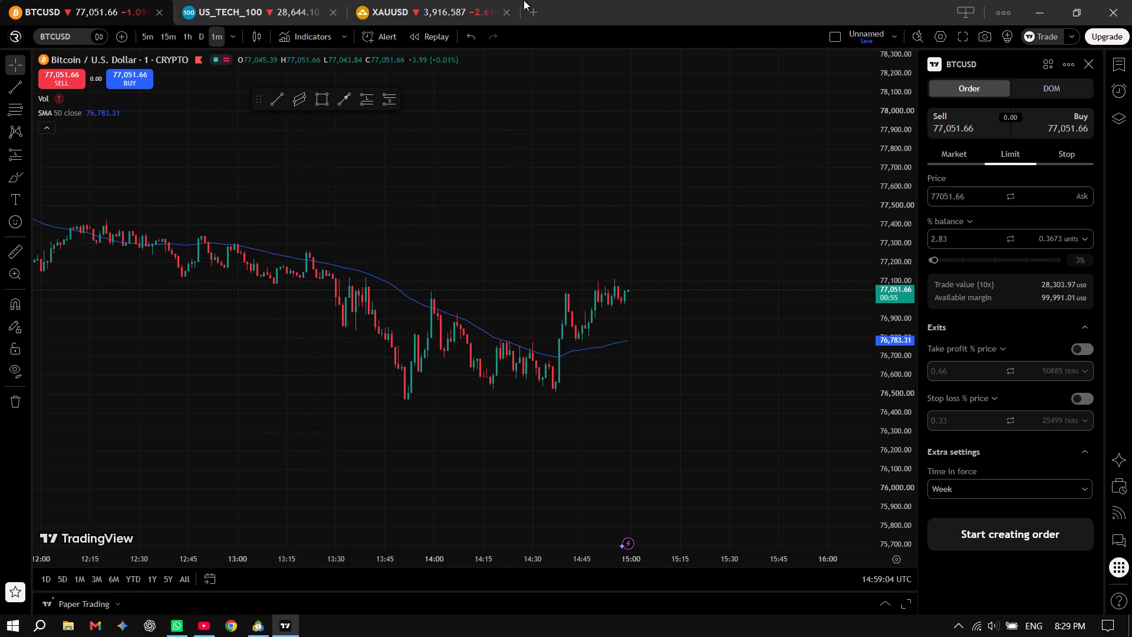
Open the US_TECH_100 chart, bring its latest 15-minute candles into view and collapse the Paper Trading area beneath it.
left_click(232, 0)
scroll(501, 256, "up", 2)
scroll(501, 257, "down", 1)
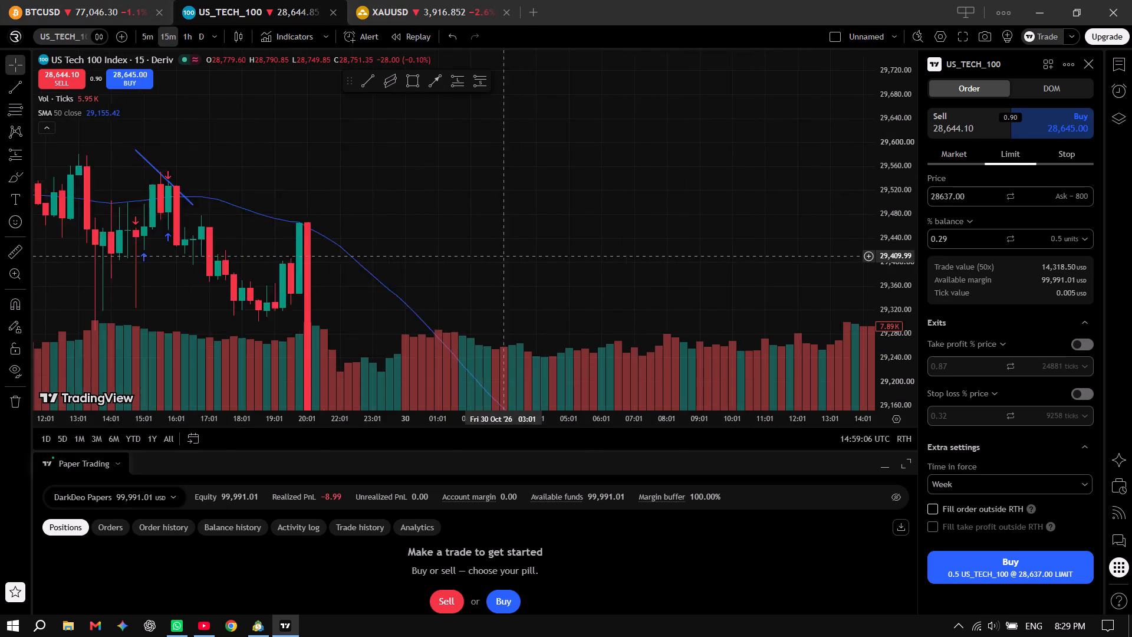
scroll(501, 257, "down", 2)
scroll(882, 218, "down", 11)
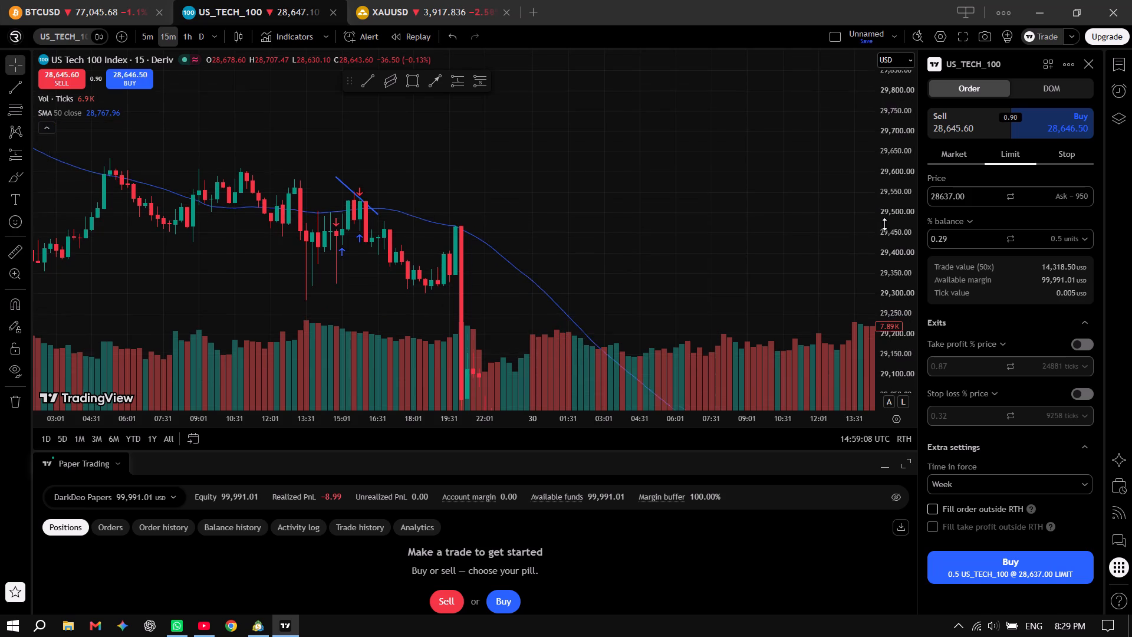
scroll(884, 224, "down", 17)
scroll(884, 224, "down", 6)
left_click_drag(702, 290, 364, 195)
left_click_drag(723, 290, 491, 245)
scroll(670, 248, "up", 4)
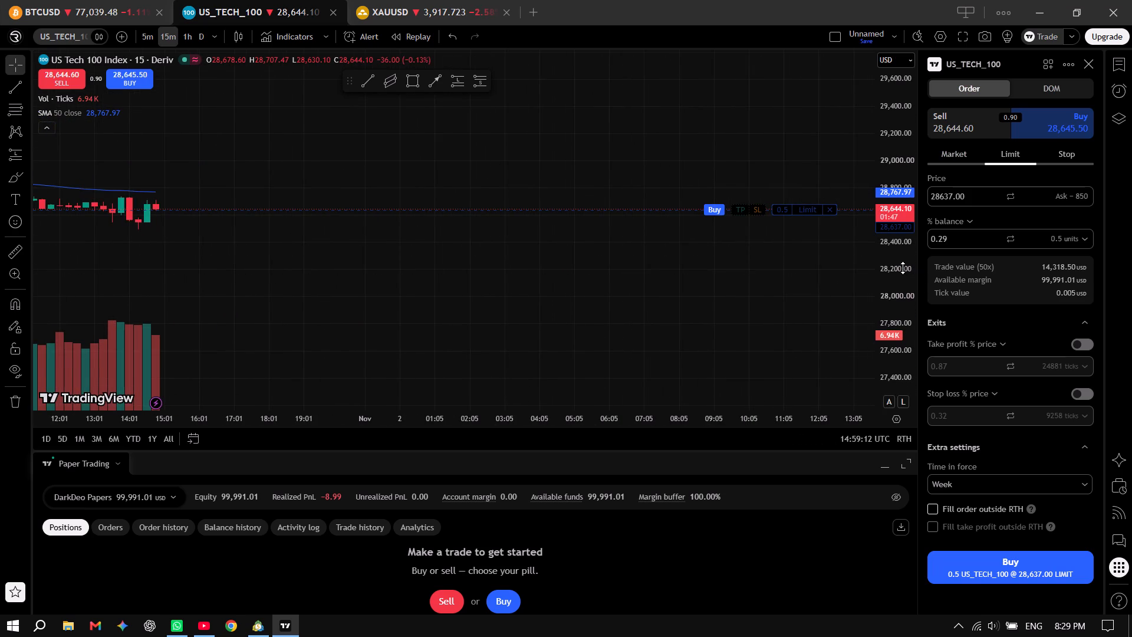
scroll(903, 268, "up", 9)
left_click_drag(482, 245, 798, 327)
scroll(594, 278, "down", 4)
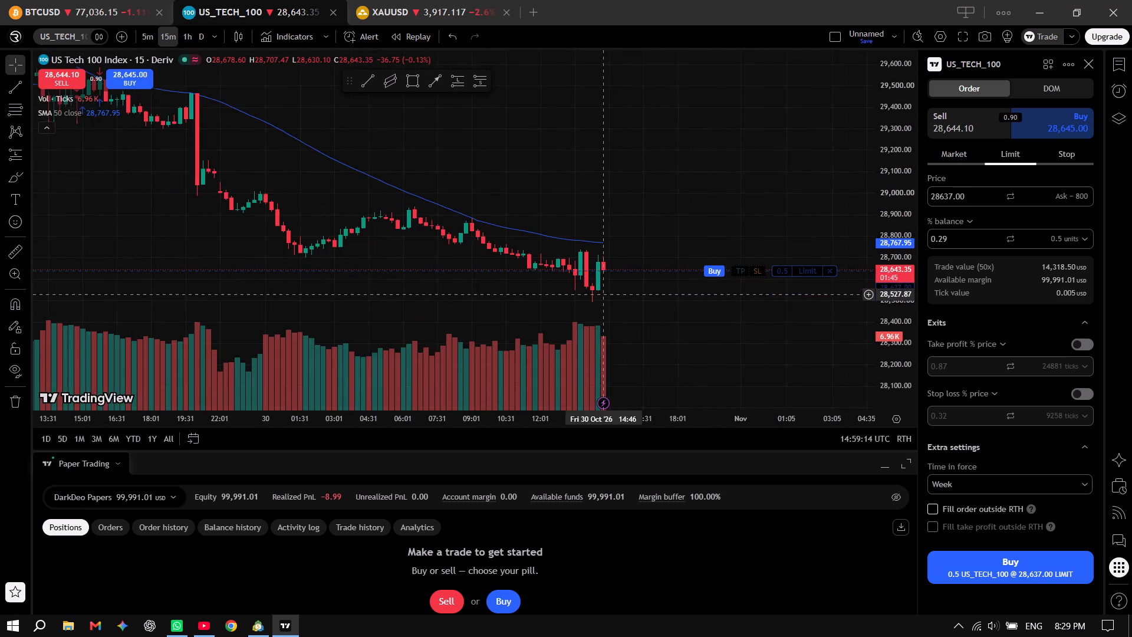
left_click_drag(676, 318, 390, 328)
left_click(885, 462)
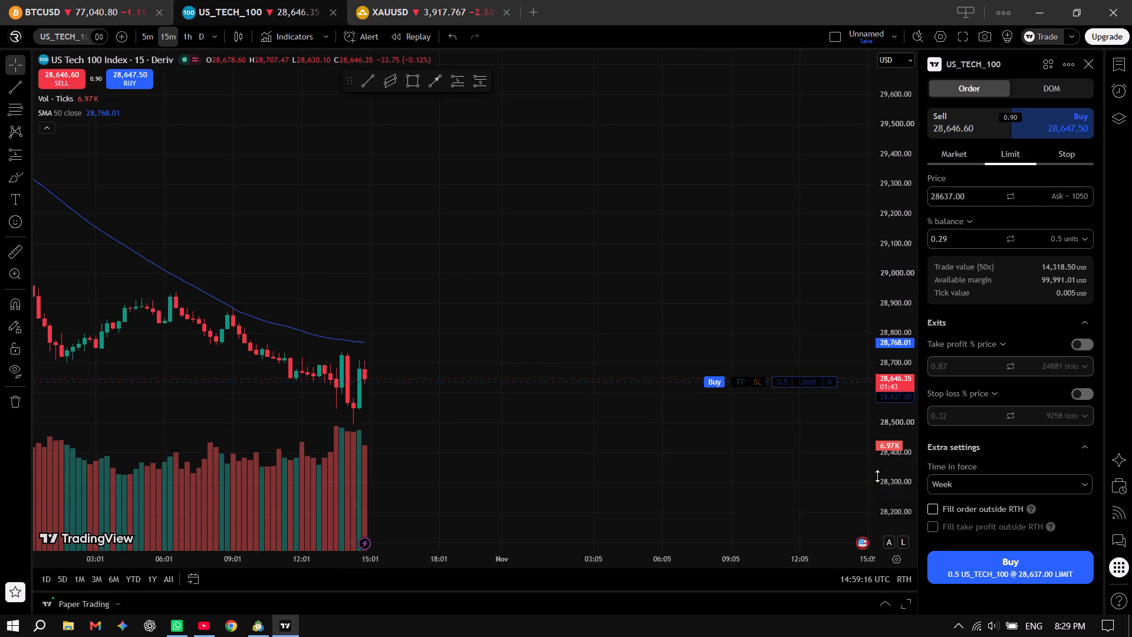
Discard the draft 0.5-unit buy limit order on the US_TECH_100 chart.
left_click_drag(380, 313, 410, 265)
left_click_drag(626, 374, 771, 416)
scroll(531, 352, "down", 2)
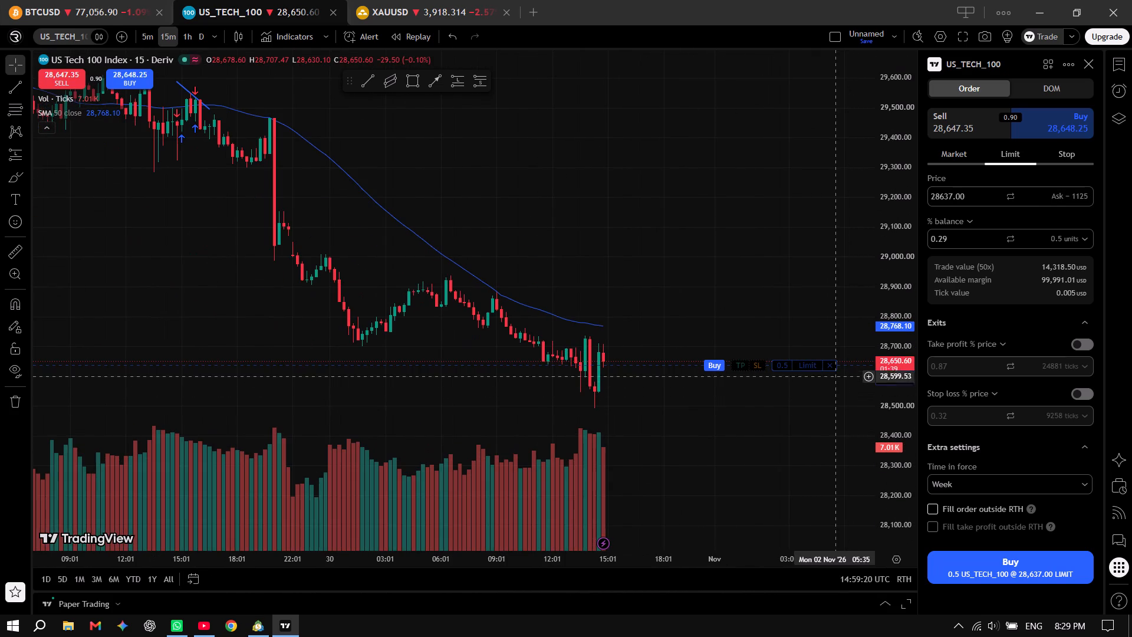
left_click(832, 367)
left_click_drag(749, 256, 551, 257)
scroll(279, 194, "down", 2)
scroll(279, 194, "up", 2)
Open the XAUUSD chart, collapse the Paper Trading area and bring gold's latest 5-minute decline into view.
left_click(387, 0)
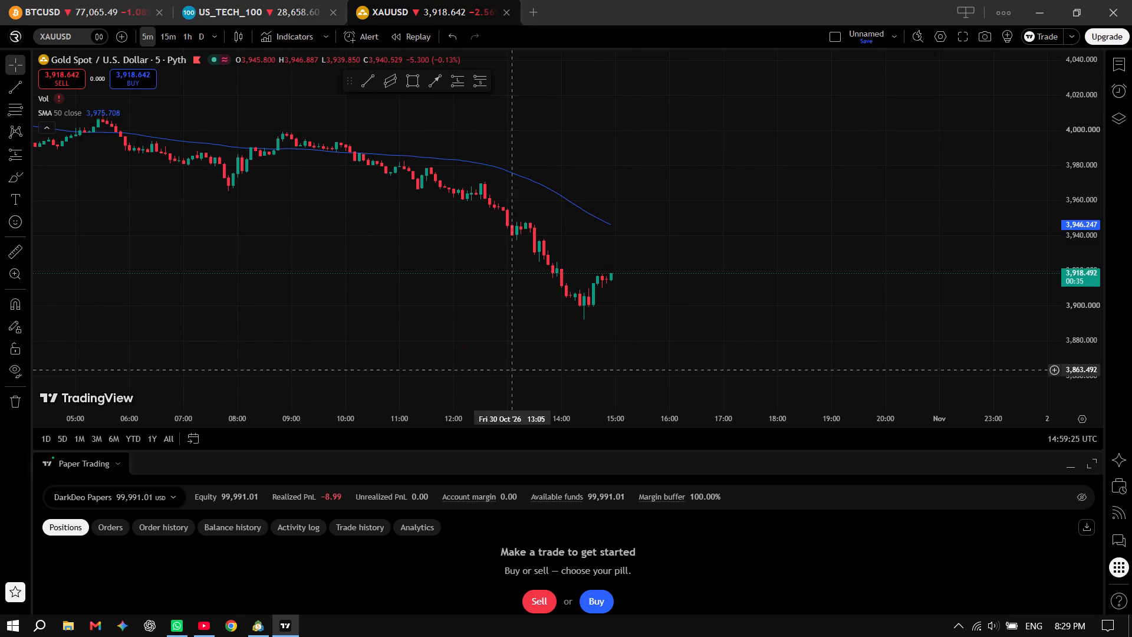
scroll(629, 333, "down", 2)
scroll(630, 333, "up", 3)
scroll(781, 331, "up", 2)
left_click(1072, 468)
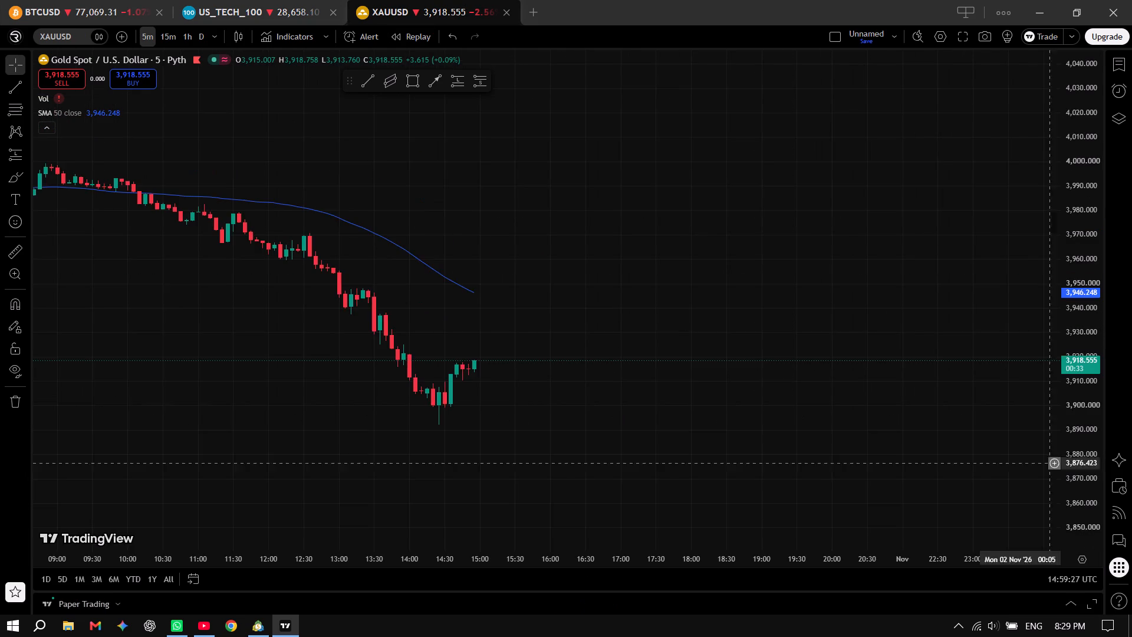
left_click_drag(664, 317, 533, 358)
scroll(510, 339, "down", 3)
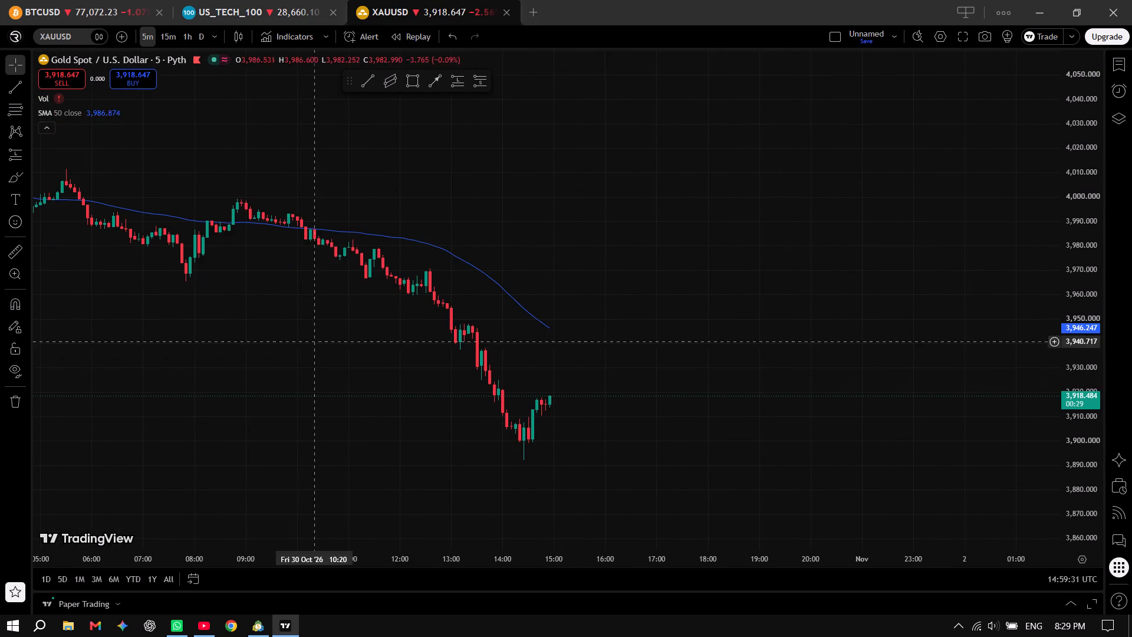
Put the XAUUSD and US_TECH_100 charts on the 15-minute interval.
left_click(170, 35)
left_click(246, 8)
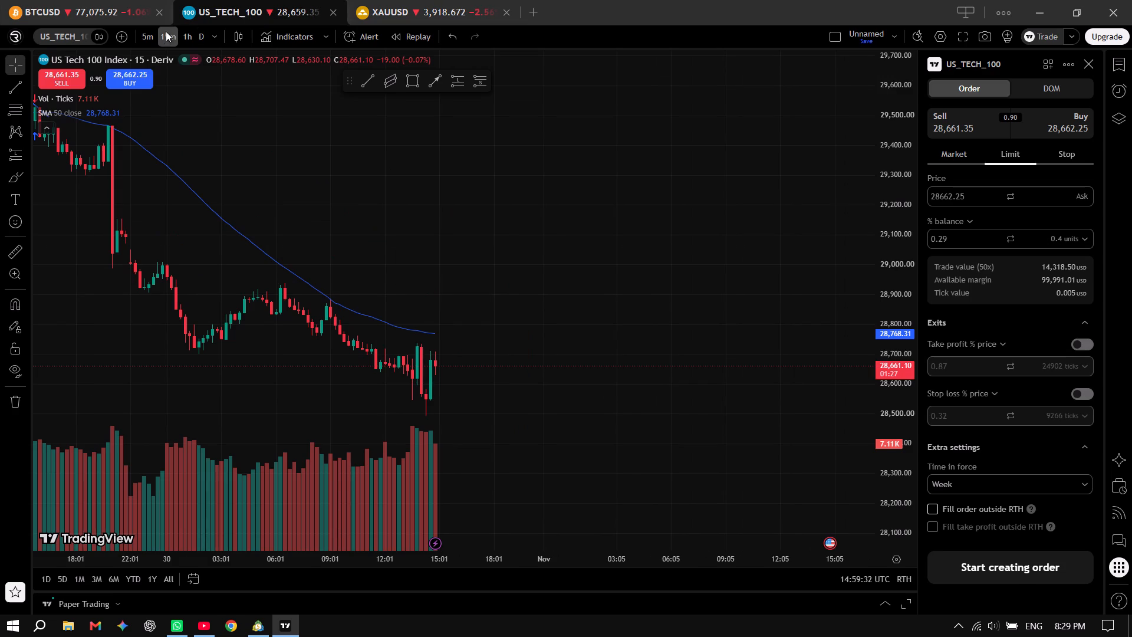
left_click(165, 37)
Return to BTCUSD, set it to the 15-minute interval and examine its price swings over the last two days.
left_click(129, 0)
left_click(163, 36)
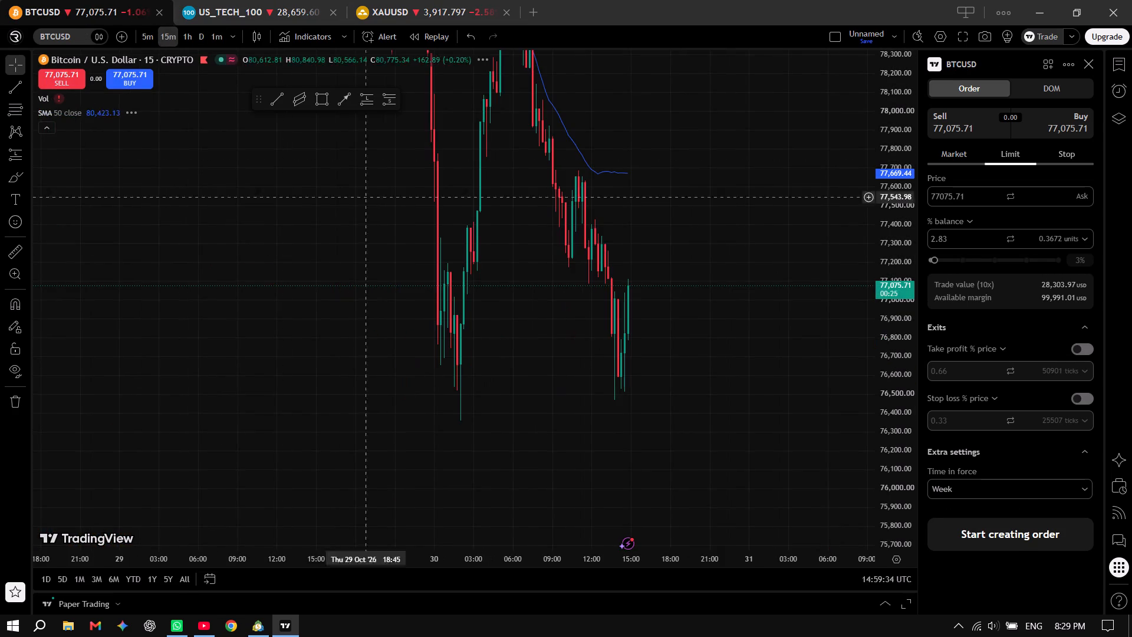
left_click_drag(722, 304, 603, 366)
left_click_drag(896, 197, 900, 370)
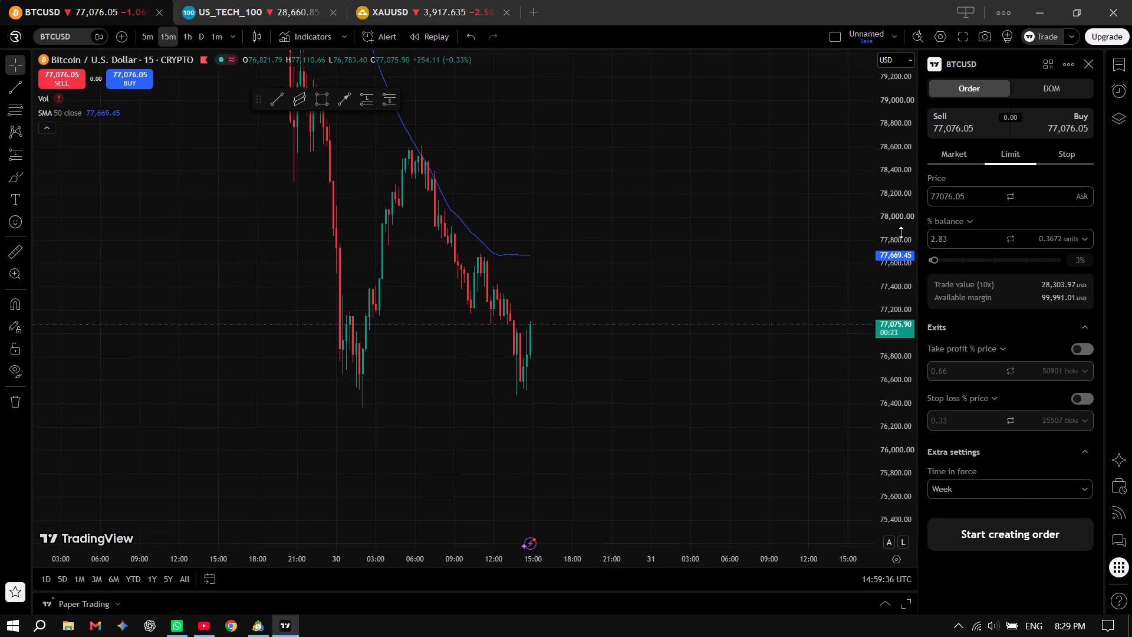
left_click_drag(901, 228, 899, 358)
left_click_drag(901, 237, 900, 365)
left_click_drag(908, 265, 904, 385)
left_click_drag(321, 365, 511, 393)
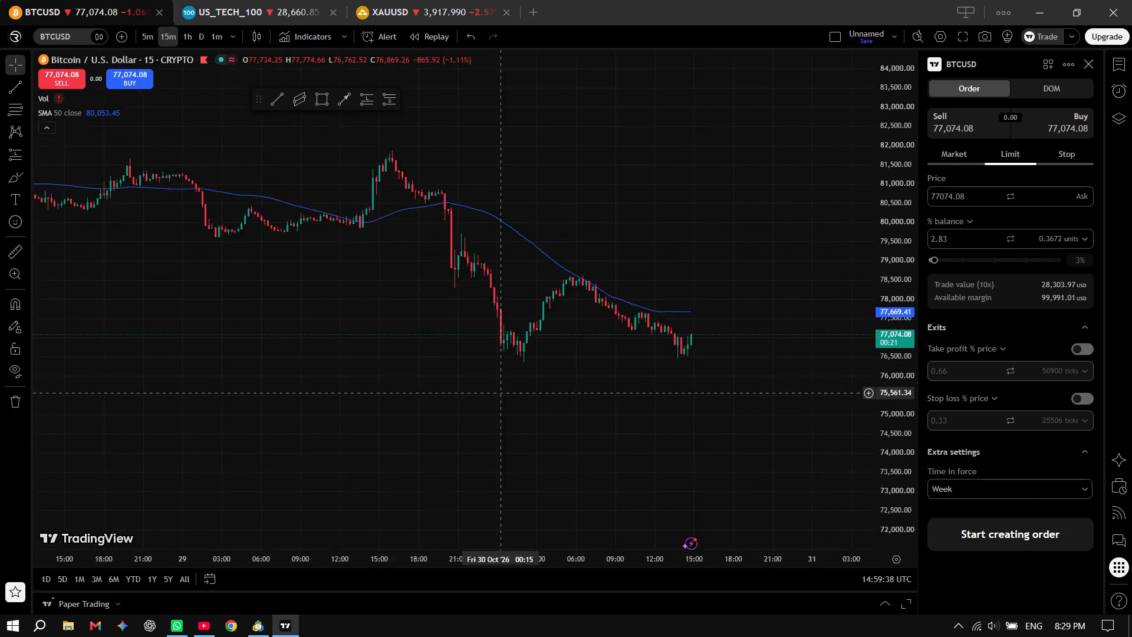
left_click_drag(511, 393, 419, 405)
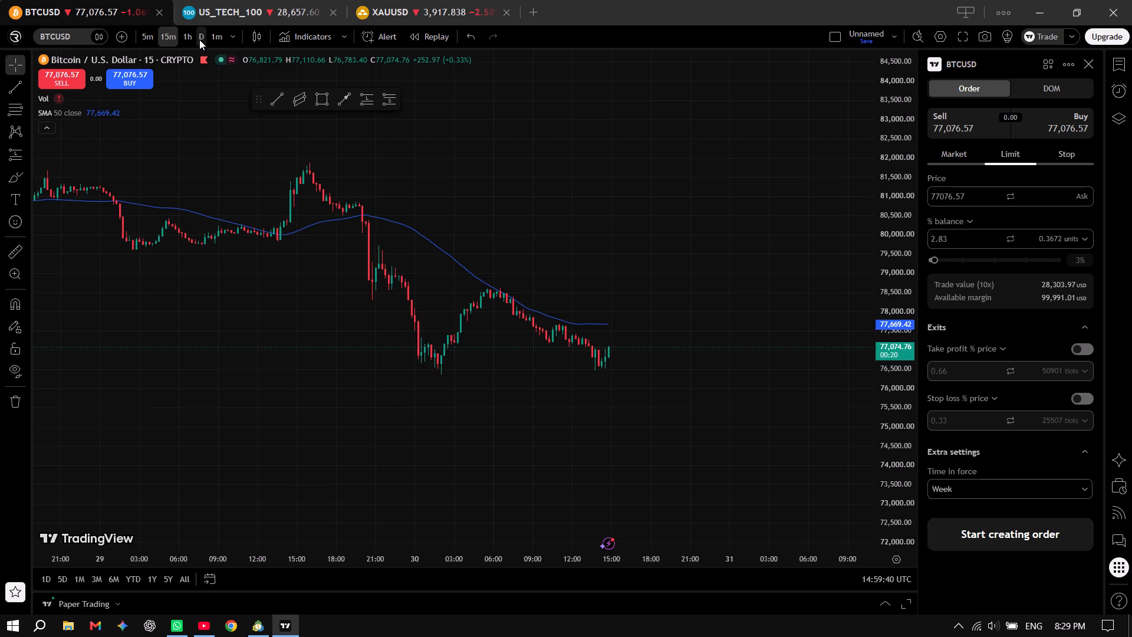
Set the BTCUSD chart to the daily interval and compress the price scale to fit the candles from mid-August onward.
left_click(199, 40)
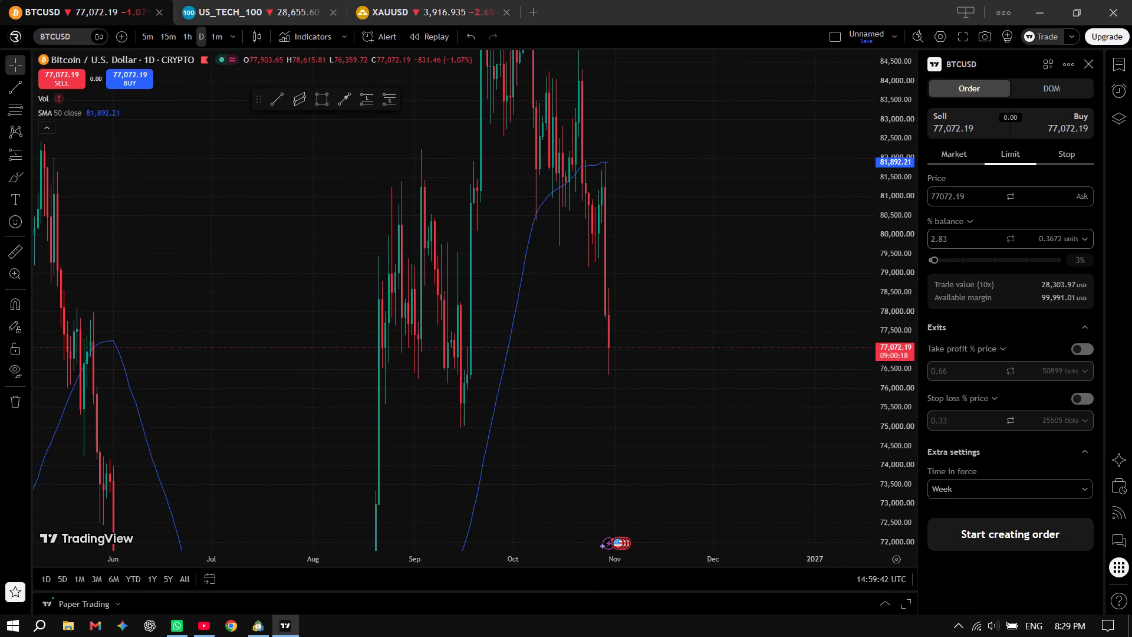
left_click_drag(897, 118, 916, 318)
left_click_drag(904, 159, 896, 363)
left_click_drag(910, 226, 904, 365)
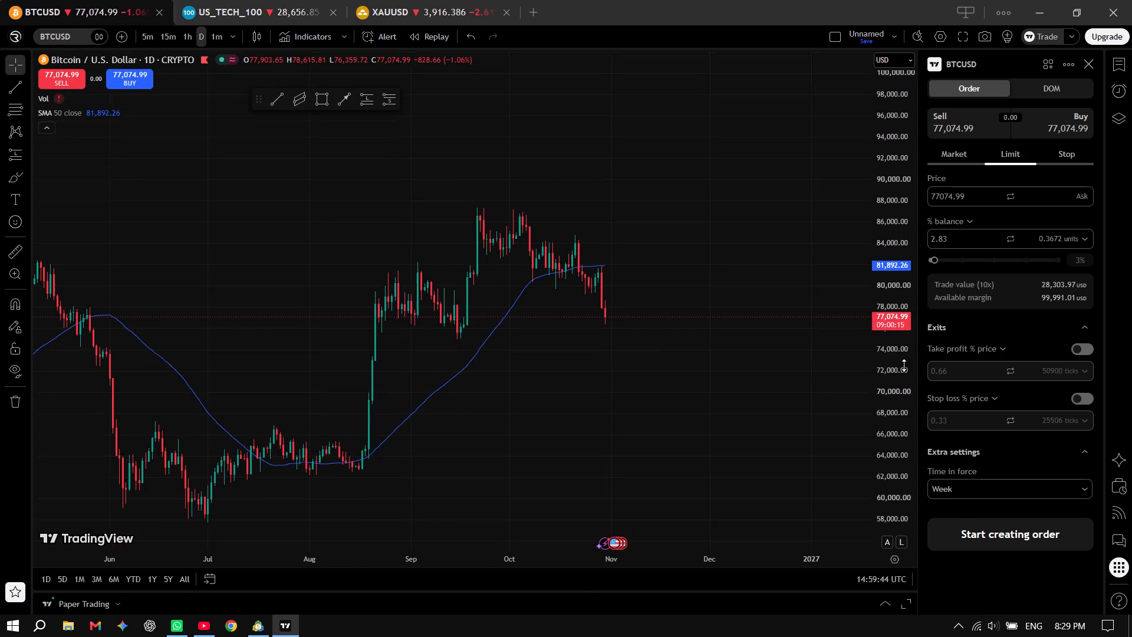
left_click_drag(904, 365, 904, 366)
scroll(522, 399, "up", 8)
left_click_drag(453, 407, 791, 374)
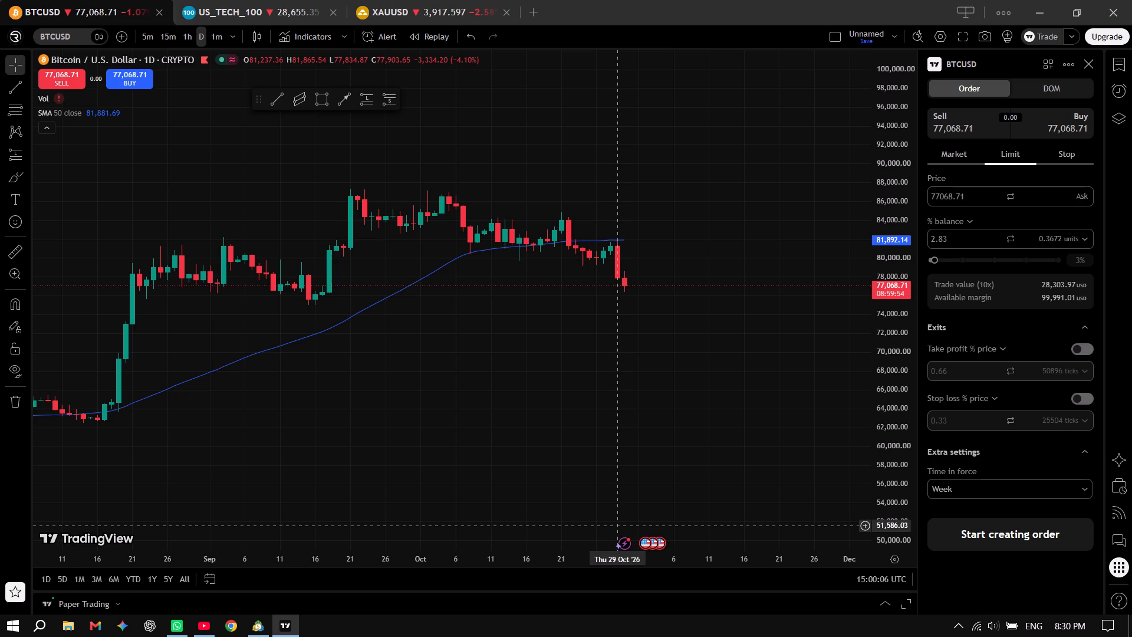
Draw a vertical line through the Thu 29 Oct '26 candle on the BTCUSD daily chart.
left_click(27, 87)
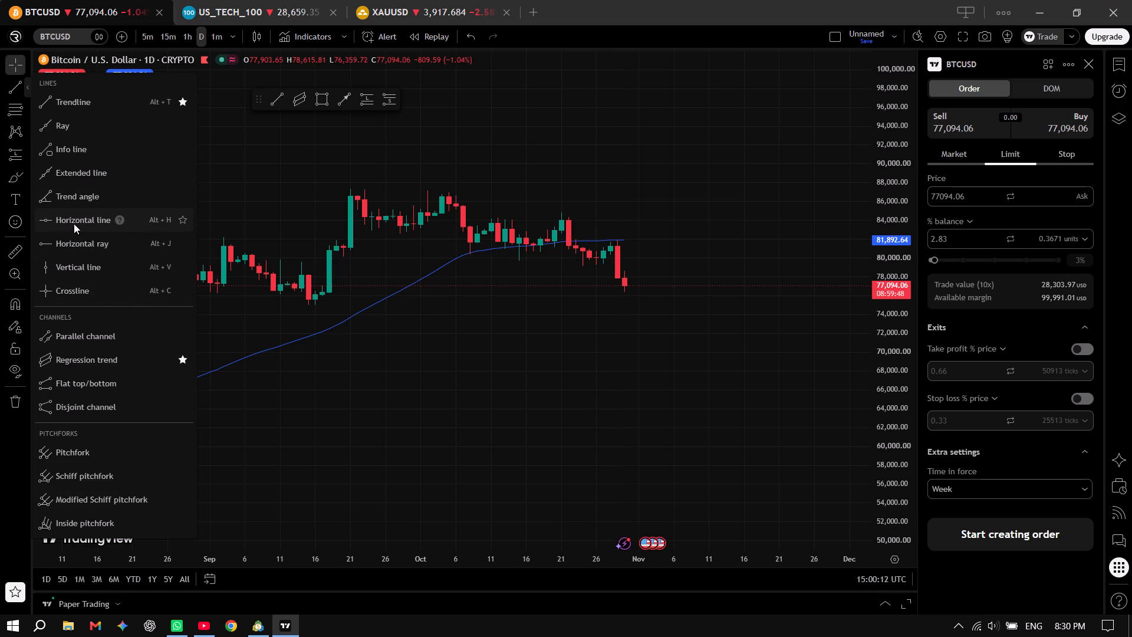
left_click(74, 270)
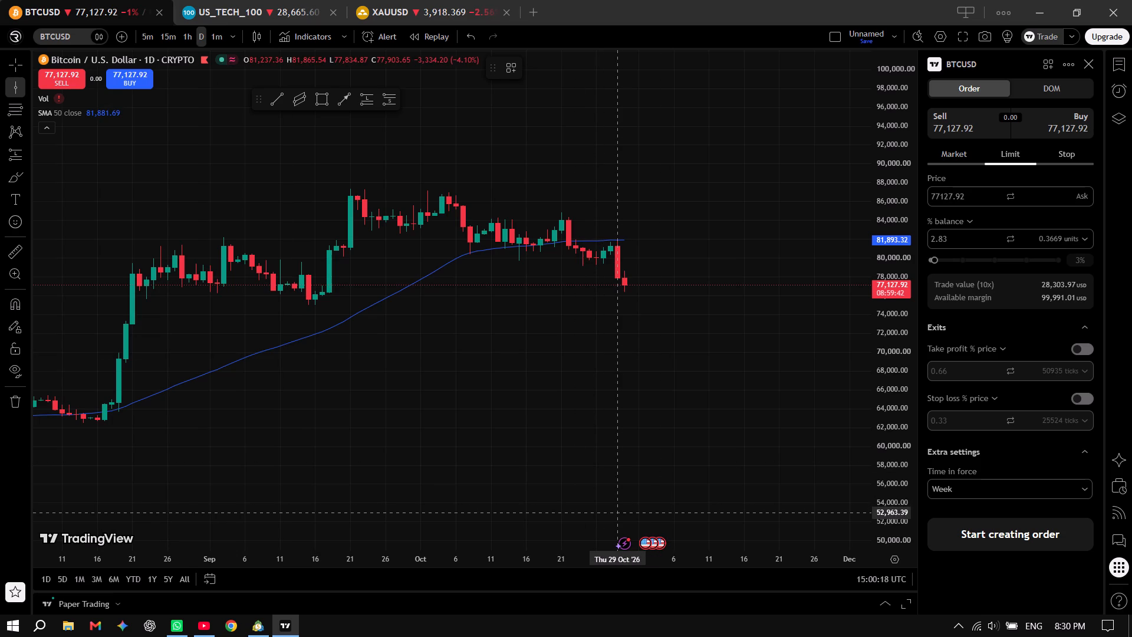
left_click(615, 513)
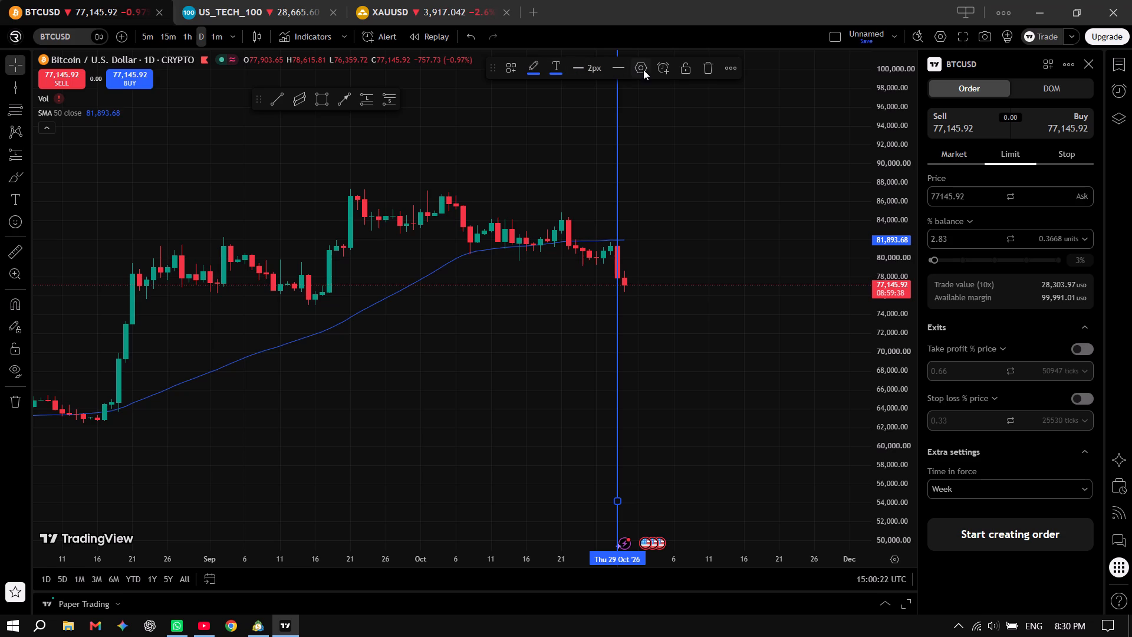
Clone the vertical line on the 29 October candle.
right_click(617, 147)
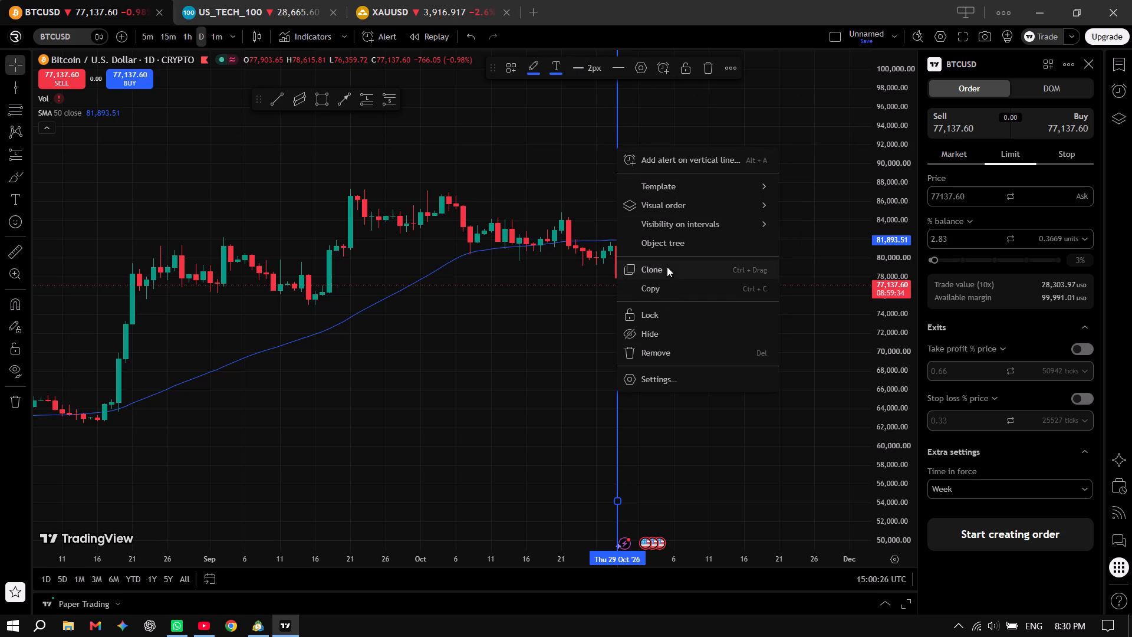
left_click(667, 267)
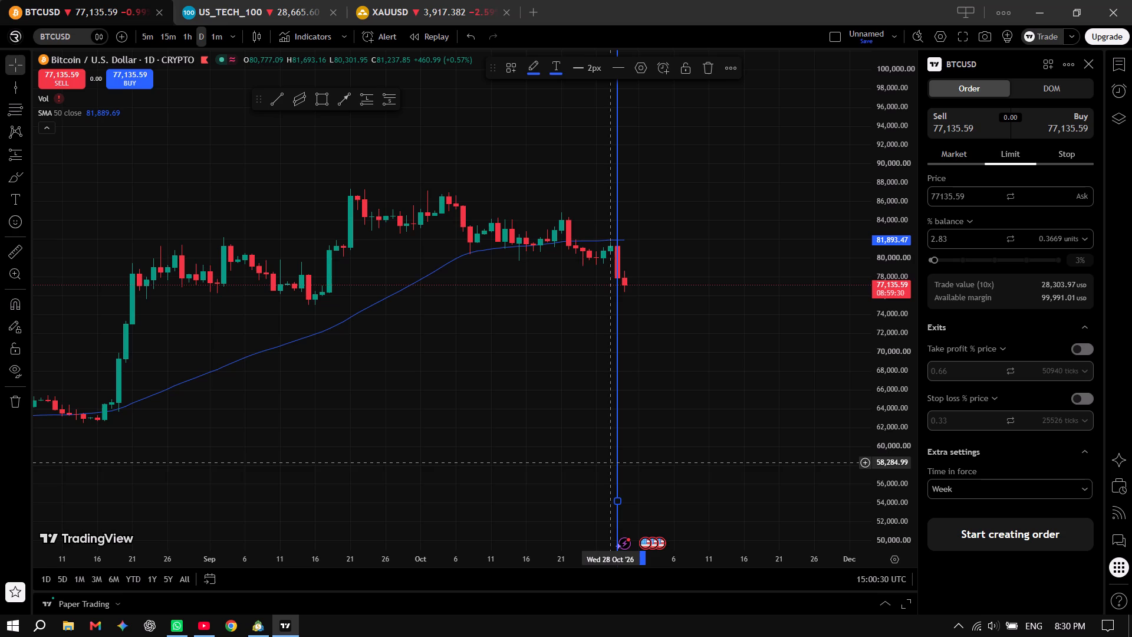
left_click(613, 462)
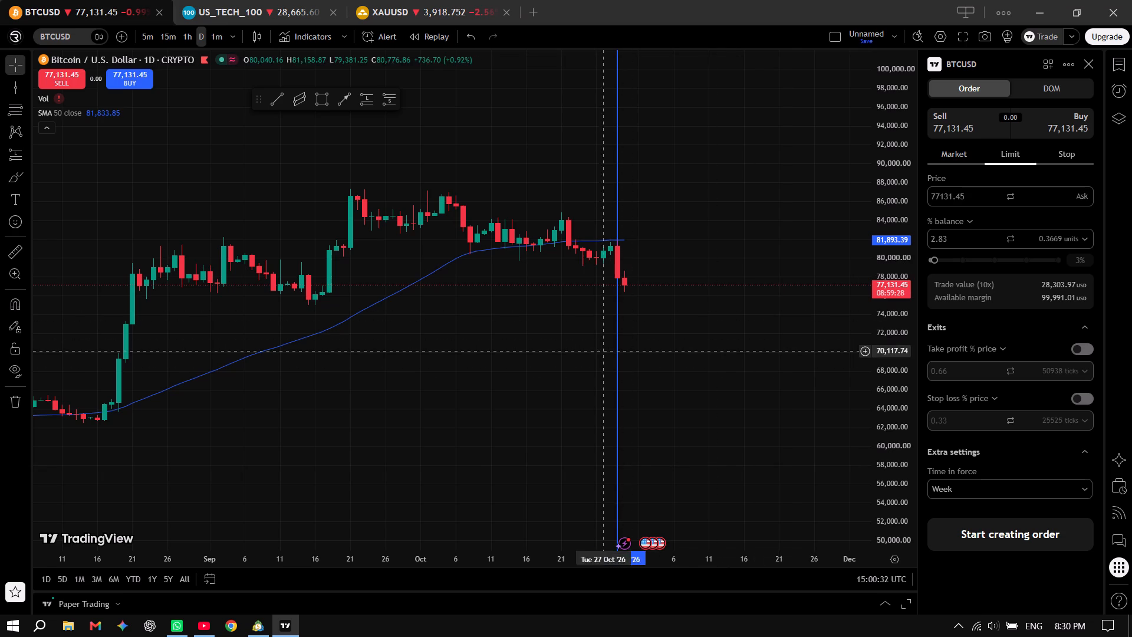
Draw another vertical line through the Wed 28 Oct '26 candle and deselect it.
scroll(601, 351, "up", 6)
scroll(400, 402, "up", 4)
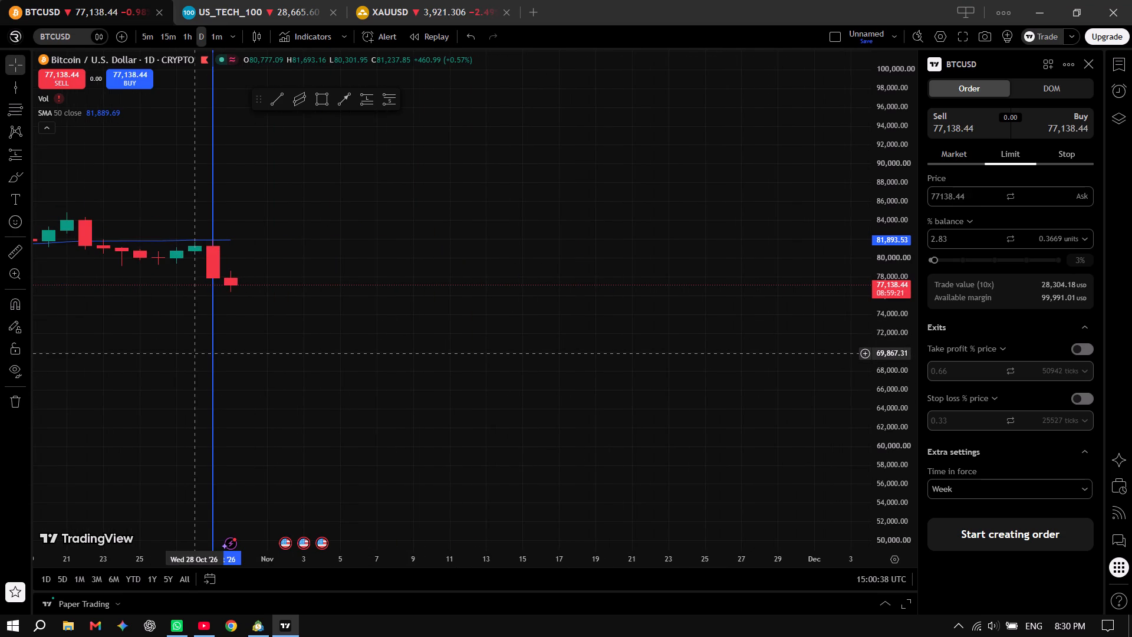
left_click(12, 91)
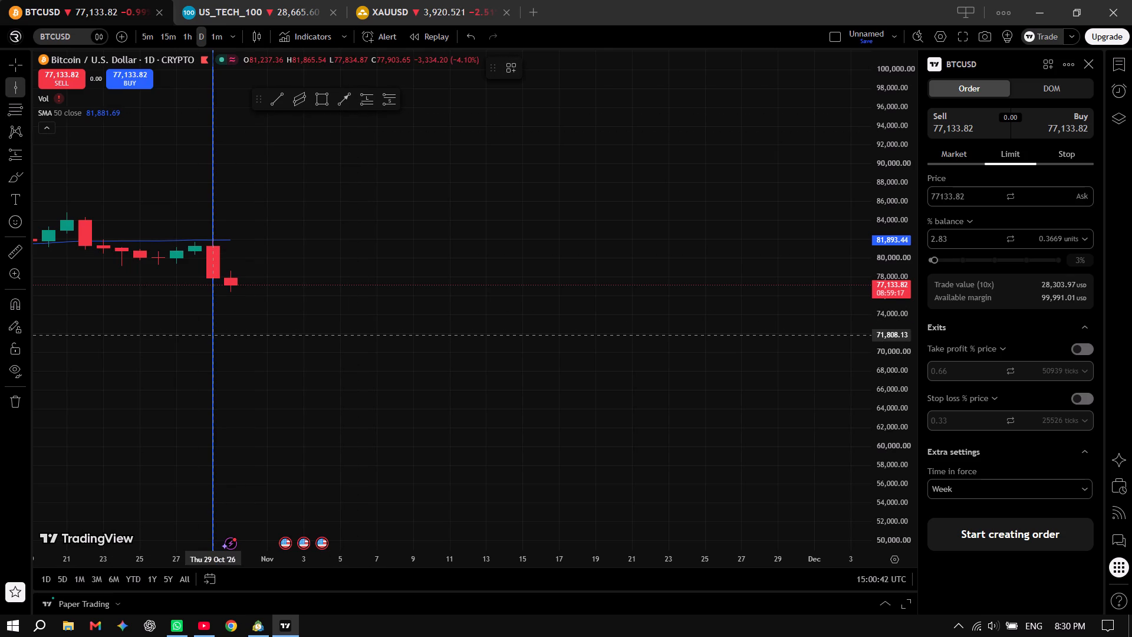
left_click(199, 336)
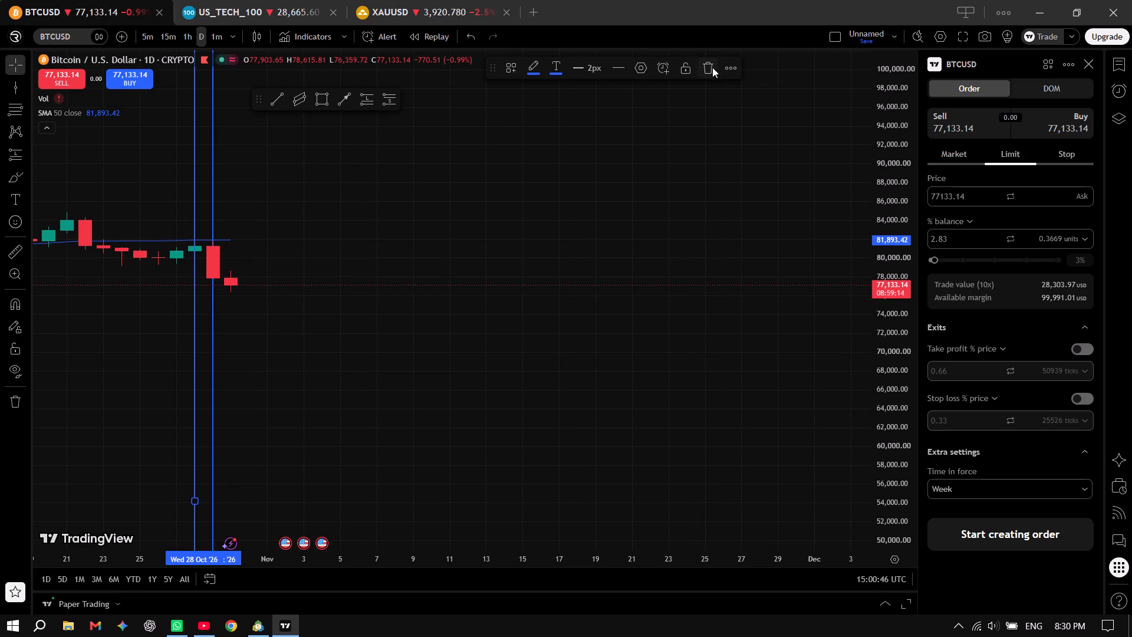
left_click(709, 143)
Switch the BTCUSD chart to the 1-hour interval and bring the candles around the 29 October line into view.
scroll(403, 267, "up", 4)
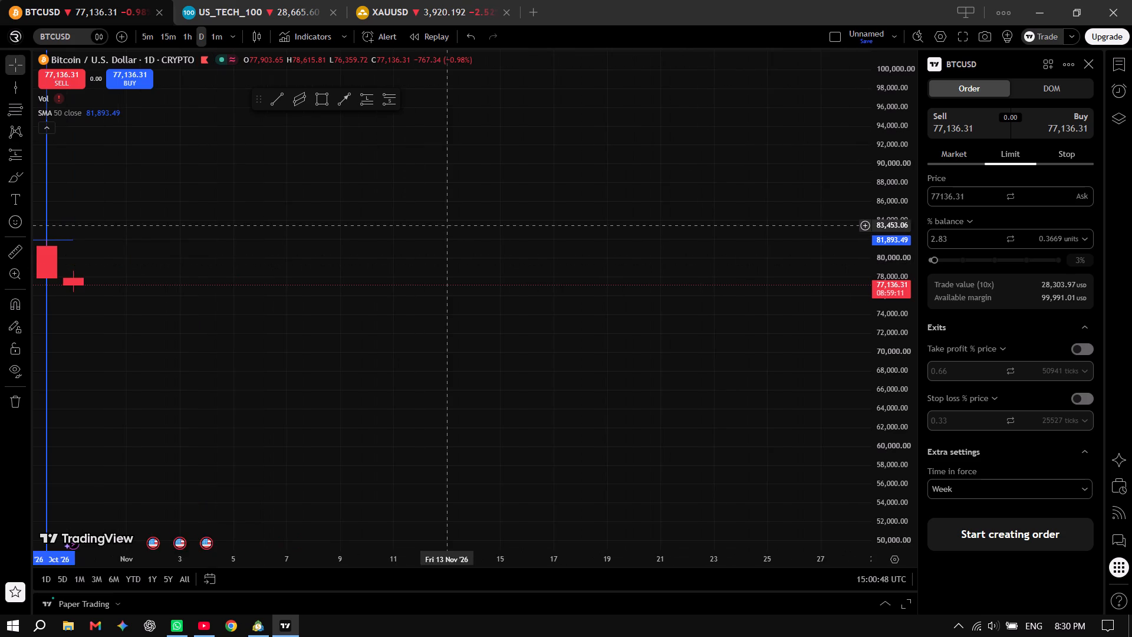
scroll(446, 227, "down", 8)
scroll(533, 244, "up", 6)
scroll(904, 267, "up", 7)
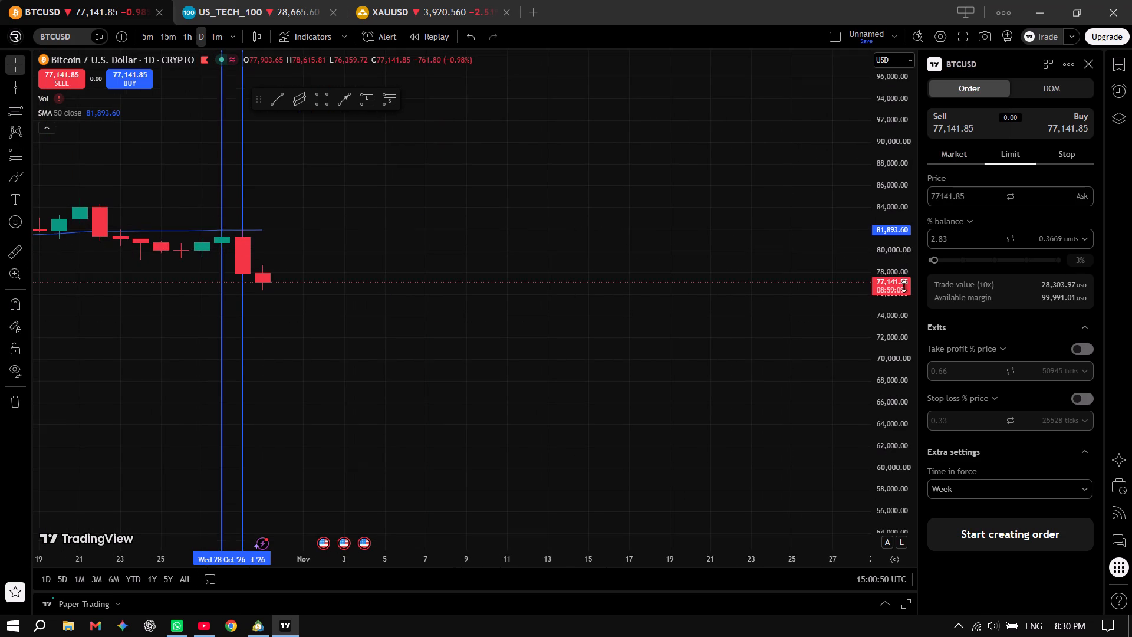
scroll(904, 286, "up", 3)
scroll(679, 315, "down", 5)
scroll(368, 274, "down", 4)
scroll(568, 292, "up", 2)
scroll(621, 291, "down", 2)
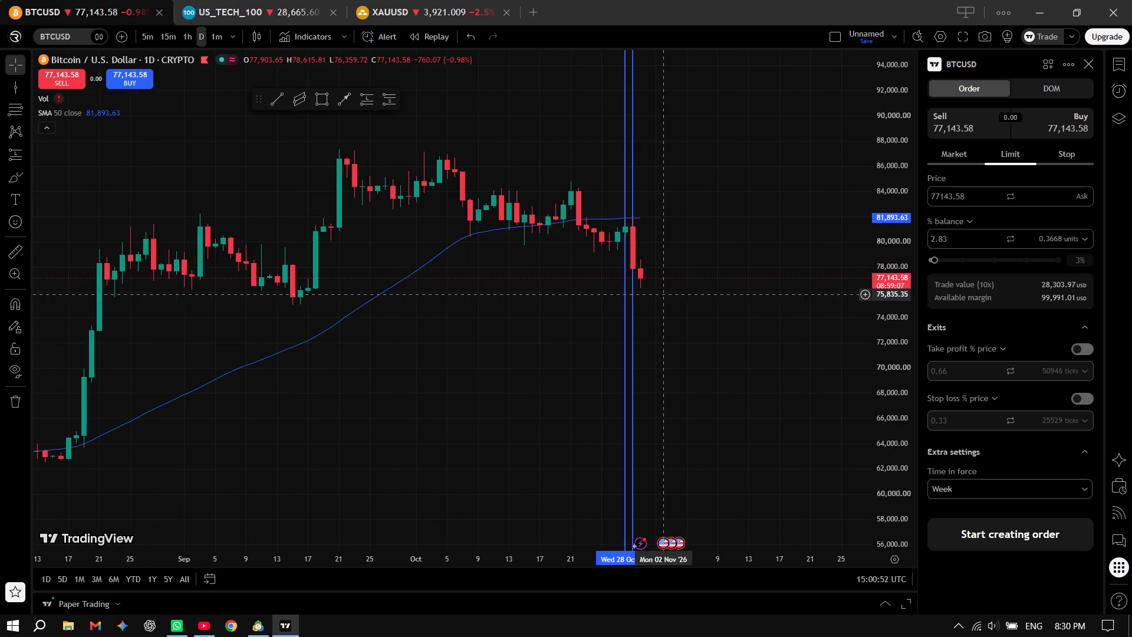
scroll(624, 303, "up", 3)
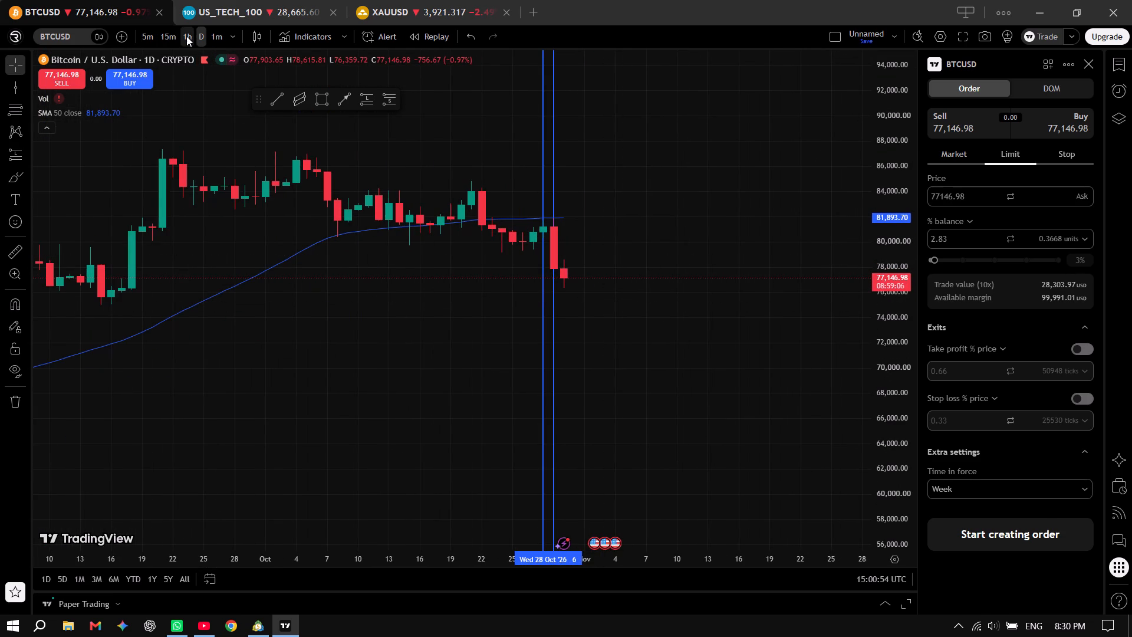
left_click(186, 36)
scroll(331, 272, "up", 1)
left_click_drag(228, 295, 509, 299)
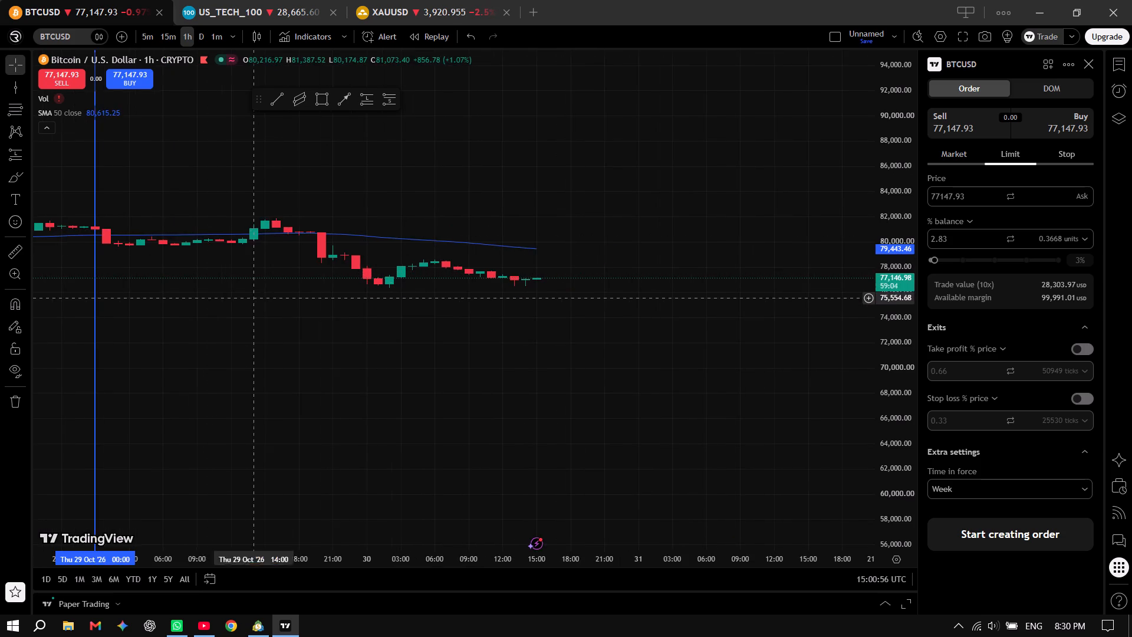
Examine the BTCUSD 1-hour candles around the 28 and 29 October lines, through to the most recent price.
left_click_drag(509, 299, 774, 305)
scroll(899, 177, "down", 12)
scroll(899, 177, "up", 20)
scroll(899, 177, "up", 10)
scroll(881, 334, "up", 6)
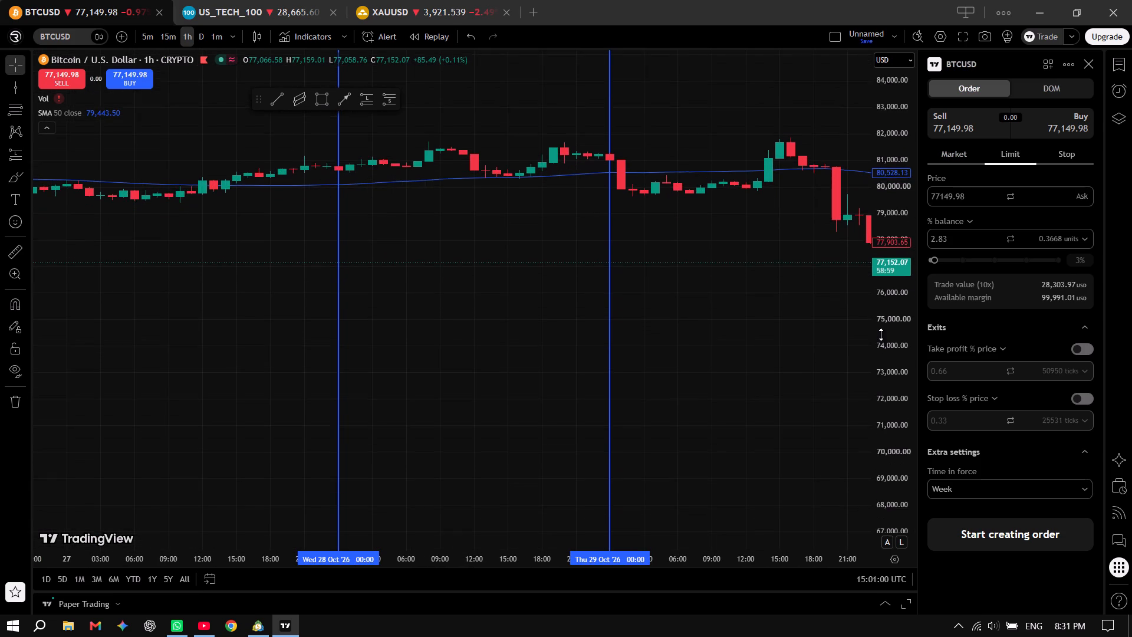
scroll(881, 334, "up", 16)
scroll(491, 245, "down", 6)
left_click_drag(683, 176, 568, 277)
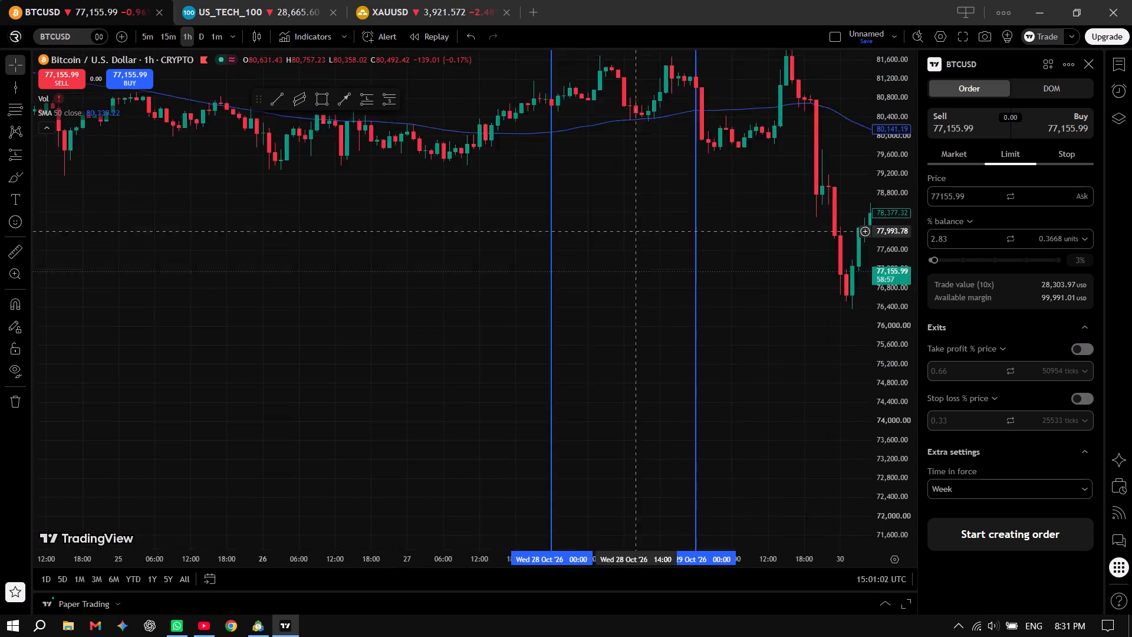
left_click_drag(568, 277, 441, 362)
scroll(703, 226, "up", 2)
scroll(703, 226, "down", 4)
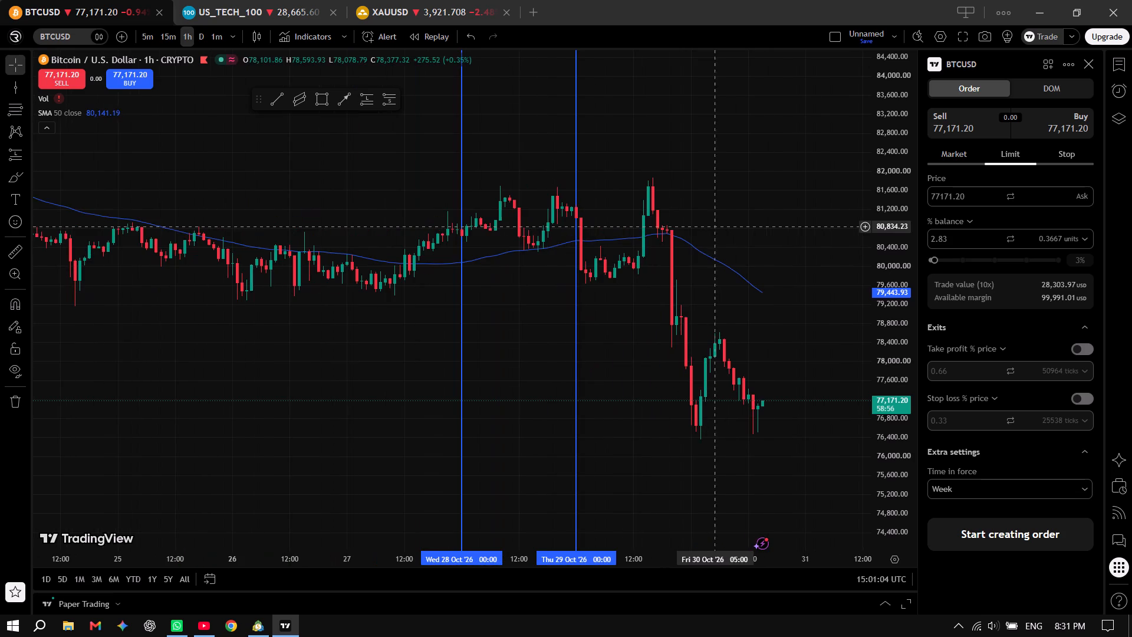
left_click_drag(782, 208, 626, 278)
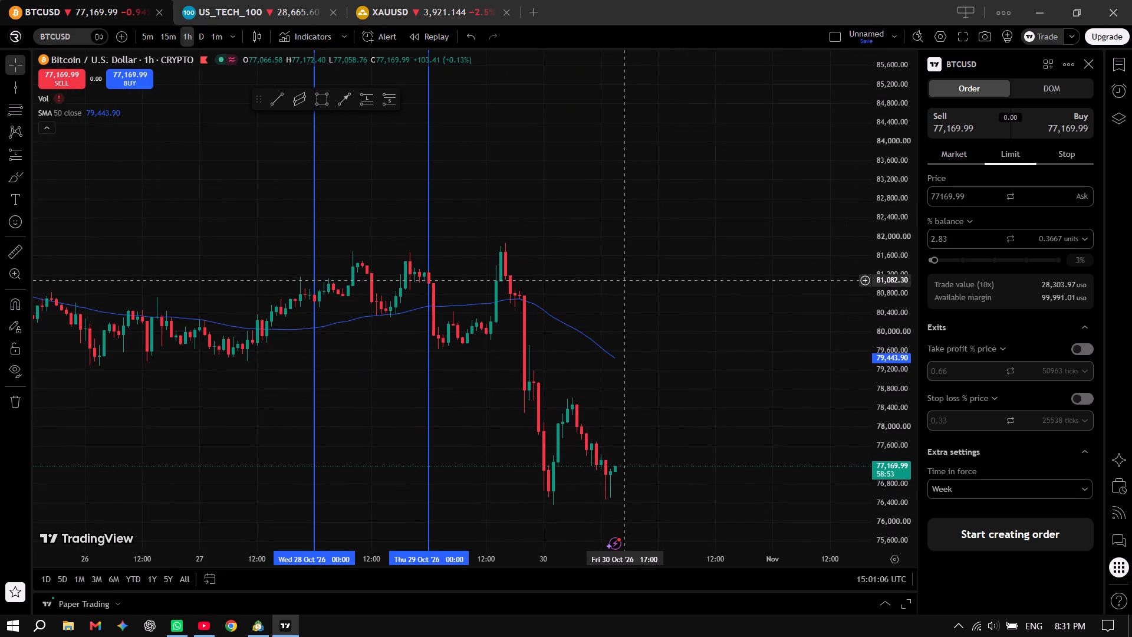
scroll(350, 264, "up", 4)
left_click_drag(524, 264, 957, 277)
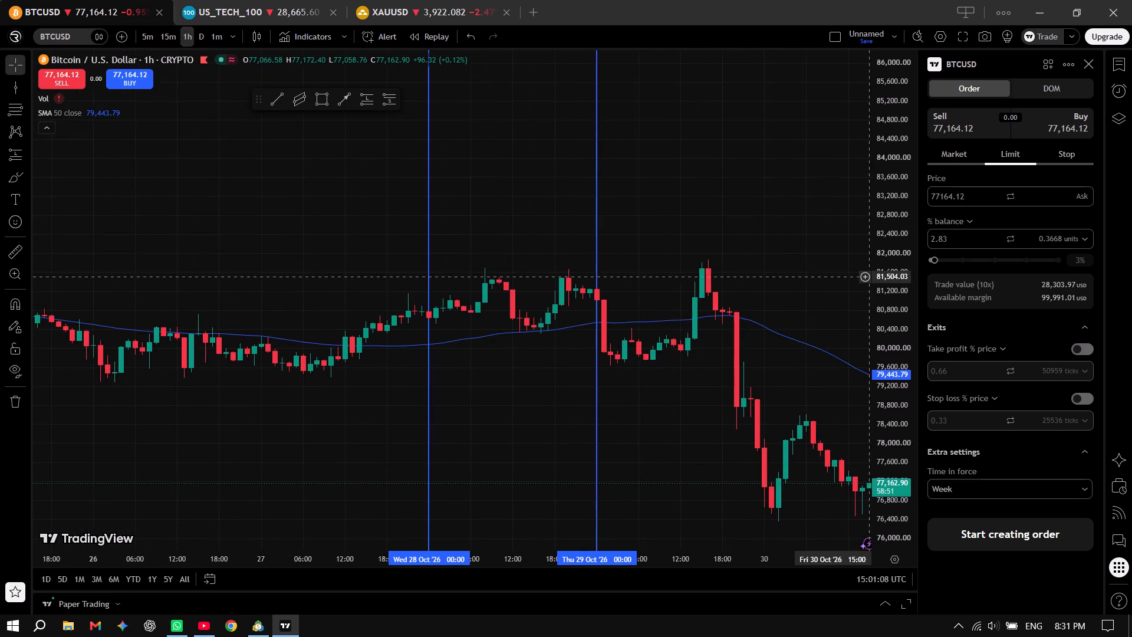
scroll(672, 285, "up", 3)
left_click_drag(555, 284, 690, 269)
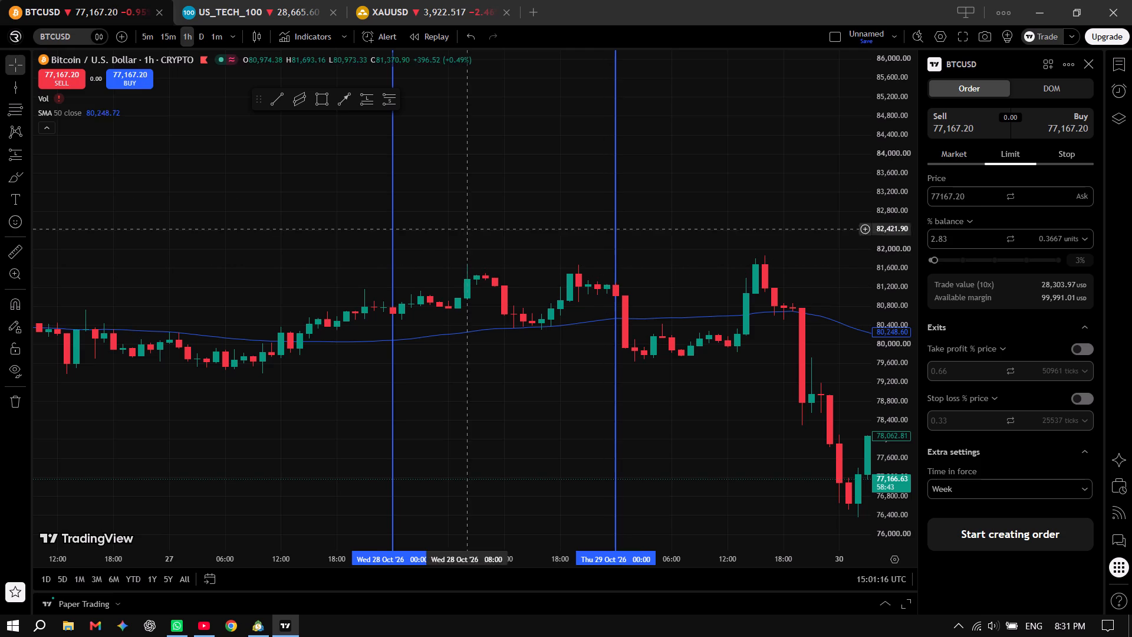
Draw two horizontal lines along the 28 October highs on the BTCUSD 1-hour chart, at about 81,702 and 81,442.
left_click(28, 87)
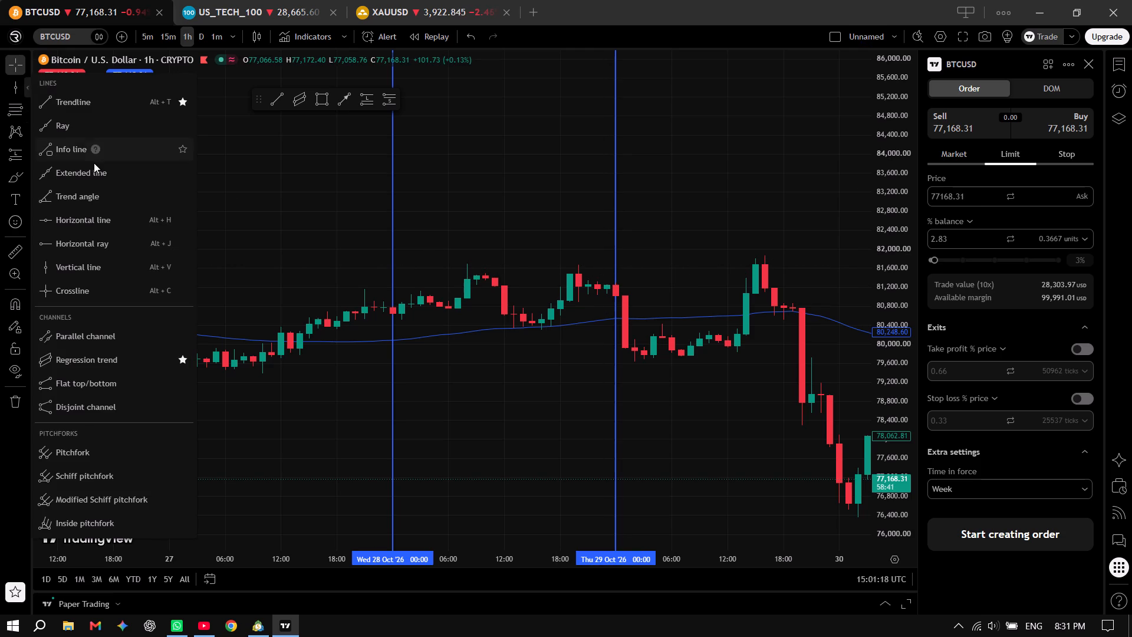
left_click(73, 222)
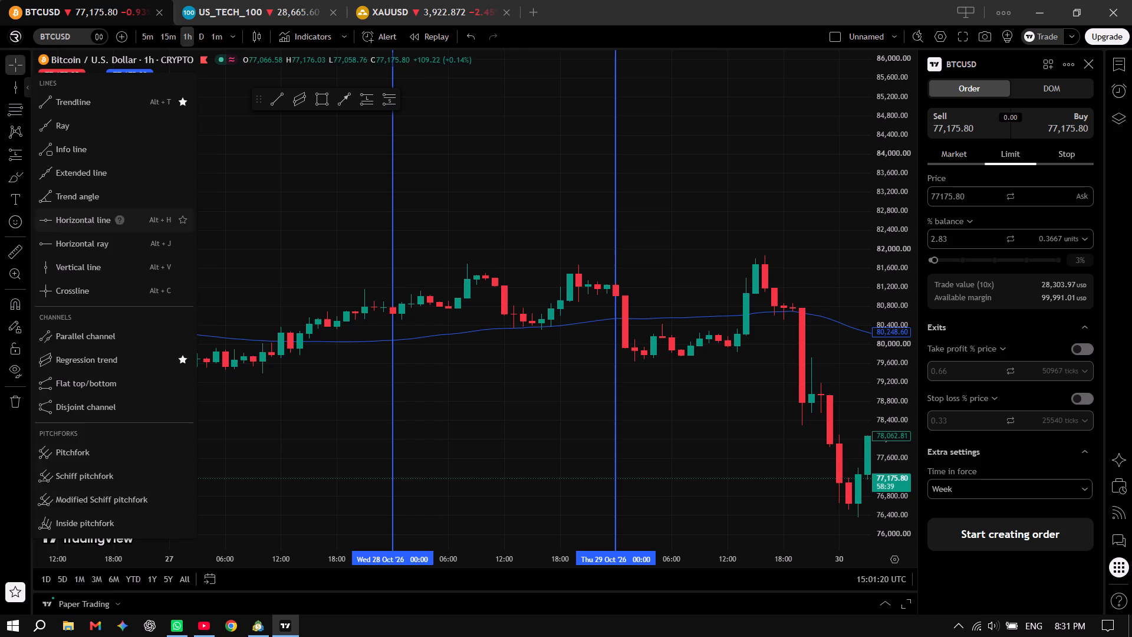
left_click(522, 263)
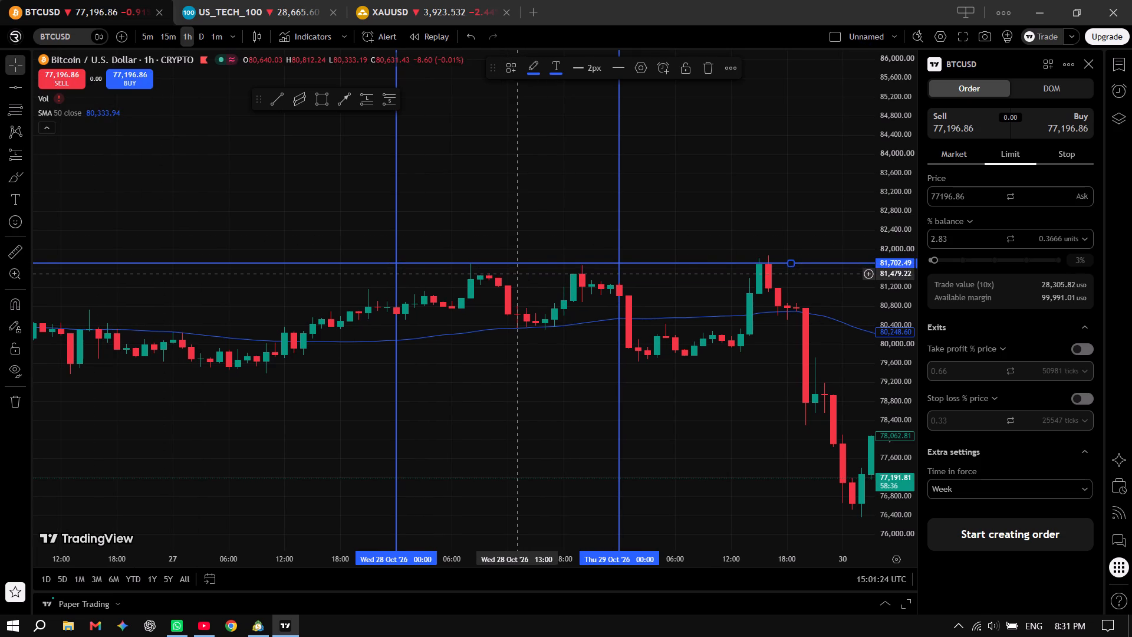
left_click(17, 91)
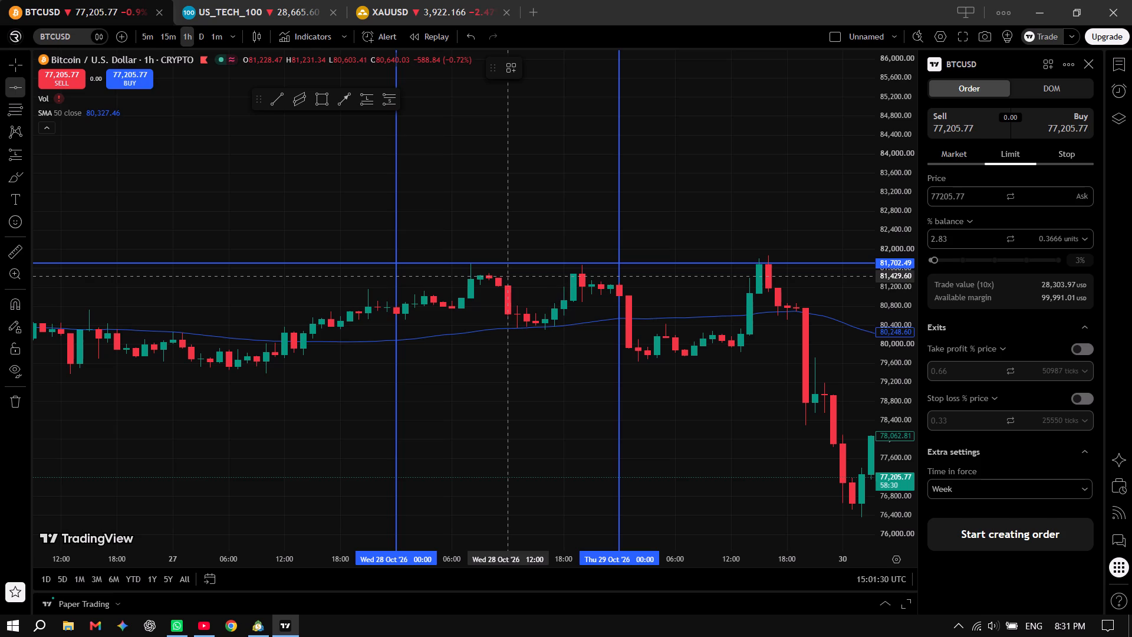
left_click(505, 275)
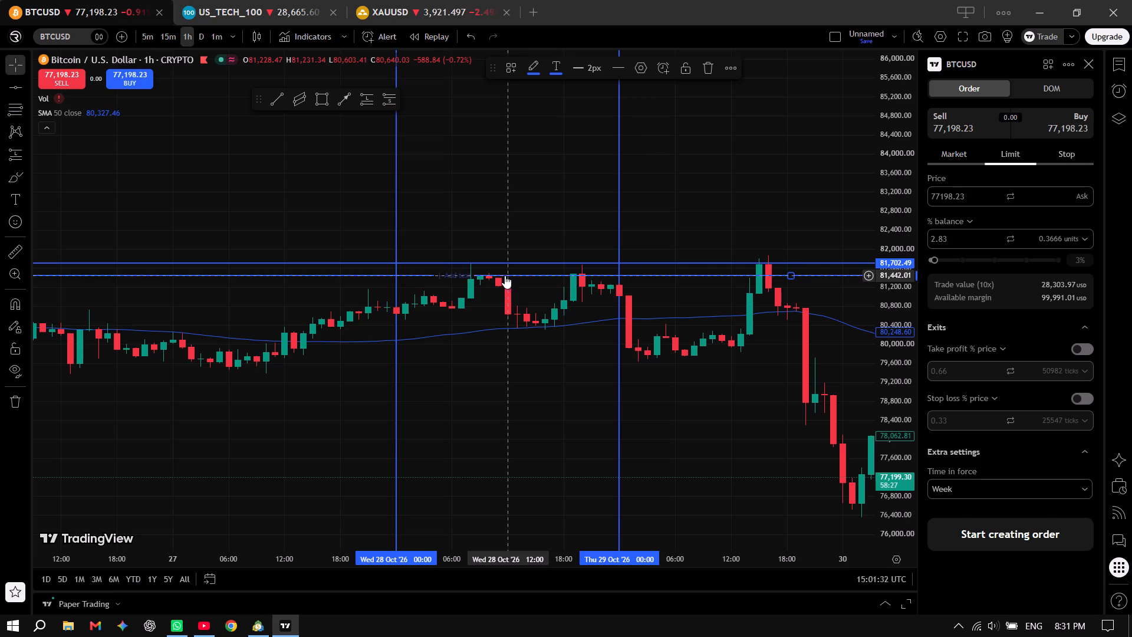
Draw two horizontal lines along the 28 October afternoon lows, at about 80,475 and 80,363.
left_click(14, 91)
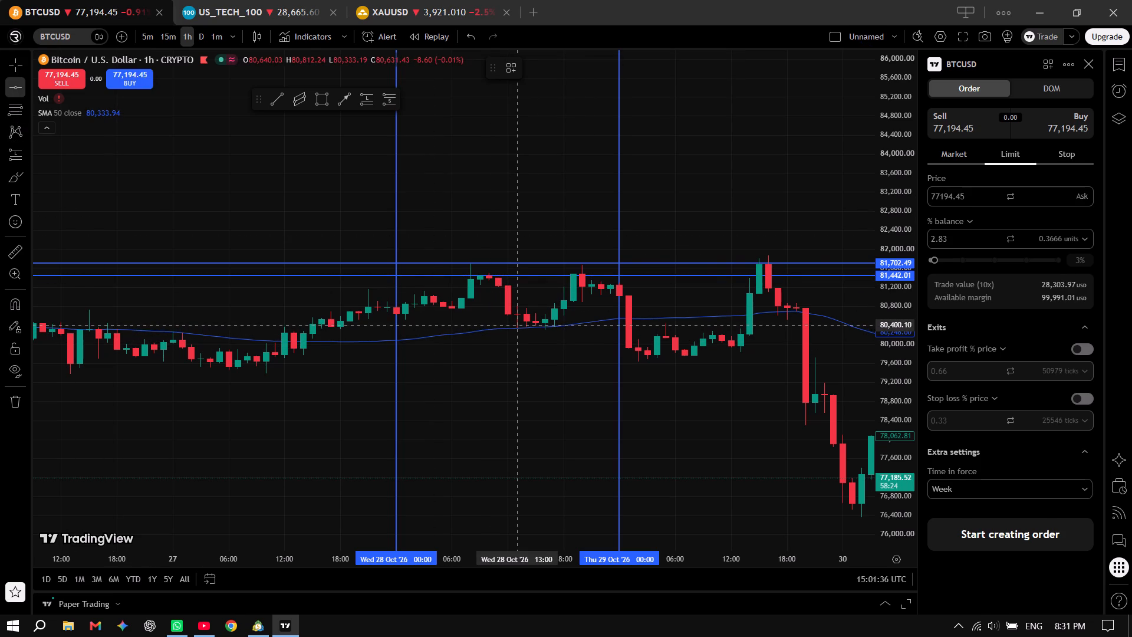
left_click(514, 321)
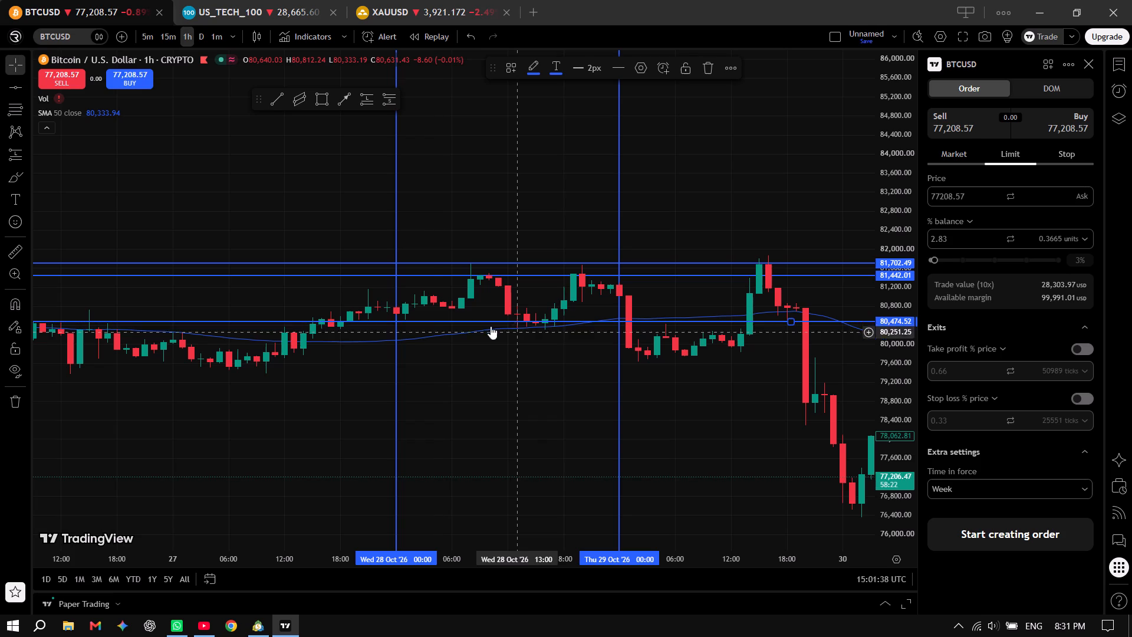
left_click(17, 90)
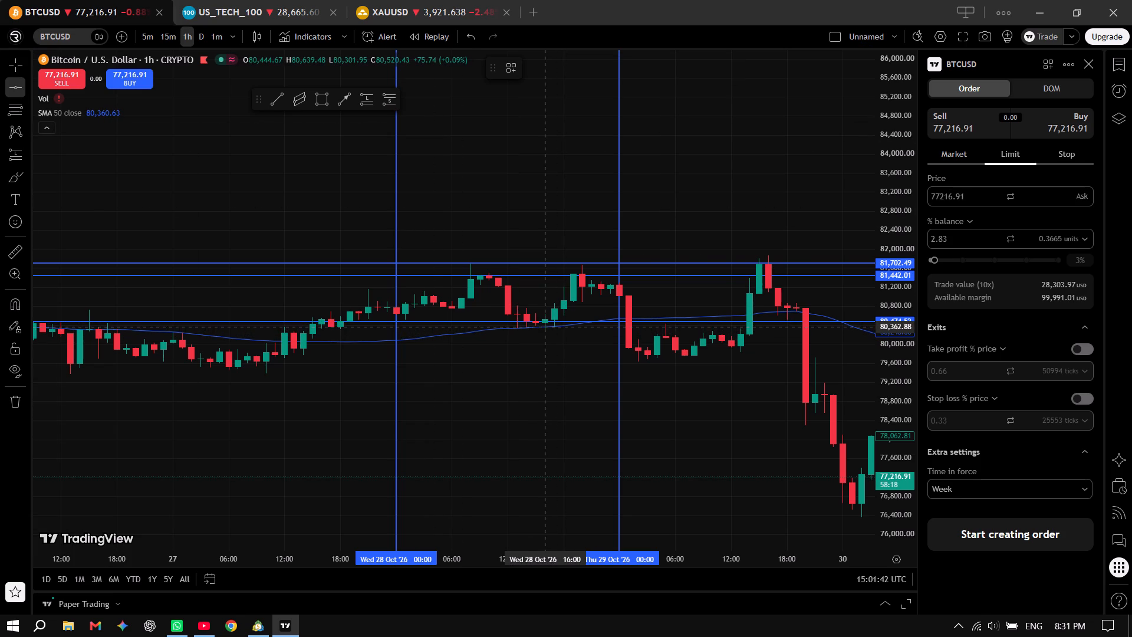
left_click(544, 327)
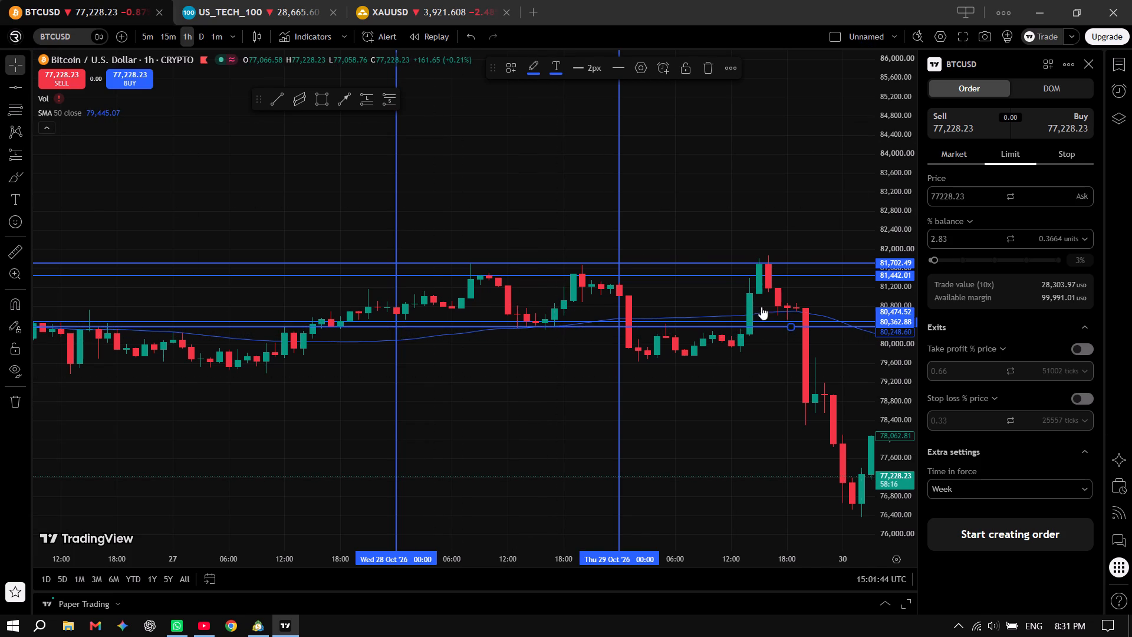
Delete the vertical lines at 28 October and 29 October, including the duplicate line on 29 October.
scroll(473, 228, "up", 7)
left_click_drag(594, 293, 402, 289)
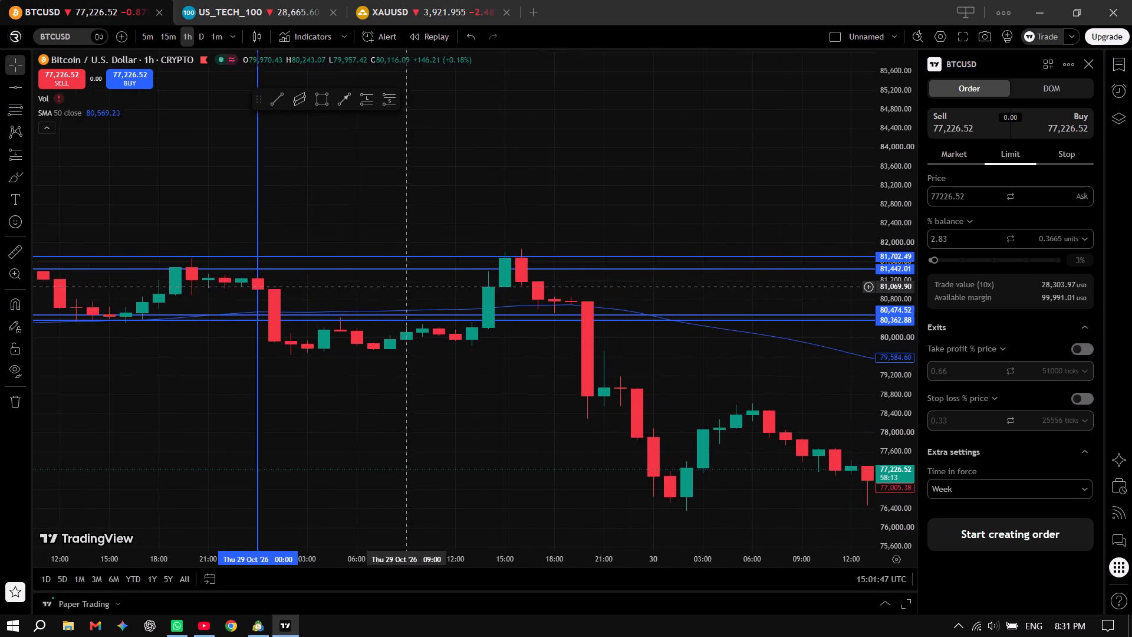
left_click_drag(402, 289, 383, 305)
scroll(592, 317, "down", 5)
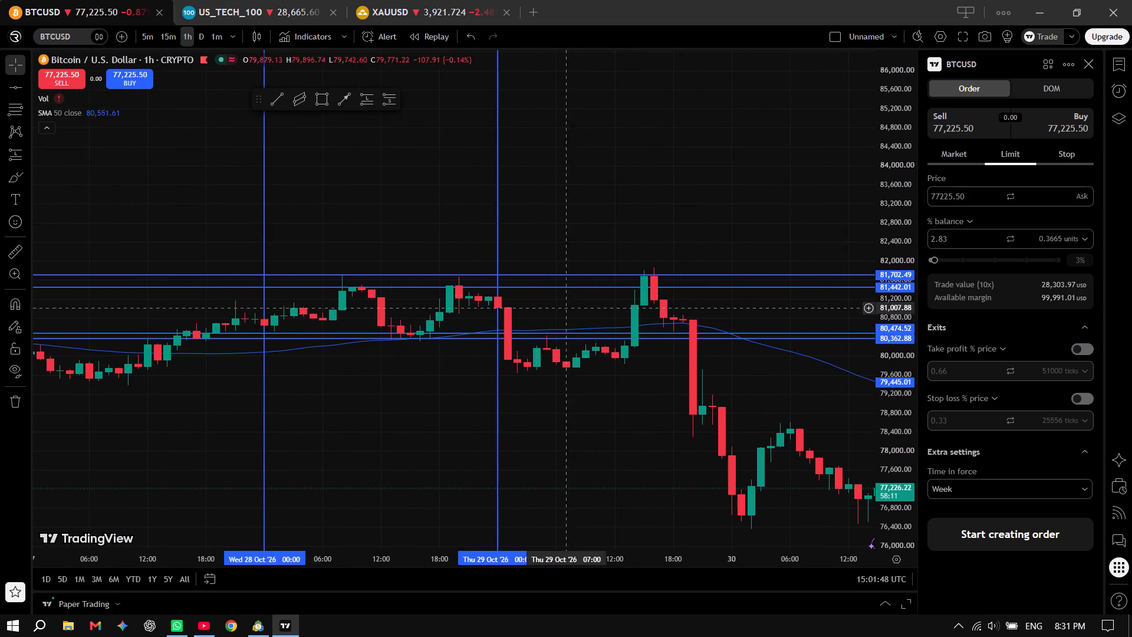
left_click(496, 142)
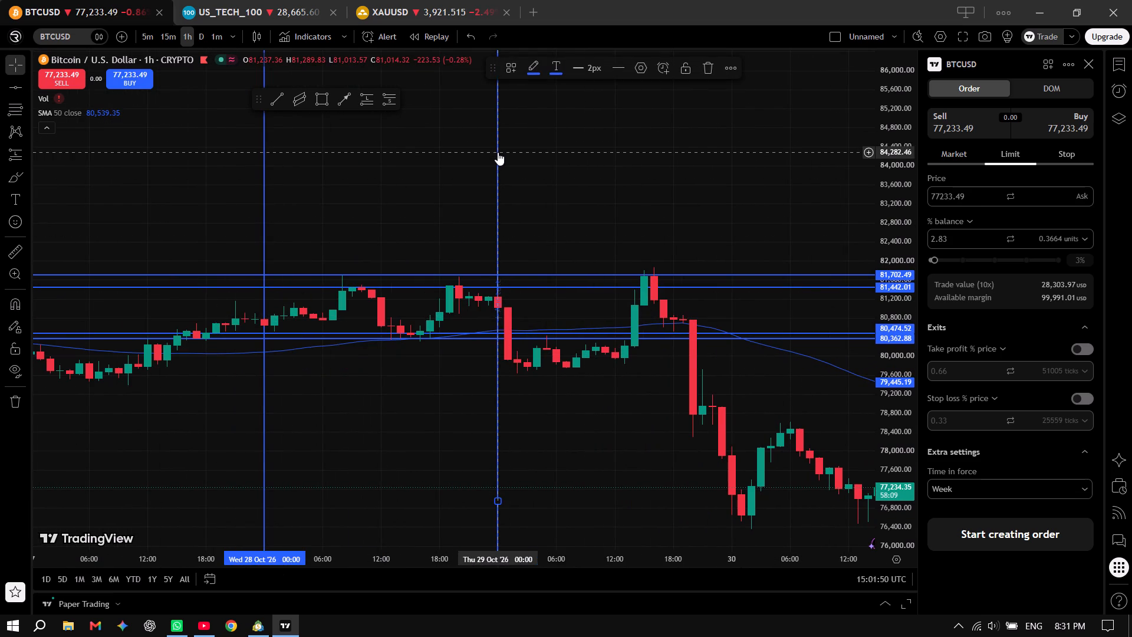
key("Delete")
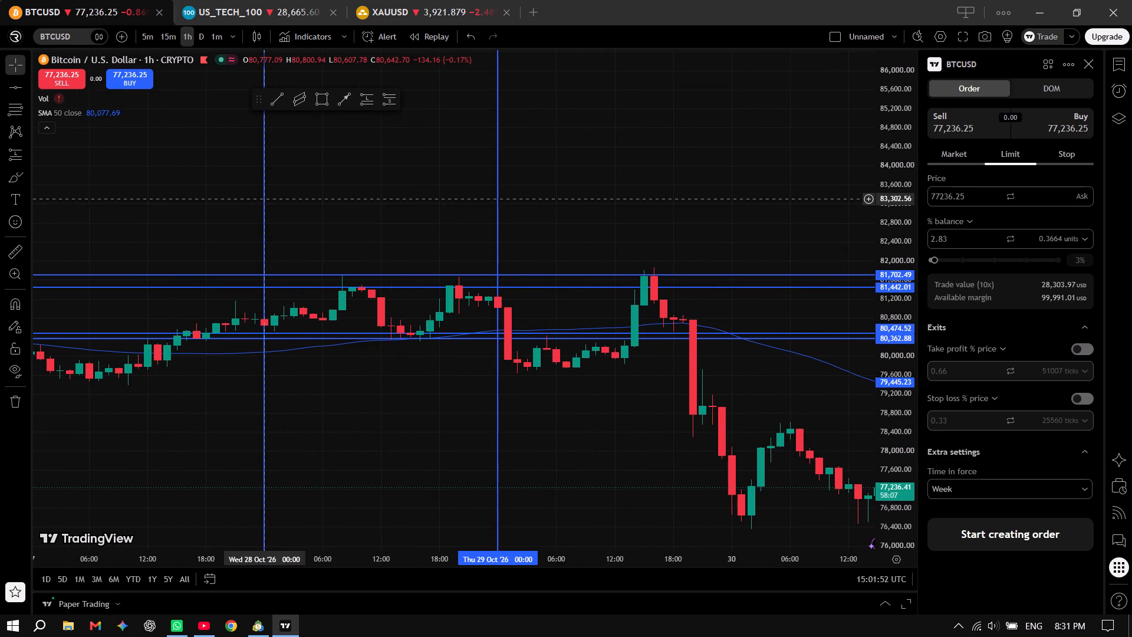
left_click(264, 199)
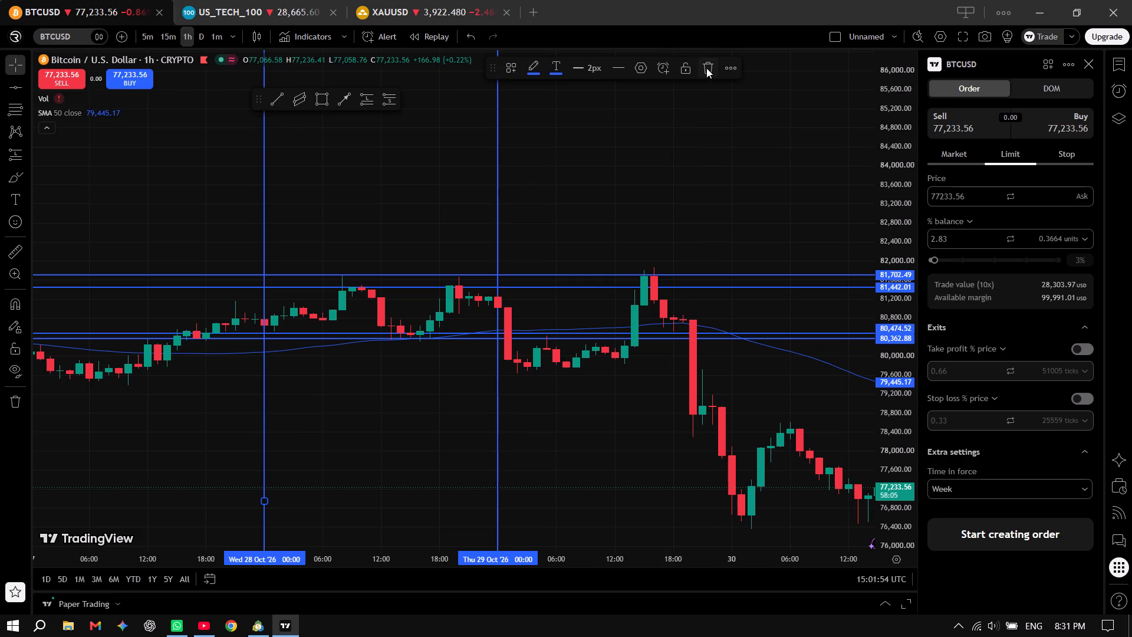
left_click(706, 68)
left_click(498, 185)
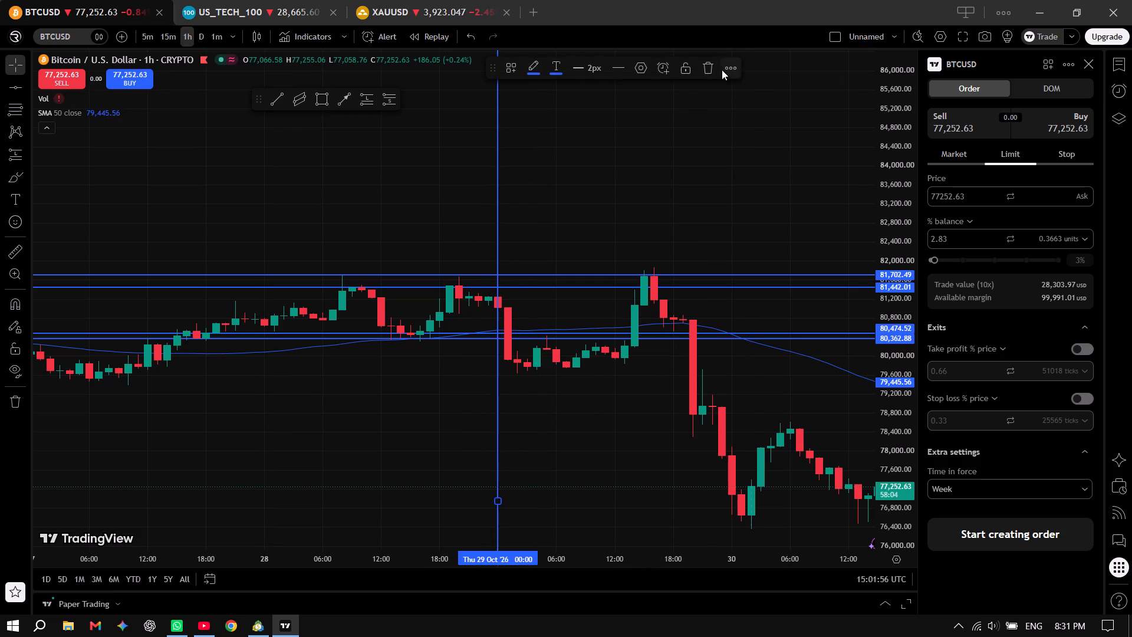
left_click(709, 70)
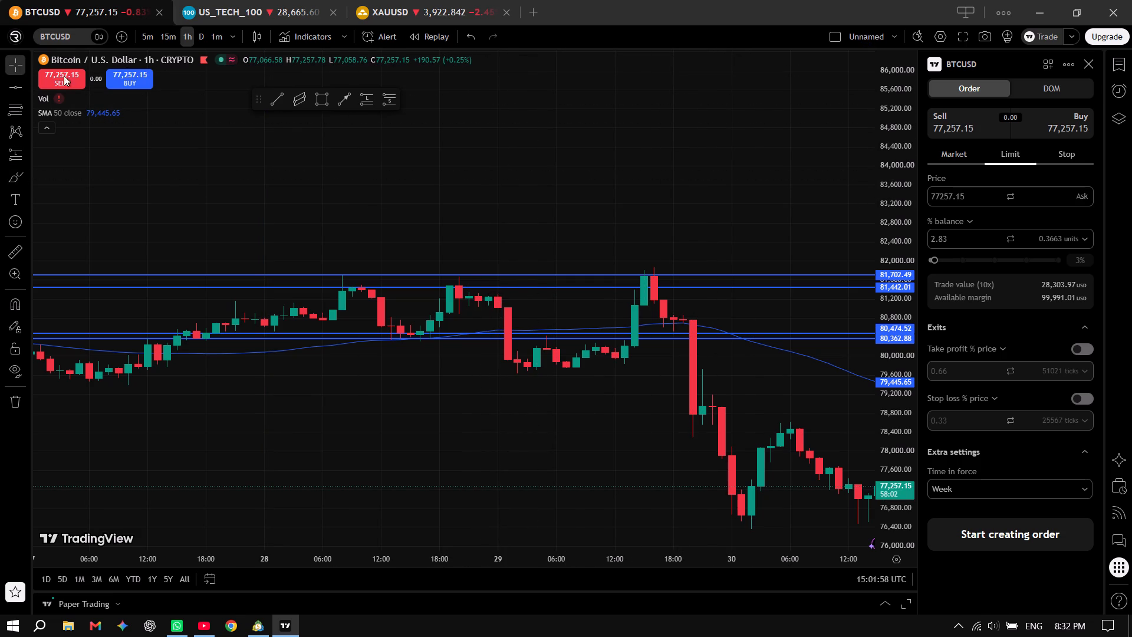
Switch the BTCUSD chart to the 15-minute interval.
left_click(170, 35)
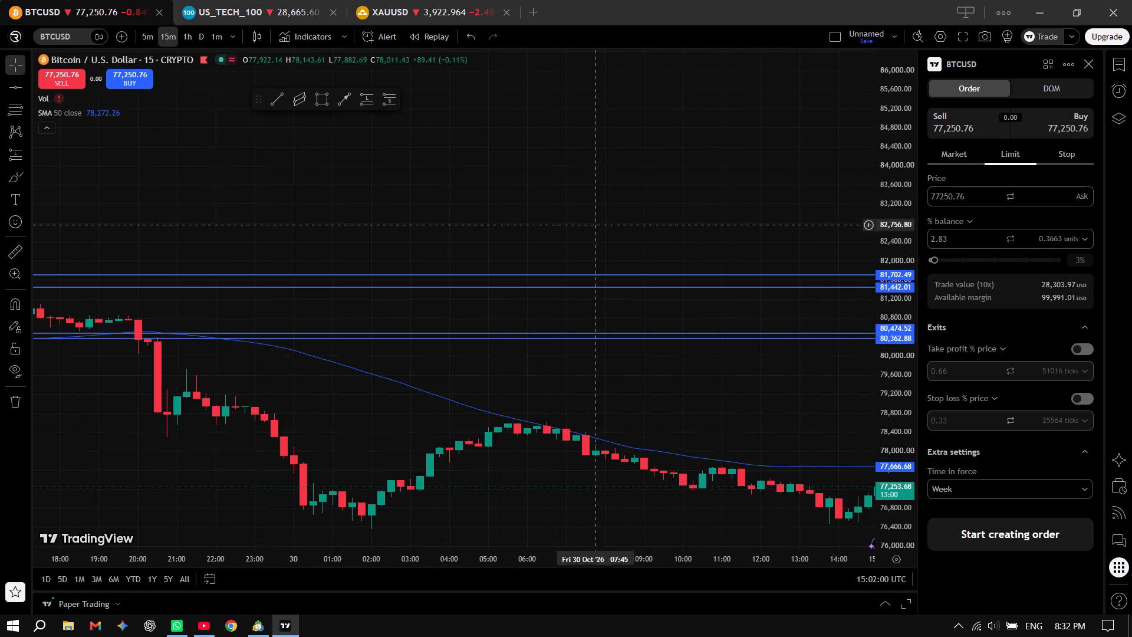
Examine the 15-minute BTCUSD price action from 27 to 30 October against the four horizontal levels.
left_click_drag(690, 469, 232, 312)
scroll(511, 318, "down", 5)
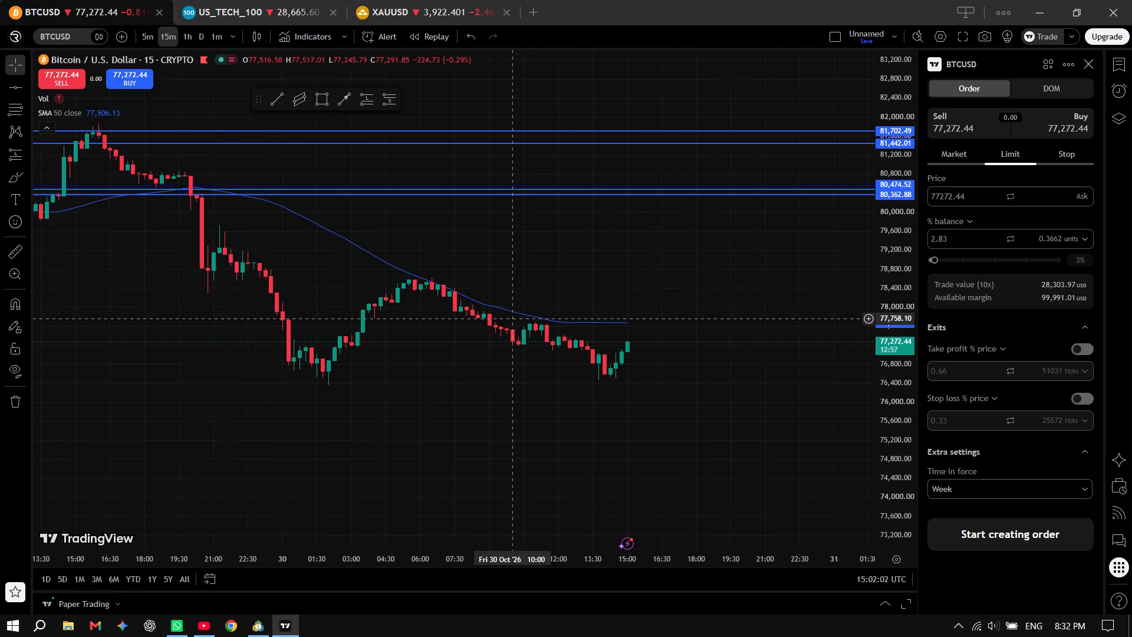
scroll(599, 330, "up", 5)
scroll(561, 321, "down", 6)
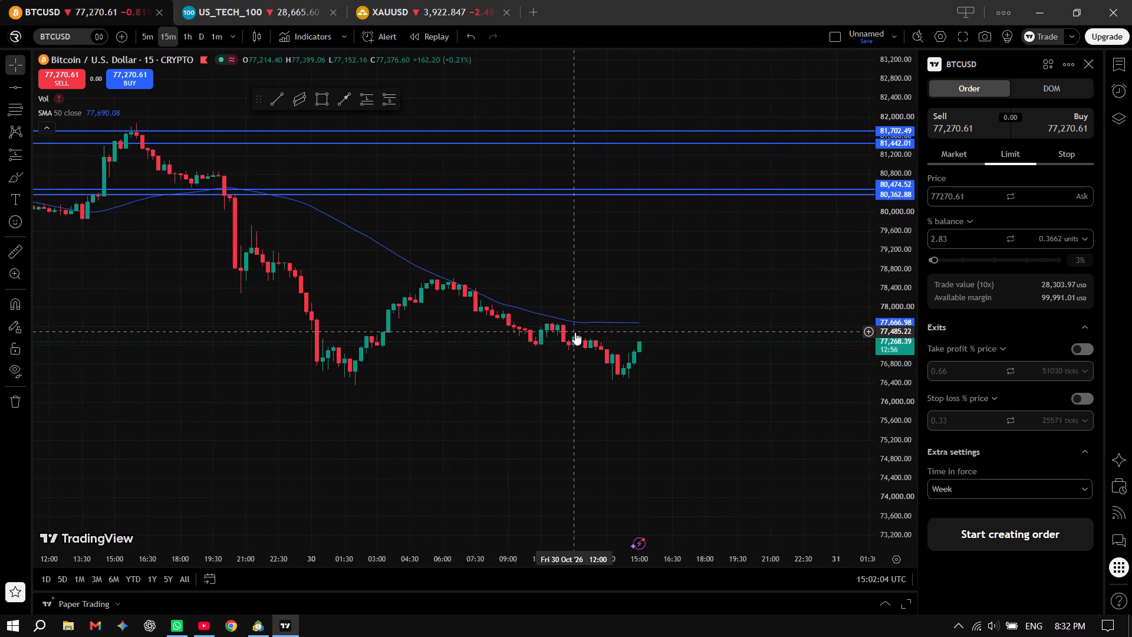
left_click_drag(778, 430, 439, 396)
left_click_drag(753, 242, 766, 396)
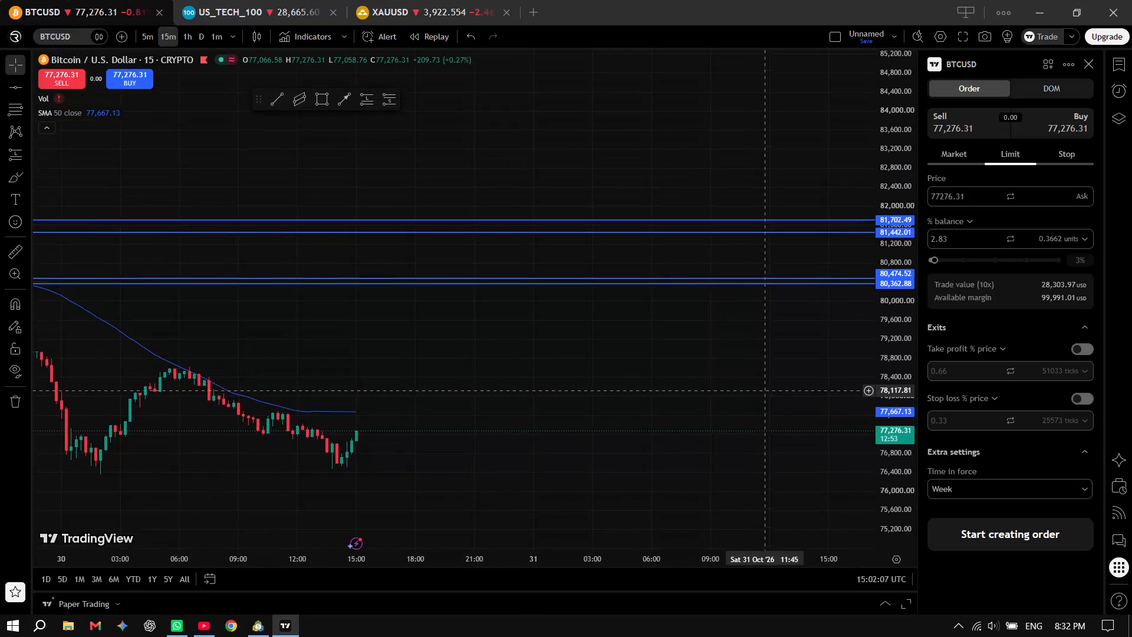
left_click_drag(766, 396, 885, 383)
left_click_drag(565, 363, 804, 335)
left_click_drag(533, 339, 757, 352)
left_click_drag(357, 317, 795, 321)
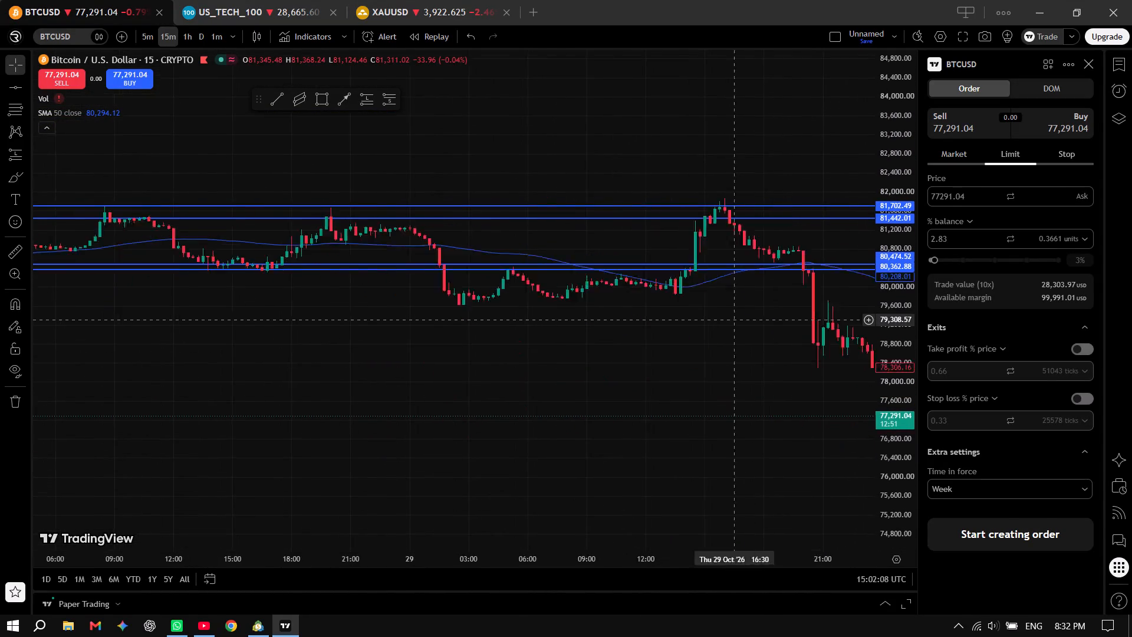
left_click_drag(795, 321, 797, 321)
scroll(566, 351, "down", 12)
scroll(565, 352, "up", 7)
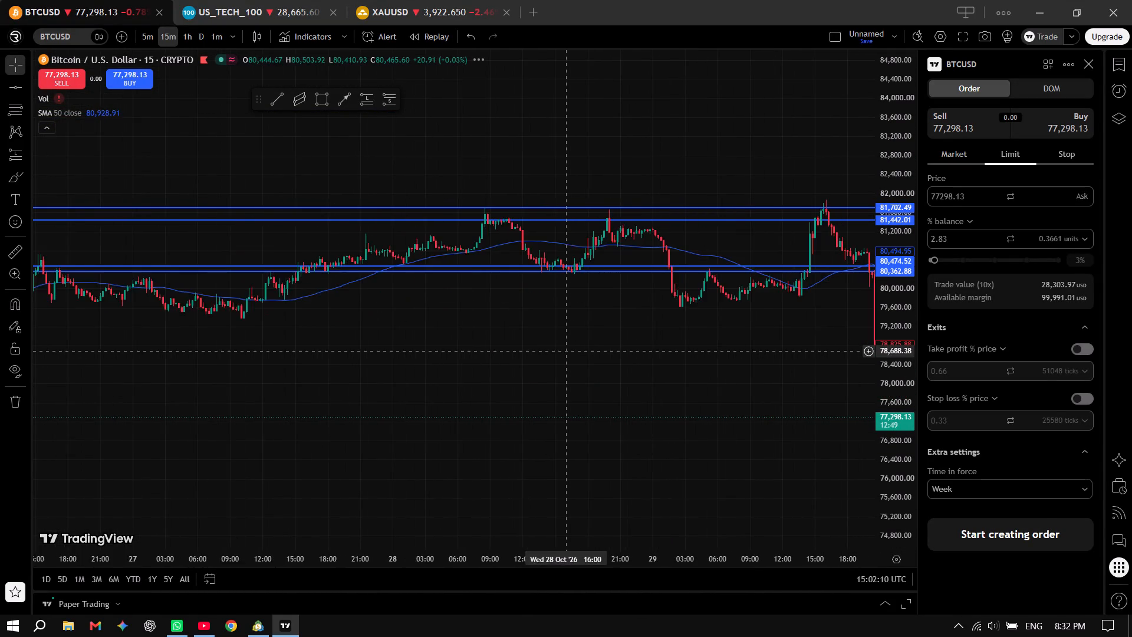
scroll(565, 352, "up", 18)
left_click_drag(787, 363, 160, 340)
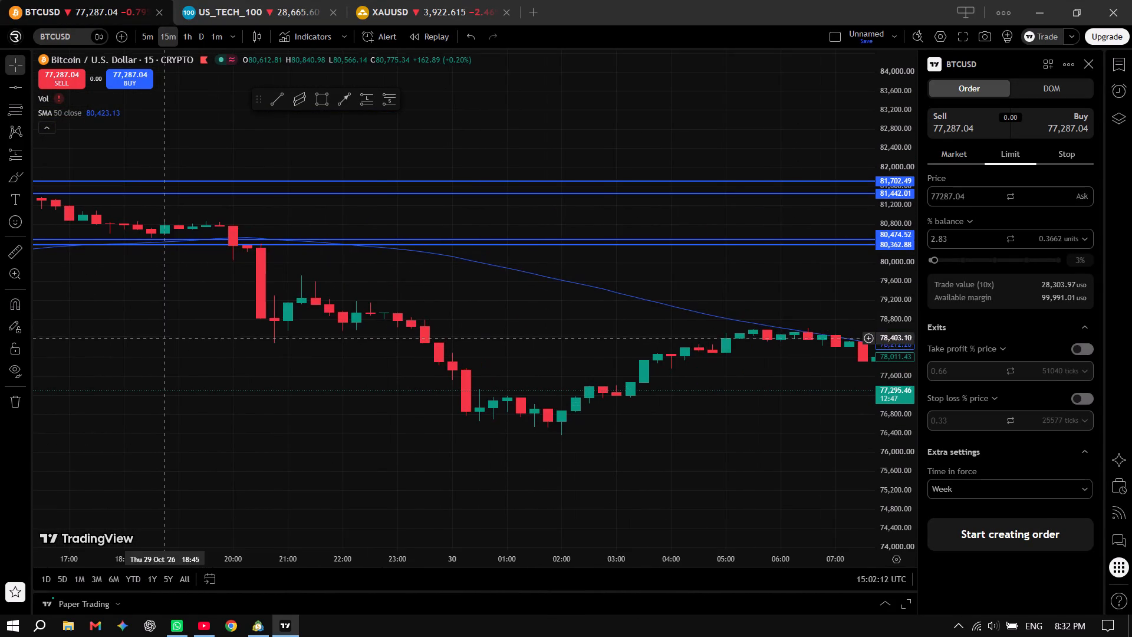
scroll(608, 328, "down", 5)
left_click_drag(718, 304, 313, 350)
left_click_drag(733, 339, 570, 352)
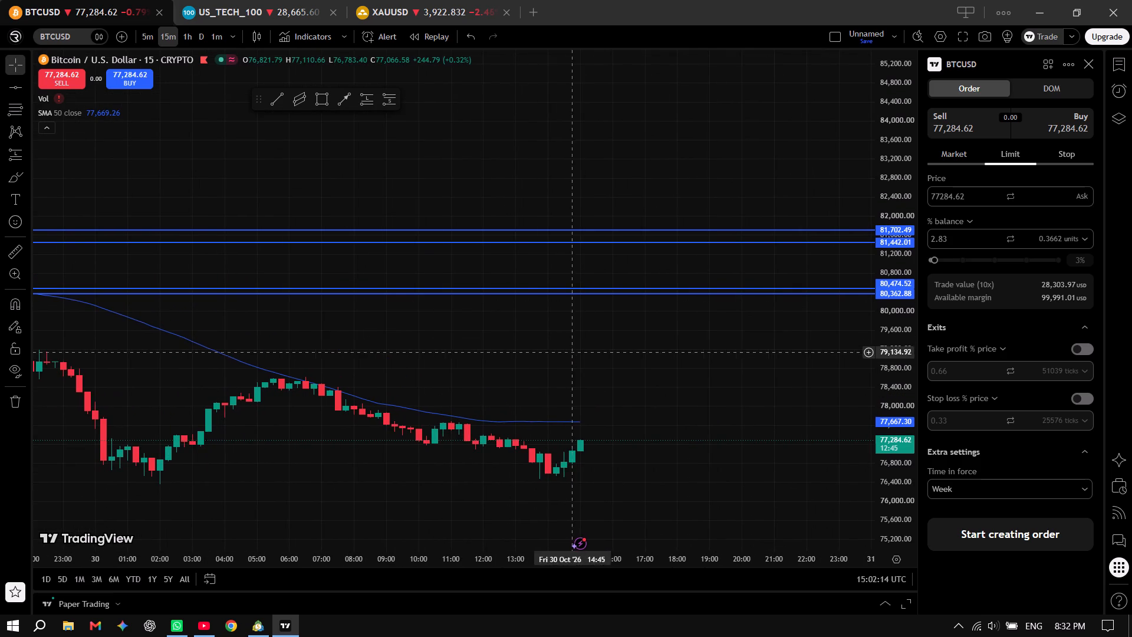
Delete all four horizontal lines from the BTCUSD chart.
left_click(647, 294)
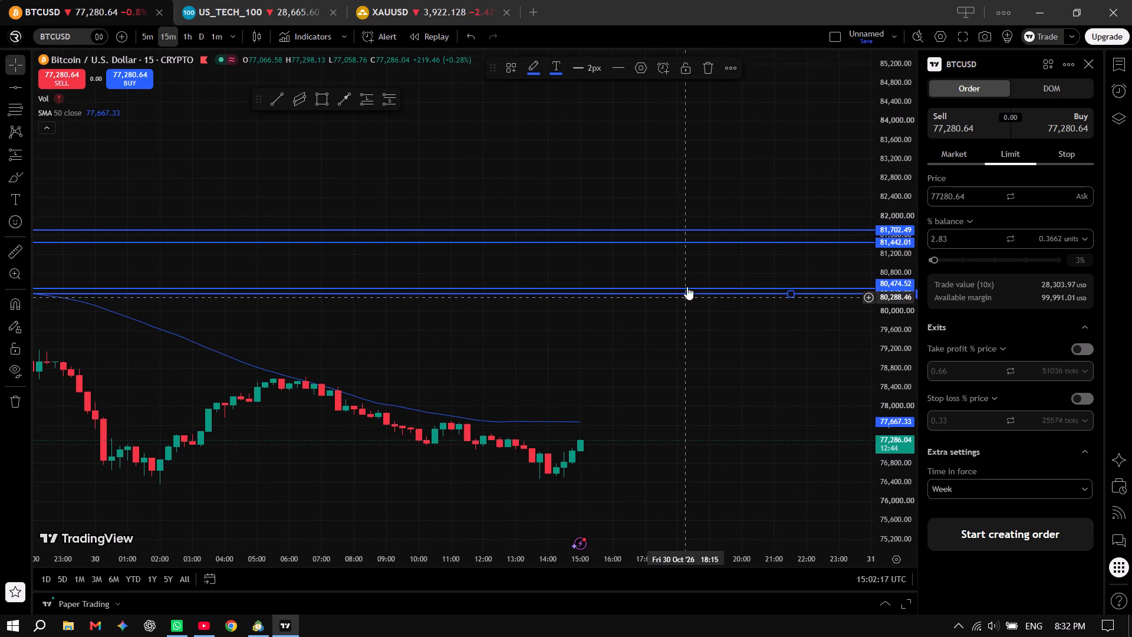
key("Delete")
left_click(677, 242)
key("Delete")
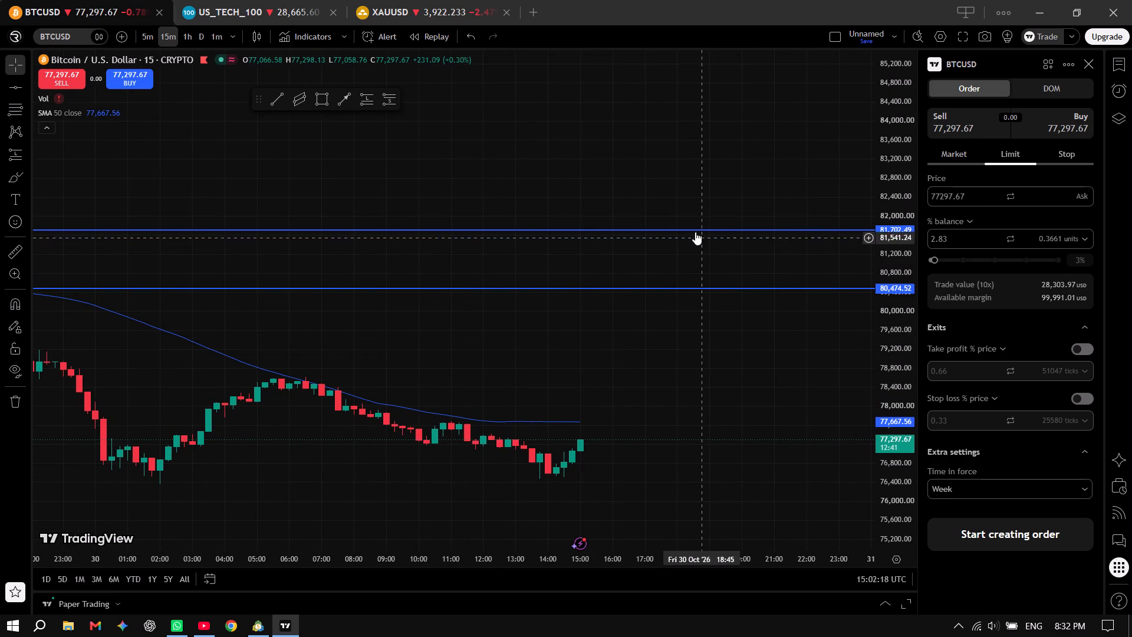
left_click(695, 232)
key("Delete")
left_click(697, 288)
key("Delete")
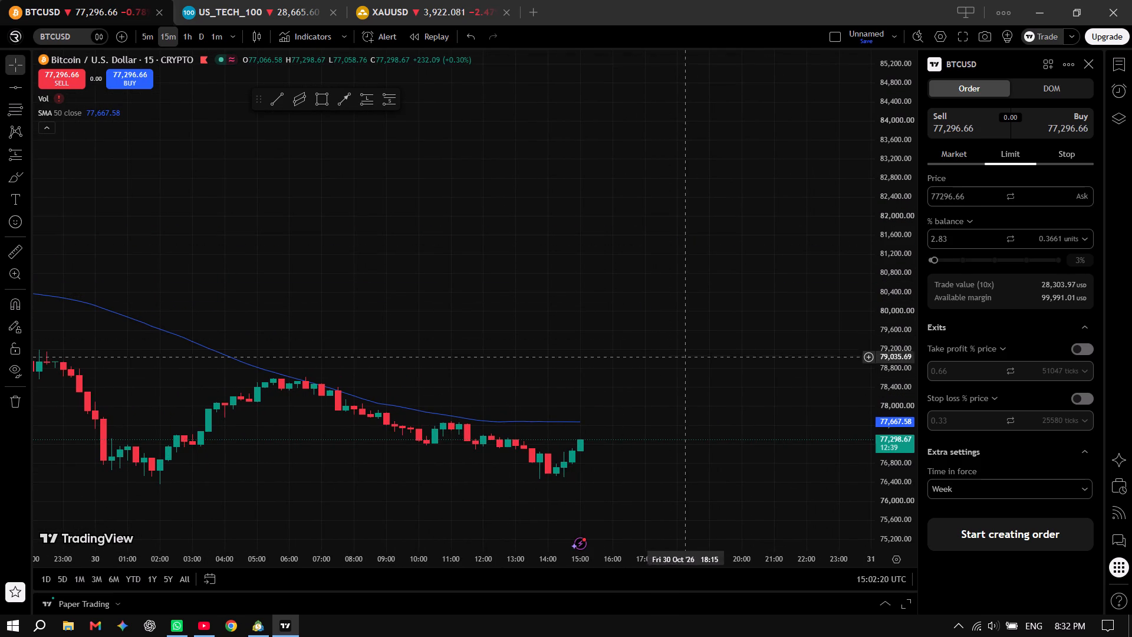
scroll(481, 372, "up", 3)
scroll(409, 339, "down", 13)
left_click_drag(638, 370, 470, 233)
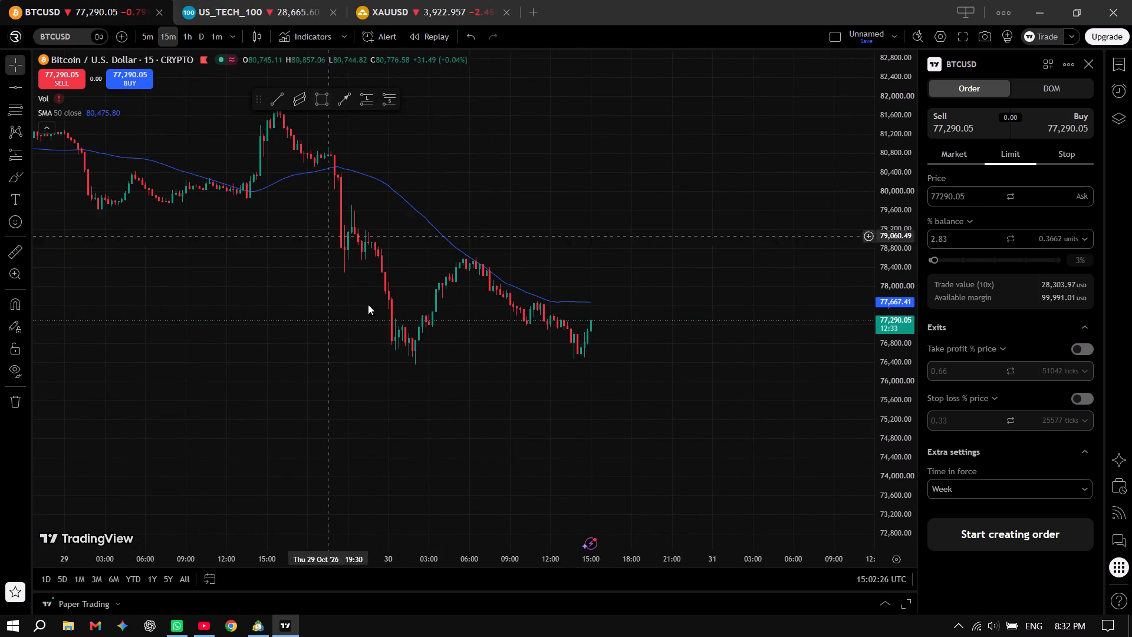
Switch to MetaTrader 5 and preview buy and sell trade setups on the XAUUSD M15 chart, leaving the sell setup displayed.
key("alt+Tab")
left_click_drag(804, 314, 535, 292)
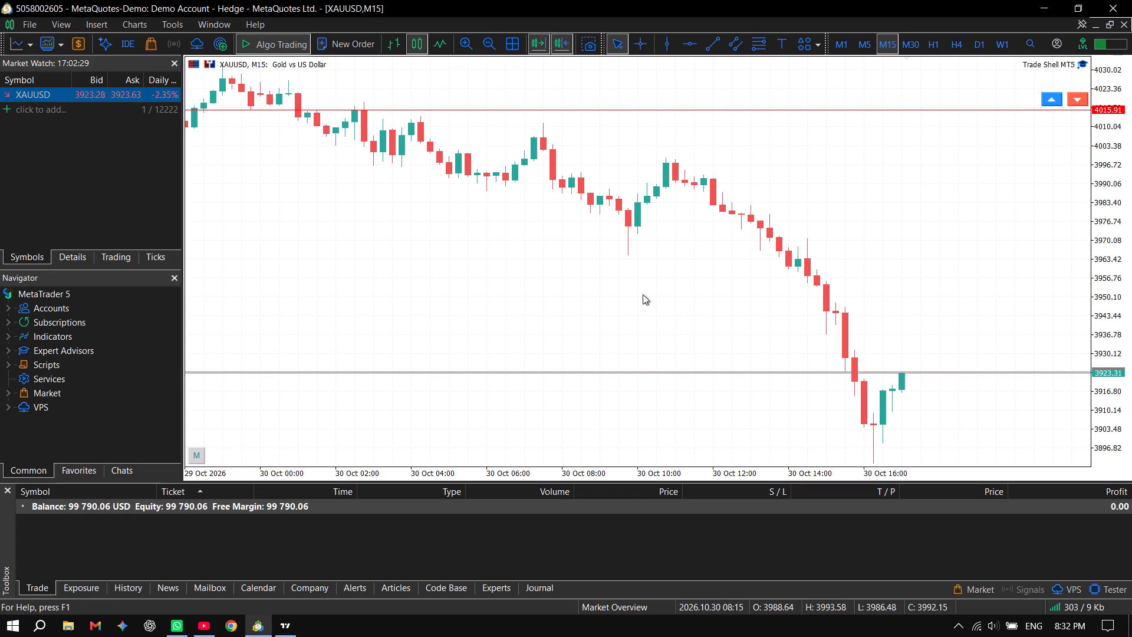
left_click_drag(1117, 167, 1109, 244)
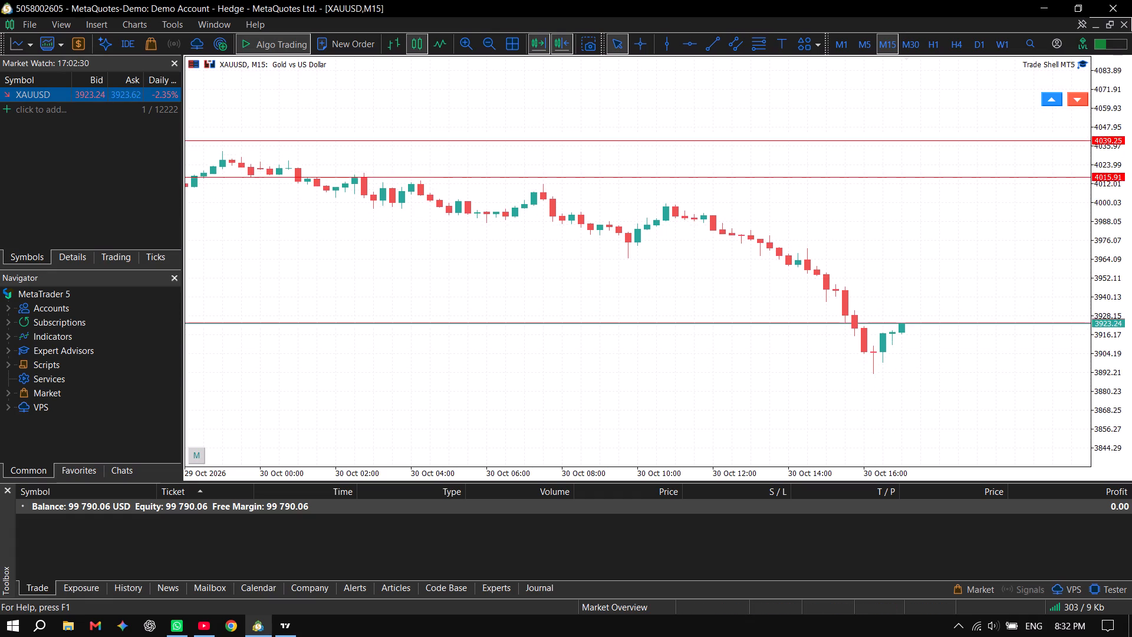
left_click_drag(1114, 219, 1113, 234)
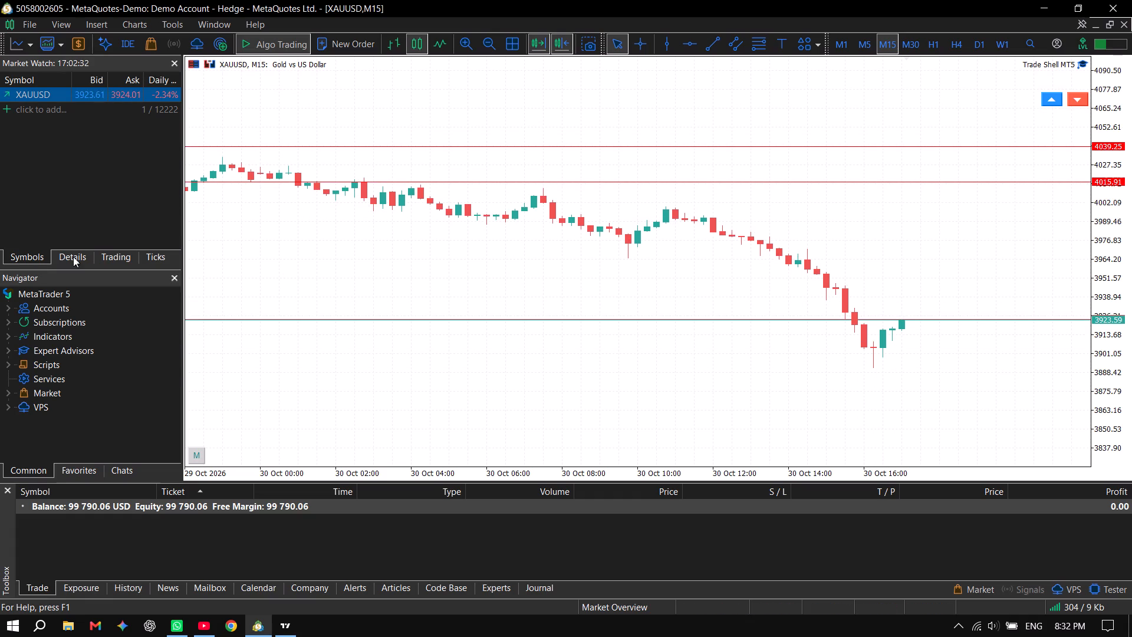
left_click(1078, 101)
left_click(1054, 100)
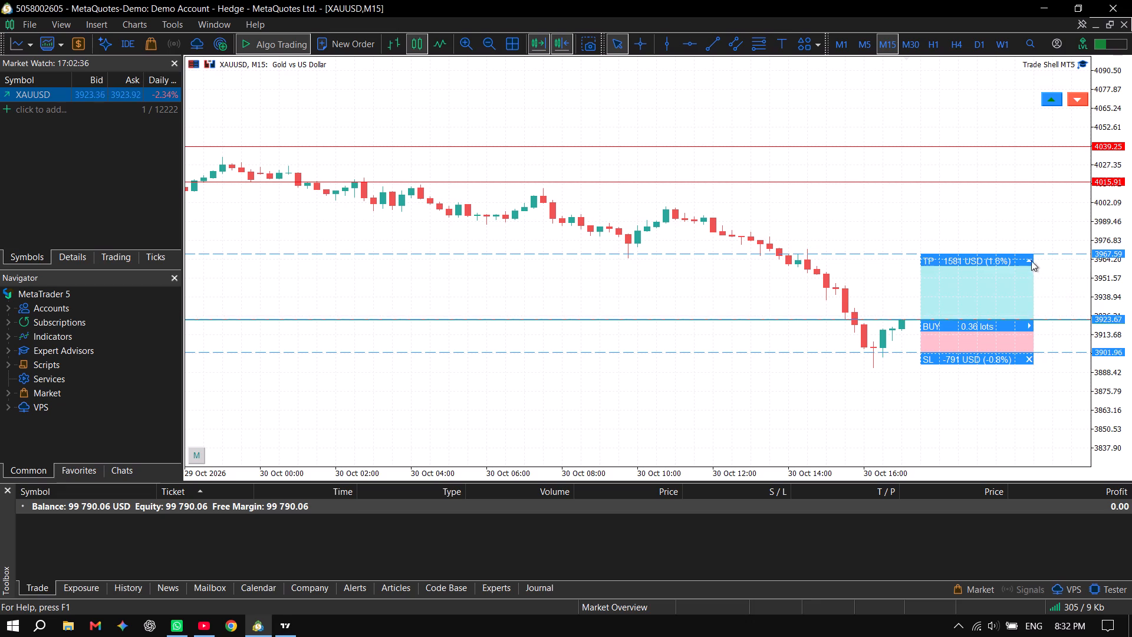
left_click(1080, 101)
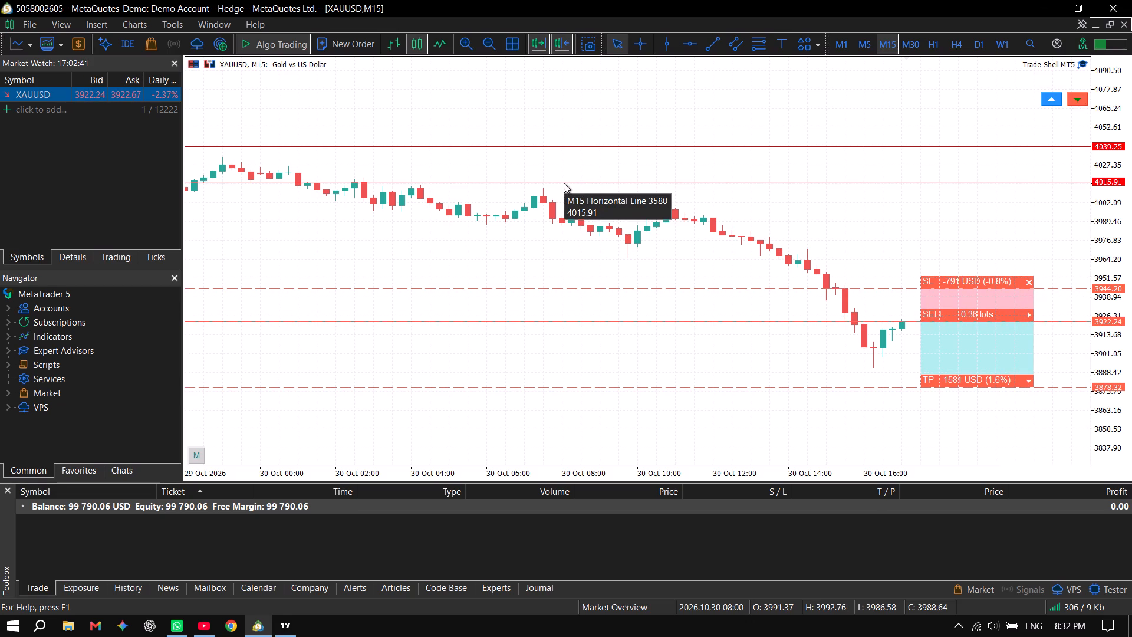
Switch to the YouTube live crypto and gold analysis stream and watch its XAUUSD chart discussion.
key("alt+Tab")
key("alt+Tab")
key("alt+Tab")
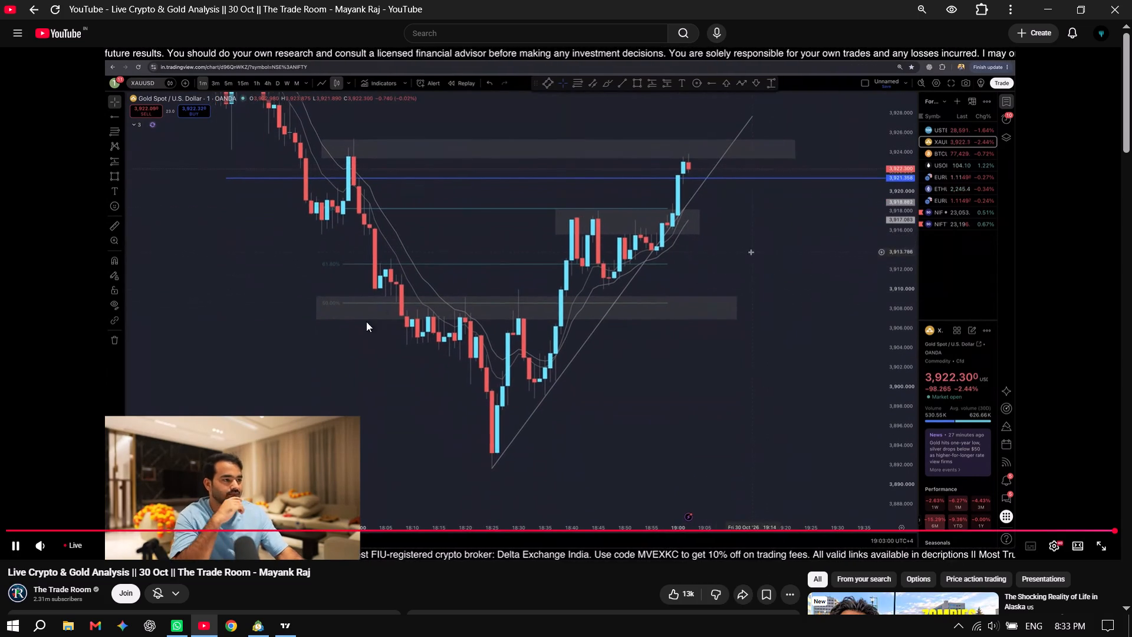
Return to MetaTrader 5 and examine the XAUUSD M15 price action from 22 to 30 October at wider and closer time scales.
key("alt+Tab")
key("alt+Tab")
key("alt+Tab")
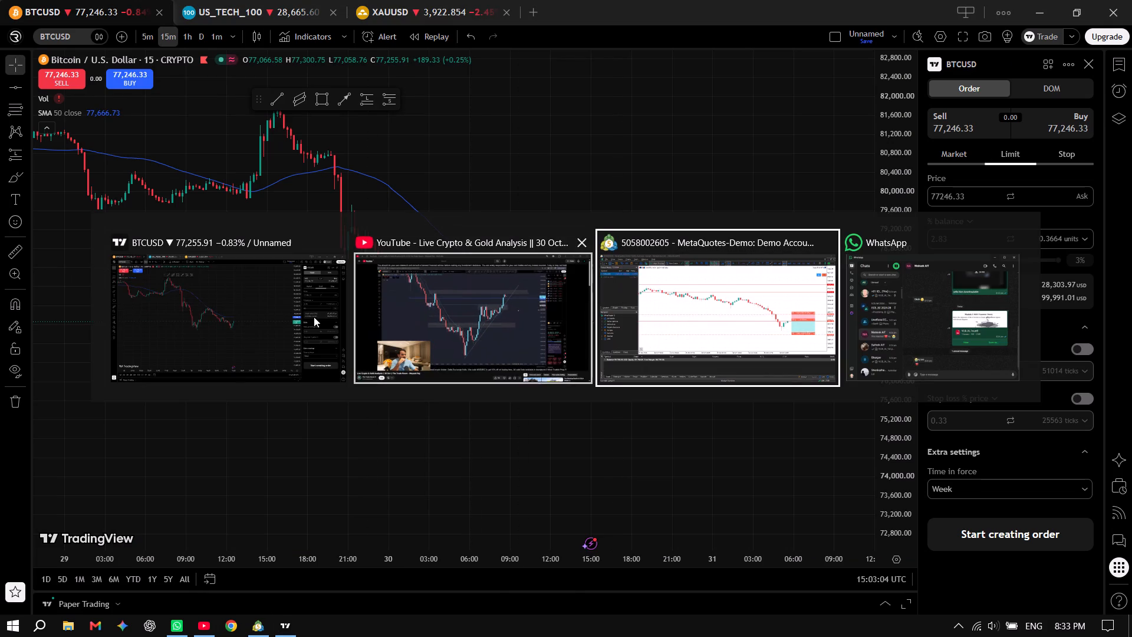
left_click(643, 314, "alt")
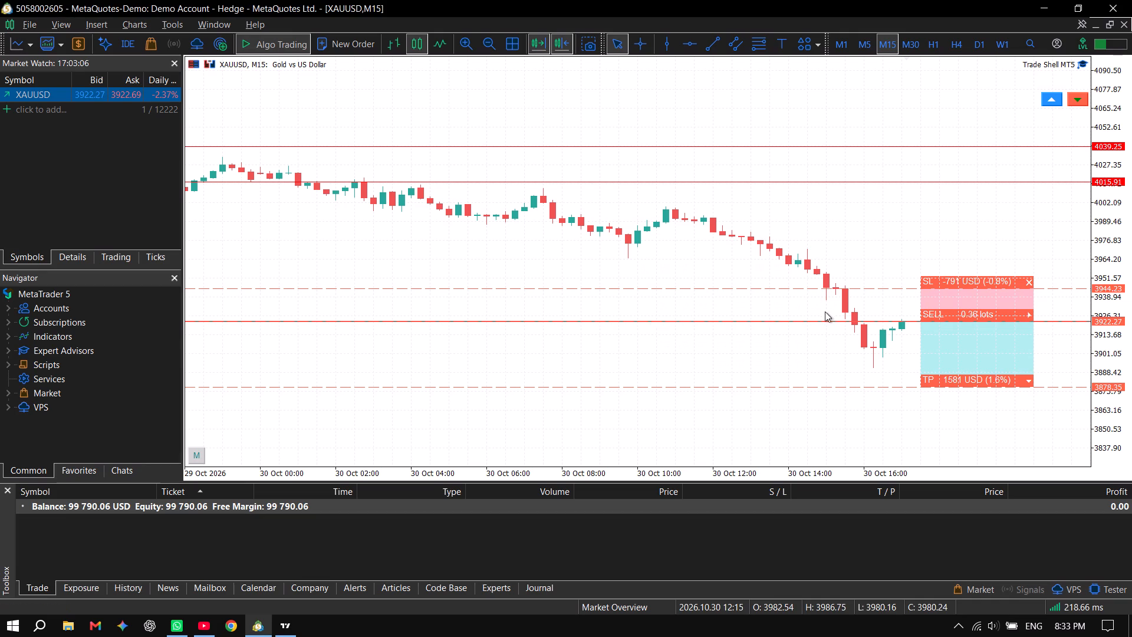
scroll(604, 311, "down", 3, "ctrl")
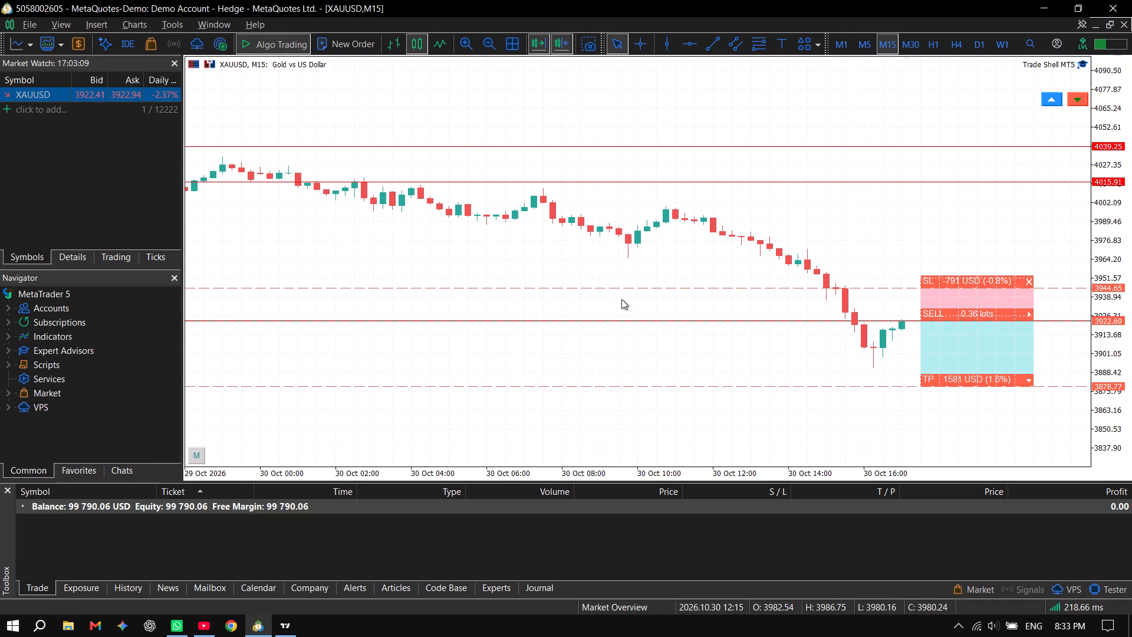
left_click_drag(813, 472, 776, 472)
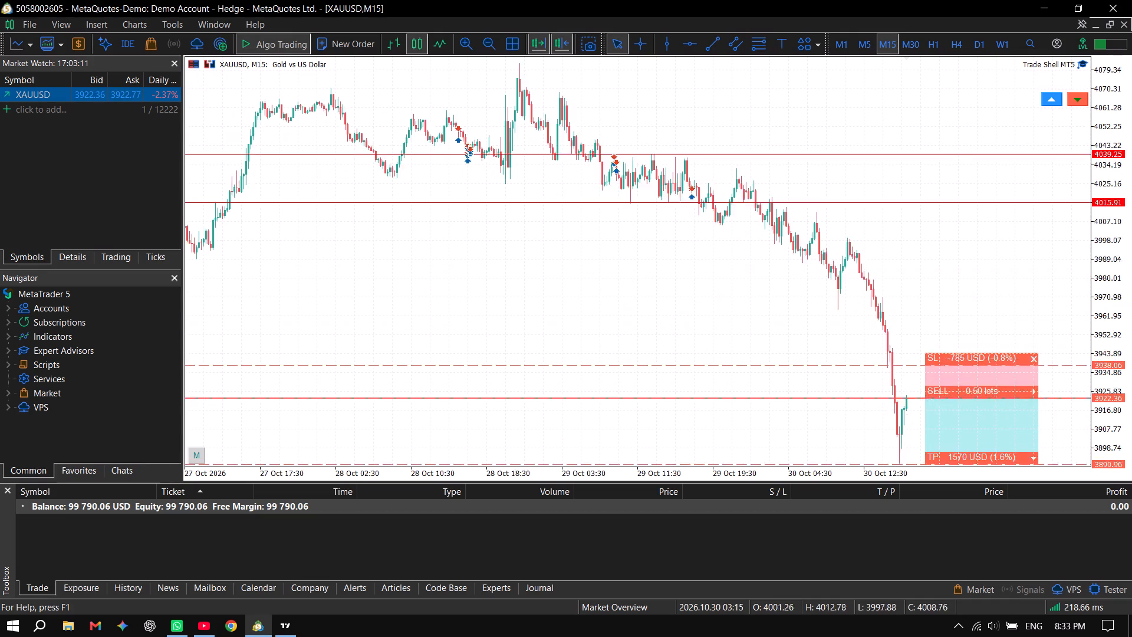
left_click_drag(776, 472, 774, 472)
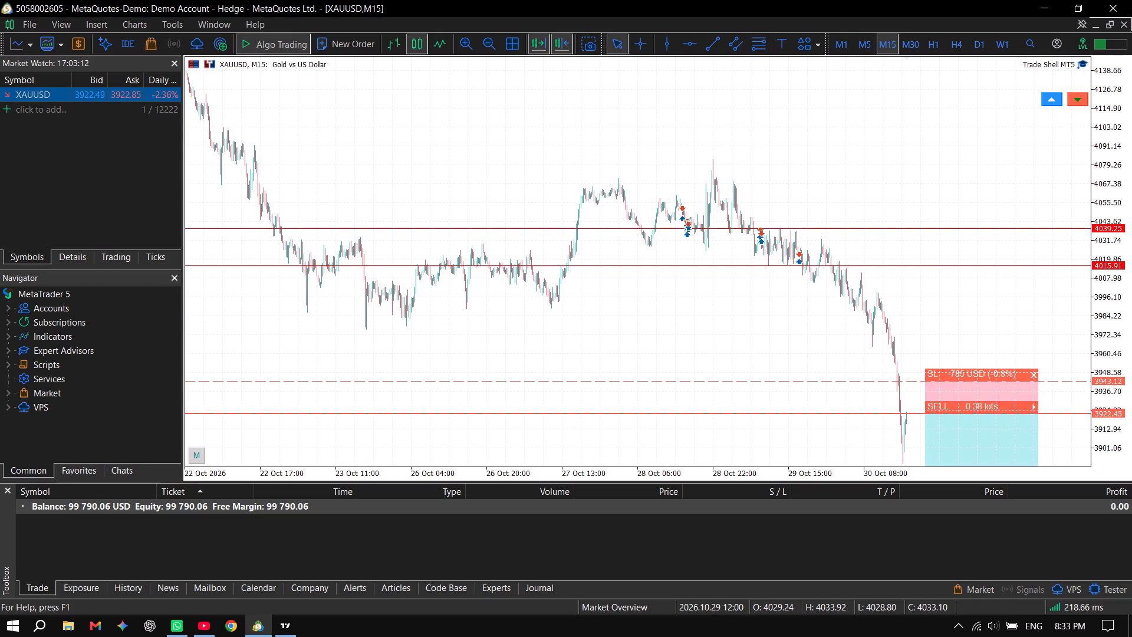
left_click_drag(774, 472, 799, 472)
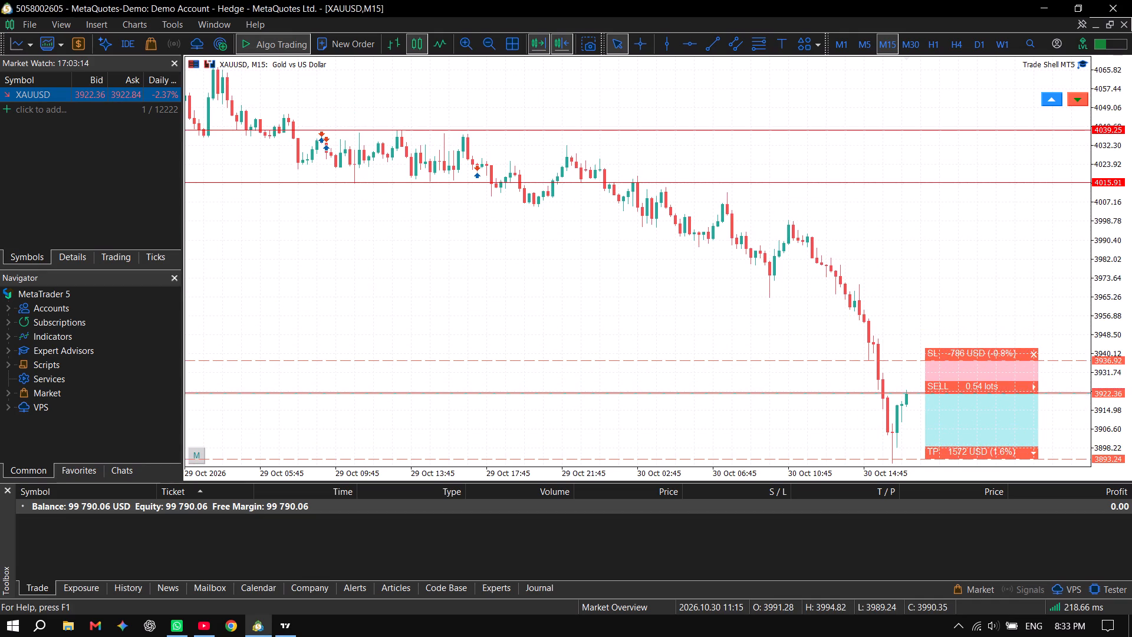
left_click_drag(799, 472, 807, 472)
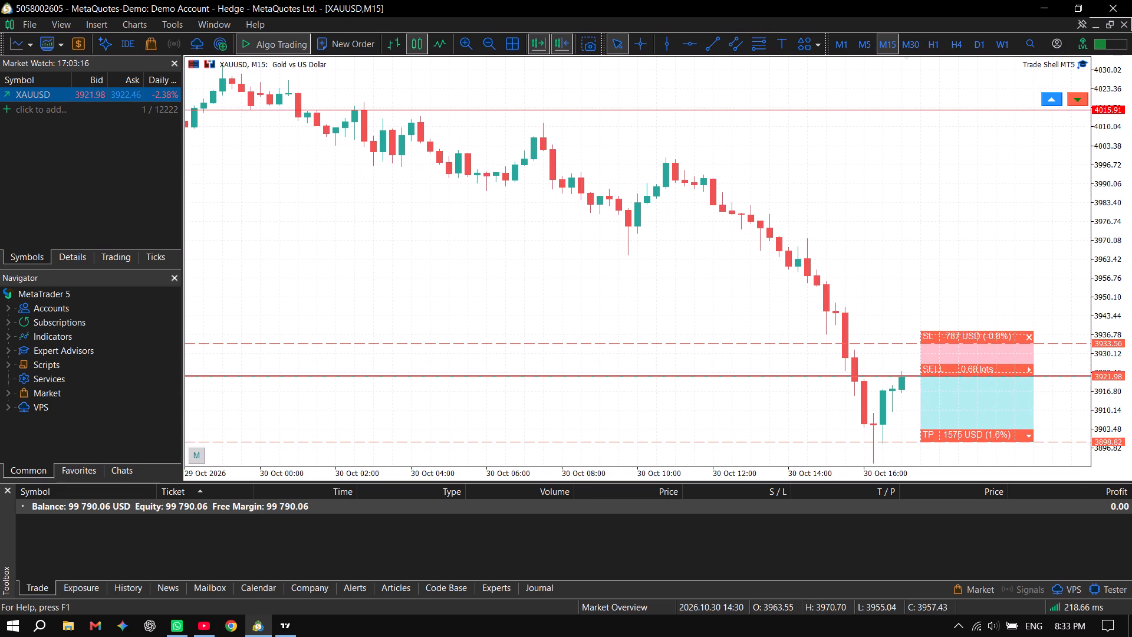
left_click_drag(807, 472, 801, 472)
Switch back to the YouTube live analysis stream and watch its 1-hour XAUUSD chart review.
key("alt+Tab")
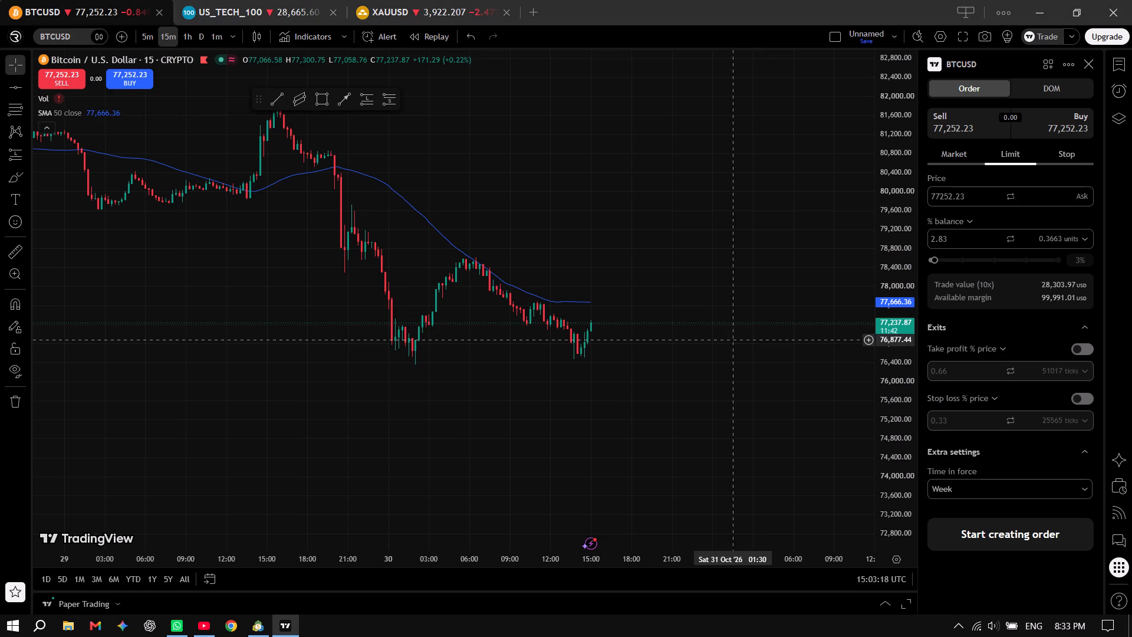
key("alt+Tab")
key("alt+Tab")
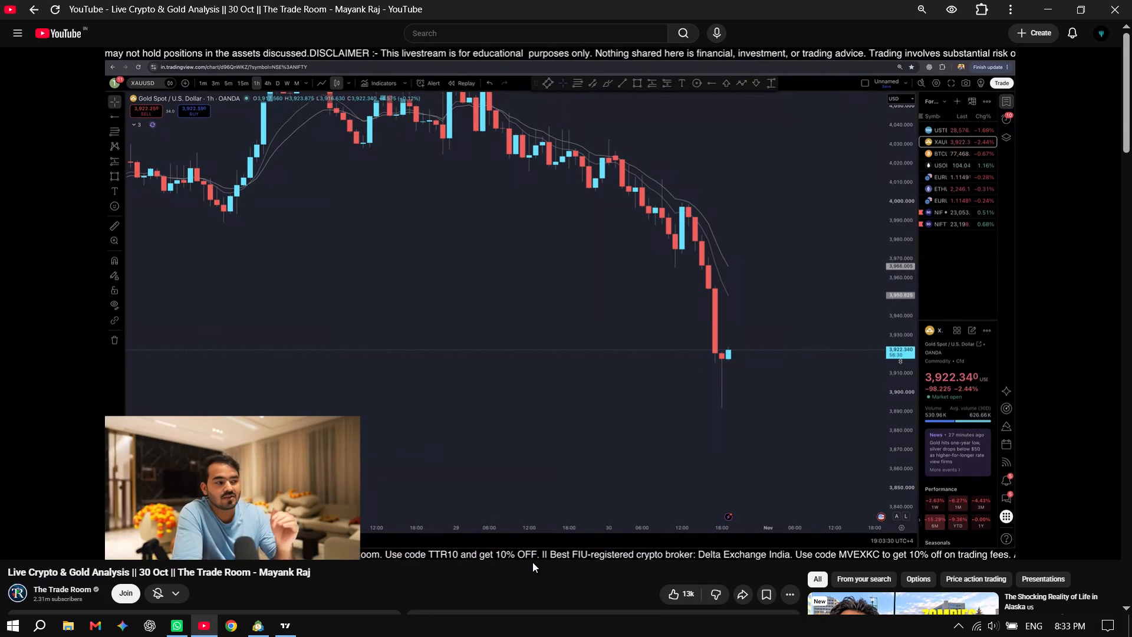
Switch to MetaTrader 5 and compare the buy setup with the sell setup on the XAUUSD M15 chart.
key("alt+Tab")
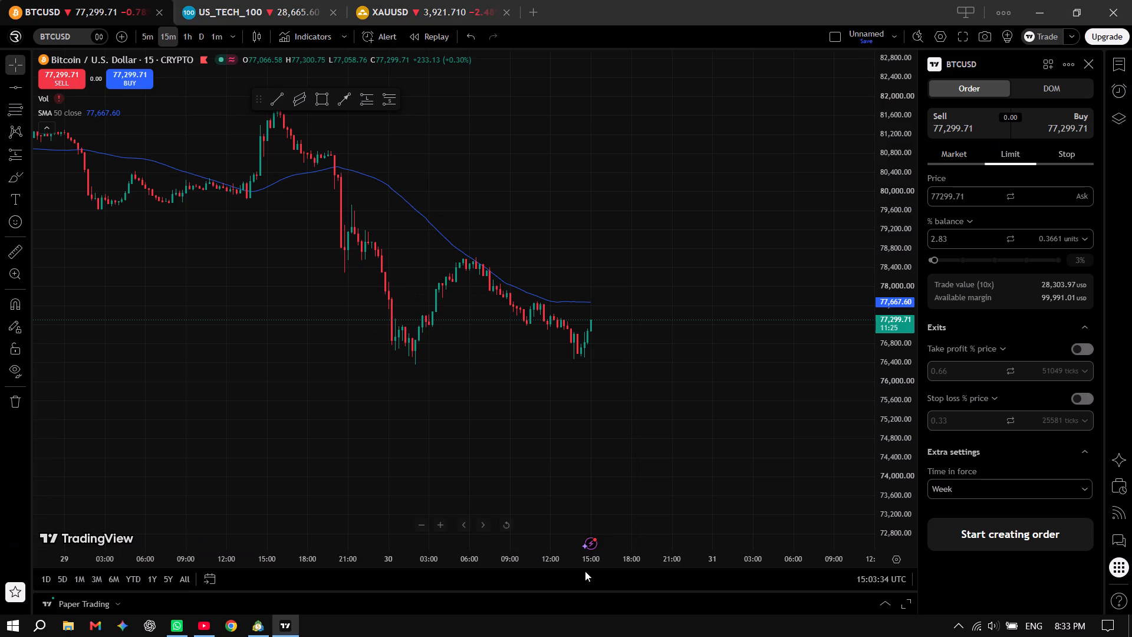
key("alt+Tab")
key("alt+Tab")
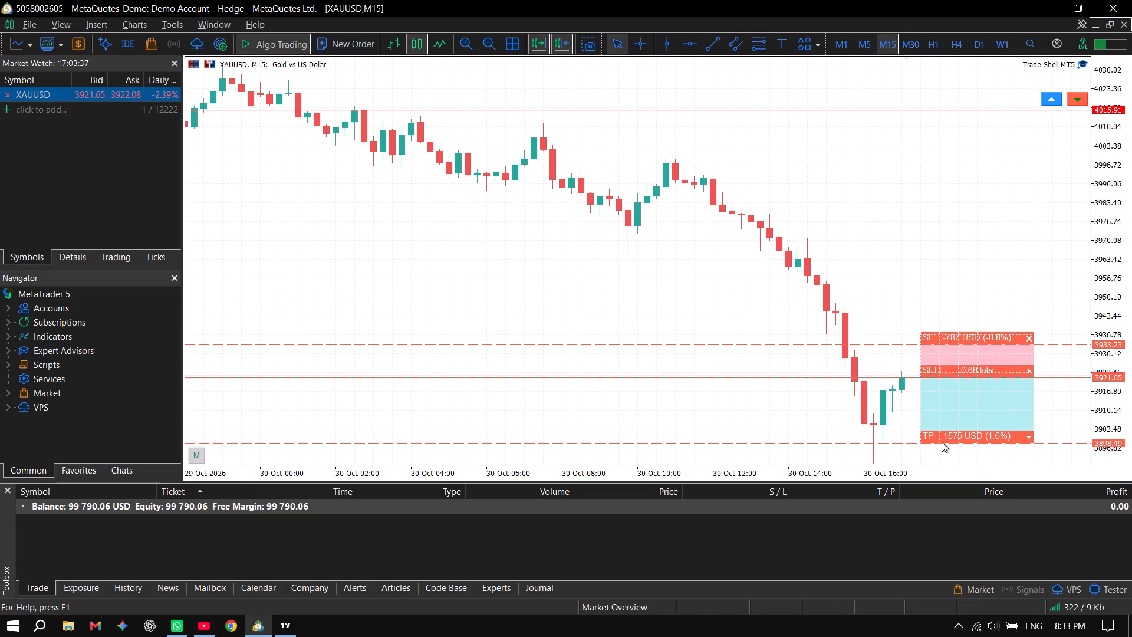
left_click(1049, 97)
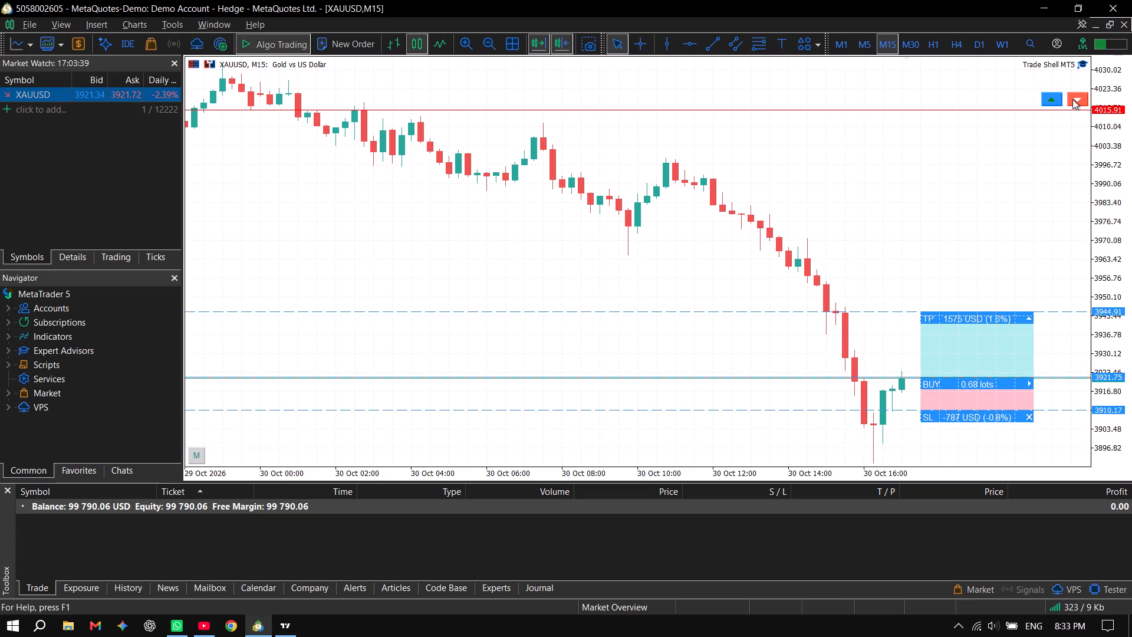
left_click(1076, 99)
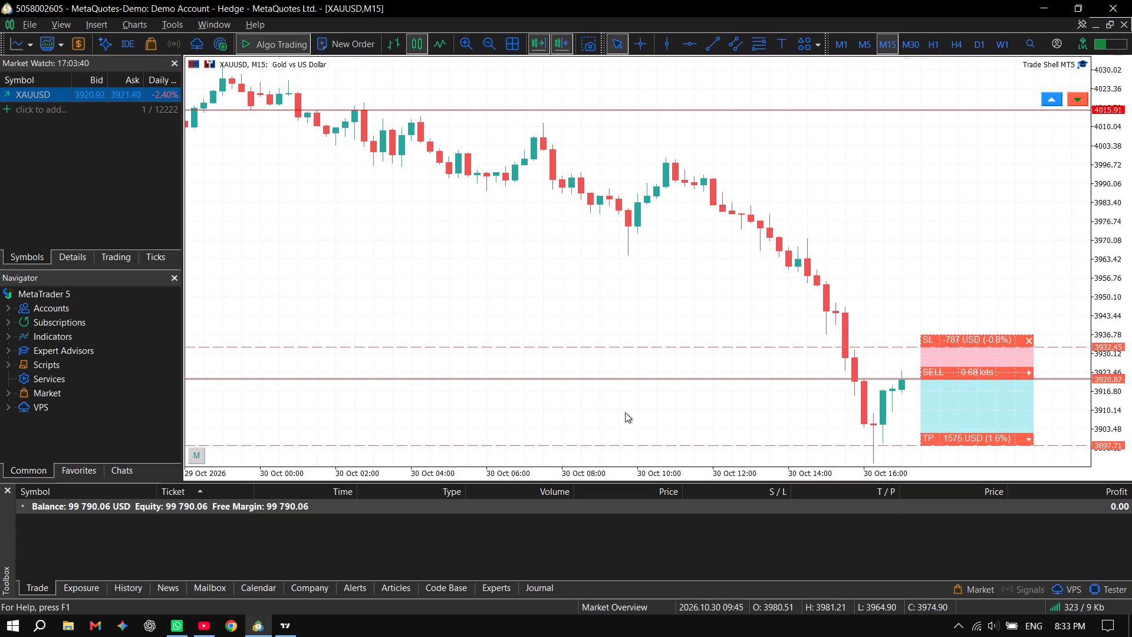
Return to the YouTube live stream to follow the streamer's XAUUSD analysis.
key("alt+Tab")
key("alt+Tab")
key("alt+Tab")
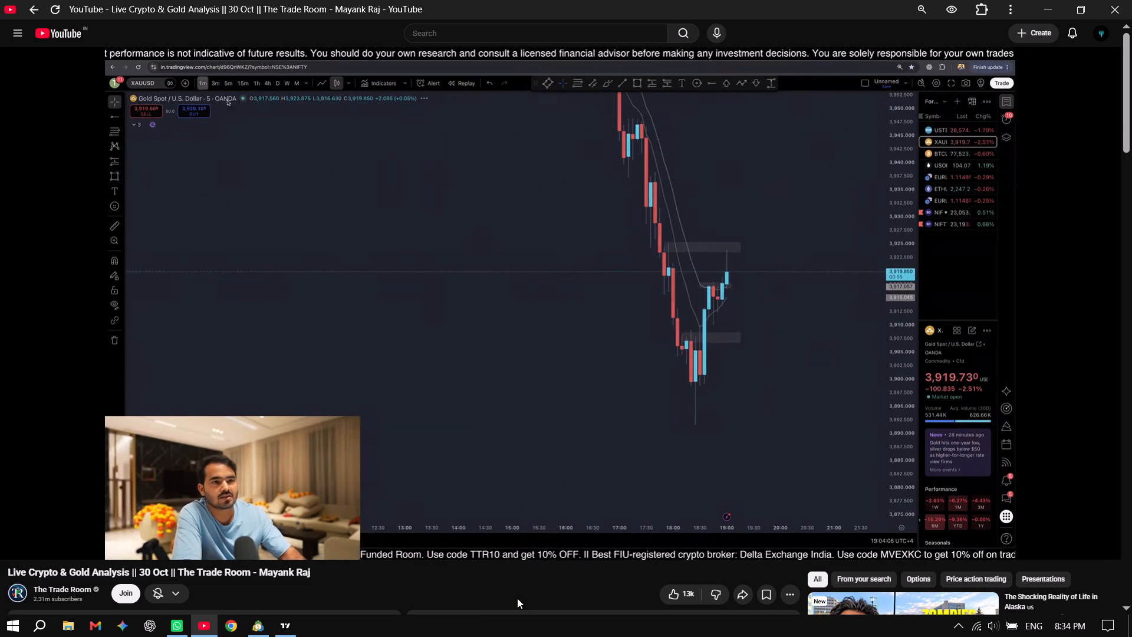
Switch to TradingView and open the XAUUSD chart, bringing the latest 15-minute candles into view.
key("alt+Tab")
key("alt+Tab")
left_click(489, 317, "alt")
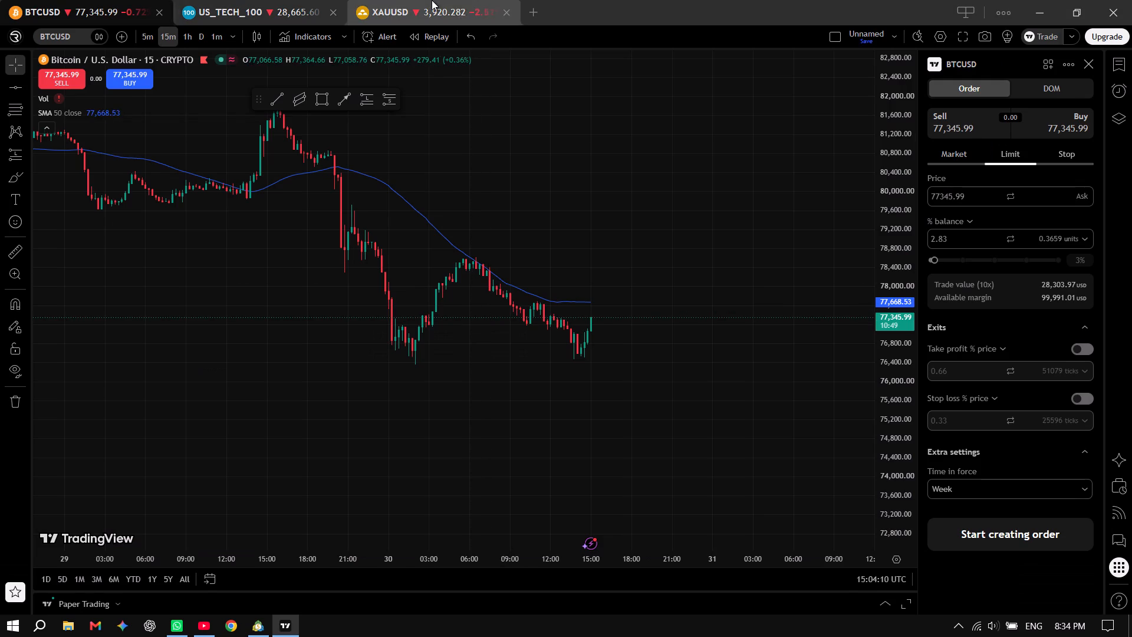
left_click(432, 0)
scroll(548, 402, "up", 7)
left_click_drag(418, 402, 833, 301)
left_click_drag(574, 344, 706, 395)
scroll(652, 388, "up", 3)
left_click_drag(528, 388, 620, 376)
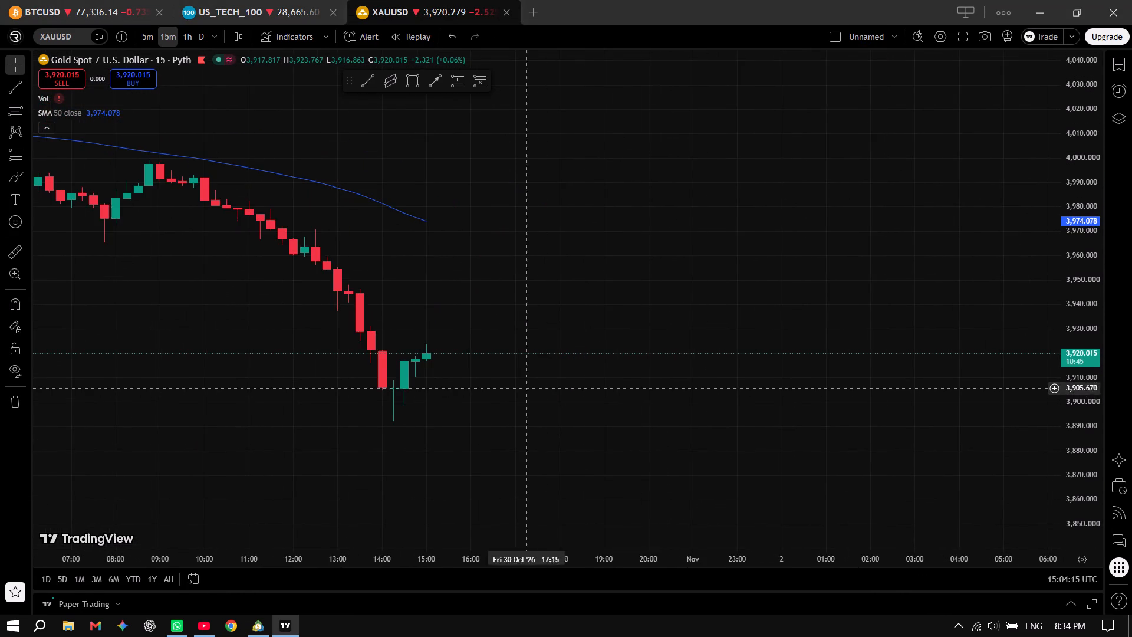
left_click_drag(620, 376, 790, 375)
left_click_drag(719, 375, 657, 389)
Glance at the YouTube stream and set the TradingView XAUUSD chart to the 5-minute interval.
key("alt+Tab")
key("alt+Tab")
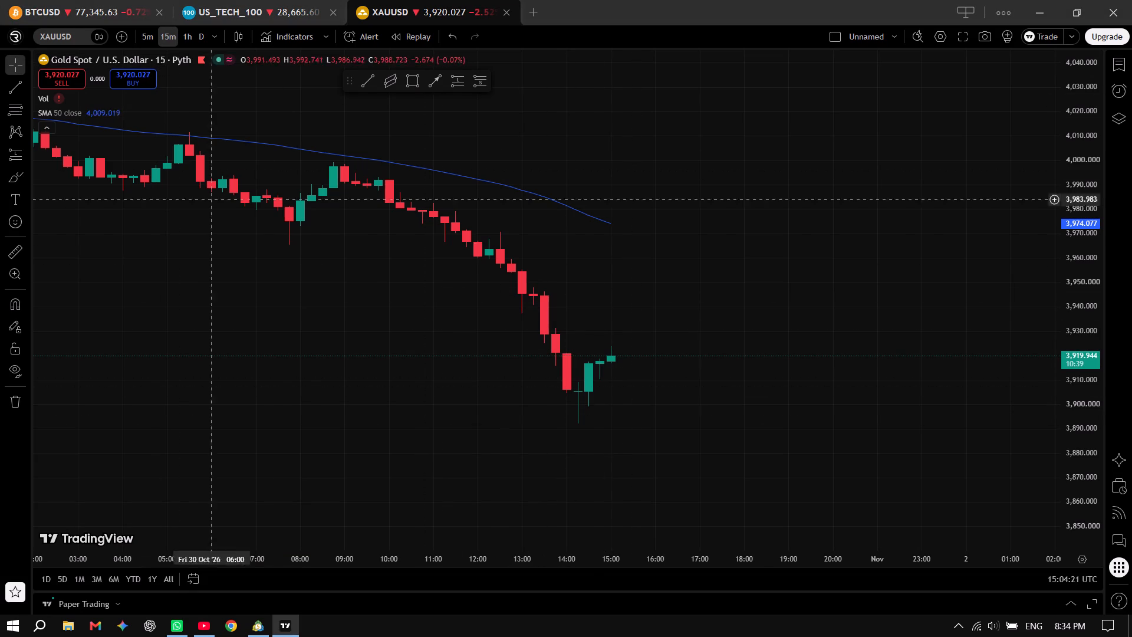
left_click(143, 37)
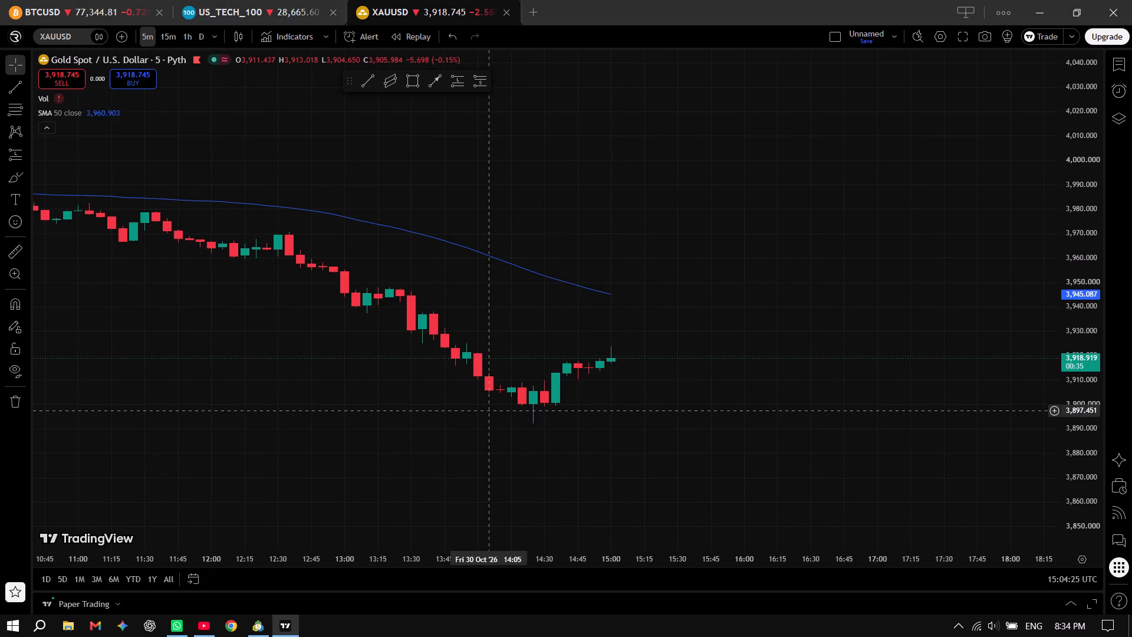
Draw a rectangle zone at the recent XAUUSD lows, from 14:10 to 14:50 on 30 October, between about 3,901.6 and 3,897.7.
scroll(489, 411, "down", 3)
scroll(491, 411, "up", 2)
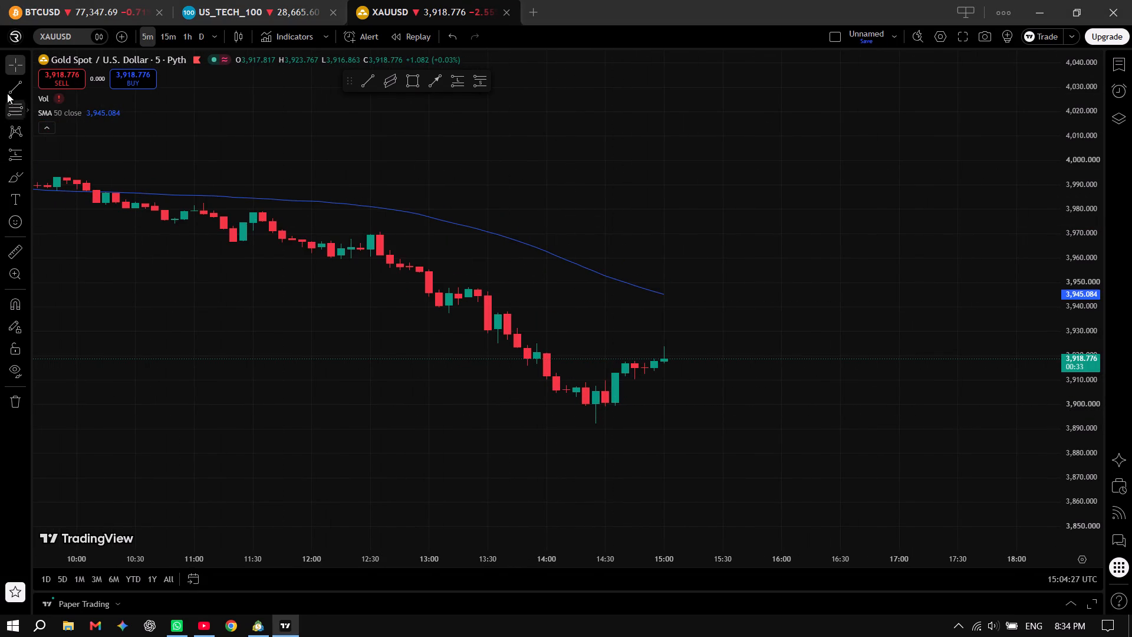
left_click(415, 82)
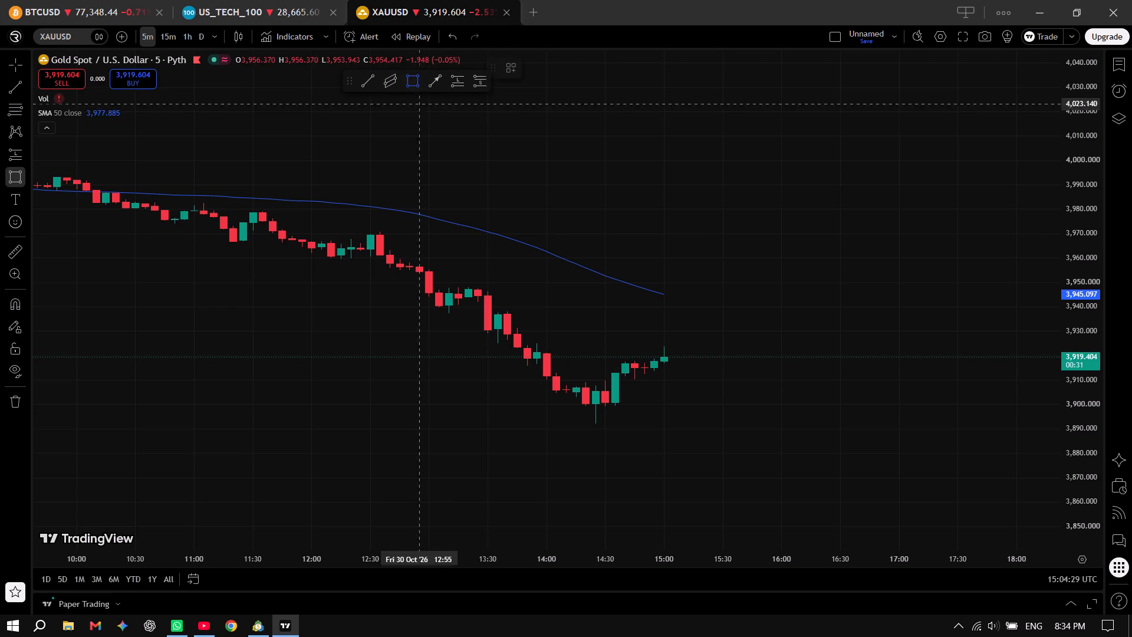
left_click_drag(562, 400, 712, 409)
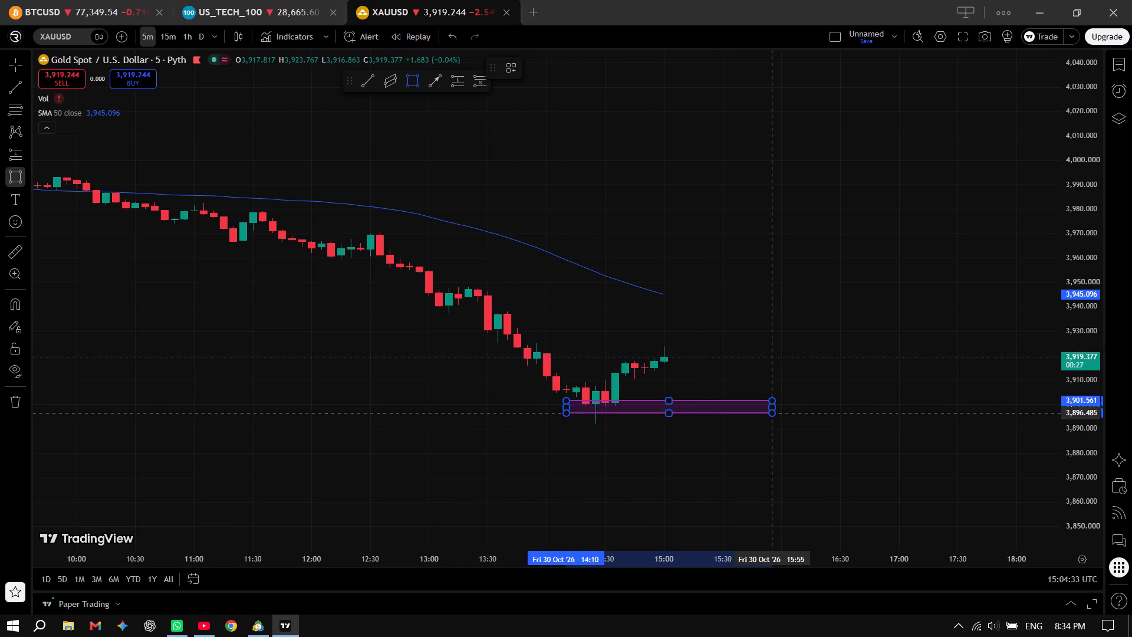
left_click(643, 410)
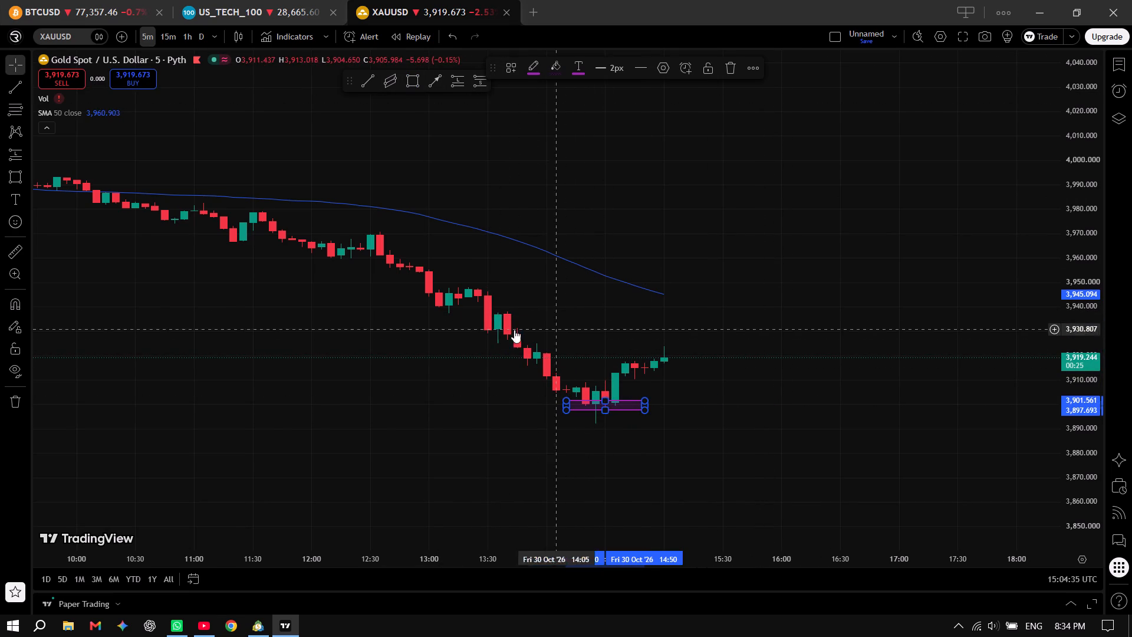
Draw a second rectangle zone at current XAUUSD price, from 13:40 to 15:15 on 30 October, between about 3,922.1 and 3,918.2.
left_click_drag(506, 336, 609, 356)
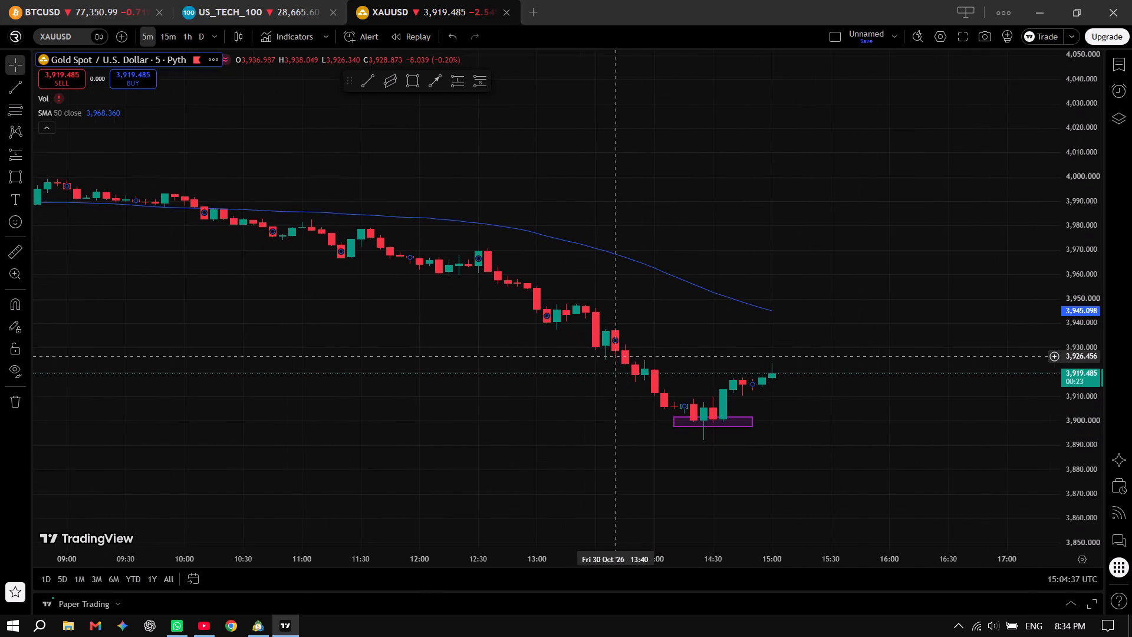
left_click_drag(609, 356, 575, 363)
left_click(413, 77)
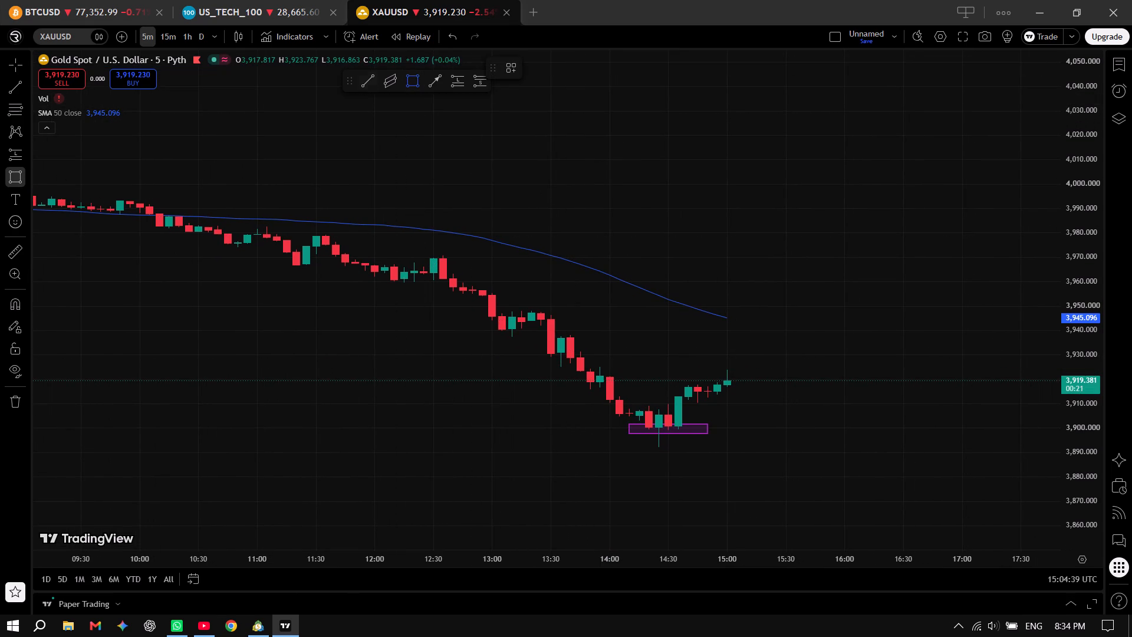
left_click_drag(349, 82, 620, 202)
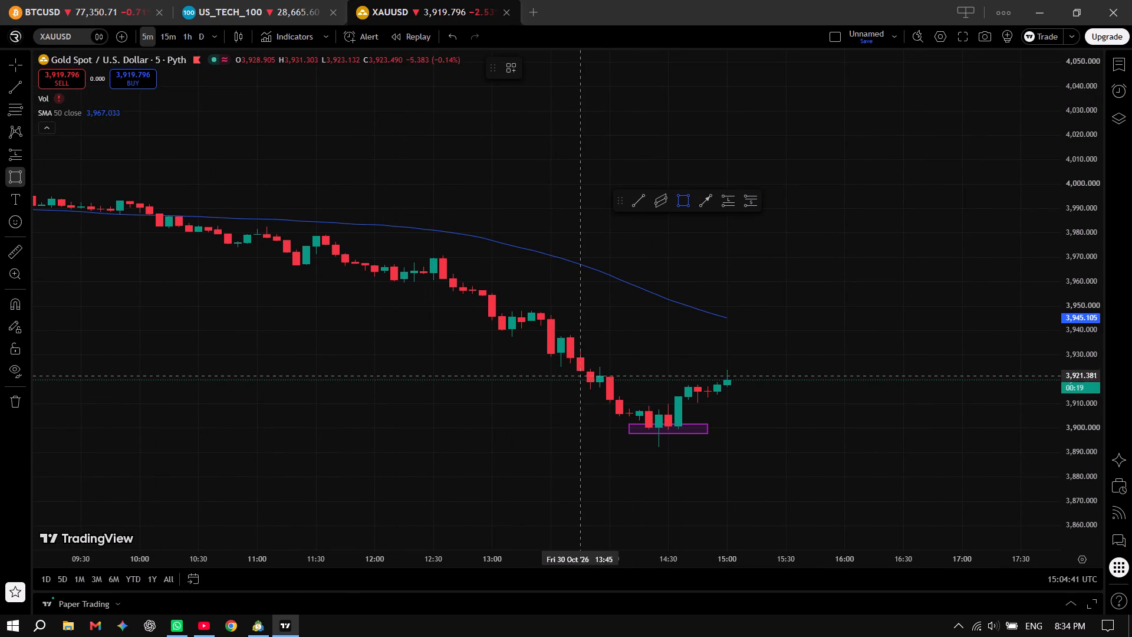
left_click_drag(567, 374, 773, 383)
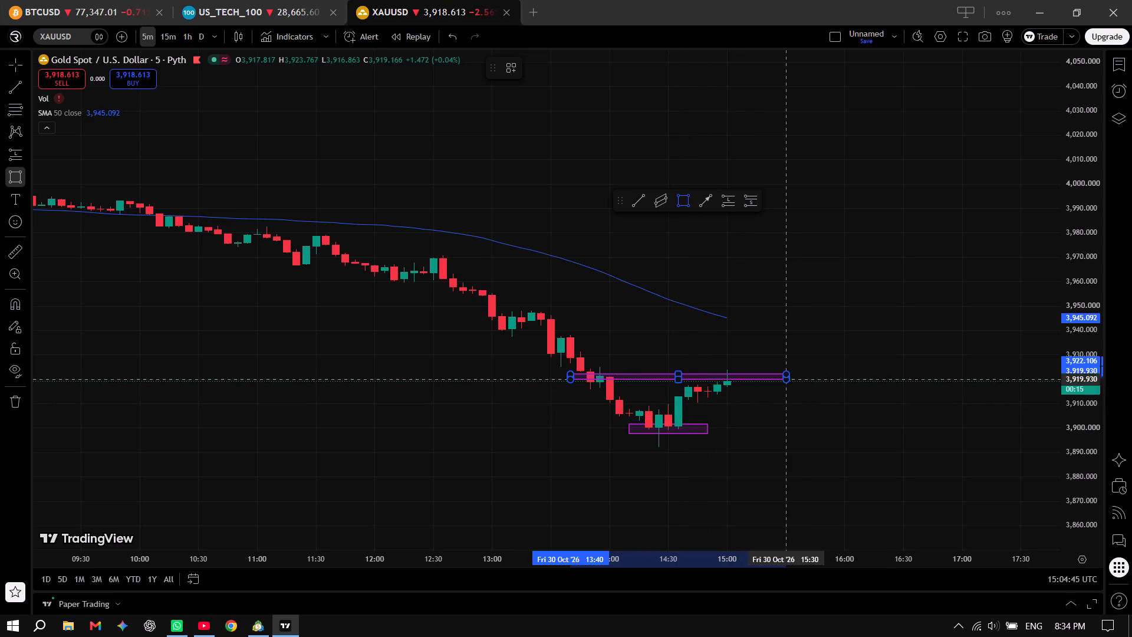
left_click(758, 383)
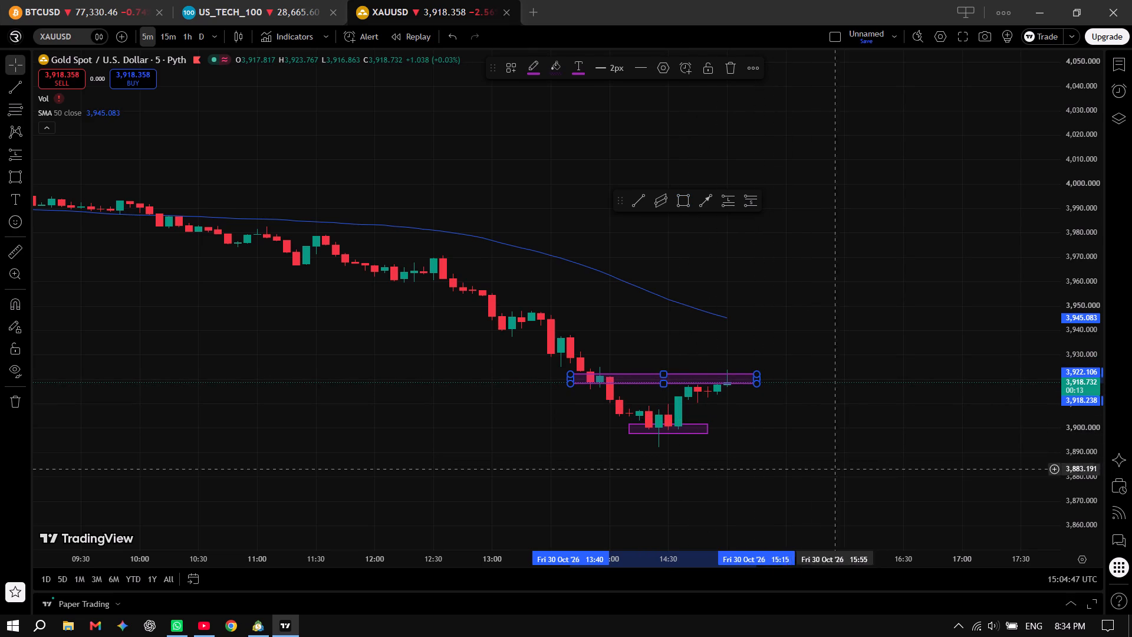
Examine the 5-minute XAUUSD price action of 29 and 30 October against the two rectangle zones.
scroll(595, 412, "up", 3)
scroll(595, 412, "down", 6)
scroll(595, 412, "up", 7)
scroll(595, 412, "down", 7)
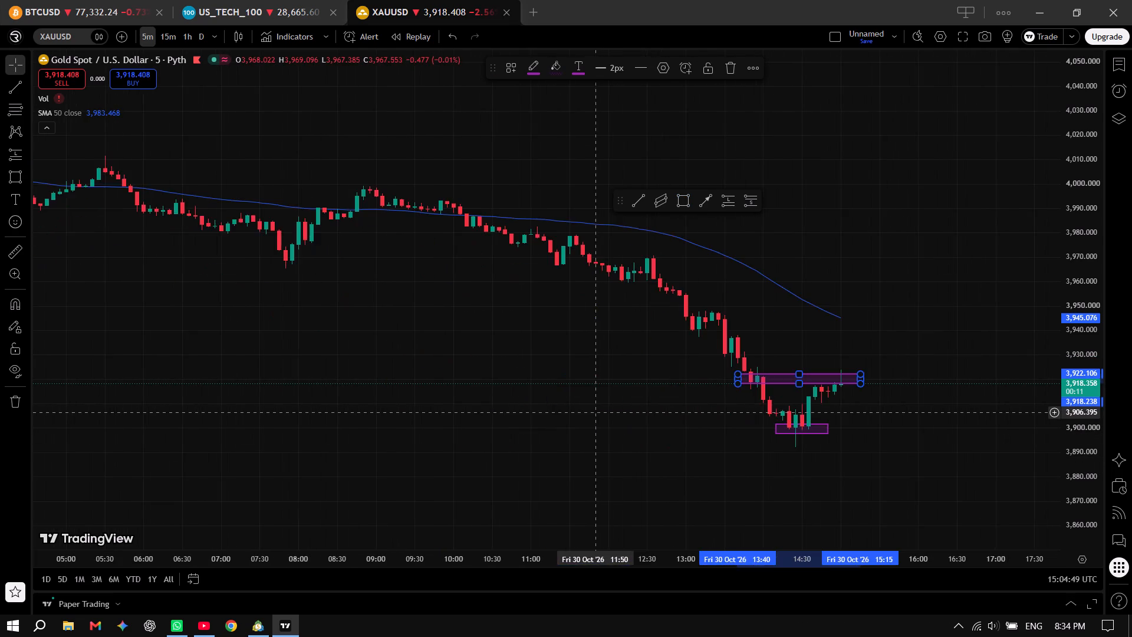
scroll(595, 412, "down", 2)
scroll(747, 405, "down", 2)
left_click_drag(726, 400, 357, 405)
scroll(364, 349, "up", 3)
scroll(364, 349, "down", 10)
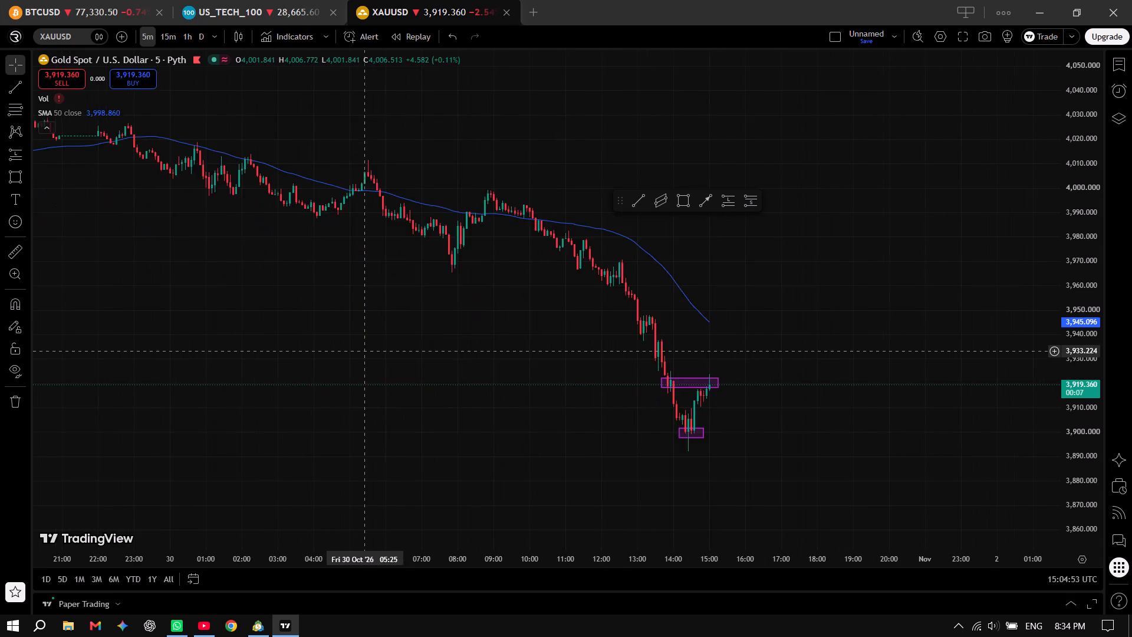
scroll(364, 353, "down", 8)
scroll(365, 352, "up", 5)
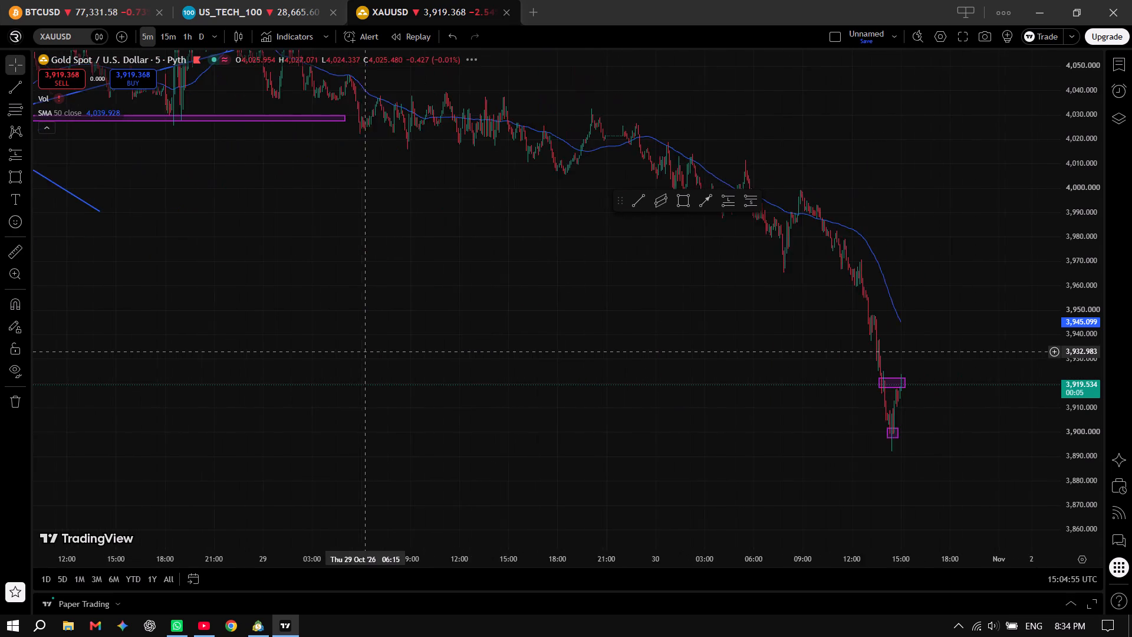
scroll(366, 352, "up", 16)
left_click_drag(539, 406, 804, 398)
scroll(604, 411, "up", 3)
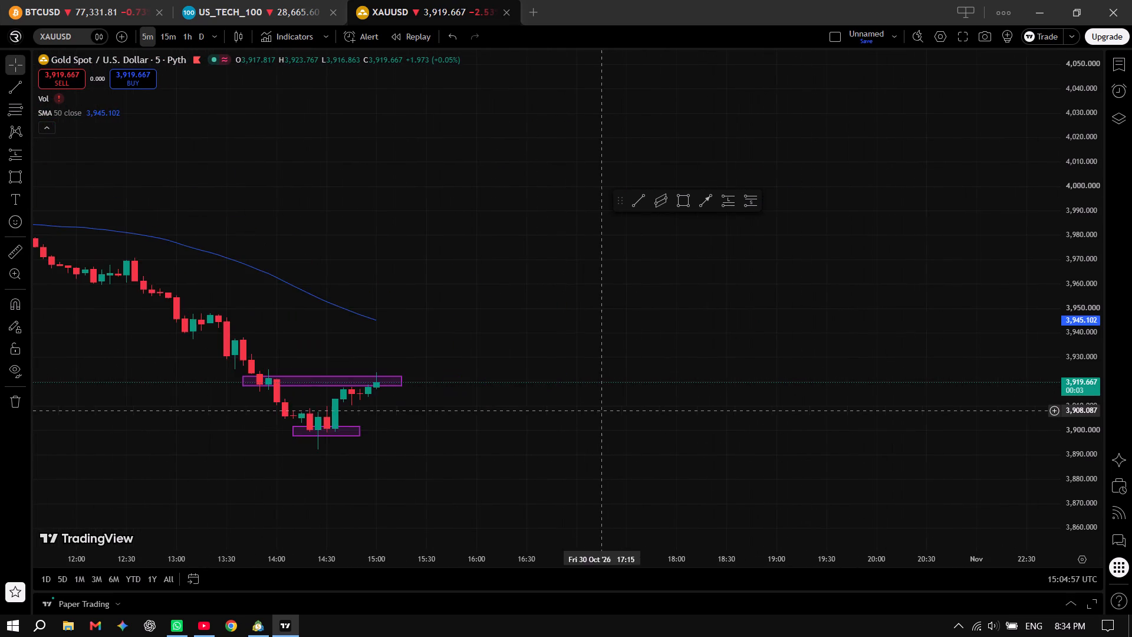
left_click_drag(538, 420, 826, 400)
scroll(754, 359, "down", 3)
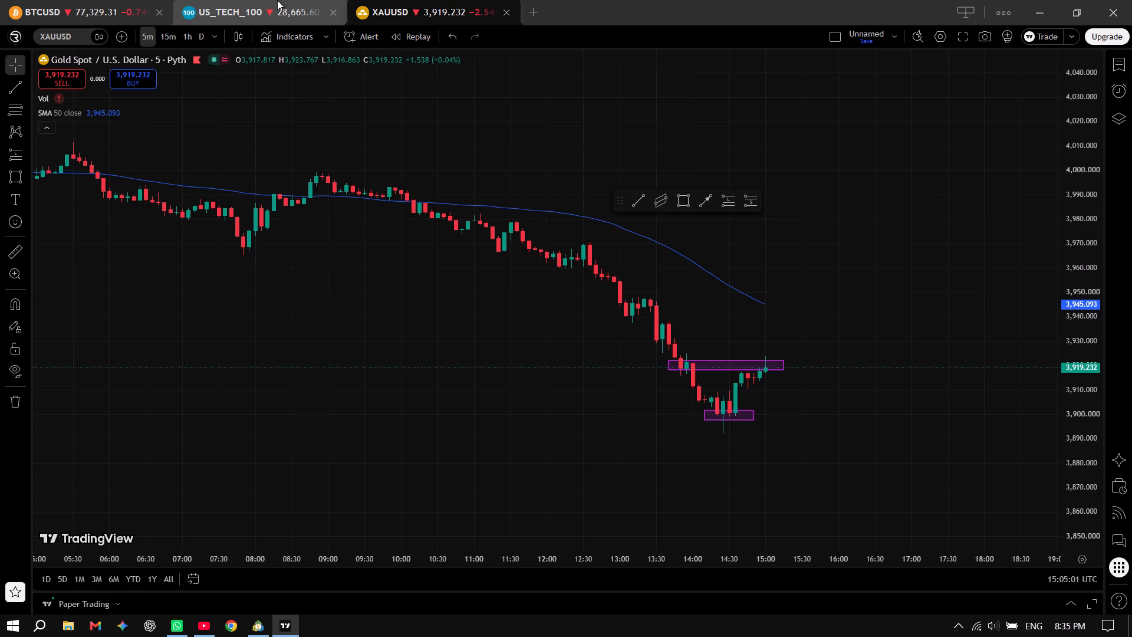
left_click_drag(554, 301, 192, 265)
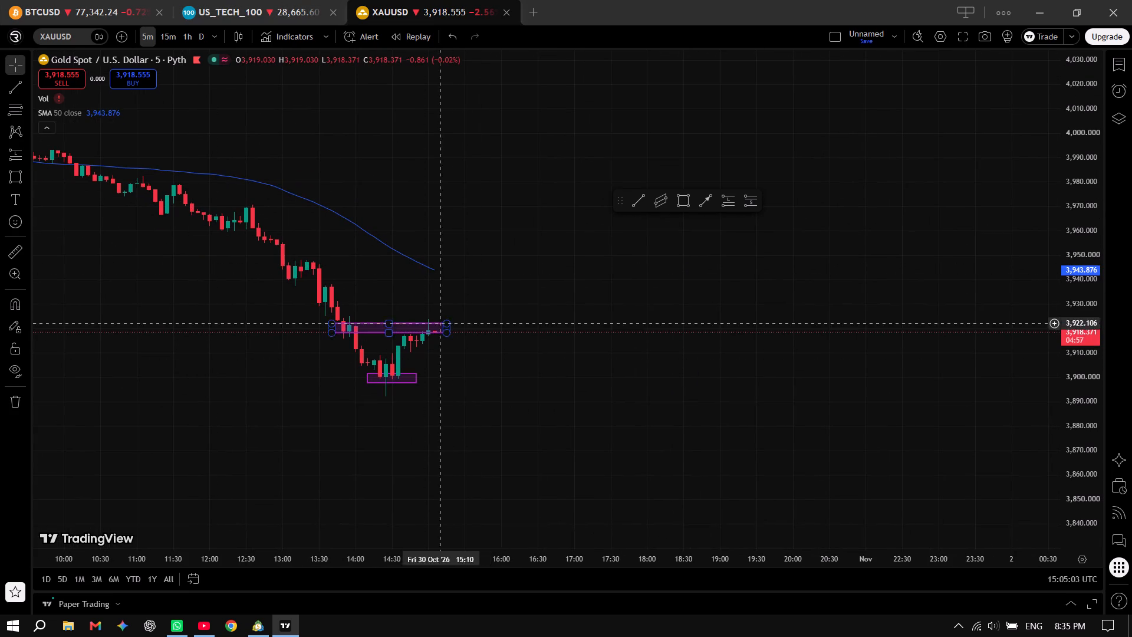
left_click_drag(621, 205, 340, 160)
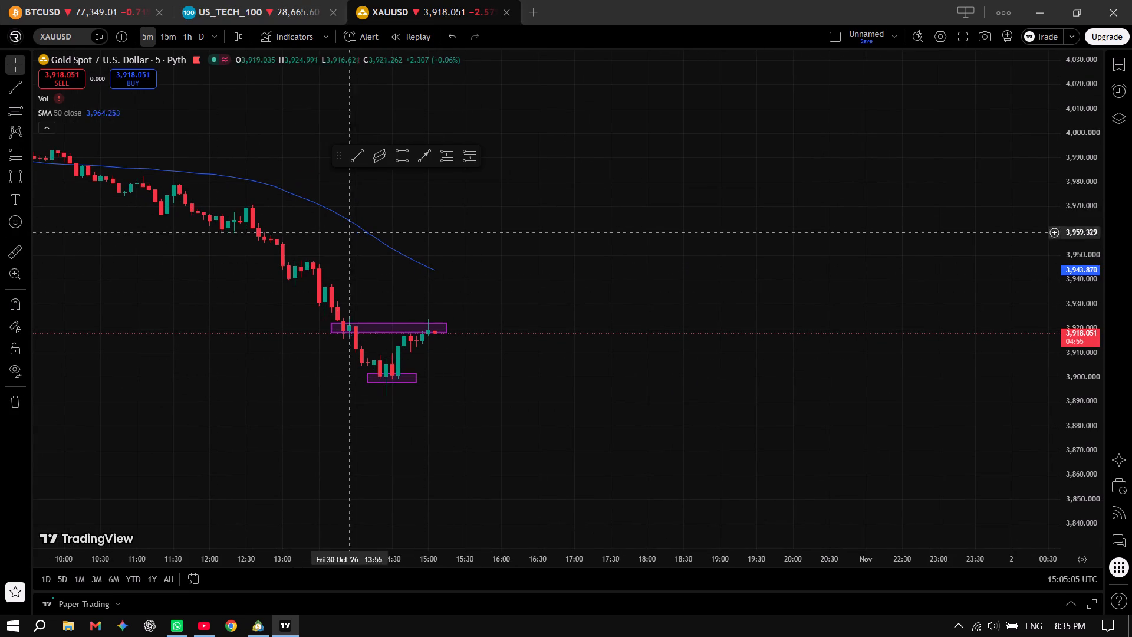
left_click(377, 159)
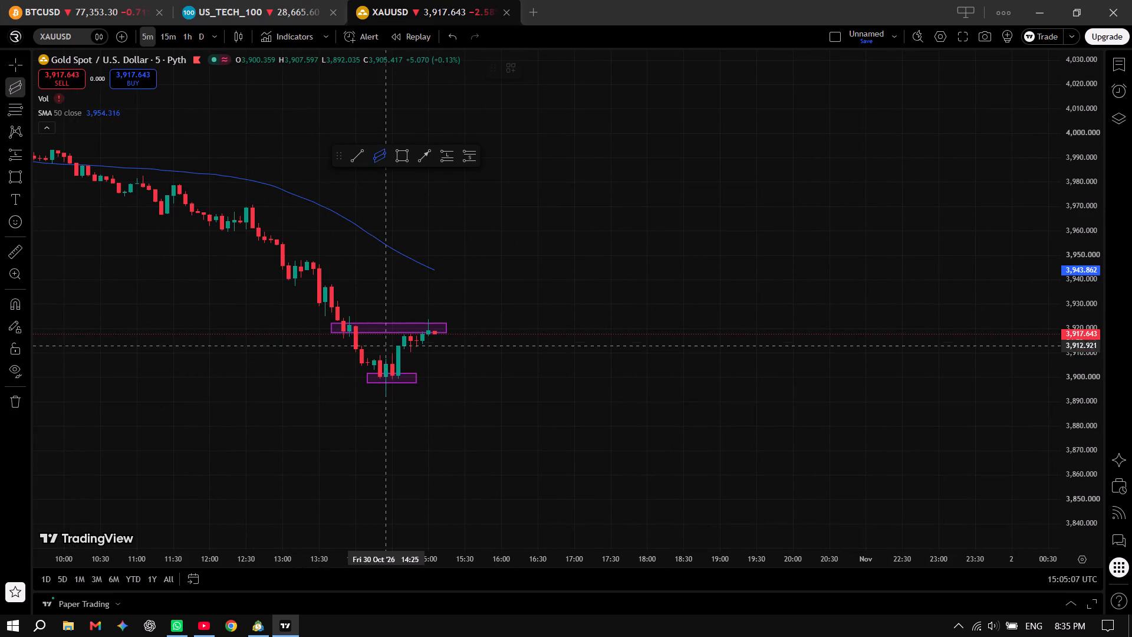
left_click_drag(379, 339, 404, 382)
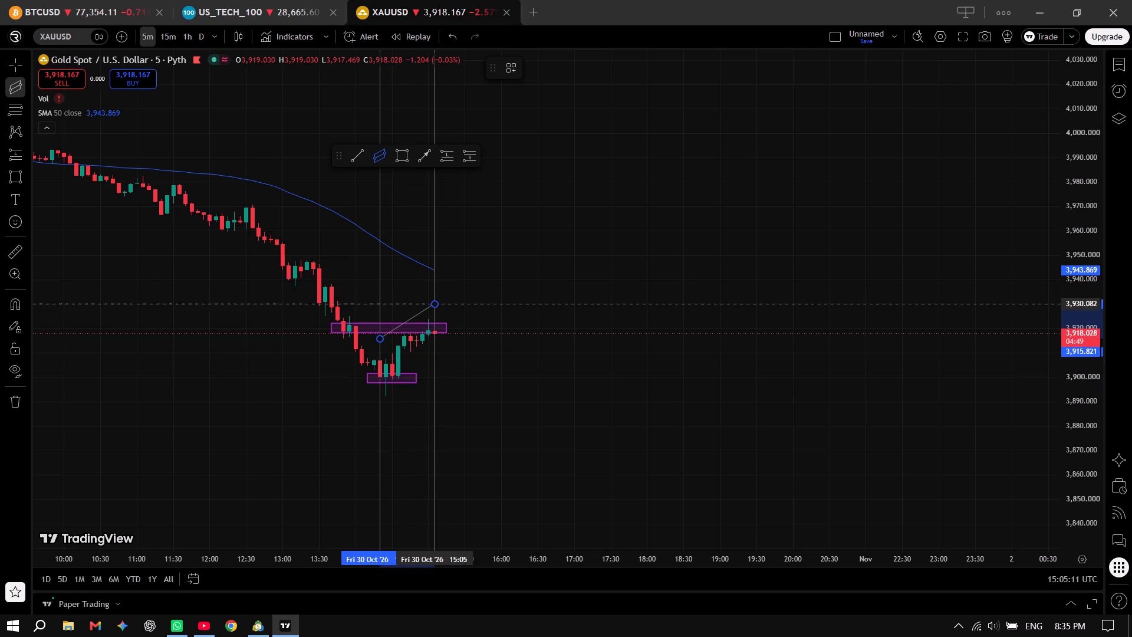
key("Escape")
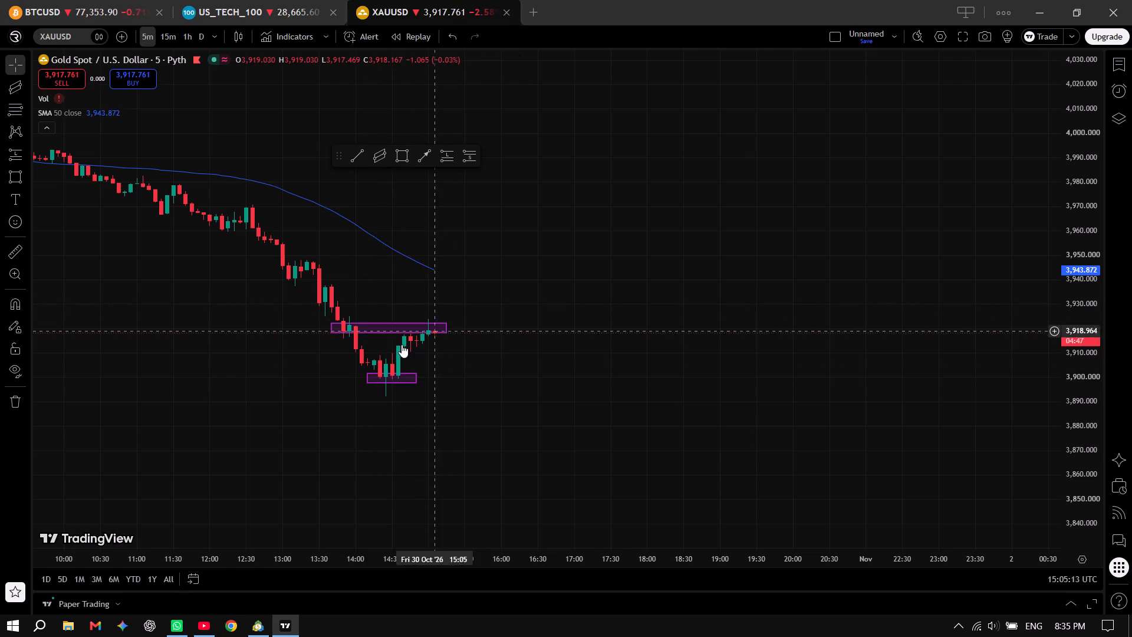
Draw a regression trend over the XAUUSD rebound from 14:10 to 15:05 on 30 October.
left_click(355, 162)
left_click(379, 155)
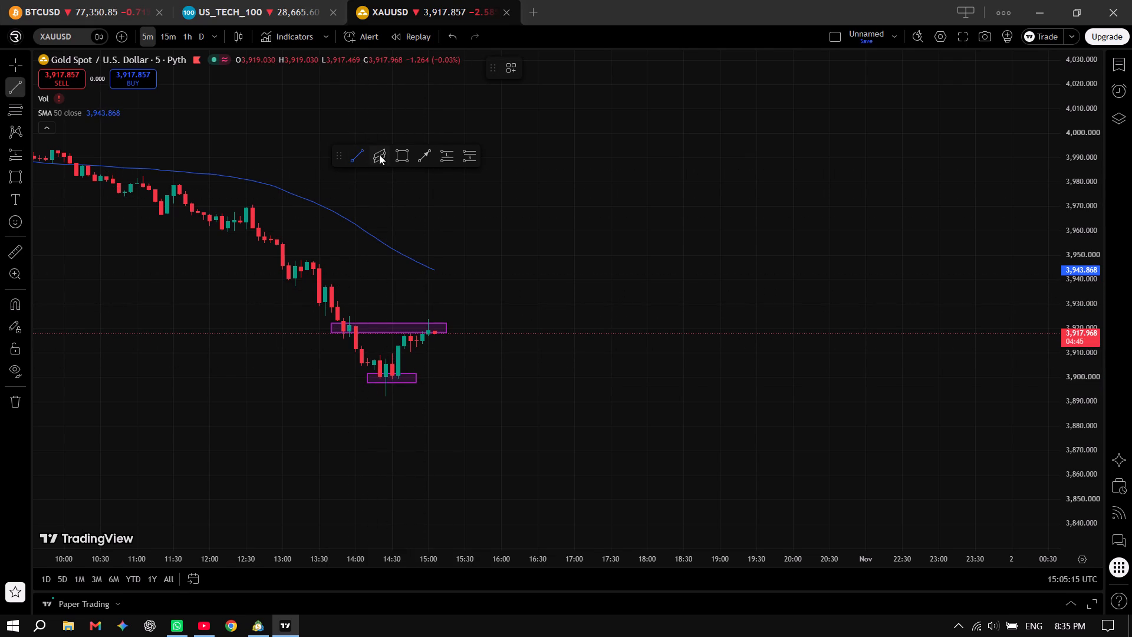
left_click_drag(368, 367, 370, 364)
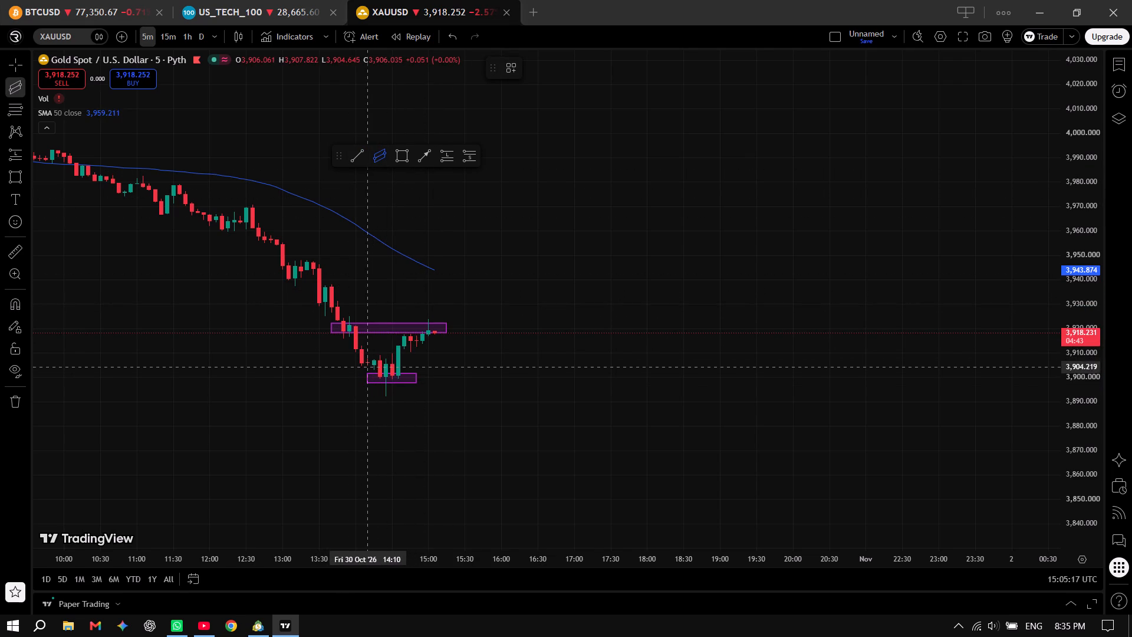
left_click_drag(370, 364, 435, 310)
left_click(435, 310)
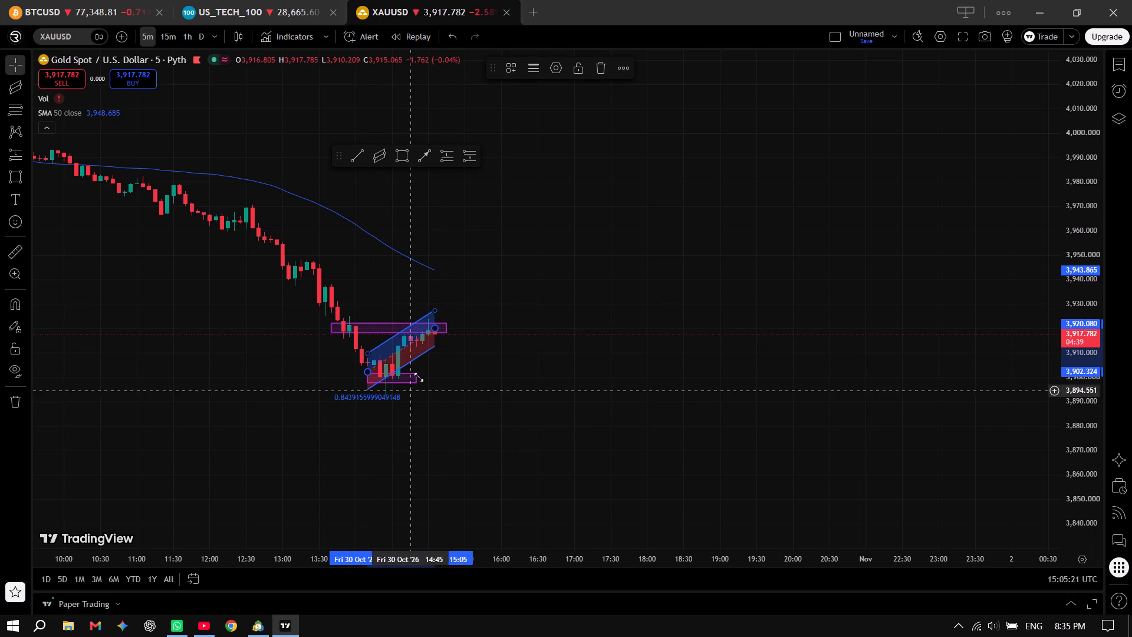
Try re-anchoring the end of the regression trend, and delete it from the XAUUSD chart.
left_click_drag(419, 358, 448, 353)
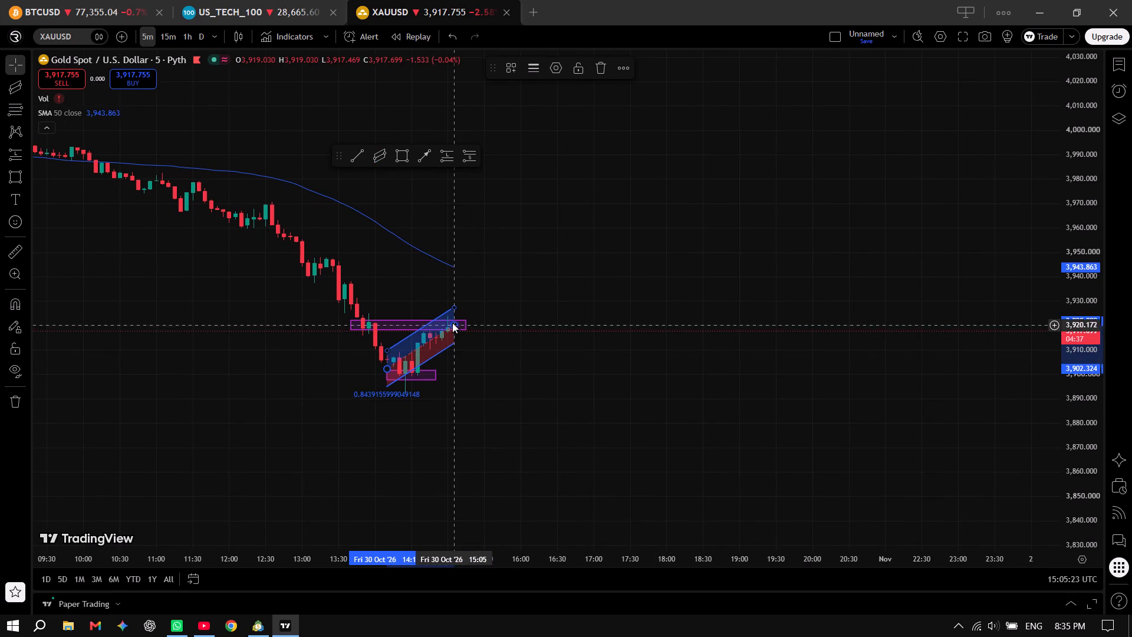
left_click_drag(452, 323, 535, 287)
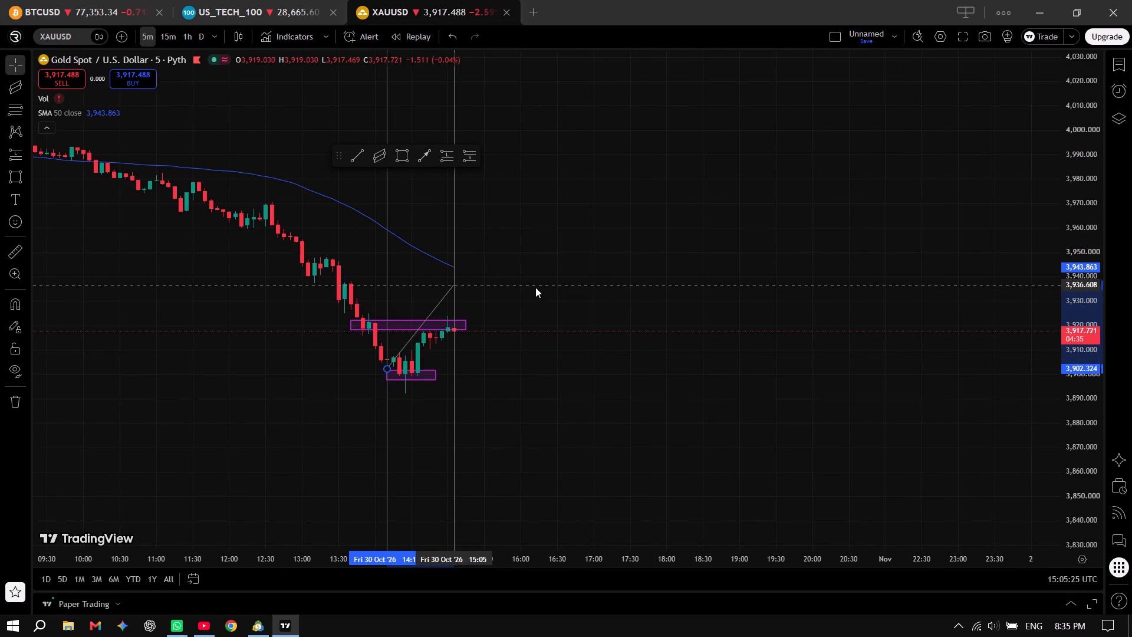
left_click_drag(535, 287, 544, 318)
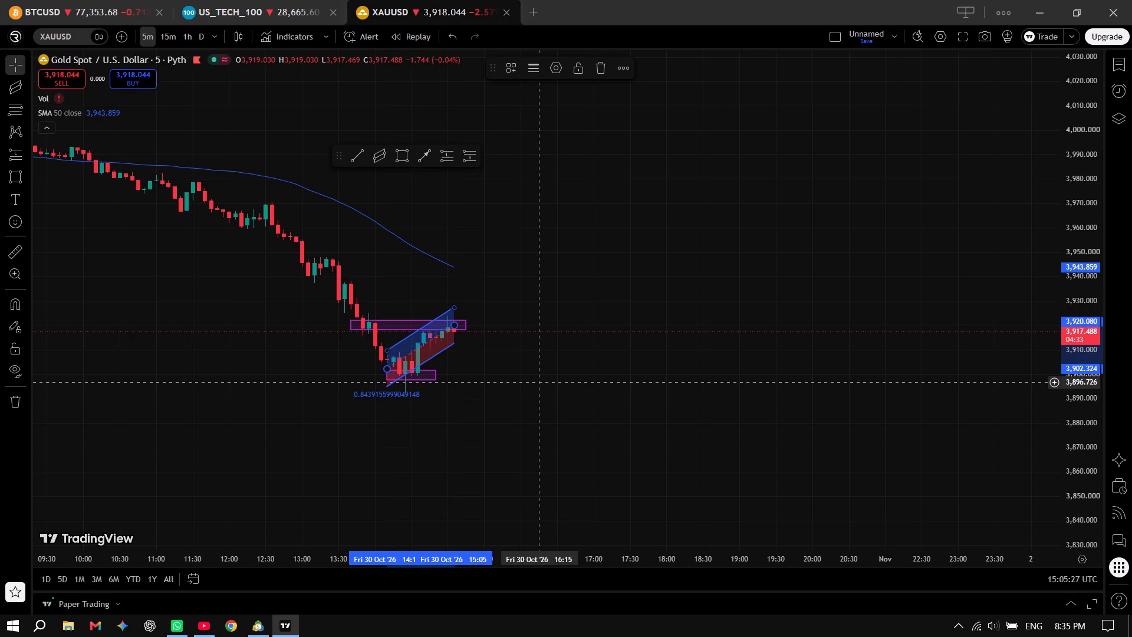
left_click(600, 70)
Move the floating drawing-tools bar away from the XAUUSD candles.
left_click_drag(340, 159, 515, 139)
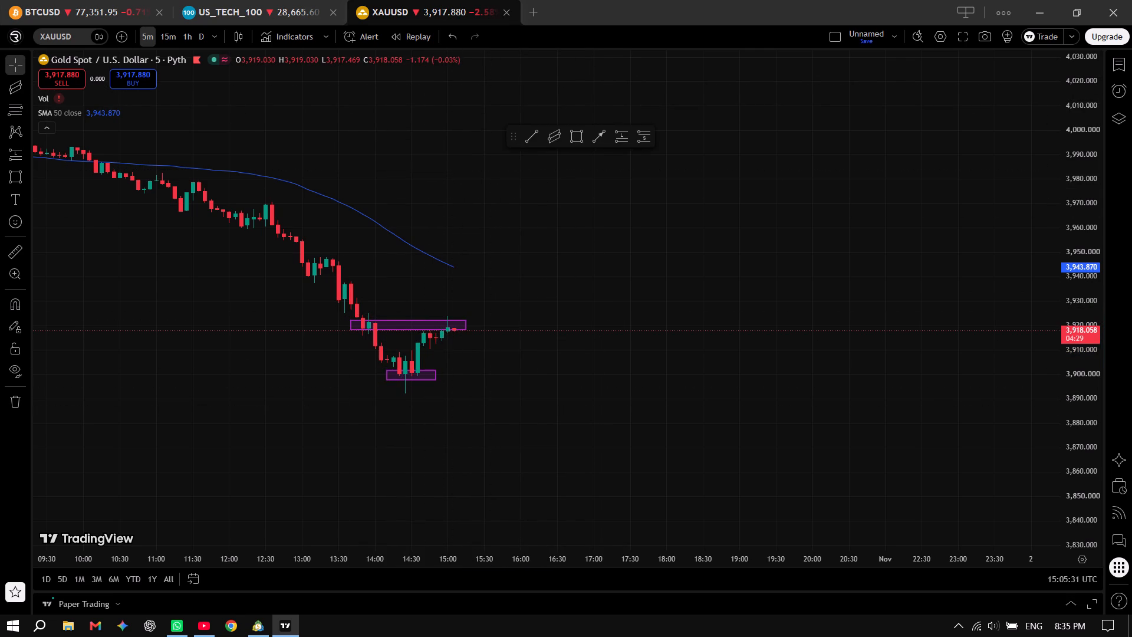
left_click_drag(515, 139, 482, 134)
Check the gold chart on the YouTube live stream against the 5-minute XAUUSD chart in TradingView.
key("alt+Tab")
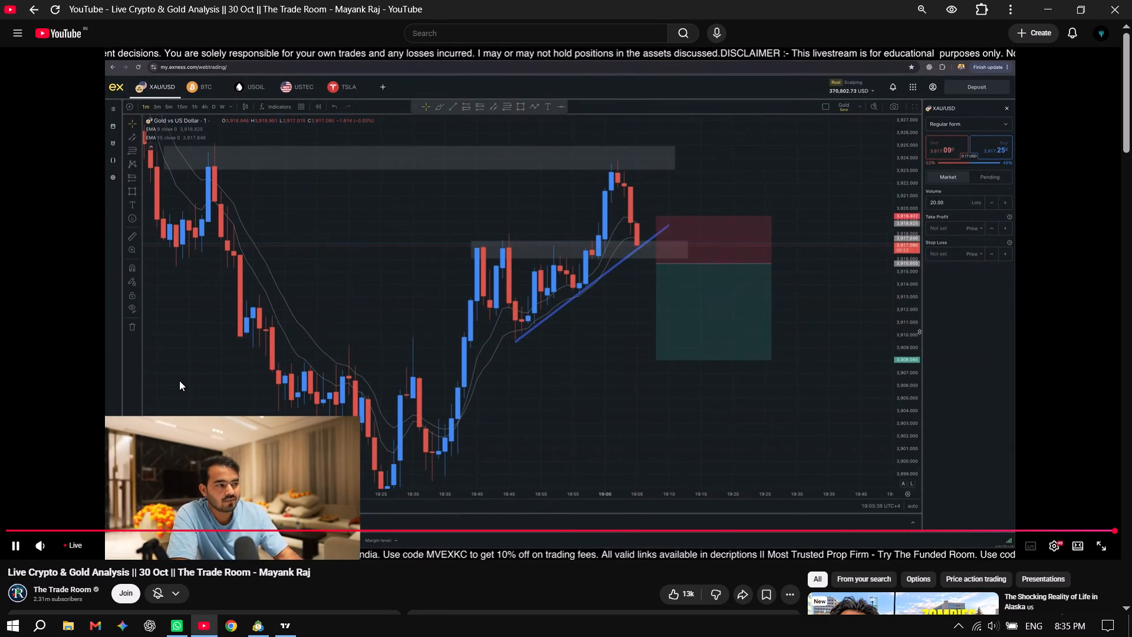
key("alt+Tab")
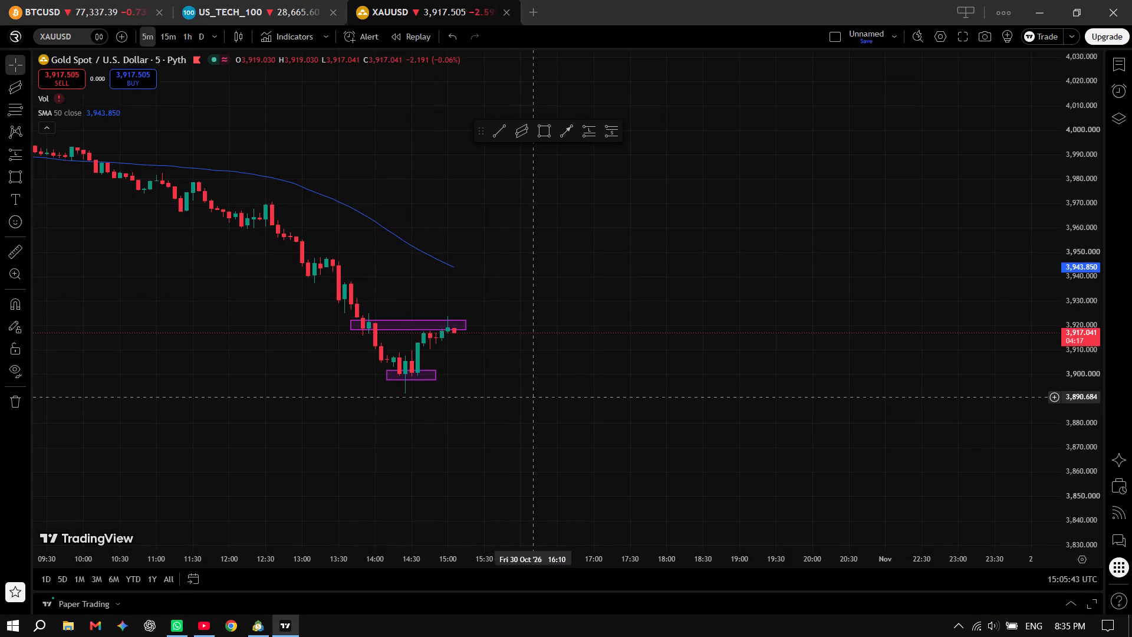
scroll(553, 357, "down", 3)
left_click_drag(450, 355, 196, 344)
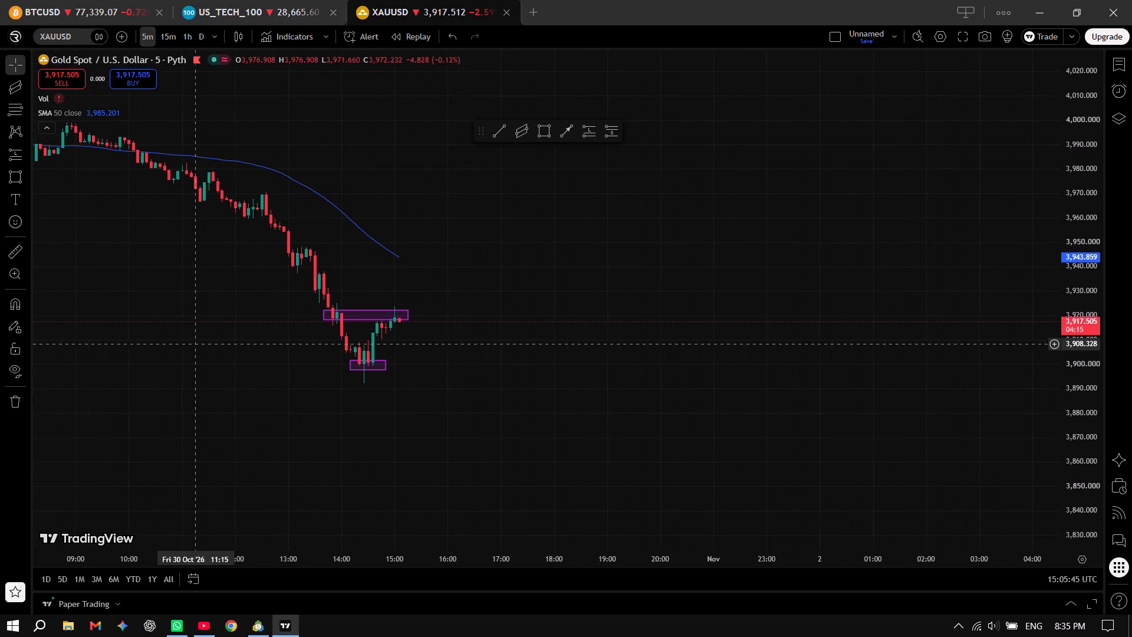
Switch to MetaTrader 5 and restart the XAUUSD sell order preview.
key("alt+Tab")
key("alt+Tab")
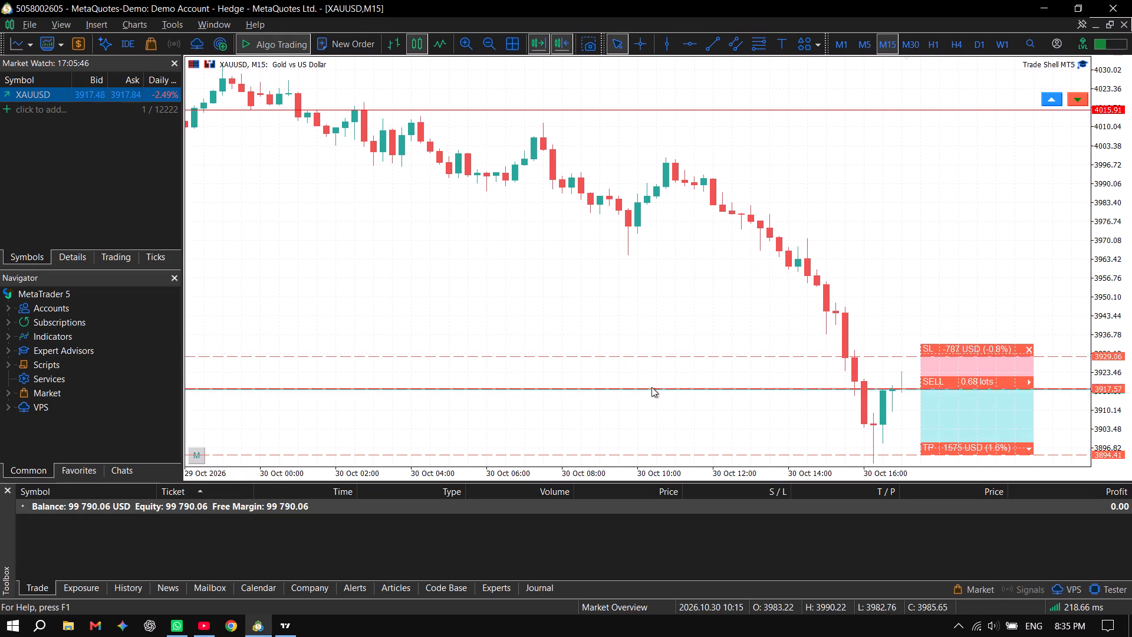
left_click_drag(706, 388, 427, 320)
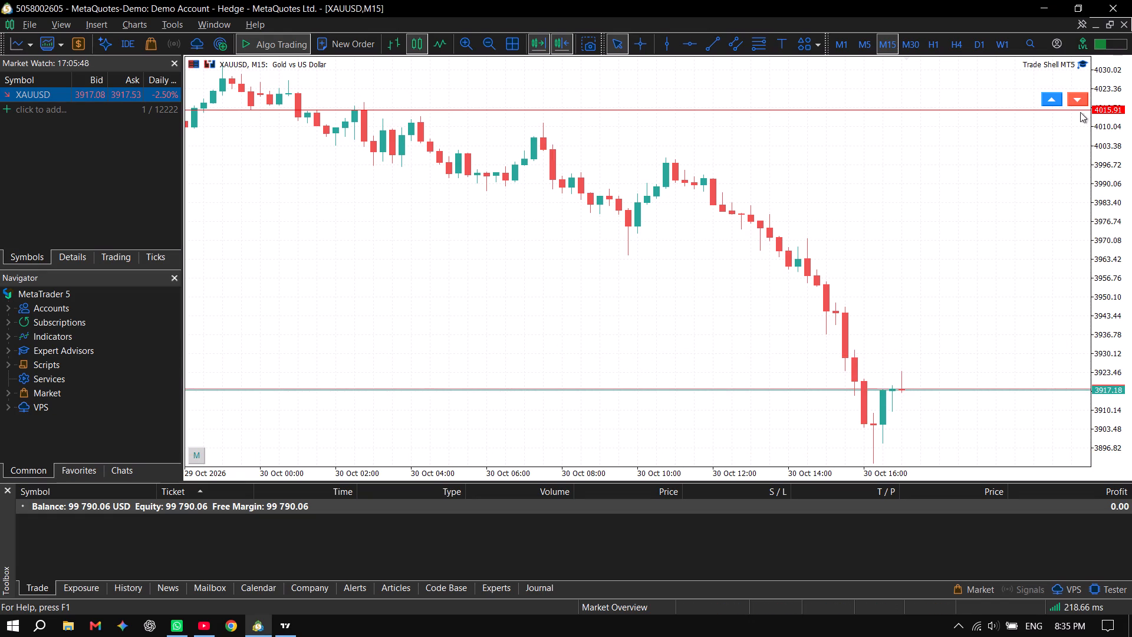
left_click(1078, 100)
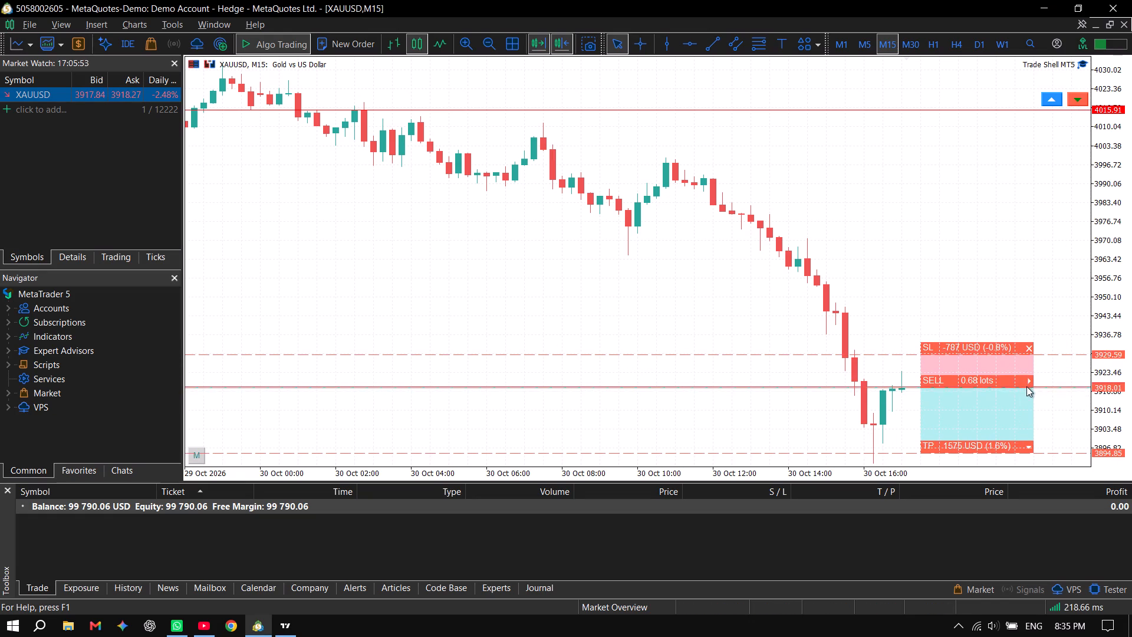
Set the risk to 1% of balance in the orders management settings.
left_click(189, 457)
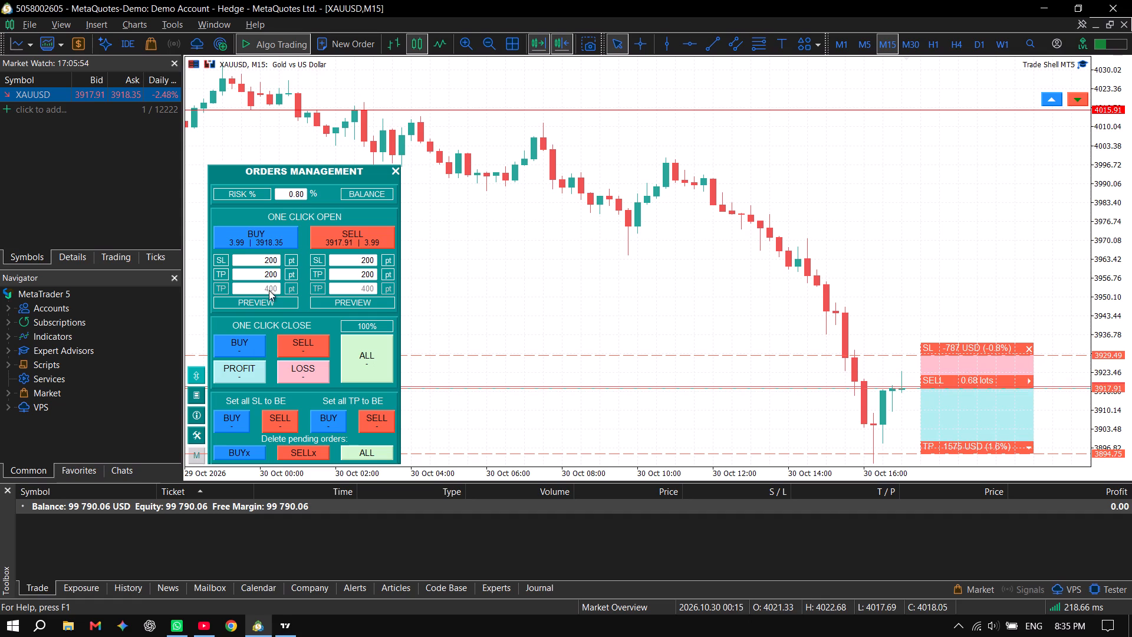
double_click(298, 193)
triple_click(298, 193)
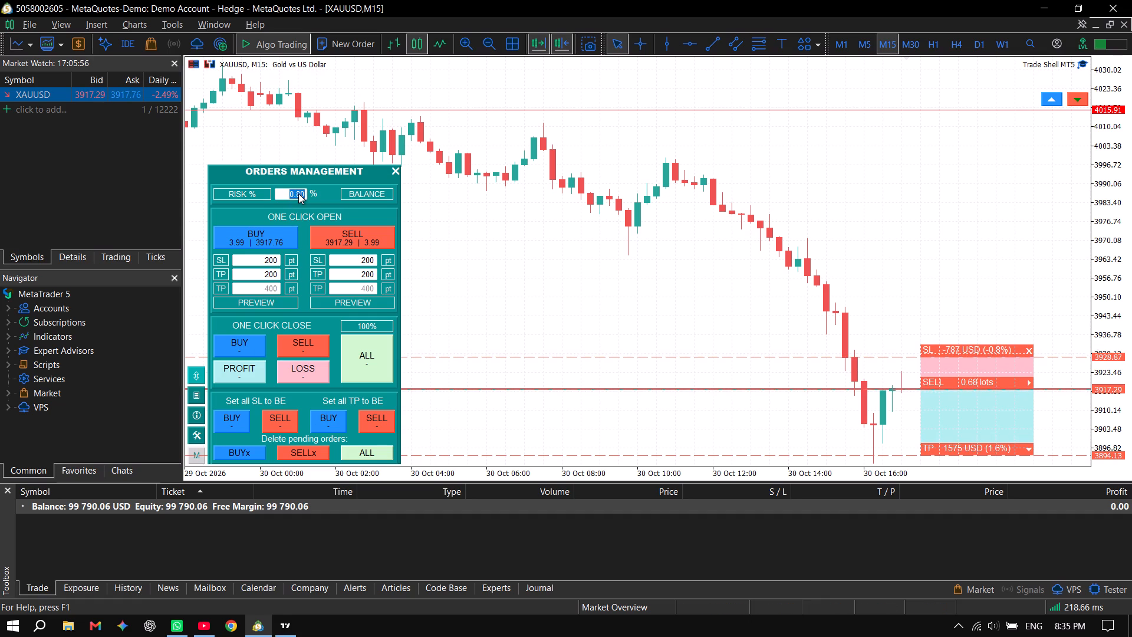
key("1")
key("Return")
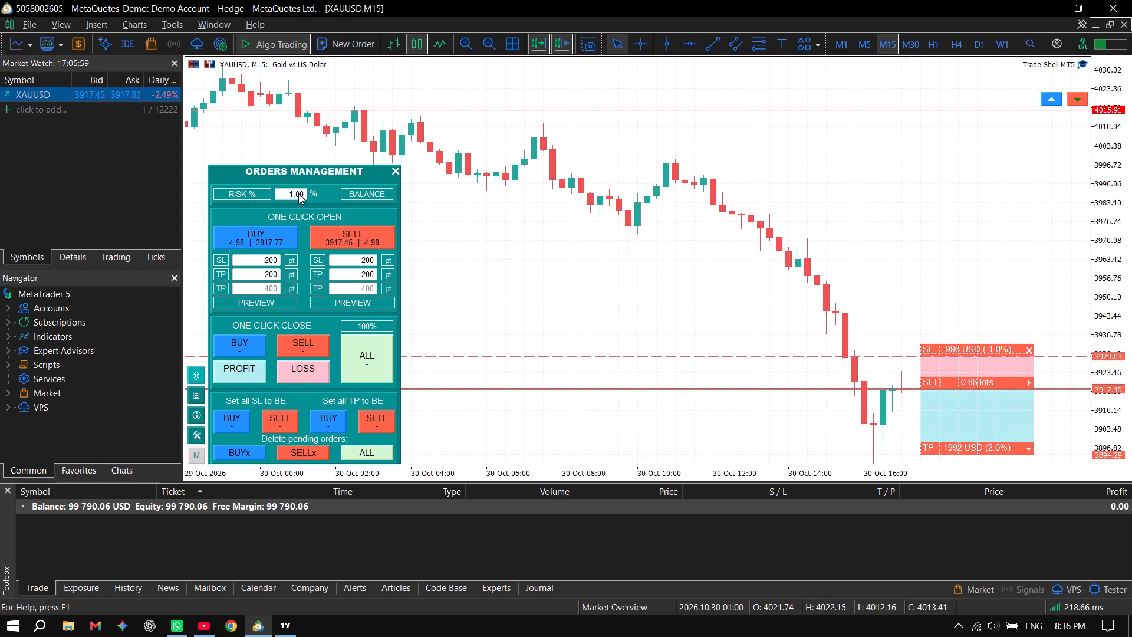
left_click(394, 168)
Return to TradingView and set the XAUUSD chart to the 15-minute interval.
key("alt+Tab")
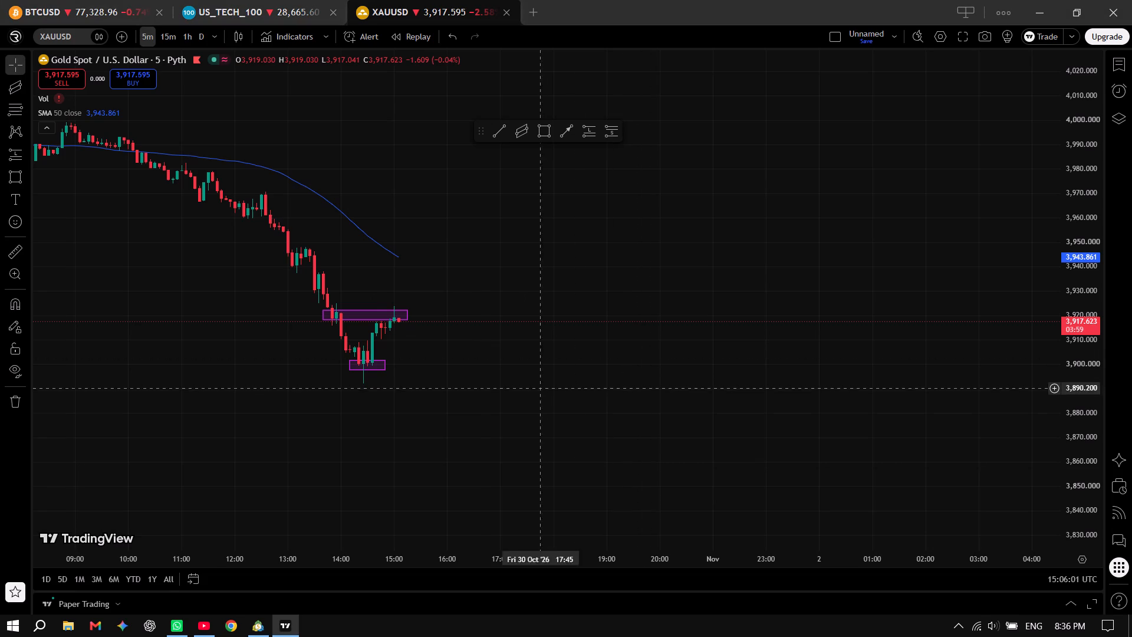
scroll(434, 377, "up", 4)
left_click_drag(316, 397, 903, 327)
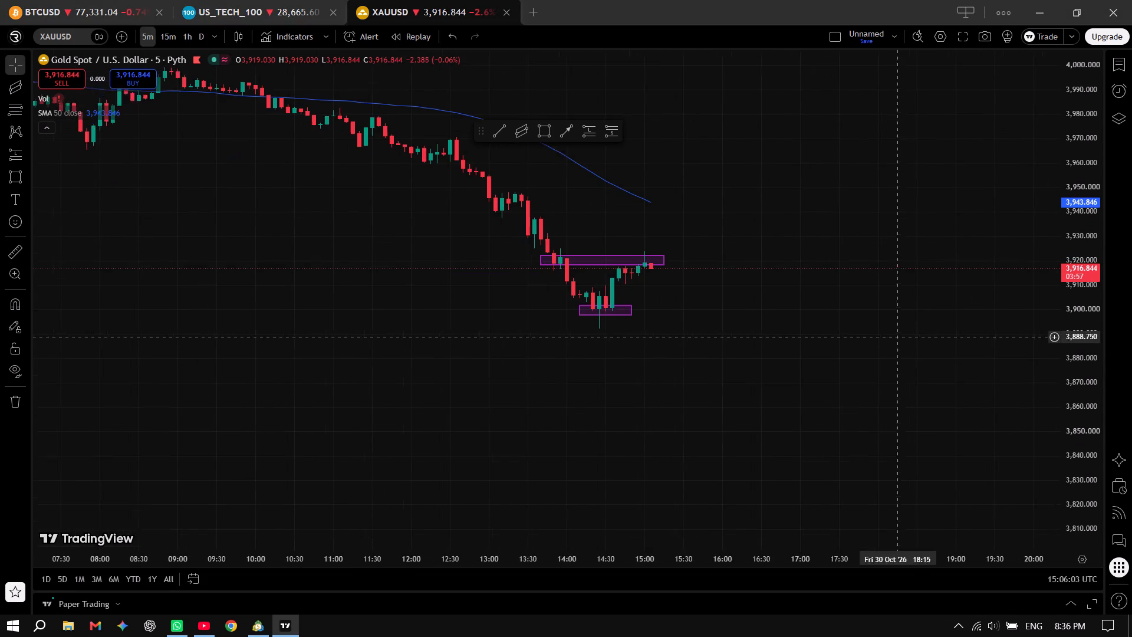
left_click_drag(903, 327, 903, 326)
left_click(160, 27)
left_click(169, 34)
Examine the 15-minute XAUUSD price action of 30 October around the two rectangle zones.
left_click_drag(680, 257, 654, 272)
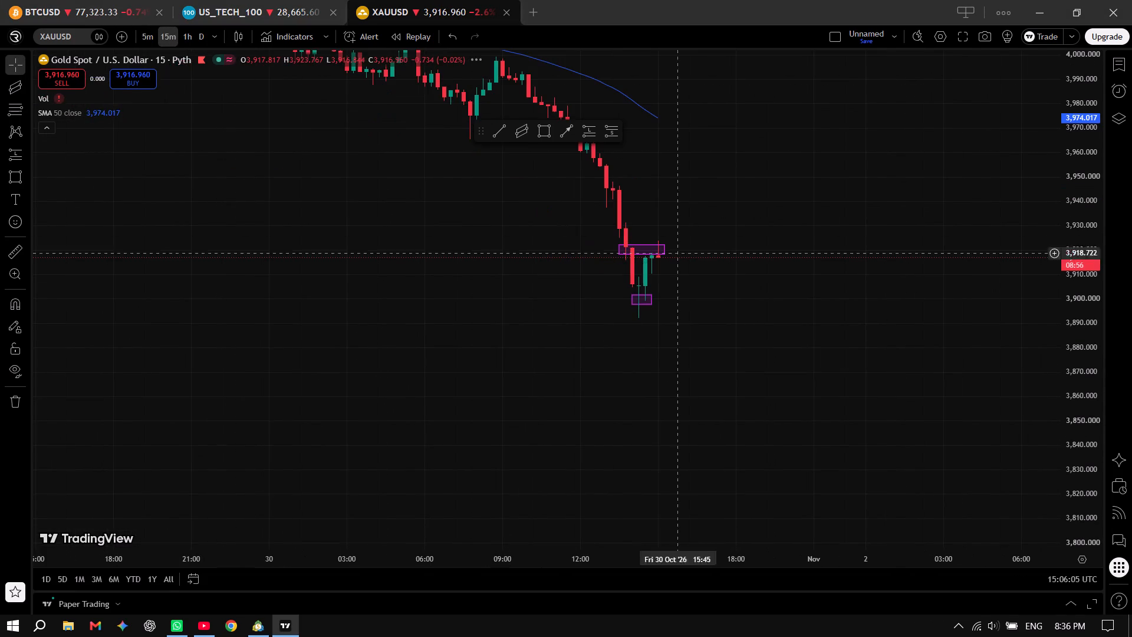
left_click_drag(654, 272, 532, 376)
scroll(532, 376, "up", 4)
left_click_drag(409, 426, 809, 396)
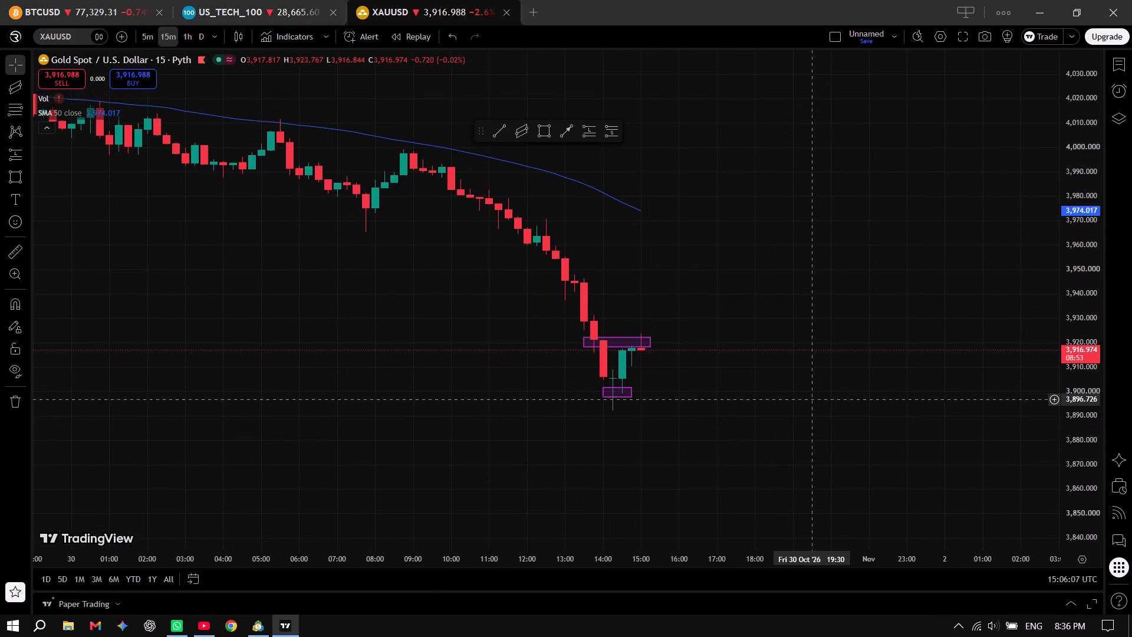
left_click_drag(1061, 345, 1082, 245)
left_click_drag(1090, 346, 1090, 277)
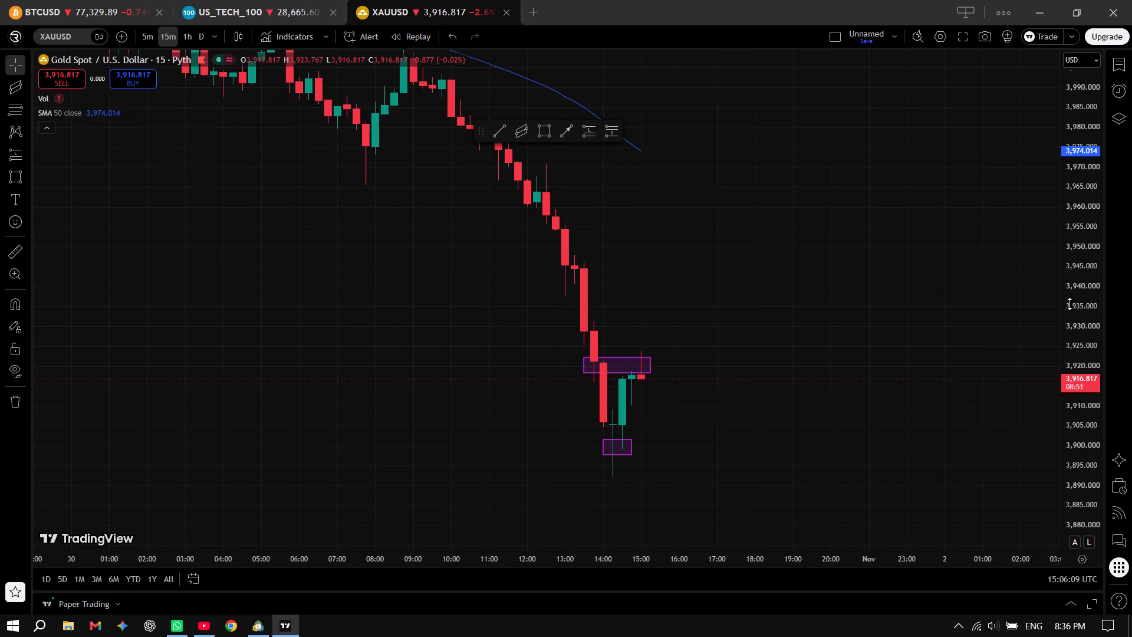
scroll(764, 336, "down", 2)
scroll(1090, 386, "up", 3)
scroll(1090, 386, "down", 12)
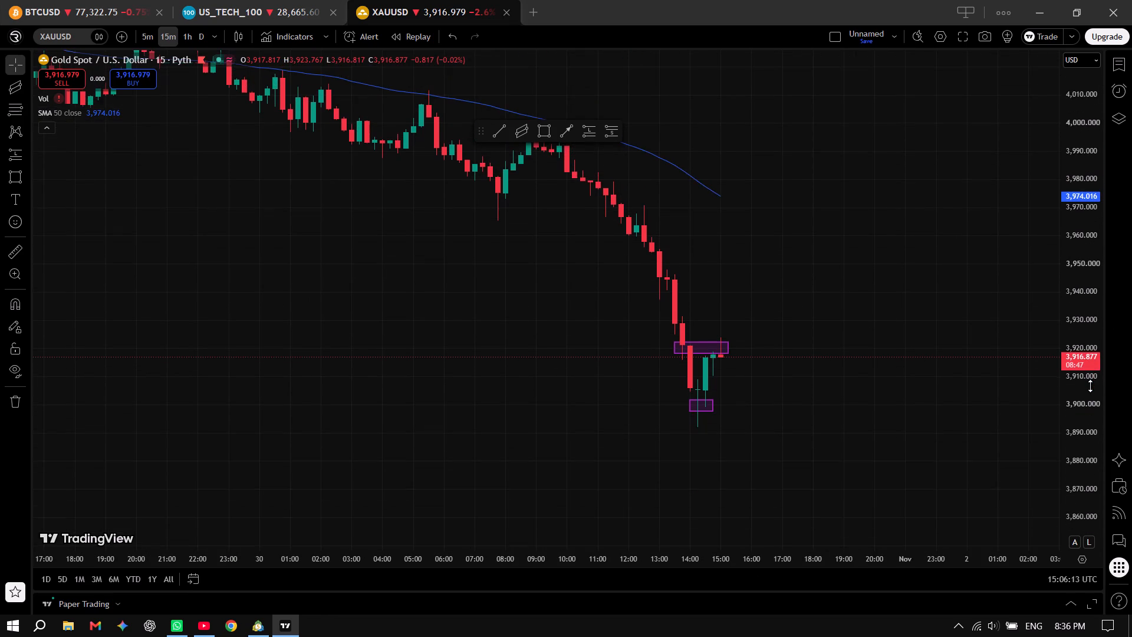
scroll(1090, 386, "down", 2)
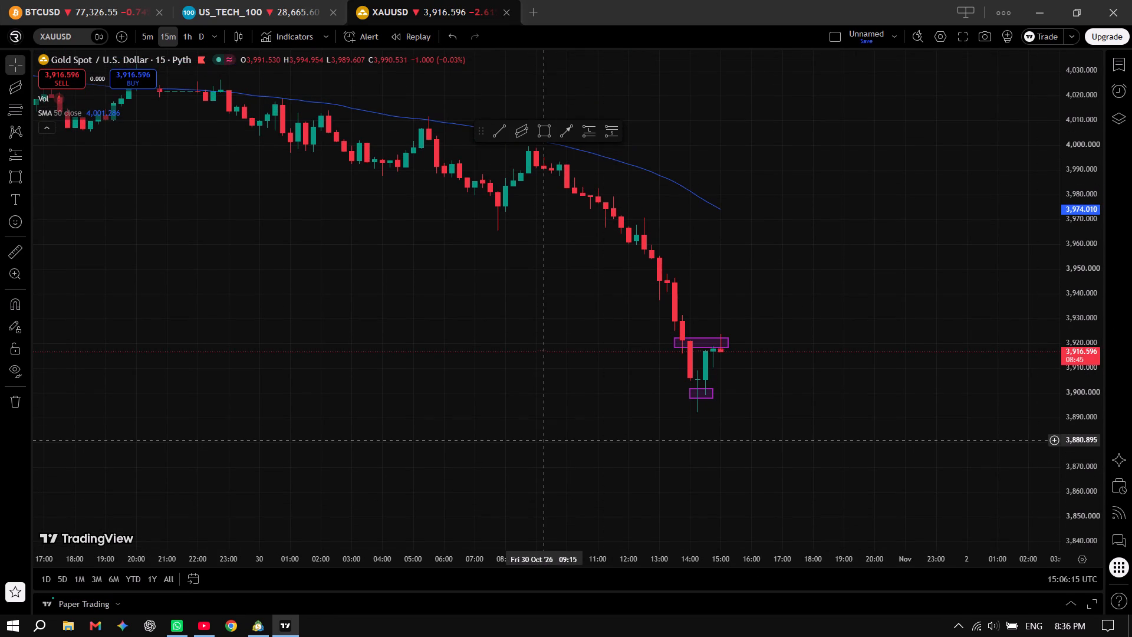
Check the gold chart on the YouTube live stream and come back to the TradingView chart.
key("alt+Tab")
key("alt+Tab")
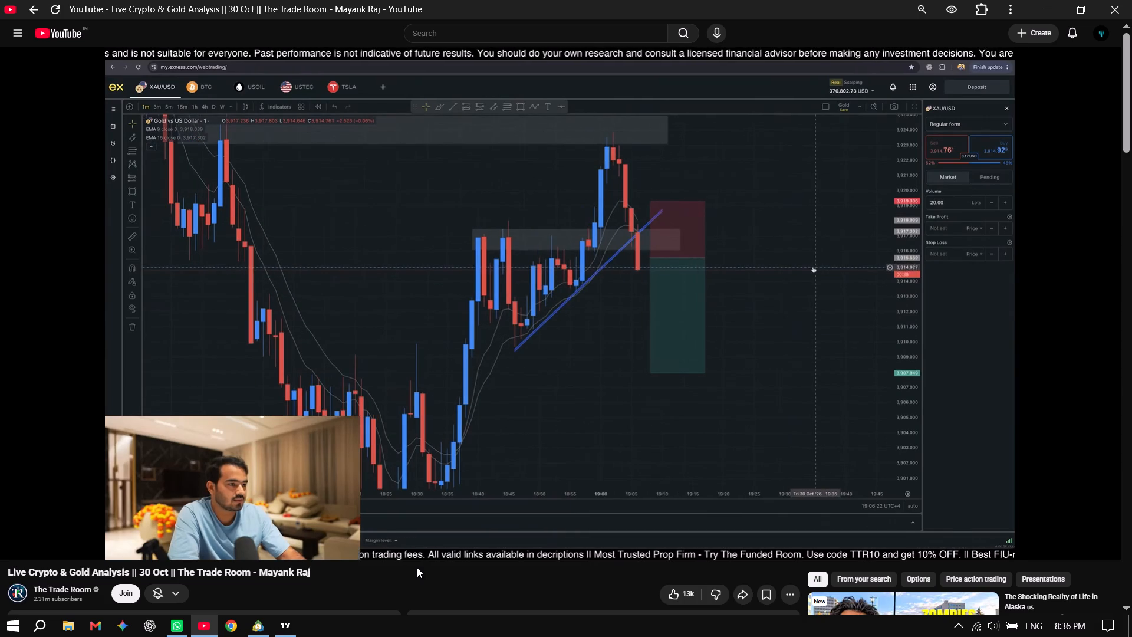
key("alt+Tab")
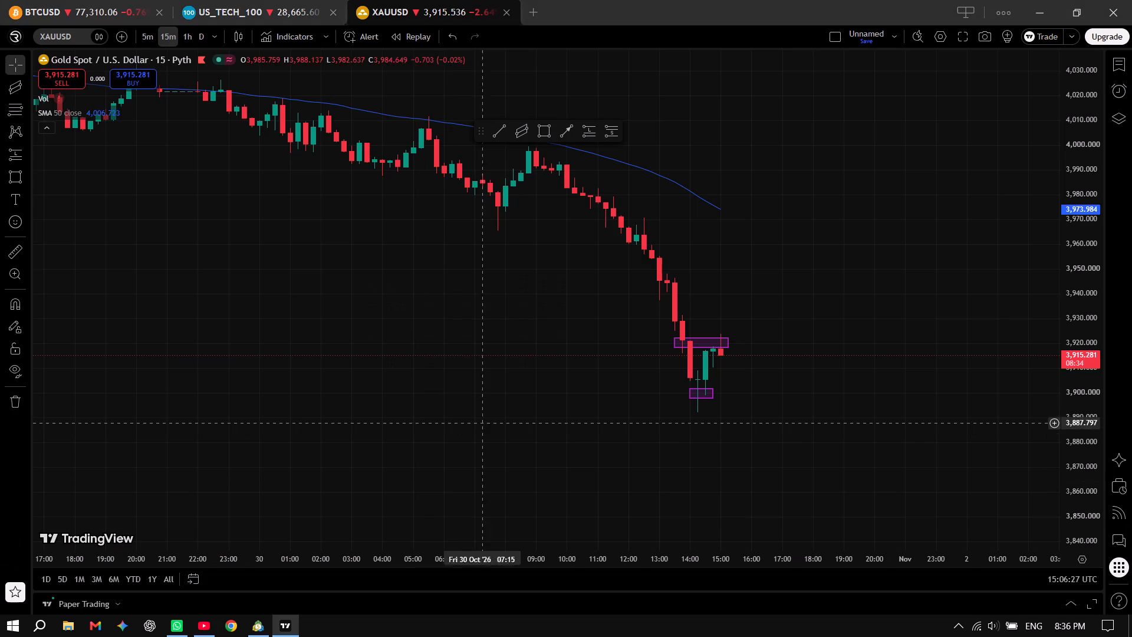
Switch to MetaTrader 5, open orders management and restart the XAUUSD sell order preview.
key("alt+Tab")
key("alt+Tab")
scroll(660, 380, "up", 2)
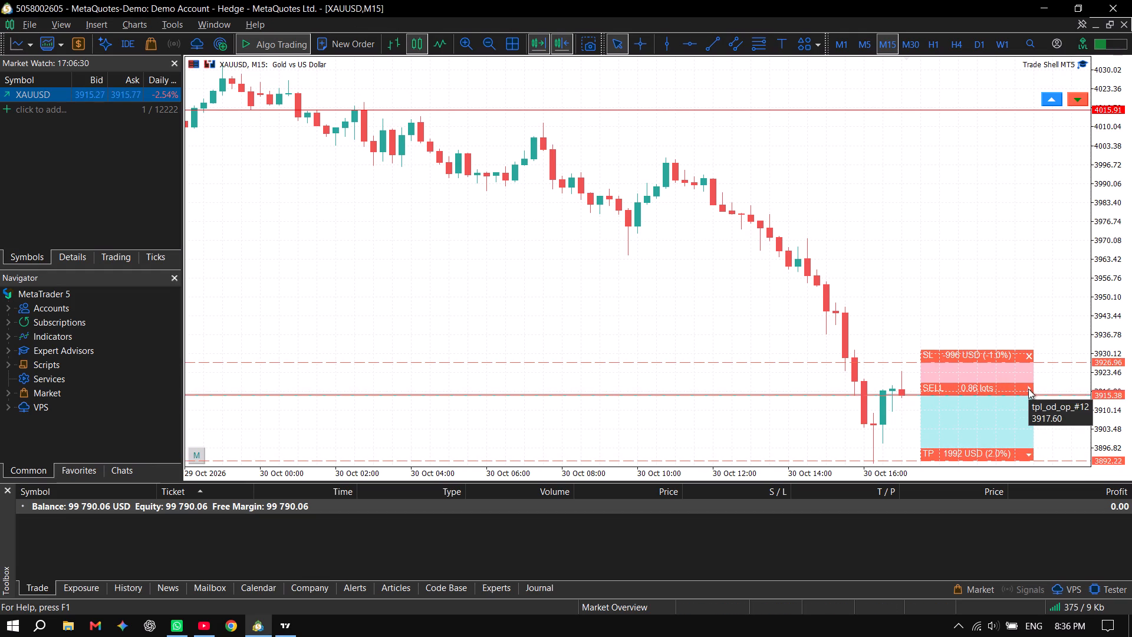
left_click(199, 458)
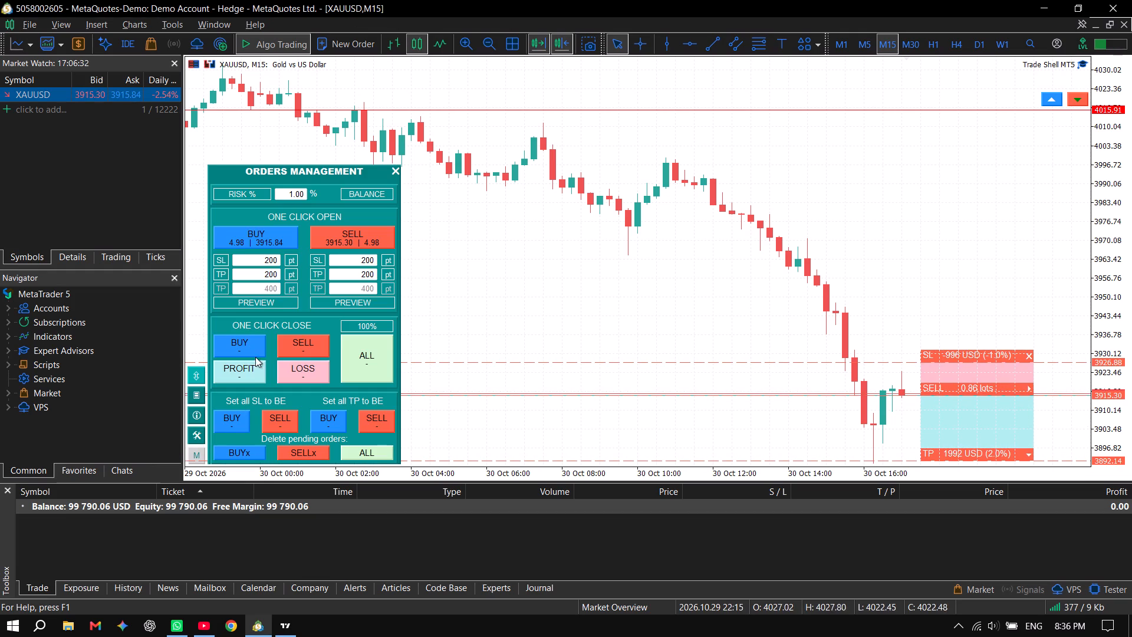
left_click(1074, 99)
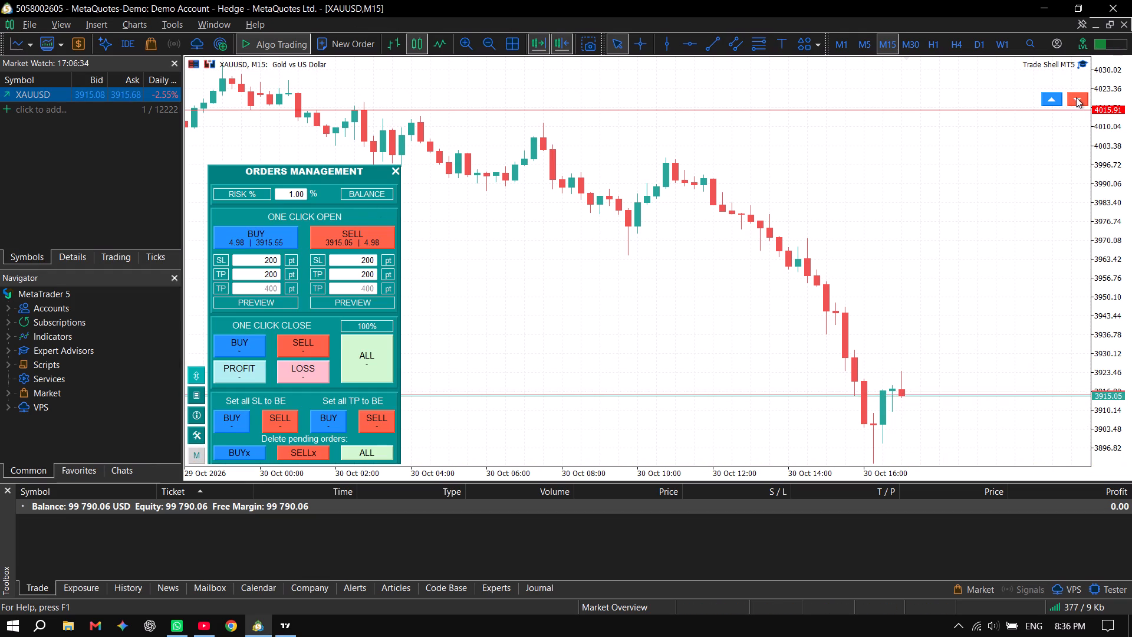
left_click(1076, 97)
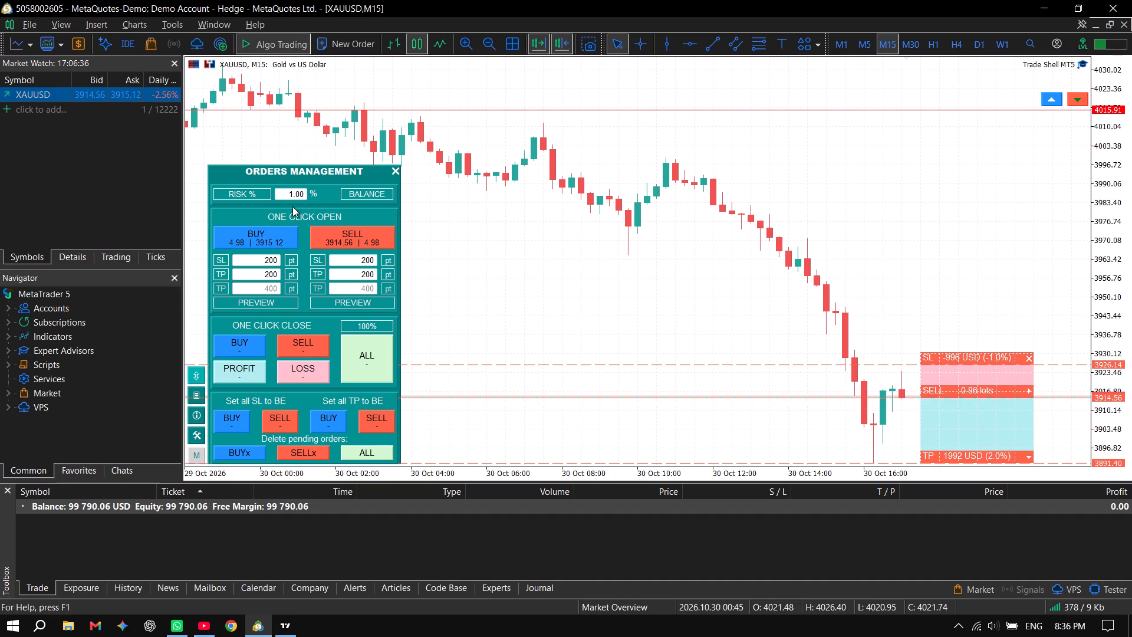
Set the orders management risk to 2% of balance and dismiss the XAUUSD sell preview.
double_click(291, 195)
triple_click(304, 195)
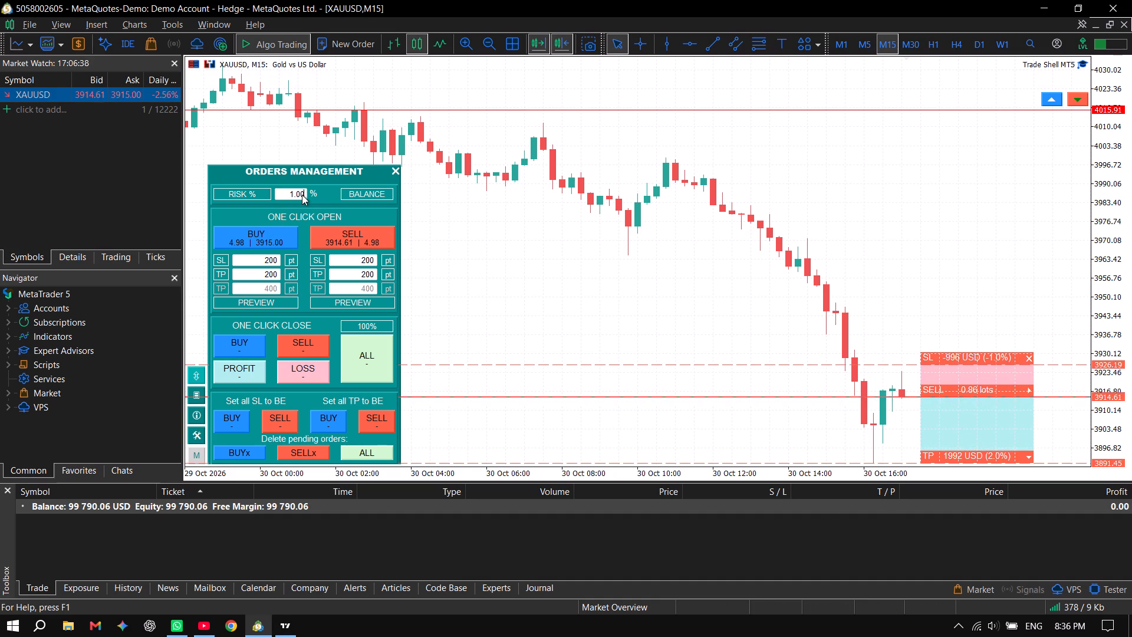
double_click(302, 195)
key("2")
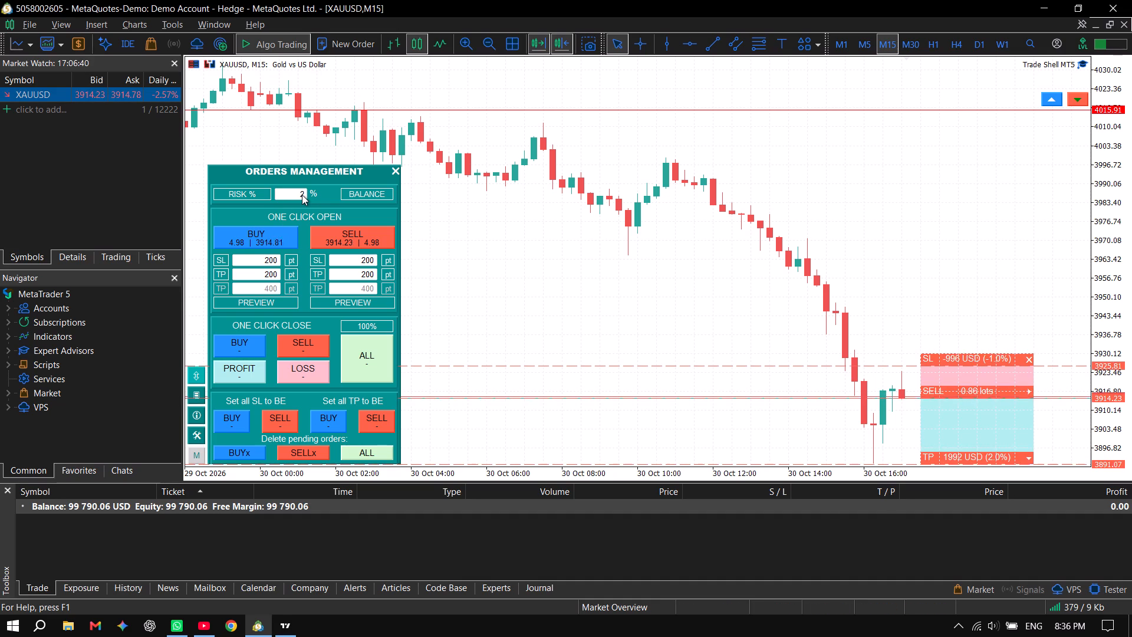
key("Return")
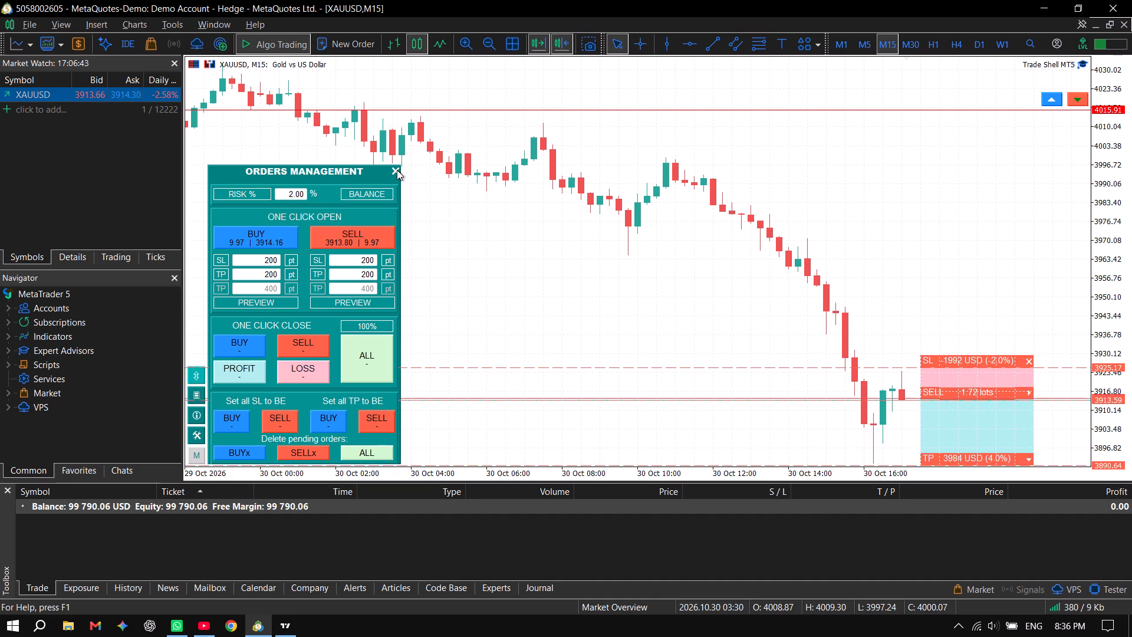
left_click(397, 170)
left_click(693, 336)
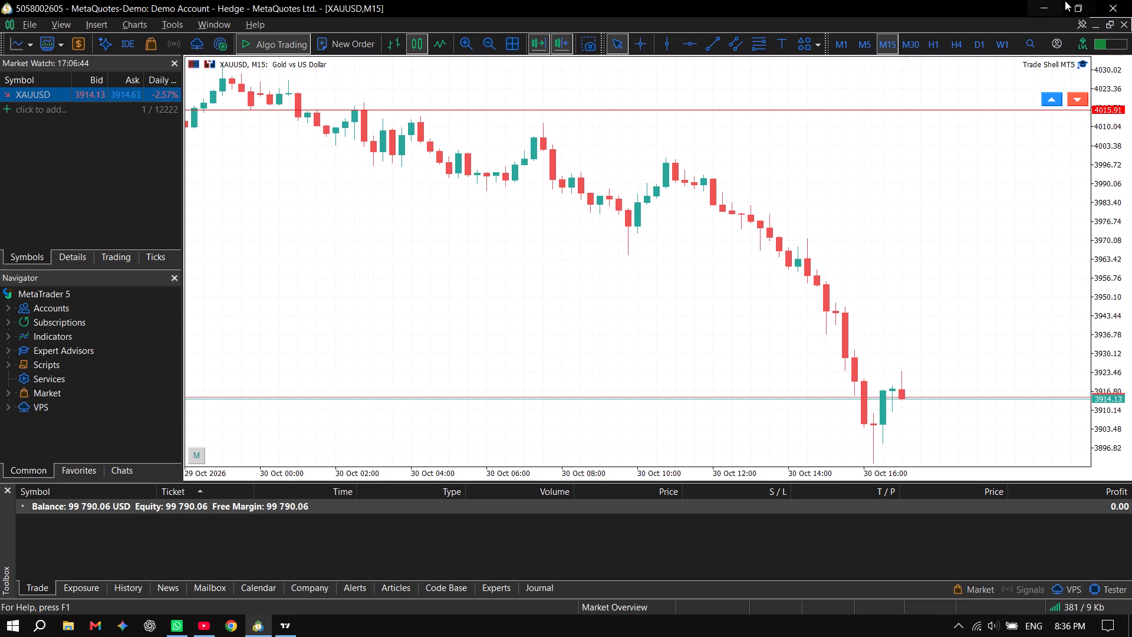
Compare the MetaTrader 5 XAUUSD chart, over a wider price range, with the gold chart on the YouTube stream.
scroll(876, 284, "down", 2)
scroll(874, 287, "up", 6)
left_click_drag(1131, 297, 1123, 332)
key("alt+Tab")
key("alt+Tab")
key("alt+Tab")
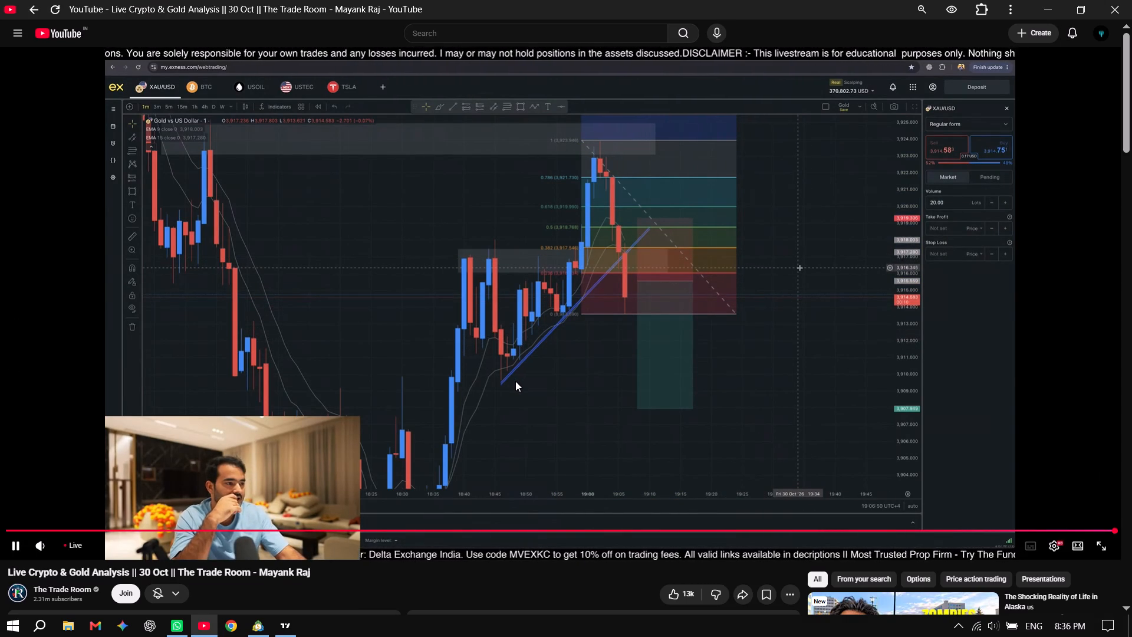
key("alt+Tab")
key("alt+Tab")
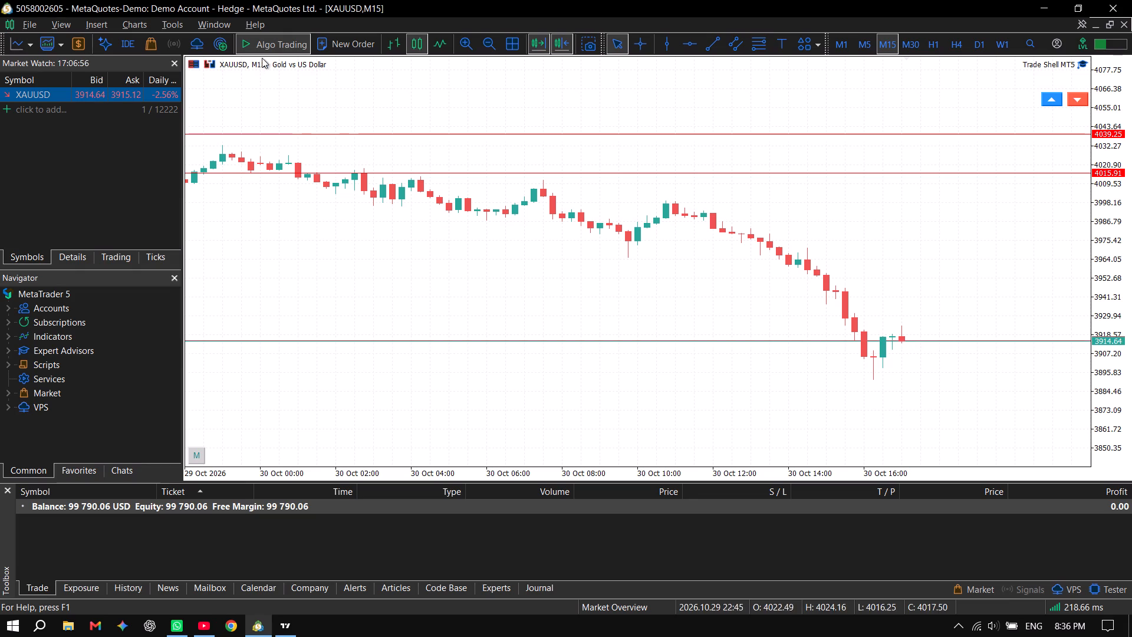
Examine the XAUUSD chart on the M1, M5 and M15 timeframes and compare it with the gold chart on the YouTube stream.
left_click(860, 45)
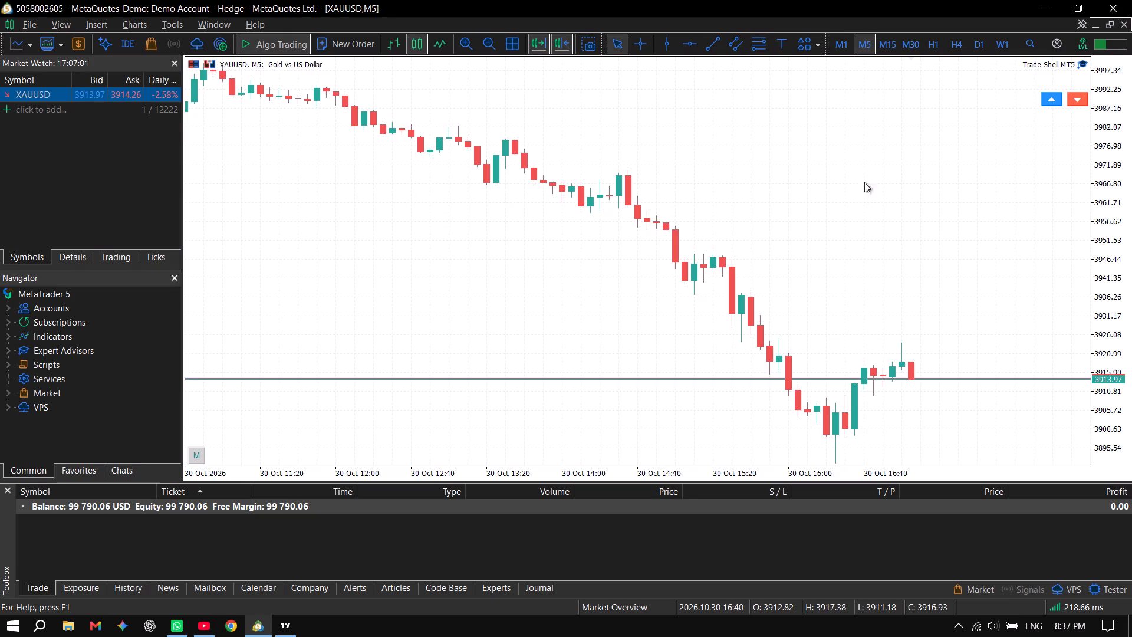
left_click(845, 45)
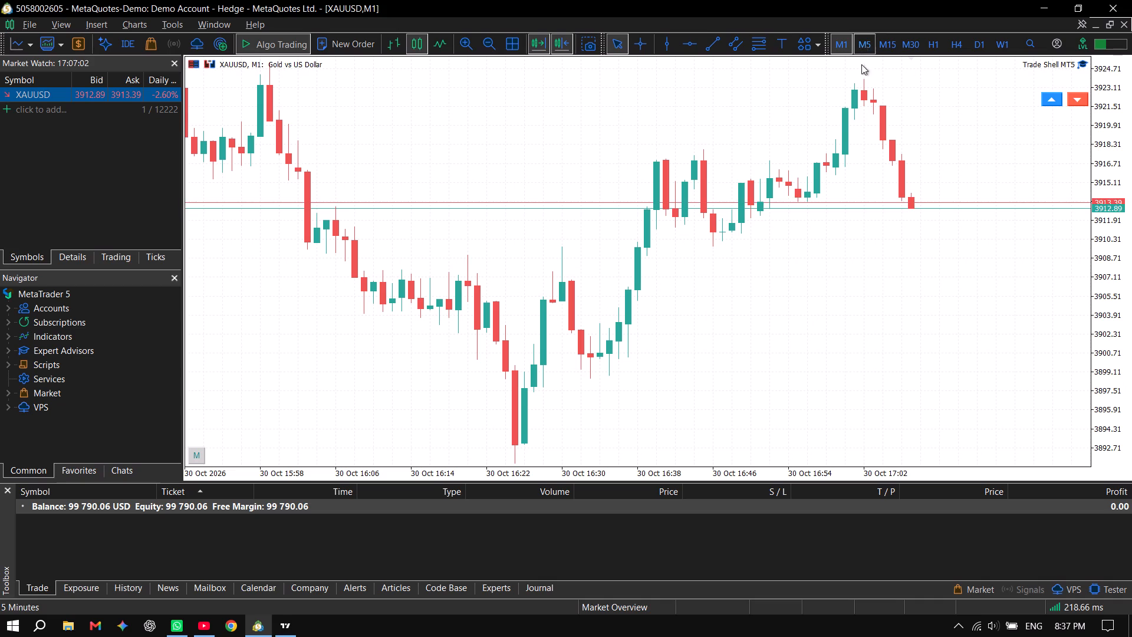
left_click_drag(1111, 159, 1108, 188)
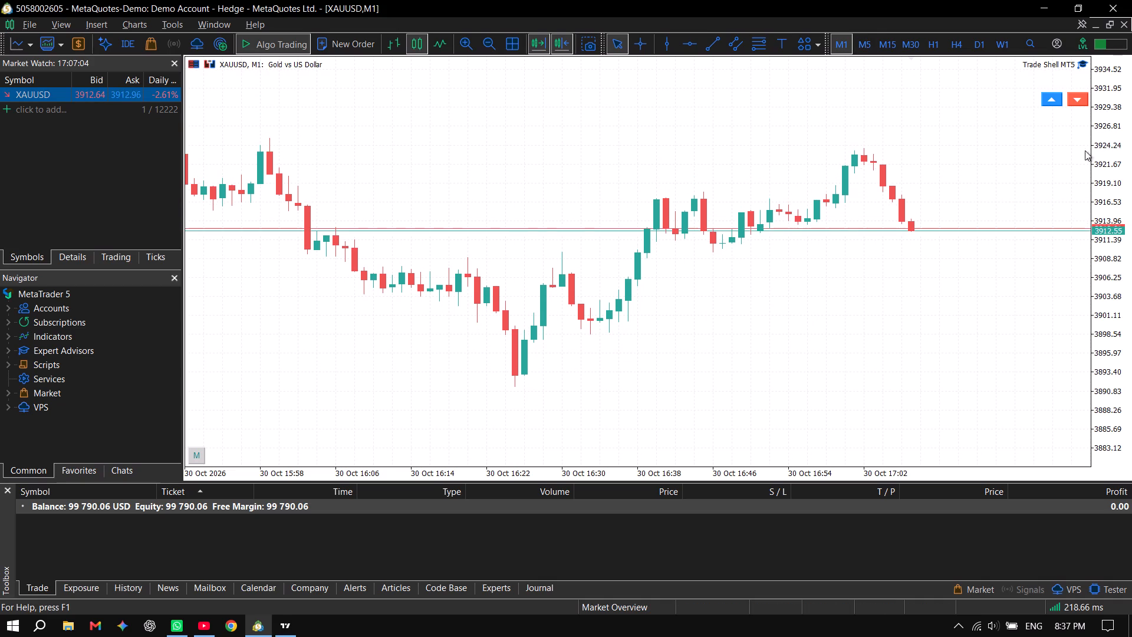
left_click(864, 44)
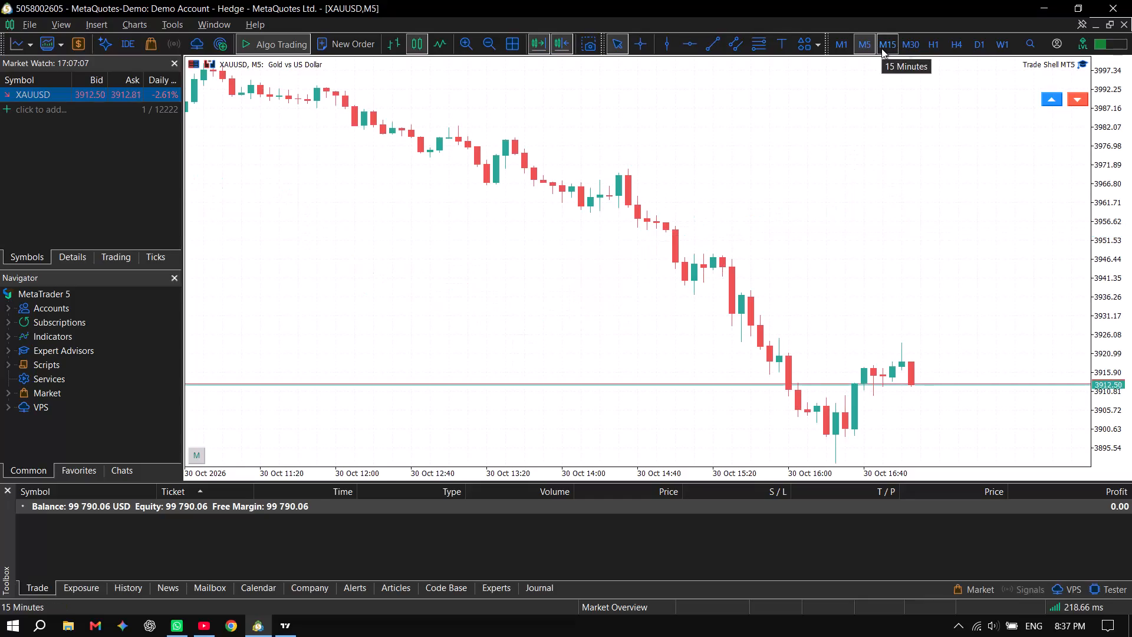
left_click(881, 48)
left_click(861, 48)
left_click(843, 48)
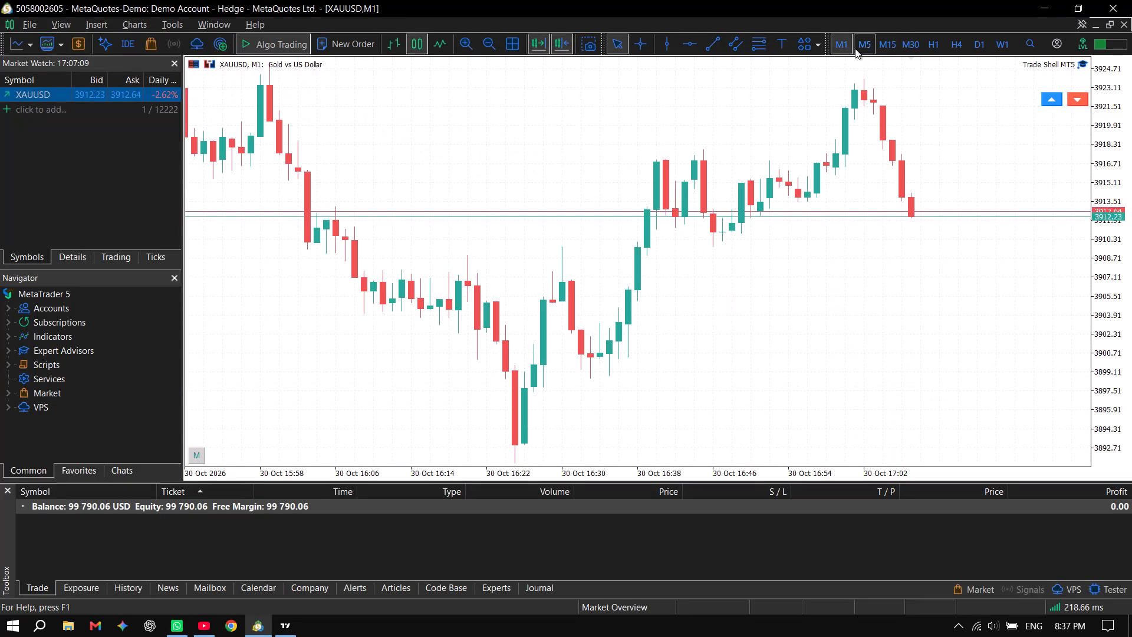
left_click(855, 48)
key("alt+Tab")
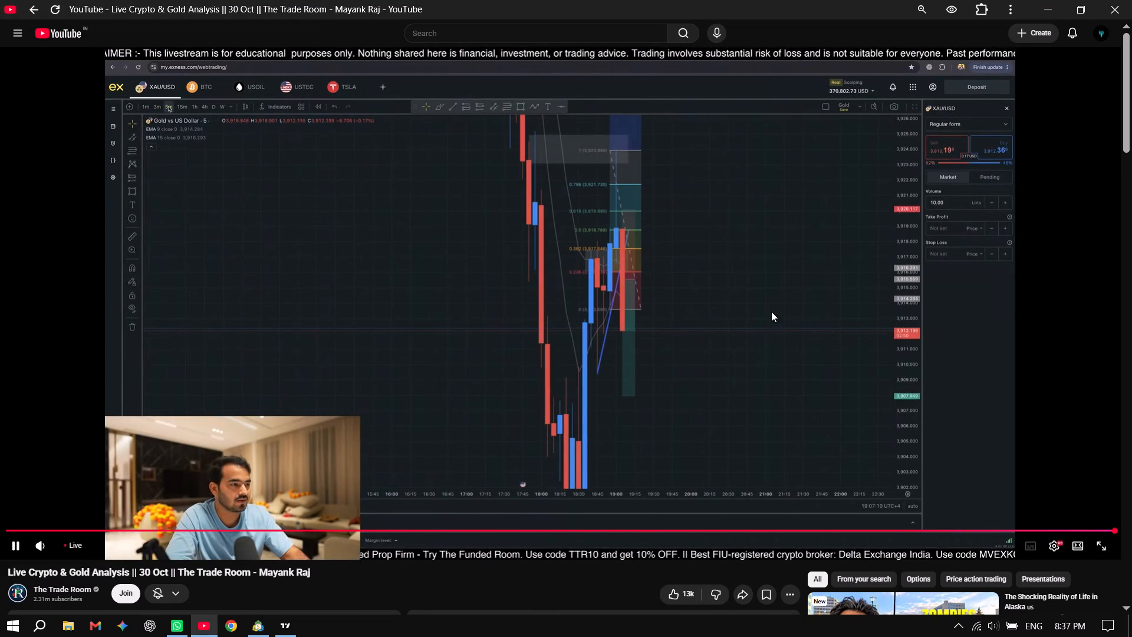
key("alt+Tab")
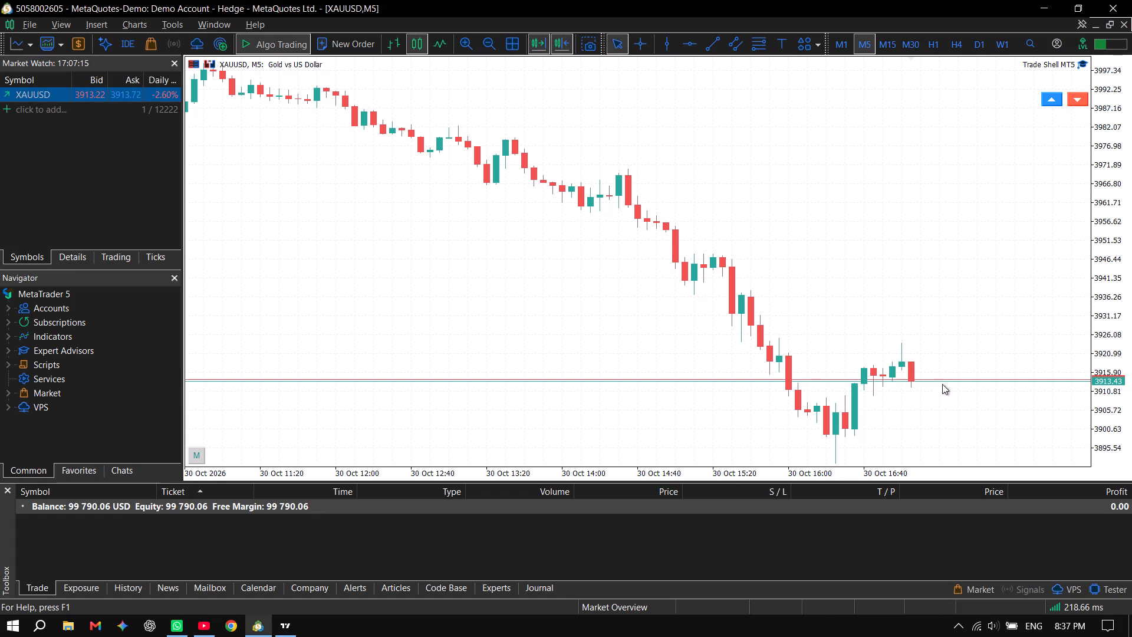
left_click(844, 43)
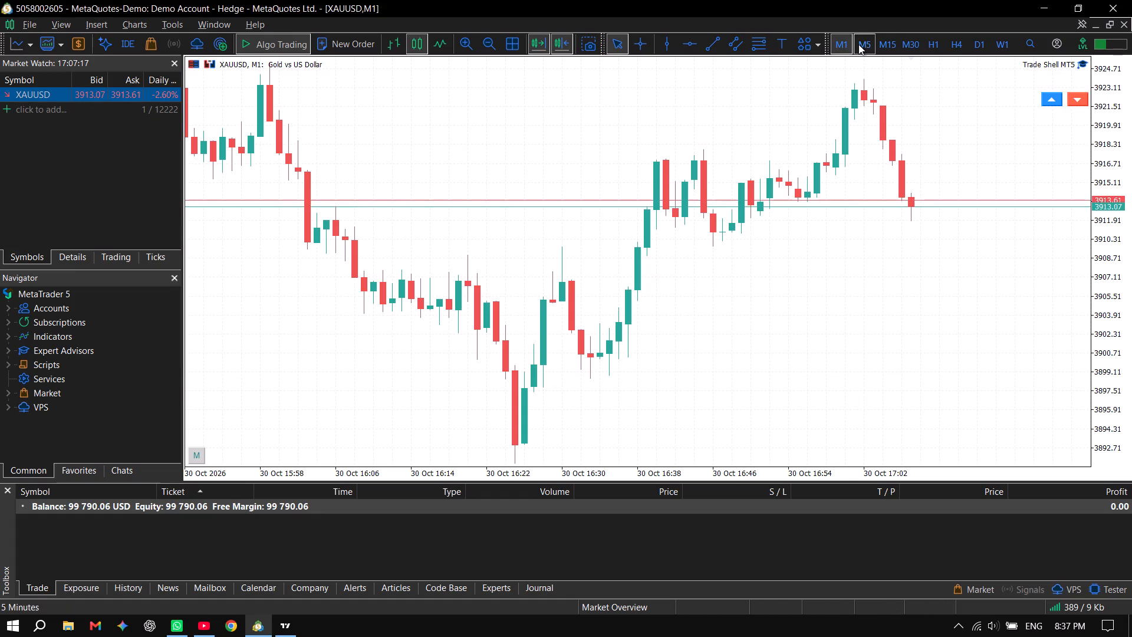
left_click(860, 44)
left_click(887, 46)
left_click(865, 50)
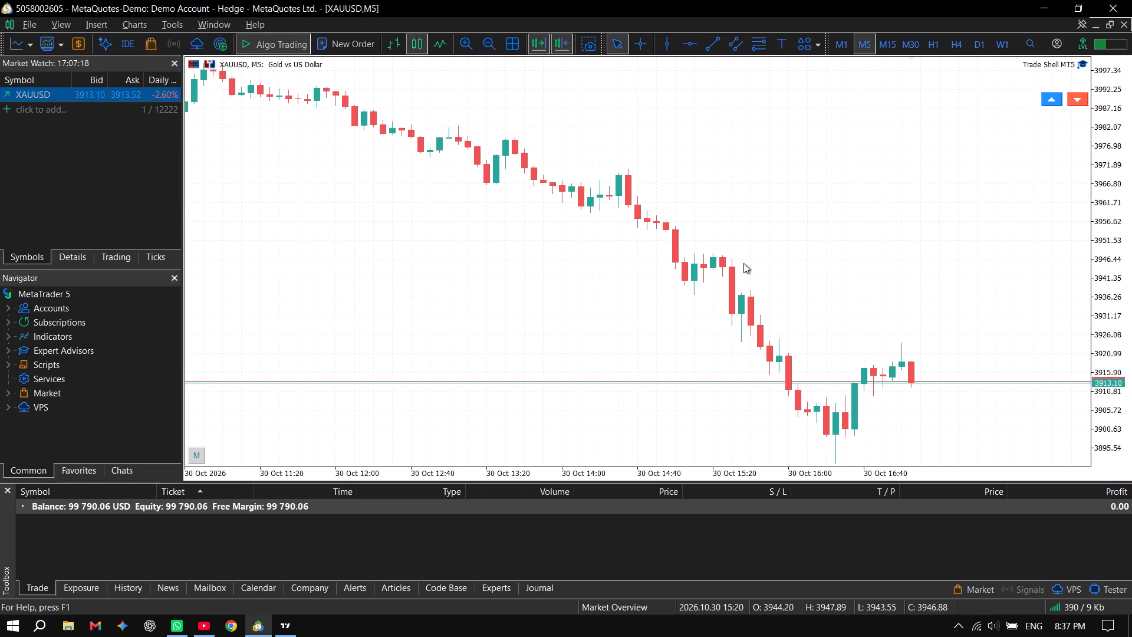
Open a 2.25-lot XAUUSD sell from the order preview, with stop loss at about 3922 and take profit at about 3895.5.
left_click(1074, 98)
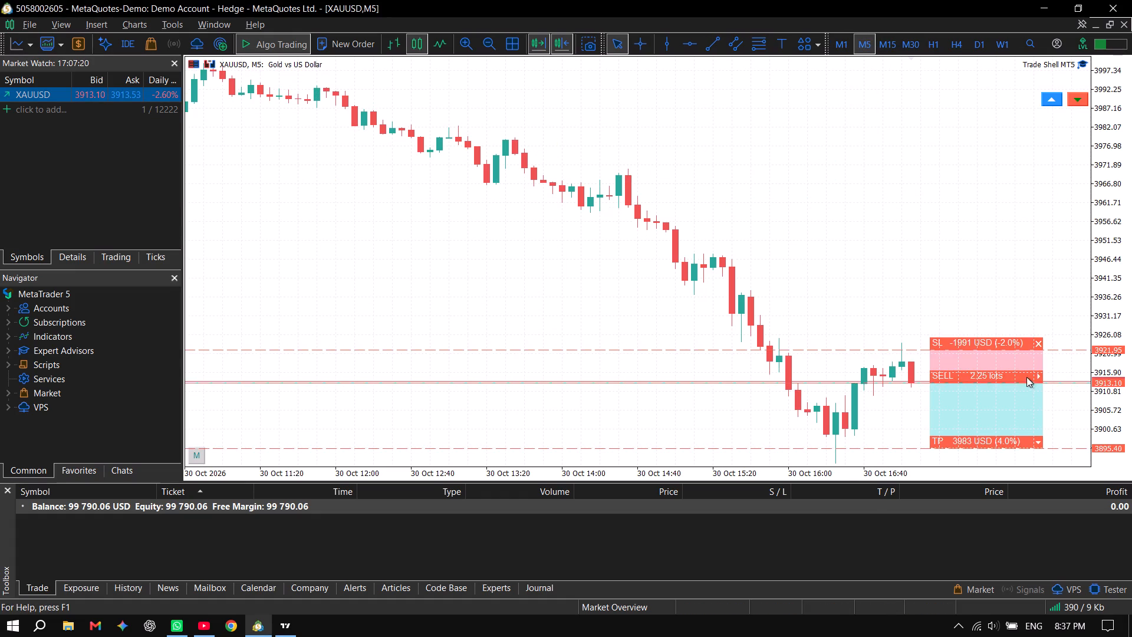
left_click(1035, 373)
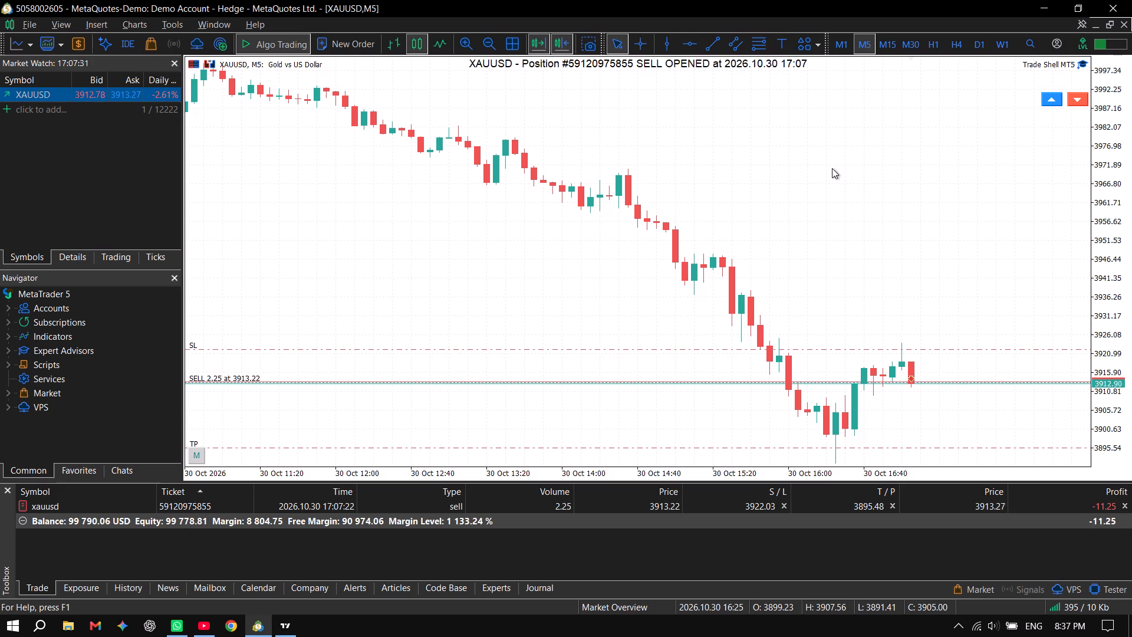
Review the open XAUUSD sell and its stop loss and take profit levels on the M1, M15 and M5 charts.
left_click(845, 45)
left_click(880, 47)
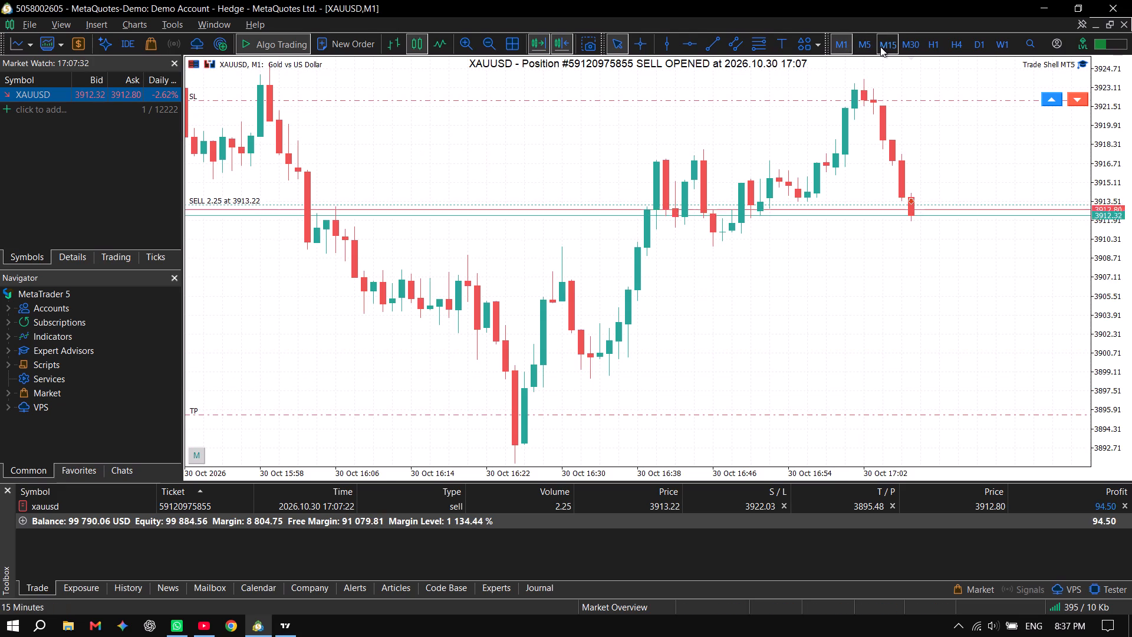
left_click_drag(1117, 138, 1108, 189)
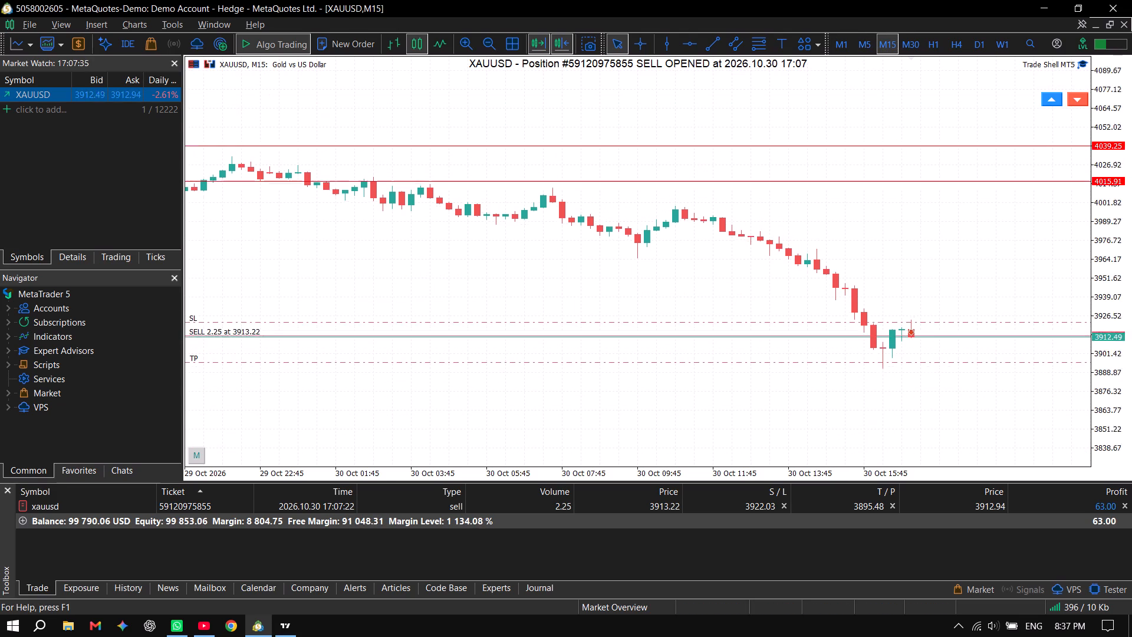
left_click_drag(1108, 189, 1108, 193)
left_click_drag(1108, 212, 1110, 182)
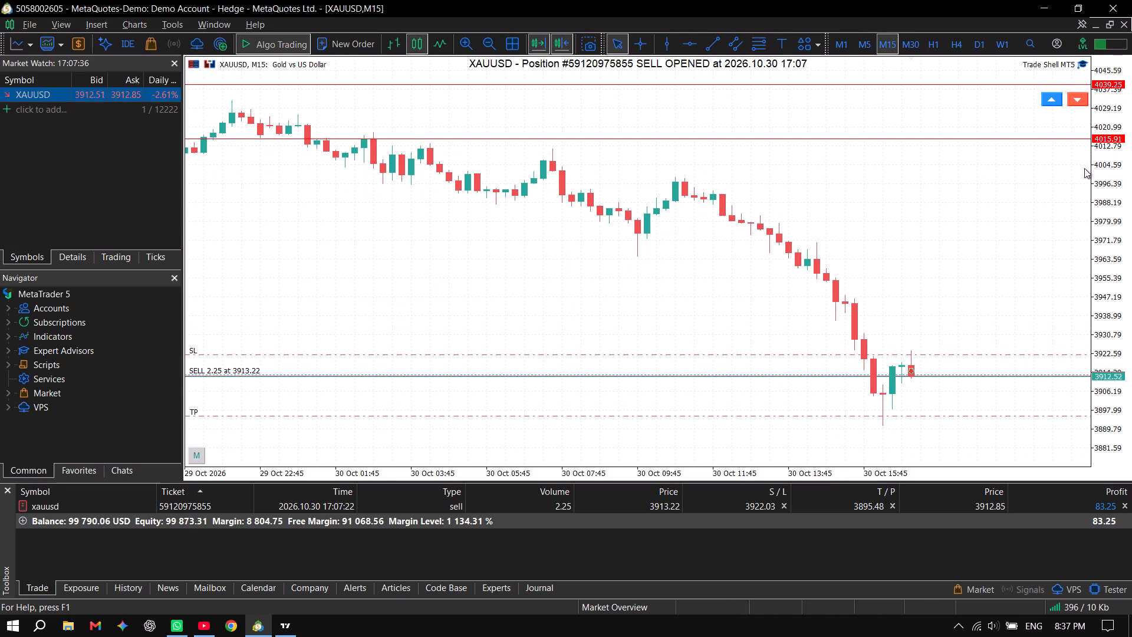
left_click(843, 41)
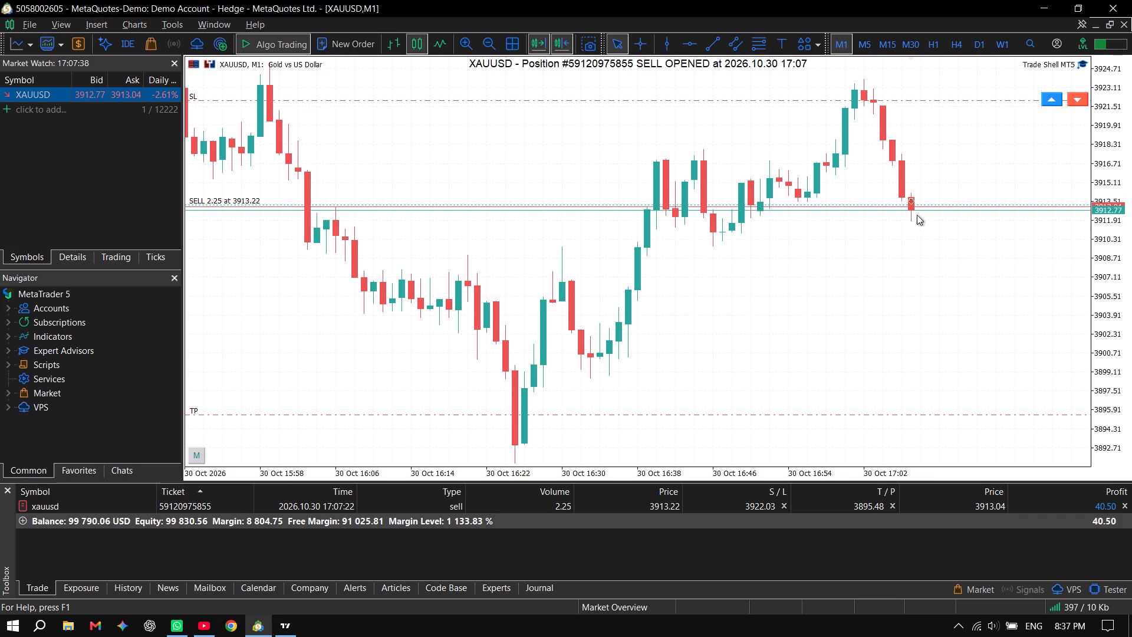
left_click(868, 48)
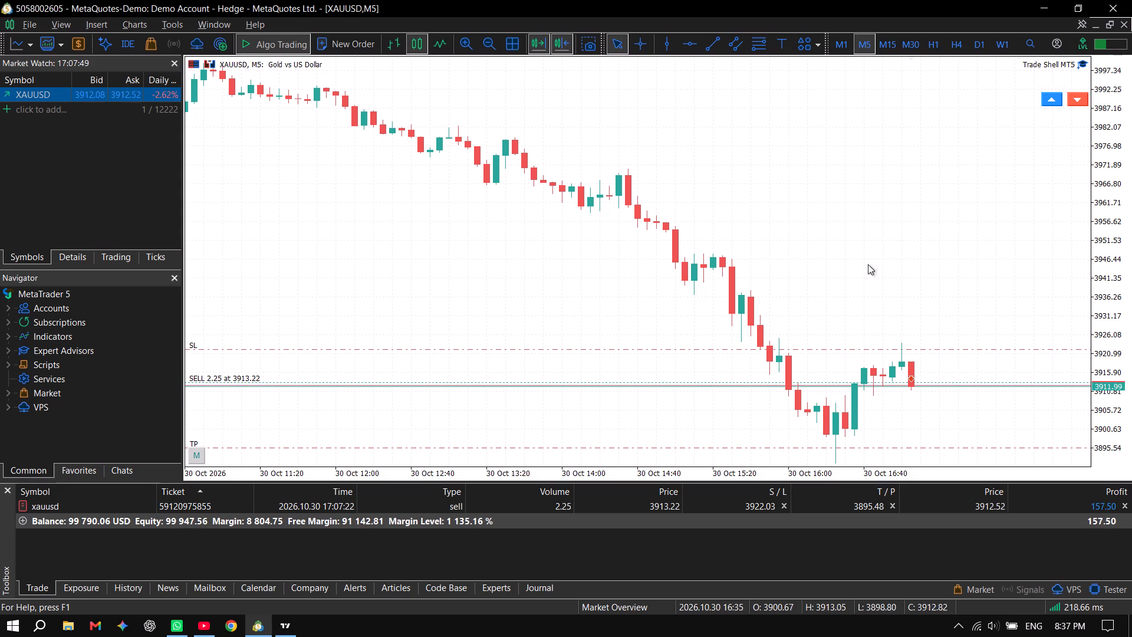
Close the open 2.25-lot XAUUSD sell position.
left_click(1130, 505)
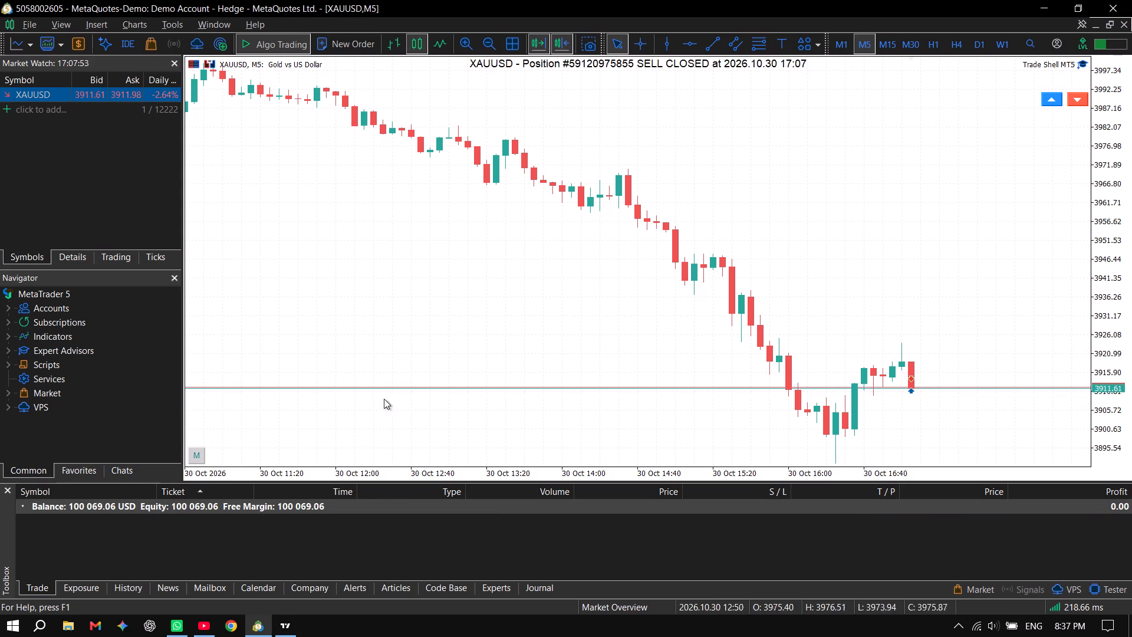
Check the gold chart on the YouTube stream, return to MetaTrader 5 and preview an XAUUSD sell with take profit at about 3900.61.
key("alt+Tab")
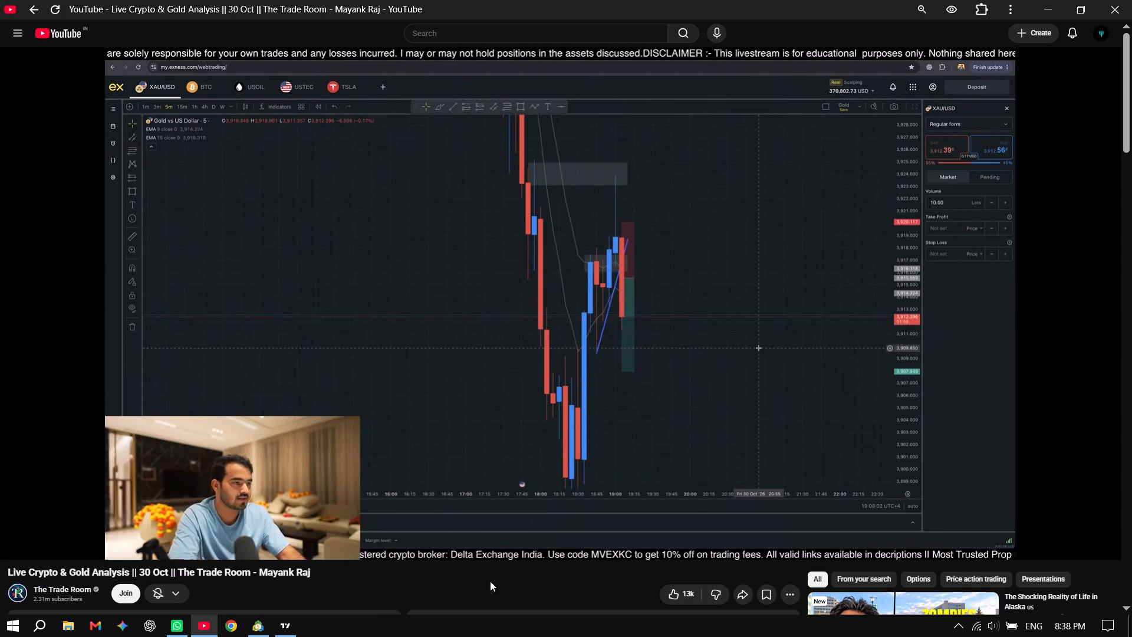
key("alt+Tab")
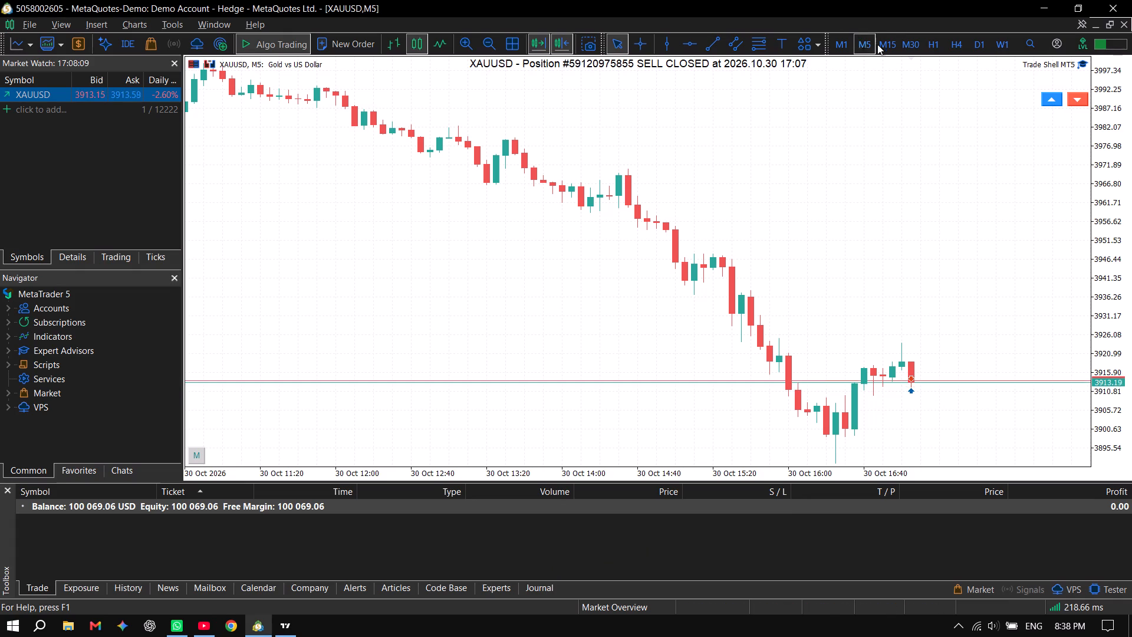
left_click(1078, 106)
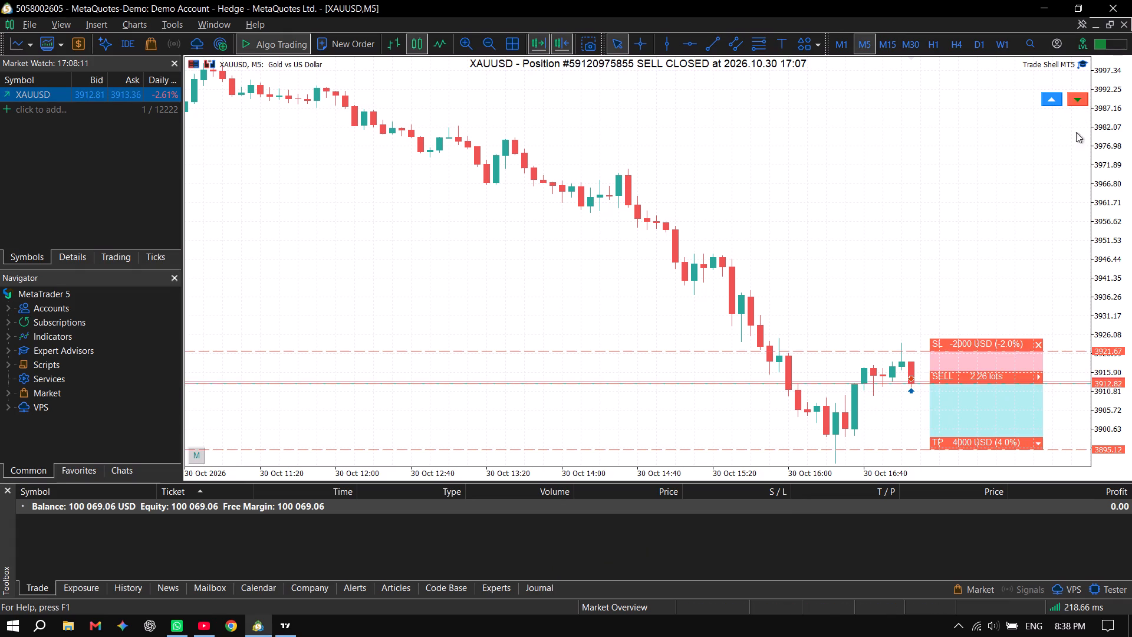
left_click_drag(1041, 444, 1041, 402)
left_click_drag(999, 444, 998, 395)
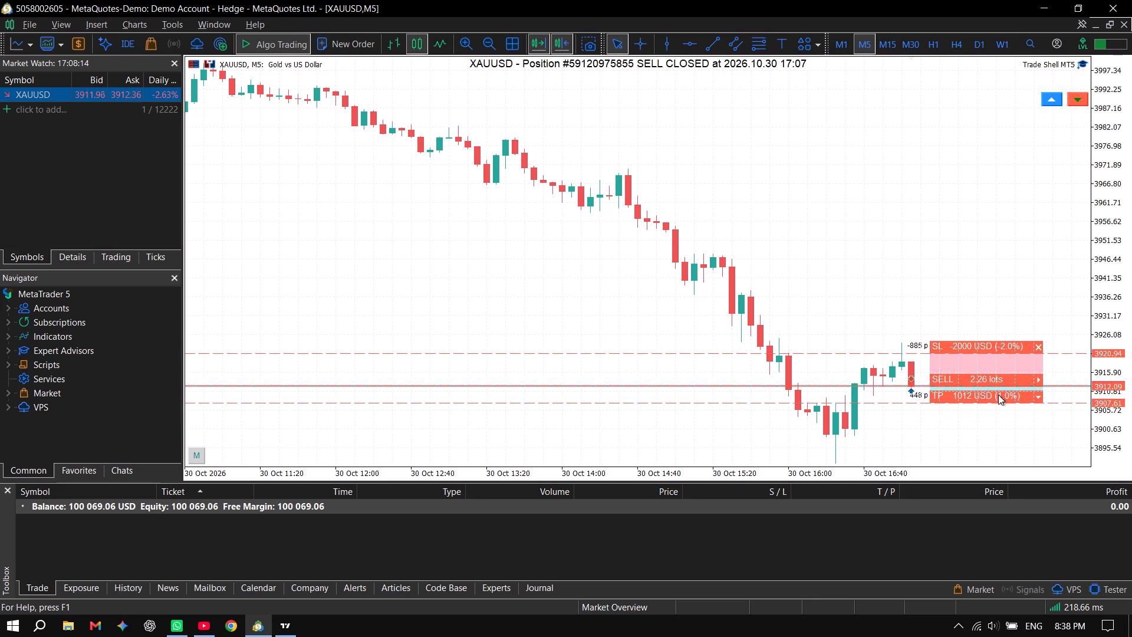
left_click_drag(998, 395, 999, 421)
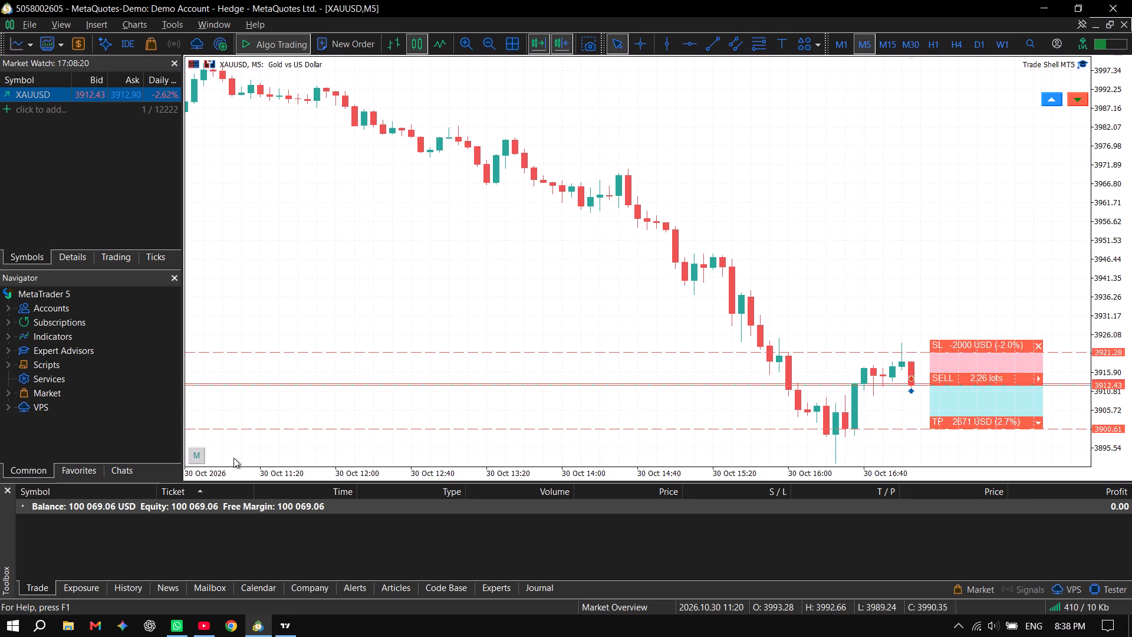
Set the orders management risk to 0.5% of balance for the XAUUSD sell preview.
left_click(191, 457)
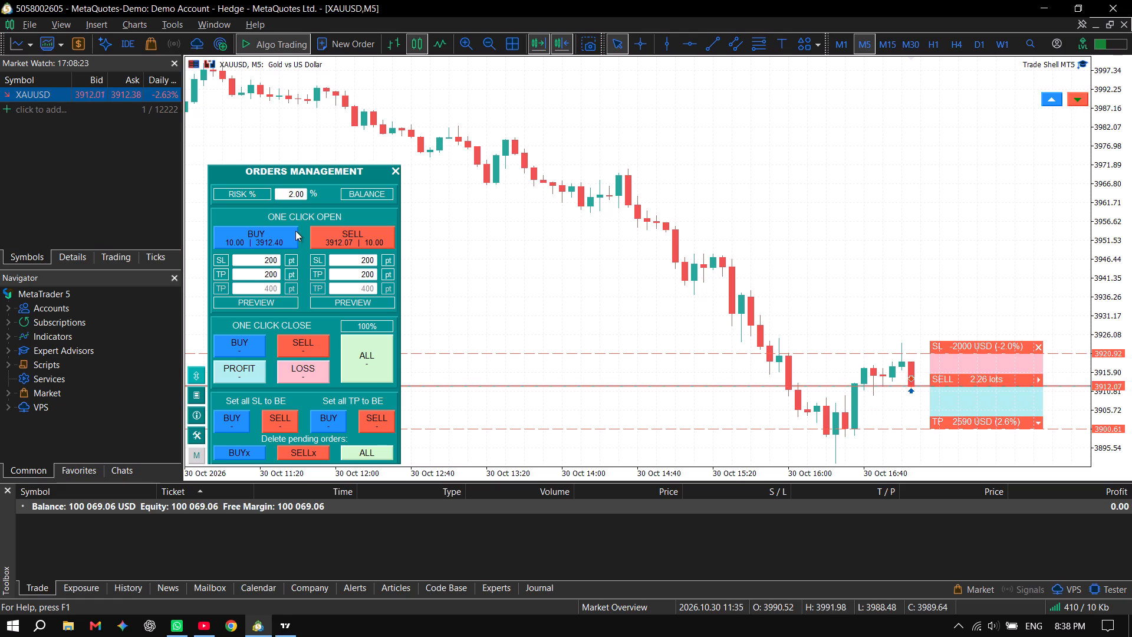
left_click_drag(301, 194, 289, 192)
double_click(291, 192)
triple_click(291, 192)
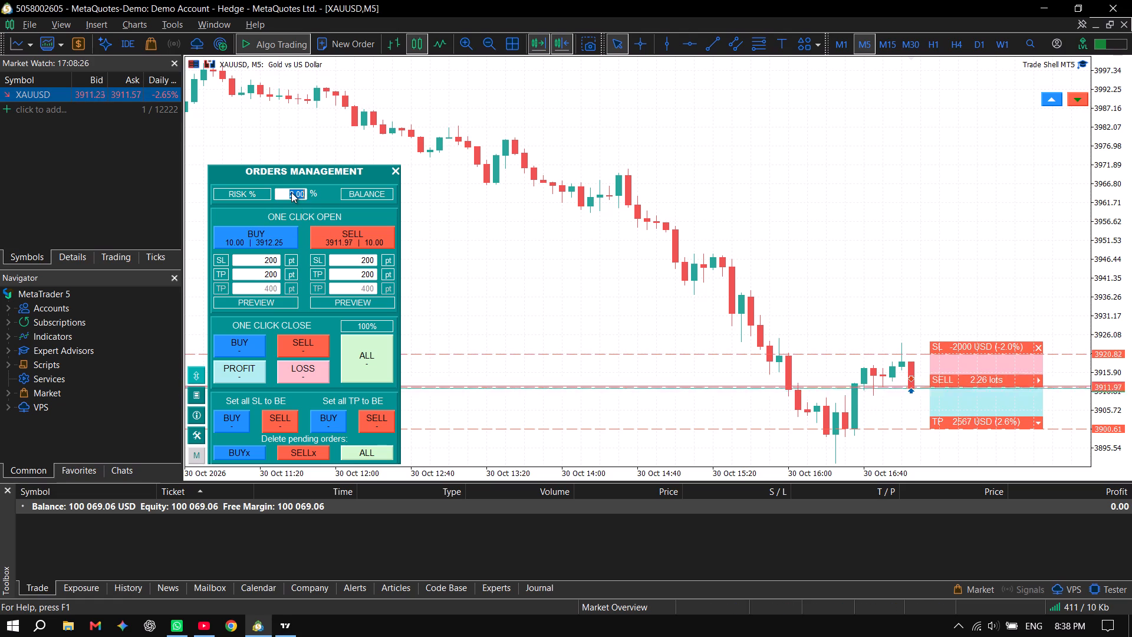
key("1")
key("BackSpace")
key("BackSpace")
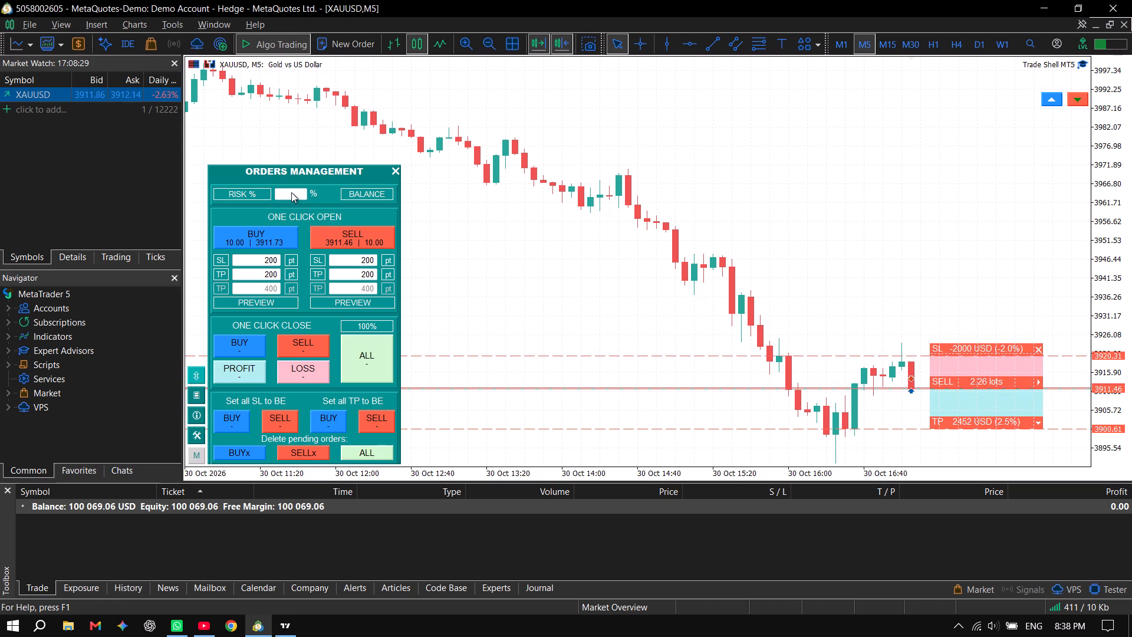
type("0.5")
key("Return")
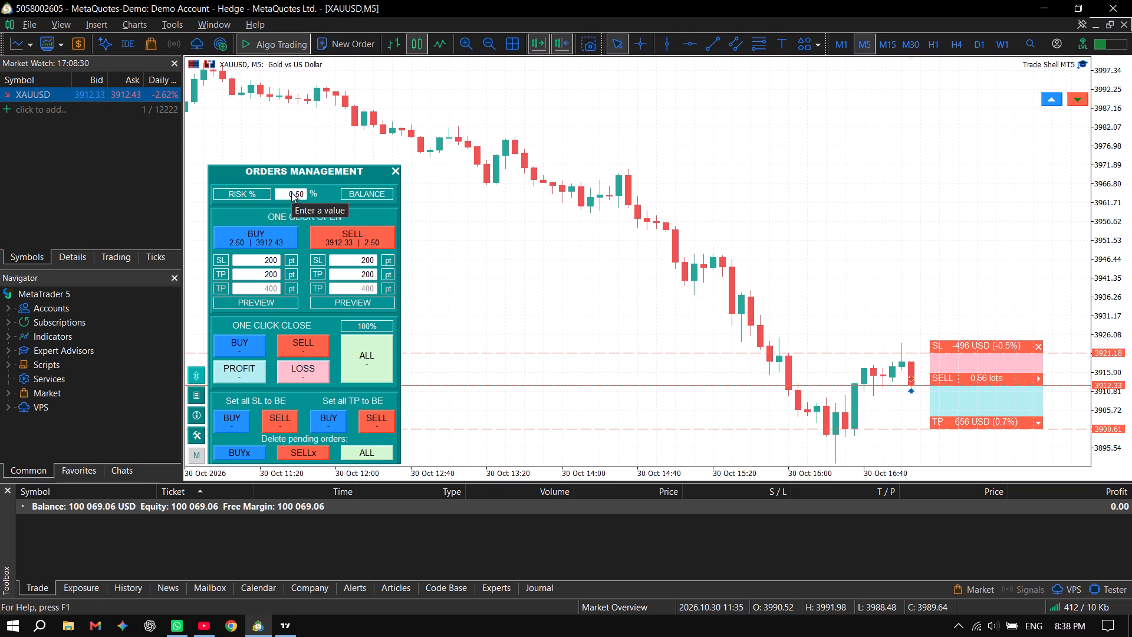
left_click(397, 174)
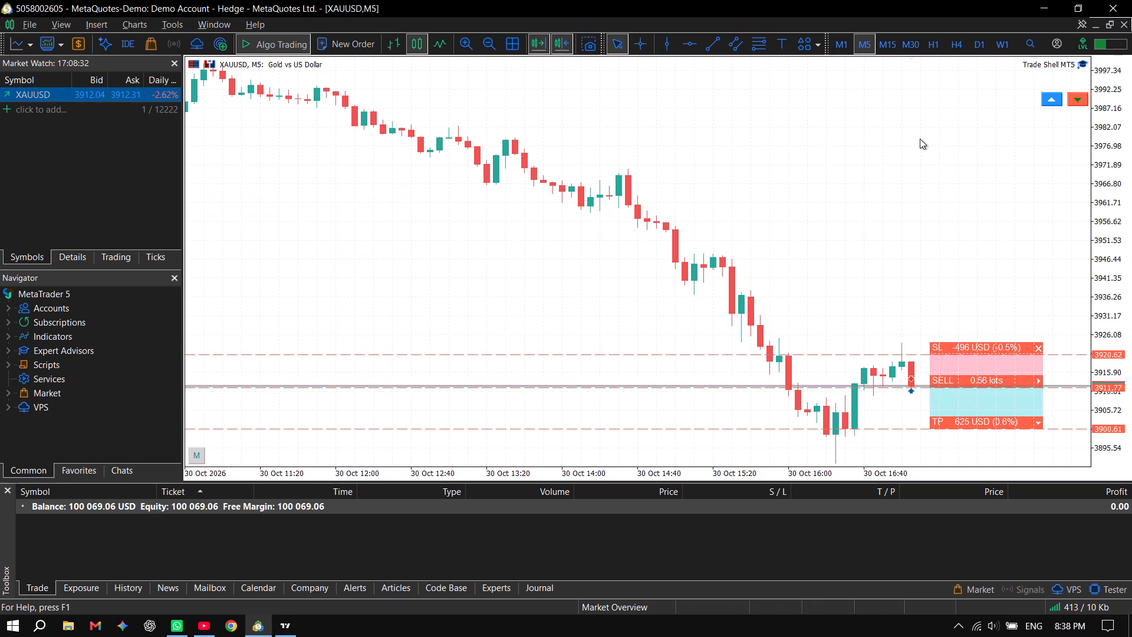
Tighten the sell preview's stop loss to about 3915.58 and open the XAUUSD sell position.
left_click_drag(995, 344, 995, 347)
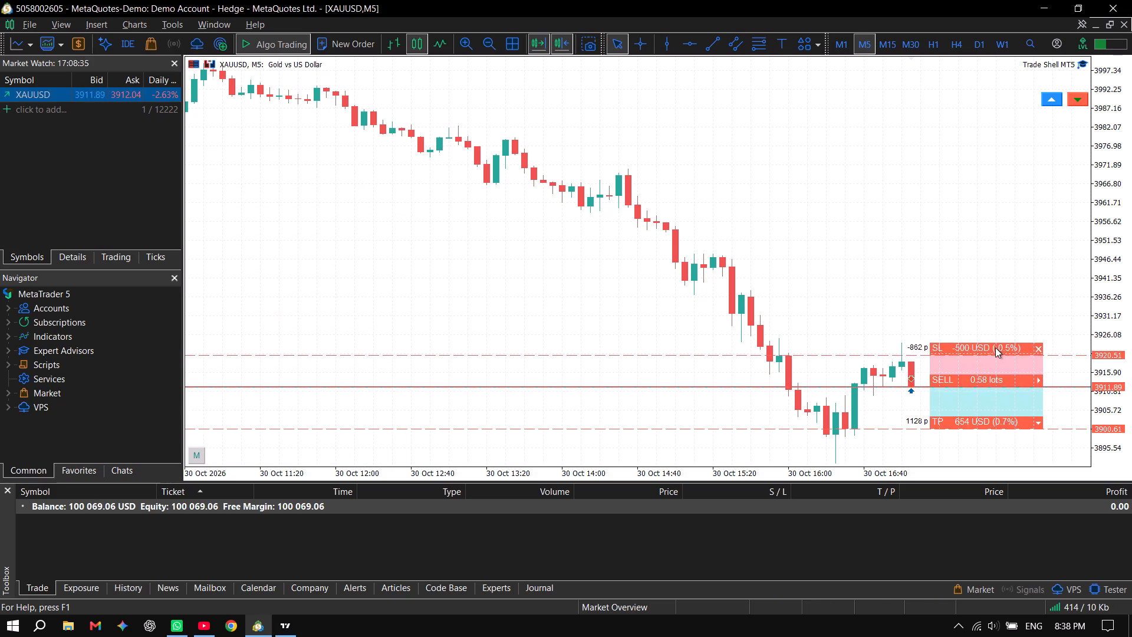
left_click_drag(995, 347, 995, 366)
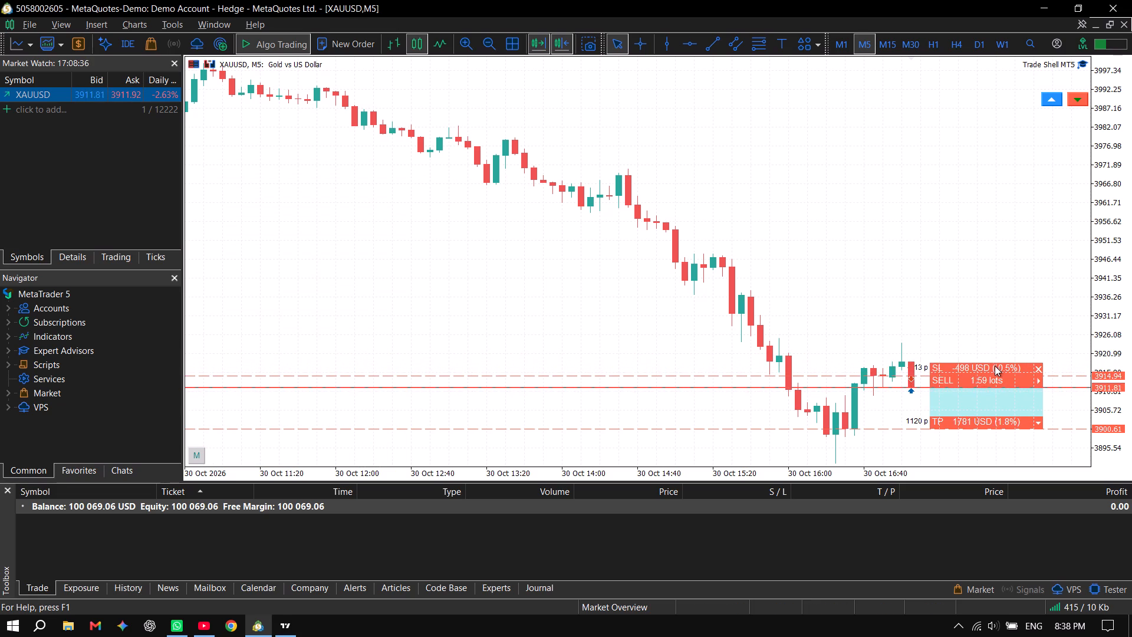
left_click_drag(995, 366, 995, 370)
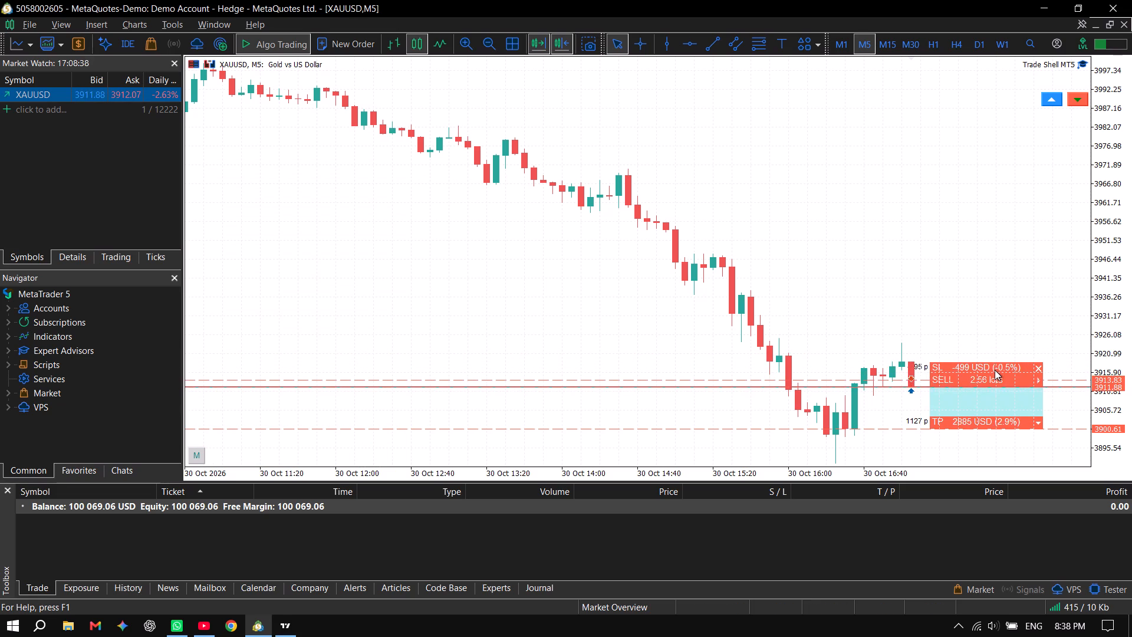
left_click_drag(995, 370, 995, 363)
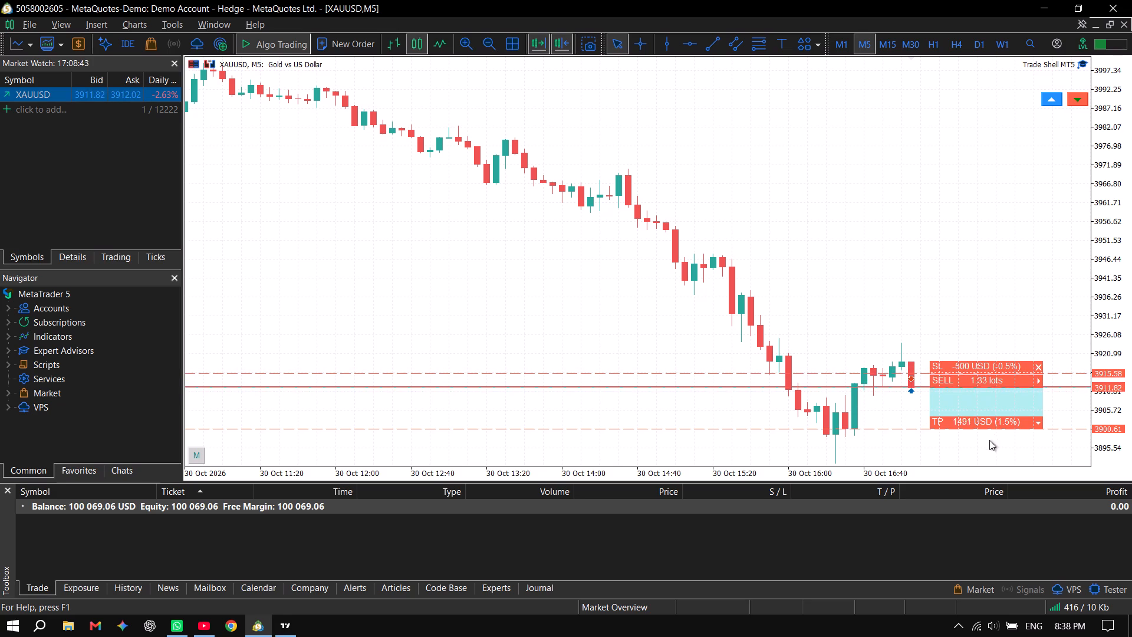
left_click(1039, 380)
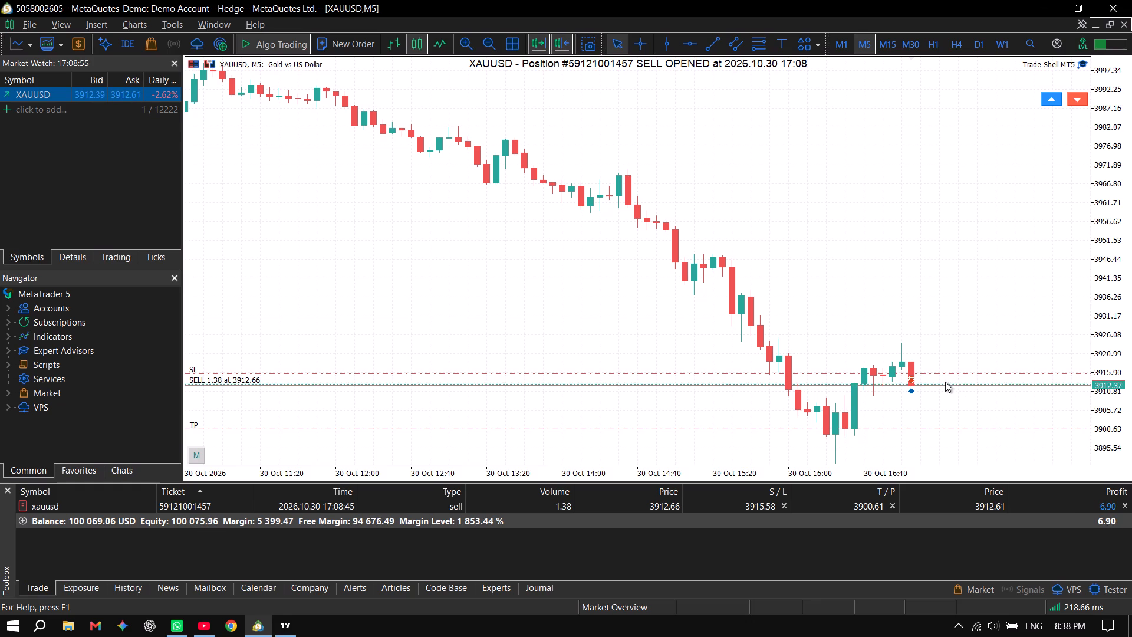
Close the open 1.38-lot XAUUSD sell position.
left_click(1126, 501)
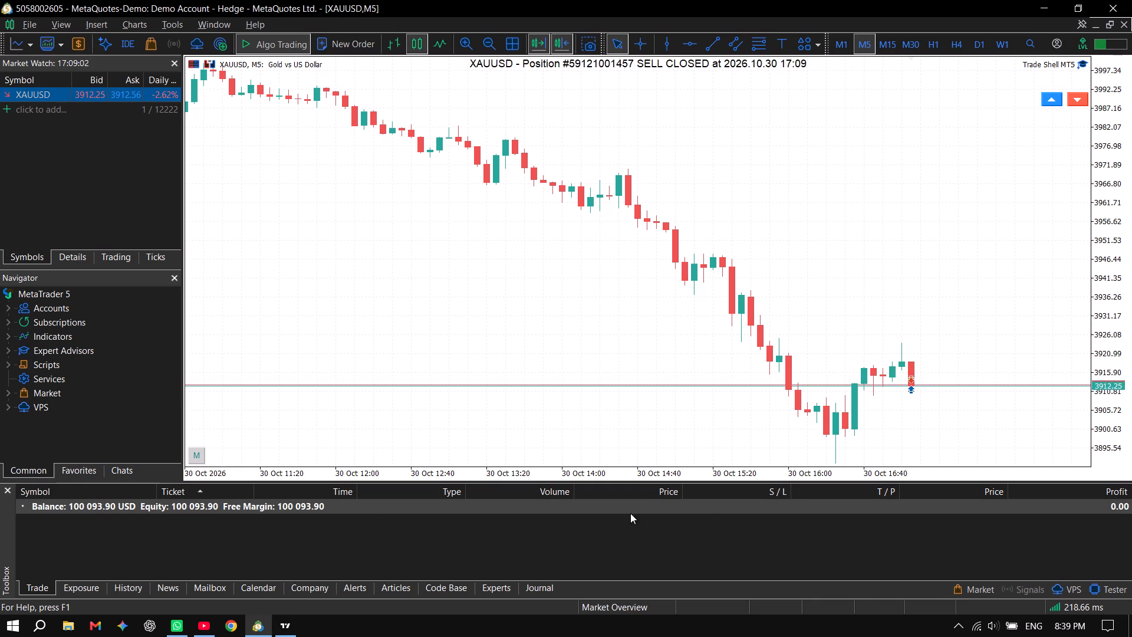
Review the most recently closed XAUUSD sell in the account's trade history.
left_click(134, 592)
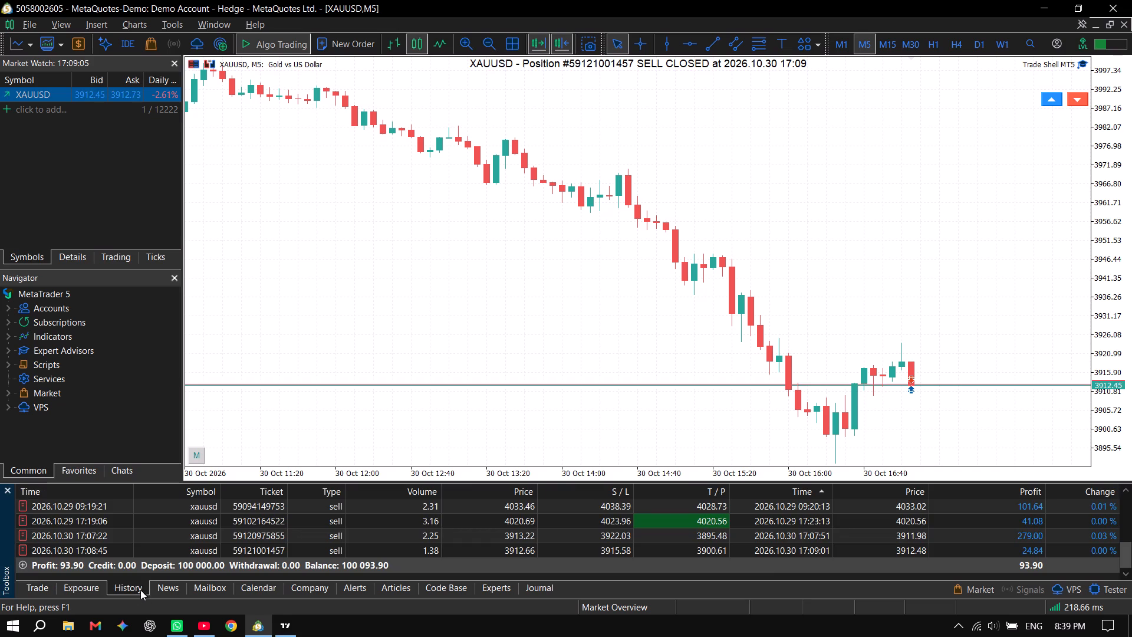
scroll(943, 564, "down", 2)
left_click(1037, 554)
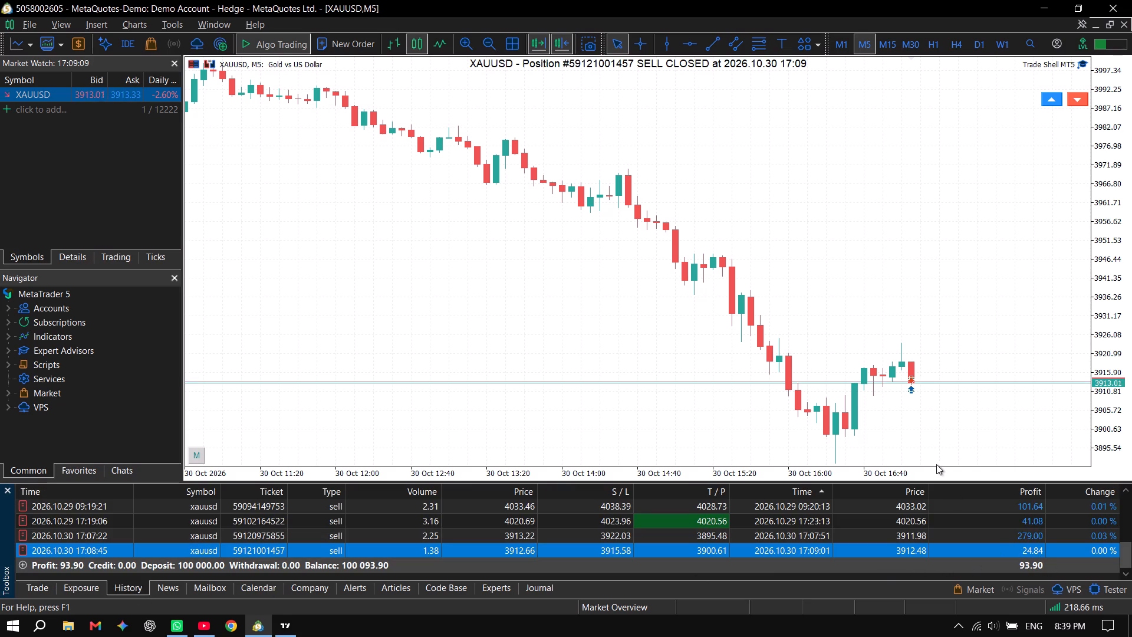
Compare the XAUUSD M5 chart in MetaTrader 5 with the streamer's gold chart in the YouTube livestream.
scroll(932, 409, "up", 3)
left_click_drag(1113, 357, 1114, 350)
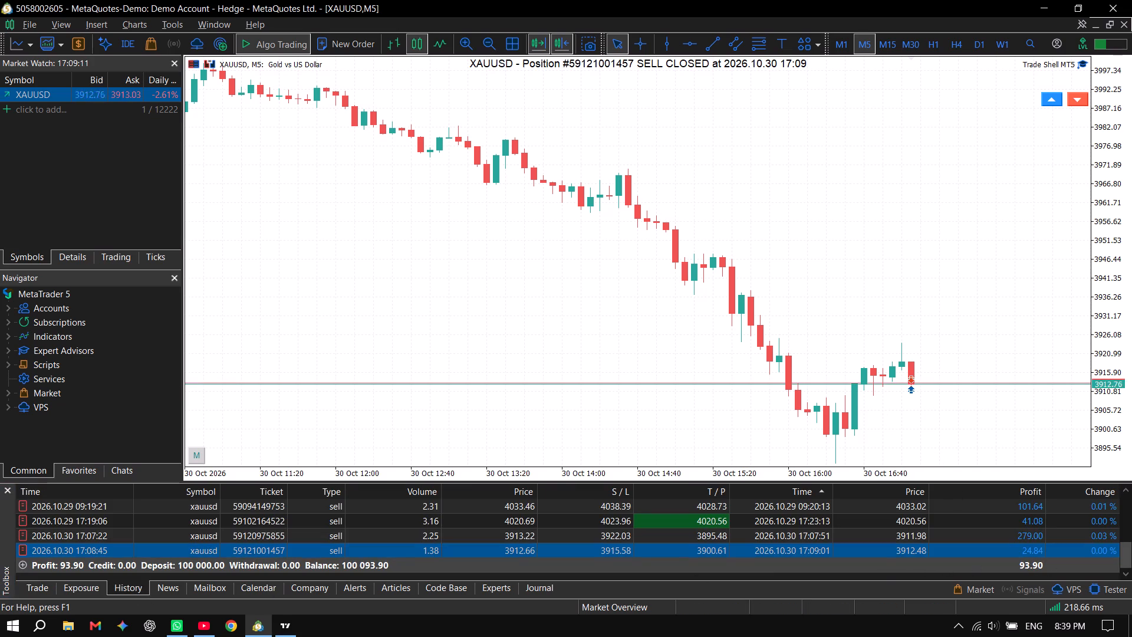
left_click_drag(1114, 350, 1114, 325)
left_click_drag(878, 474, 889, 474)
key("alt+Tab")
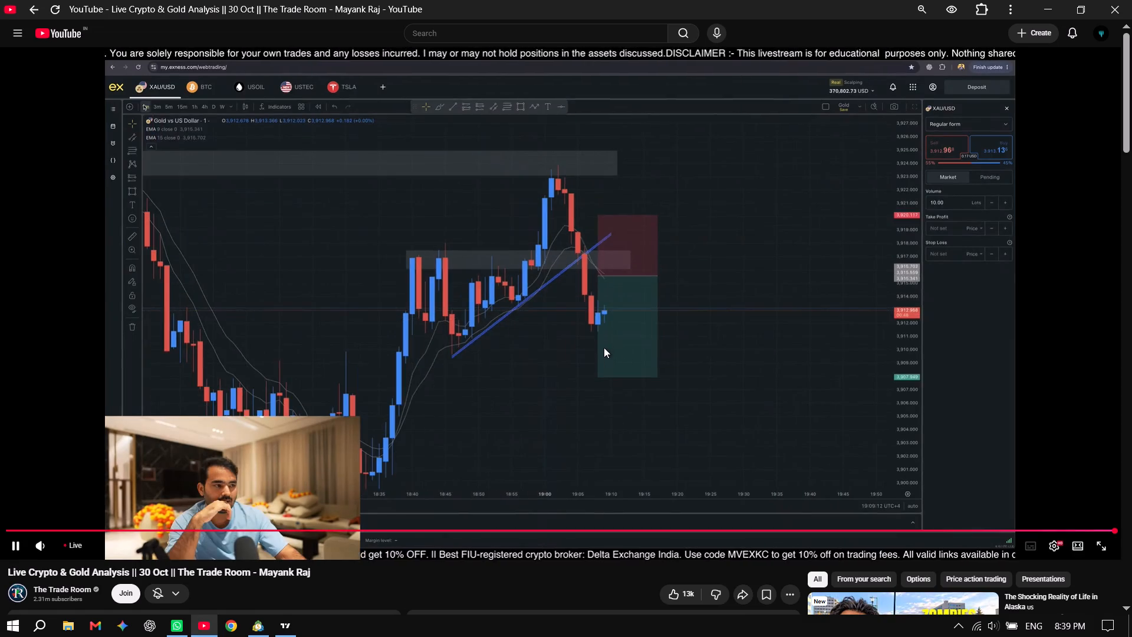
key("alt+Tab")
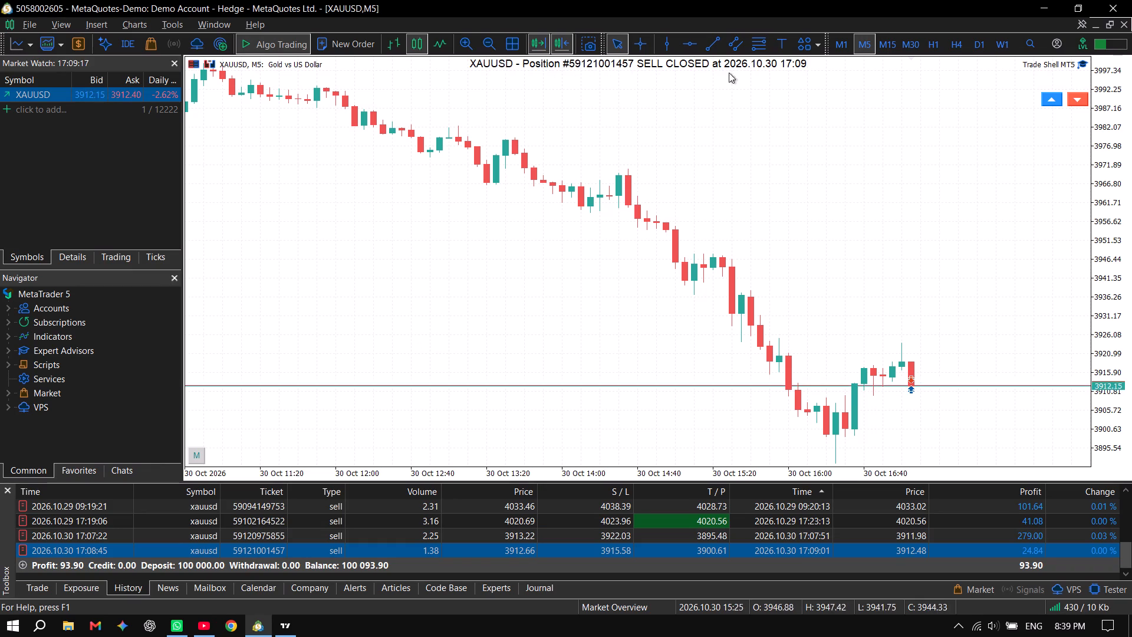
left_click(776, 172)
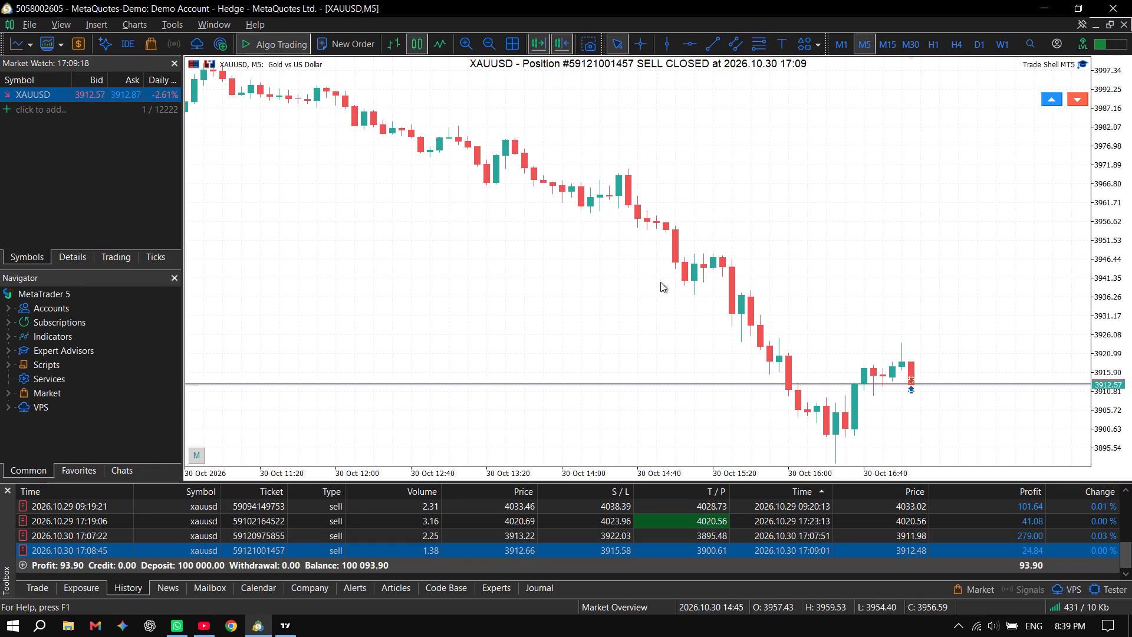
key("alt+Tab")
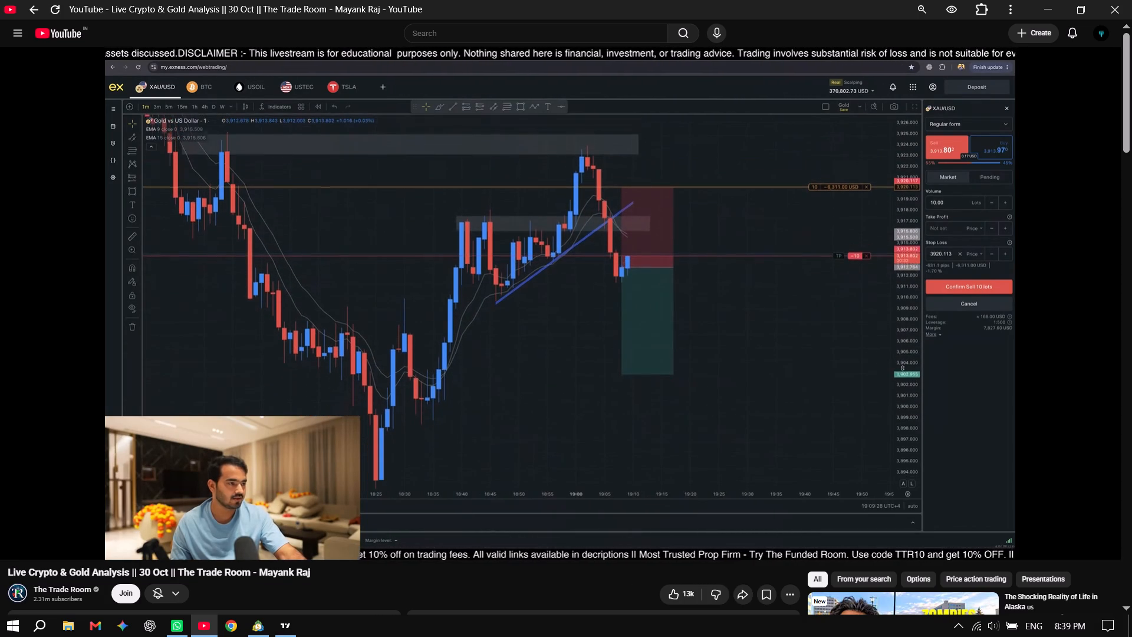
key("alt+Tab")
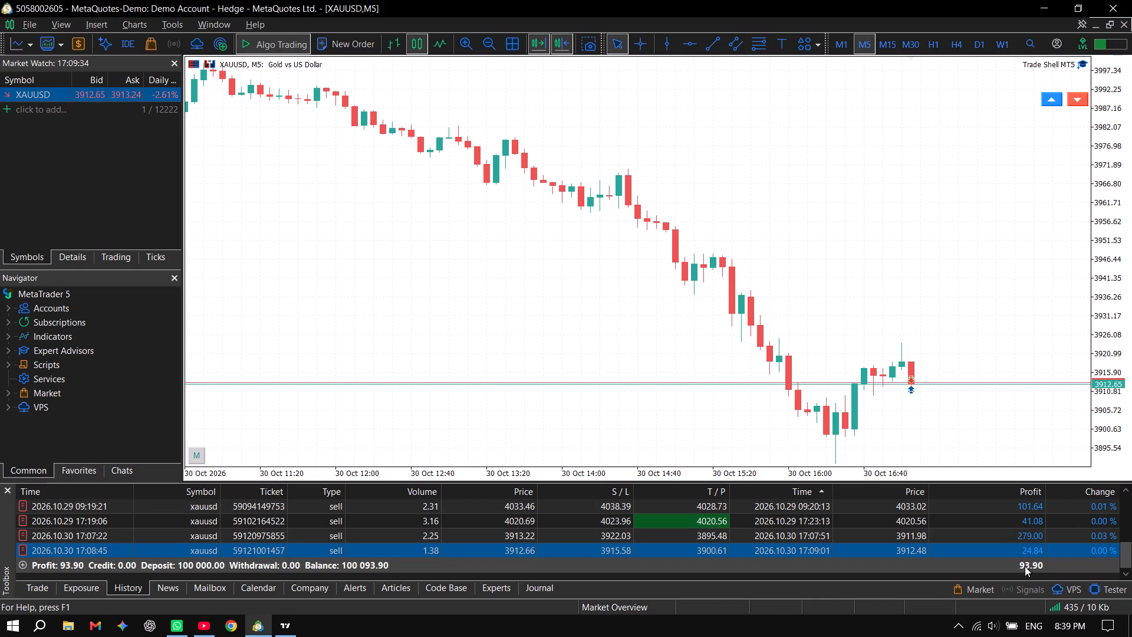
Sort the account's trade history by profit, review the largest losses and gains, and return to the open trades list.
left_click(1008, 539)
left_click(1009, 514)
left_click(1006, 494)
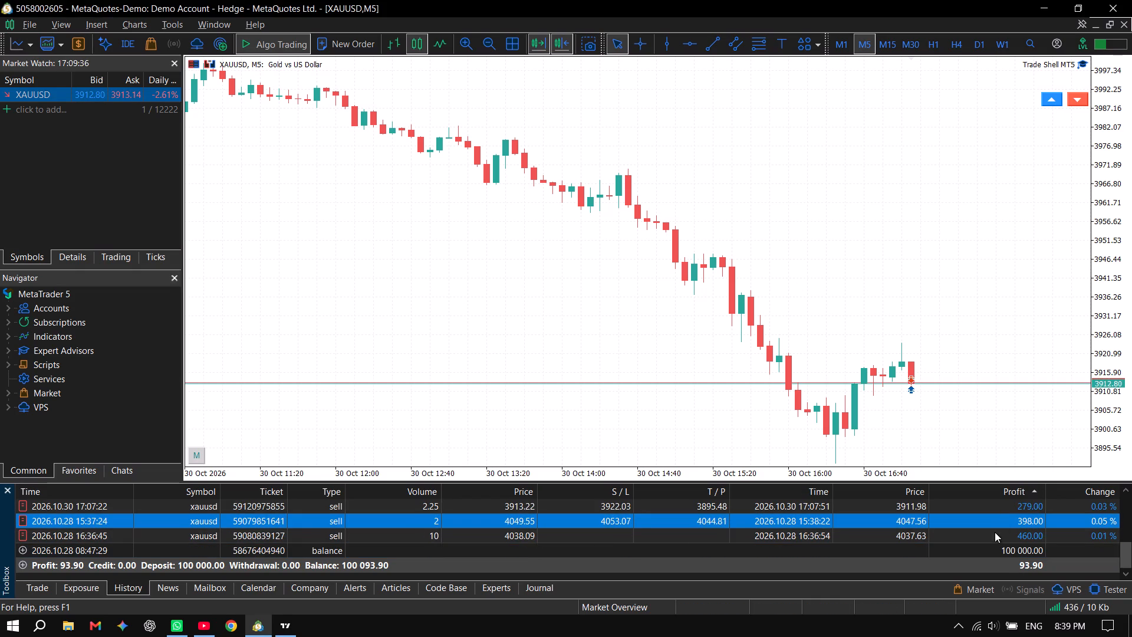
left_click(985, 549)
scroll(790, 554, "up", 6)
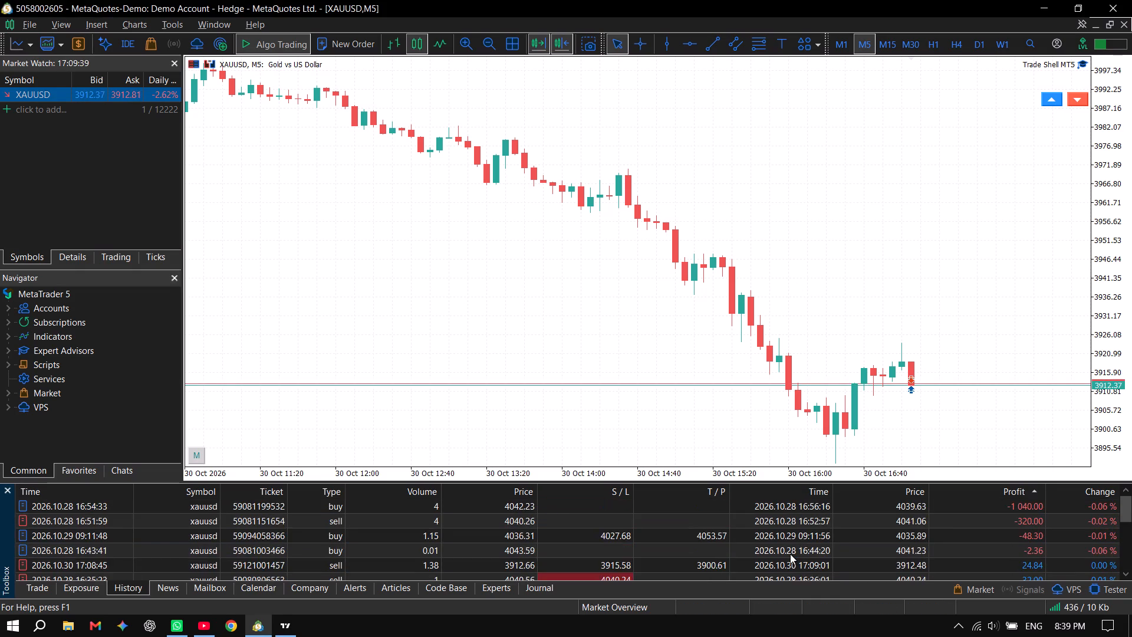
scroll(790, 554, "down", 5)
scroll(950, 541, "up", 2)
scroll(950, 541, "down", 2)
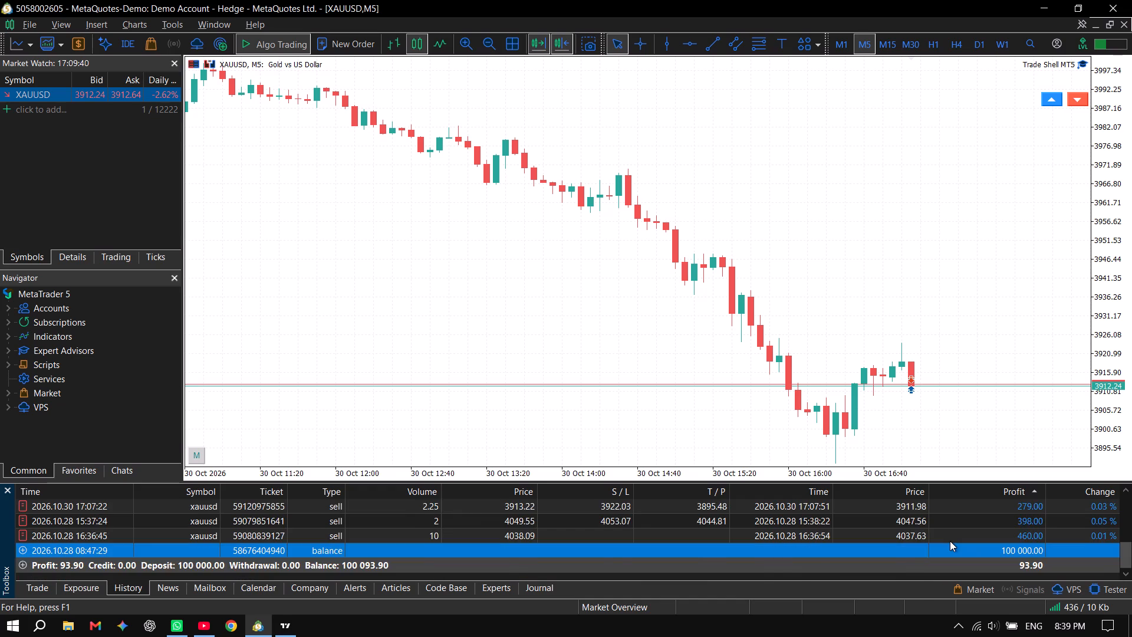
scroll(950, 541, "up", 3)
scroll(937, 545, "down", 4)
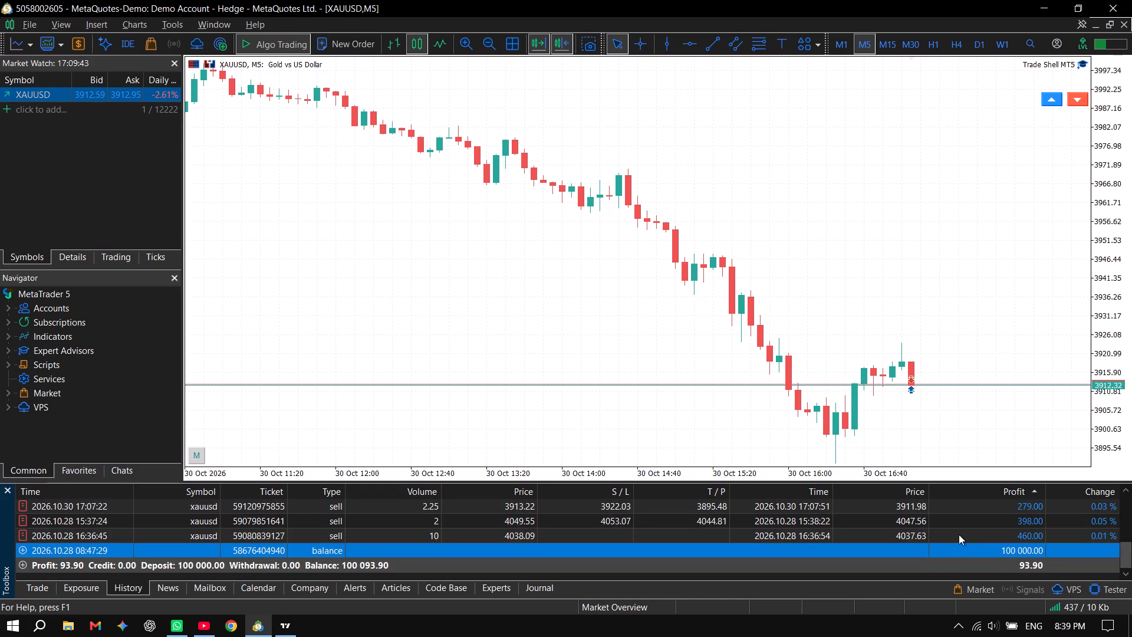
left_click(956, 531)
left_click(963, 514)
scroll(953, 548, "up", 2)
scroll(953, 549, "down", 3)
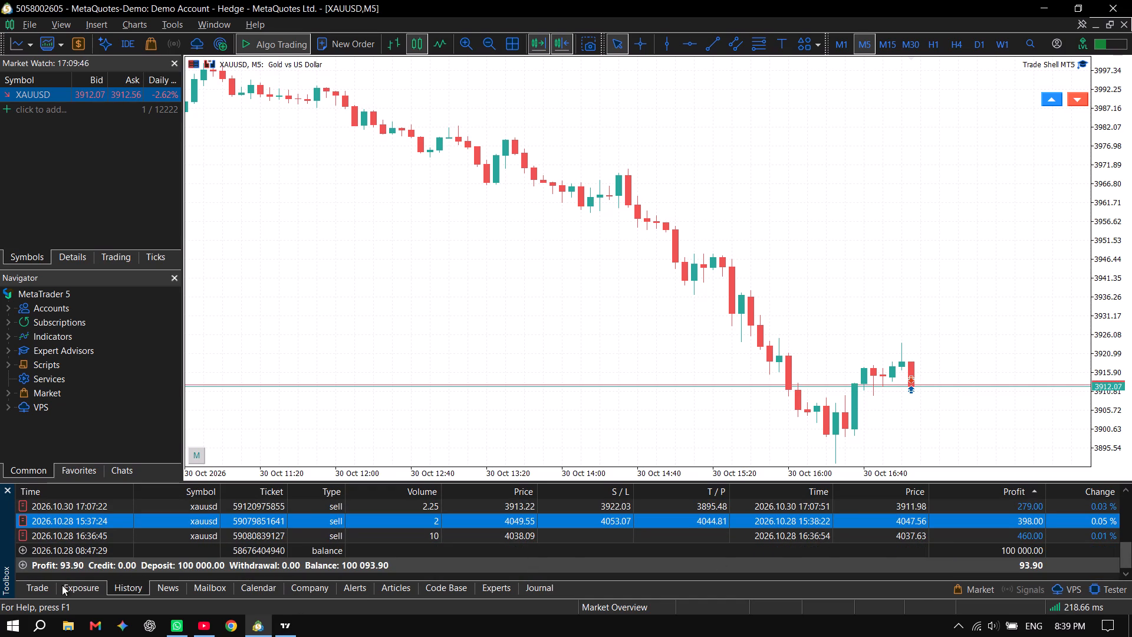
left_click(40, 585)
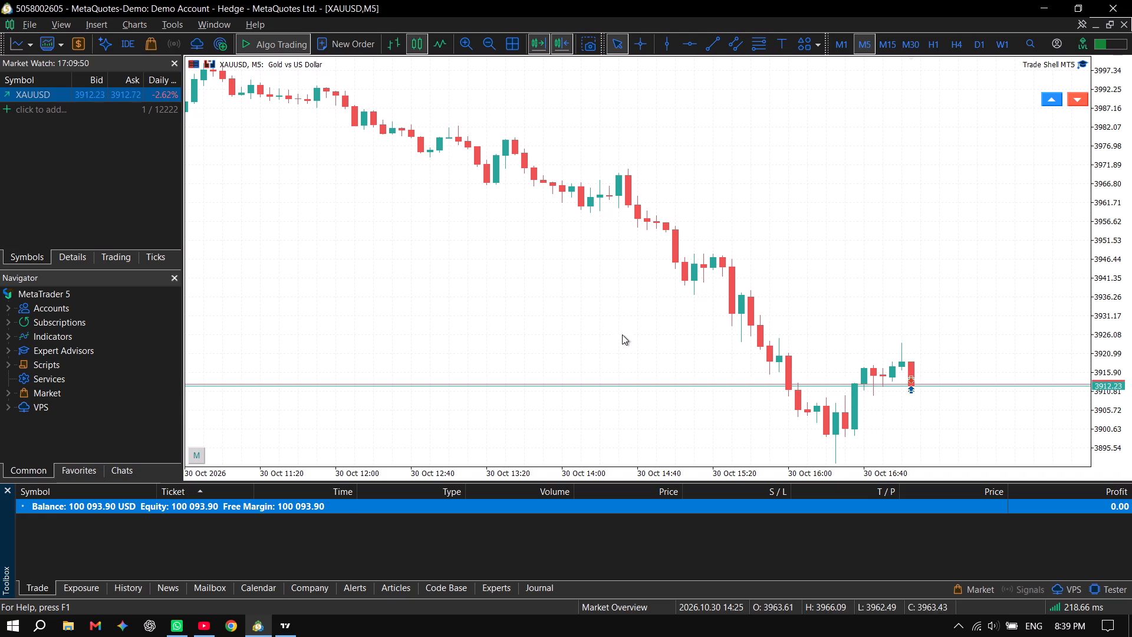
Check the gold livestream, then examine the latest XAUUSD candles up close on the M1 timeframe in MetaTrader 5.
key("alt+Tab")
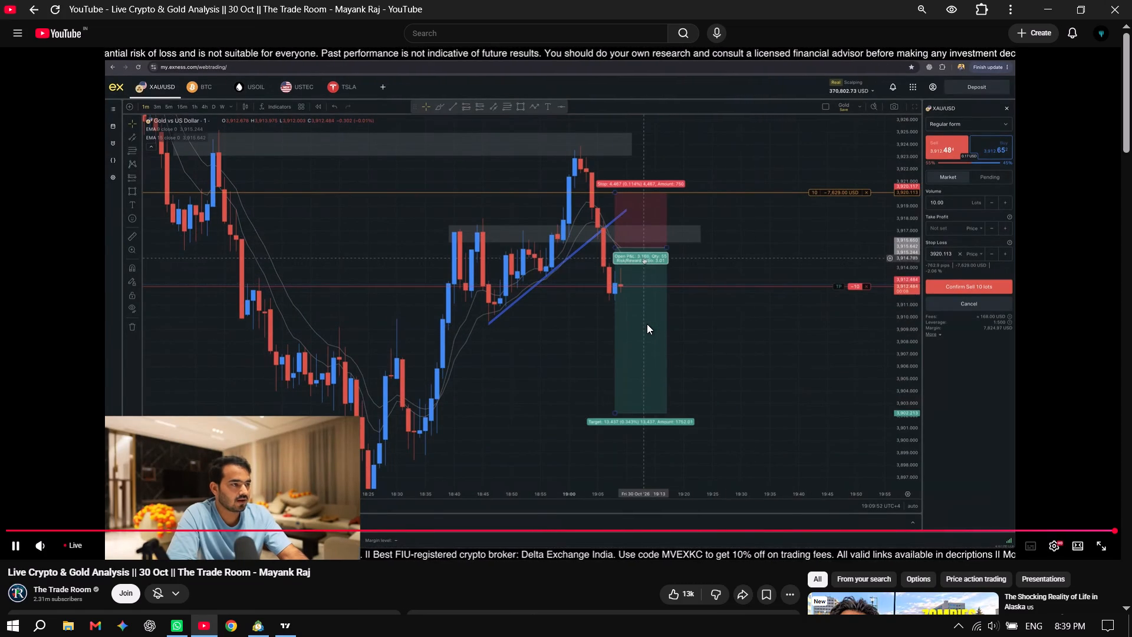
key("alt+Tab")
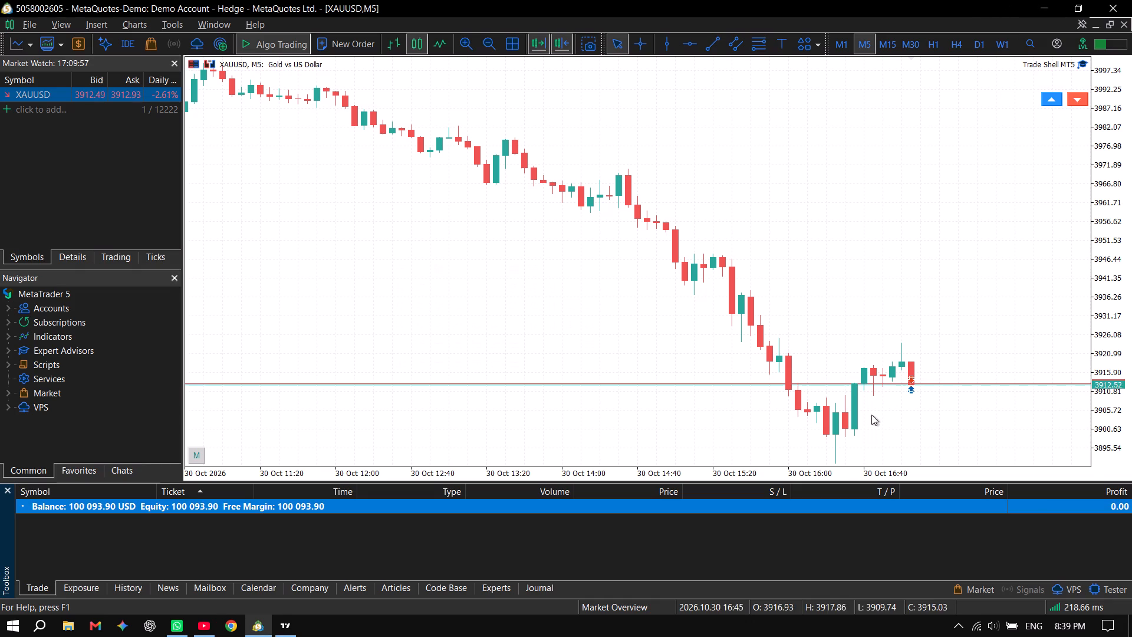
left_click_drag(1118, 342, 1111, 366)
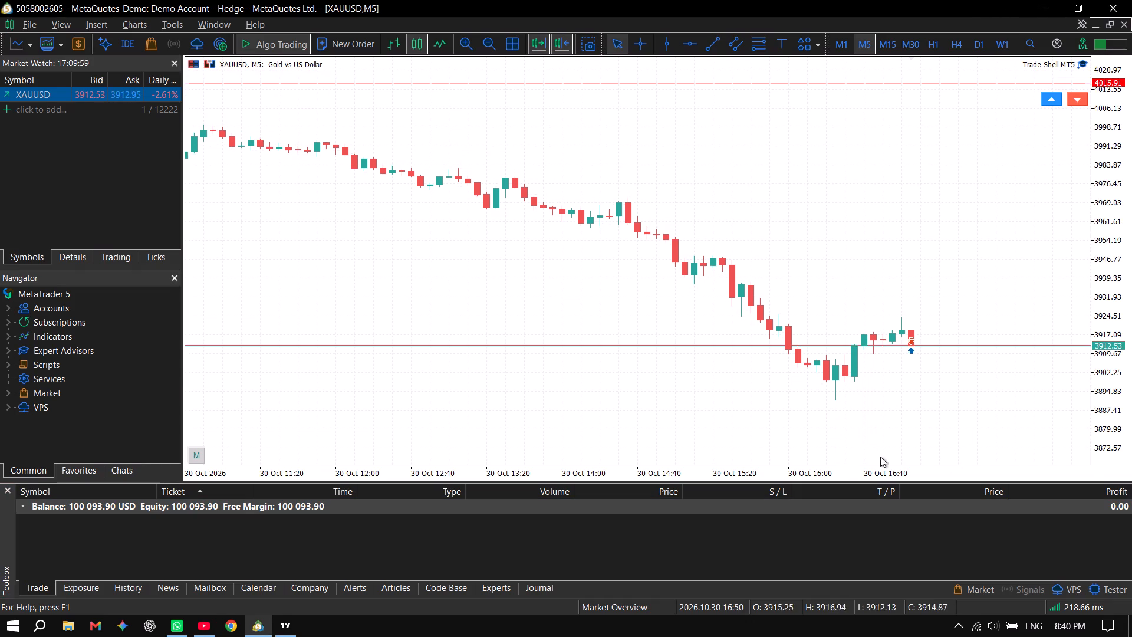
left_click(838, 38)
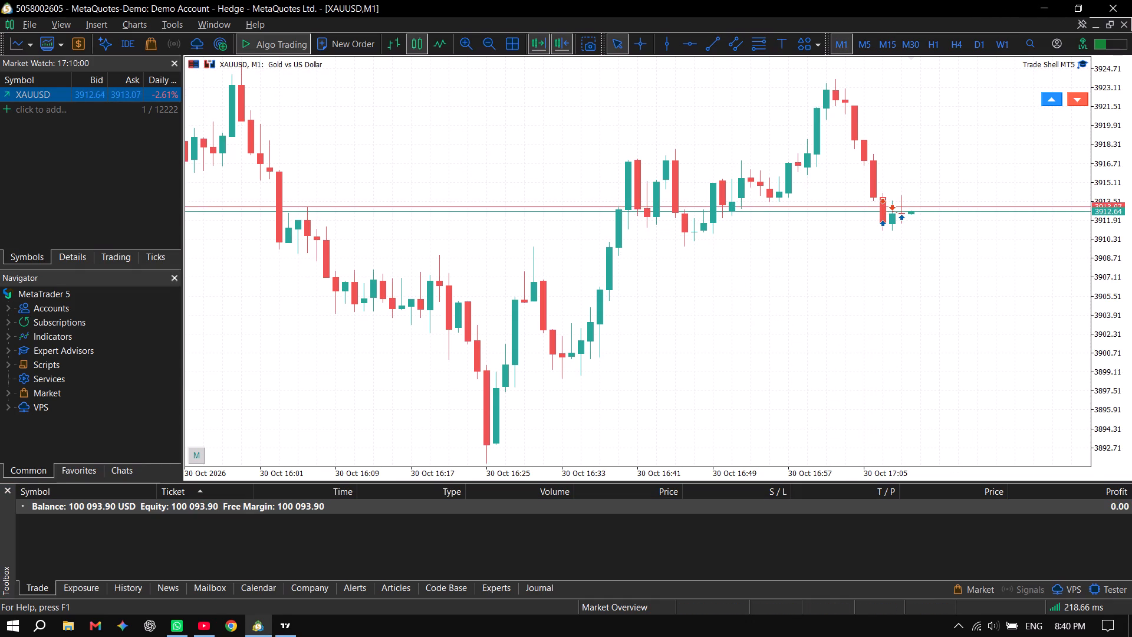
left_click_drag(833, 474, 869, 474)
left_click_drag(1116, 237, 1111, 214)
left_click_drag(1111, 214, 1111, 231)
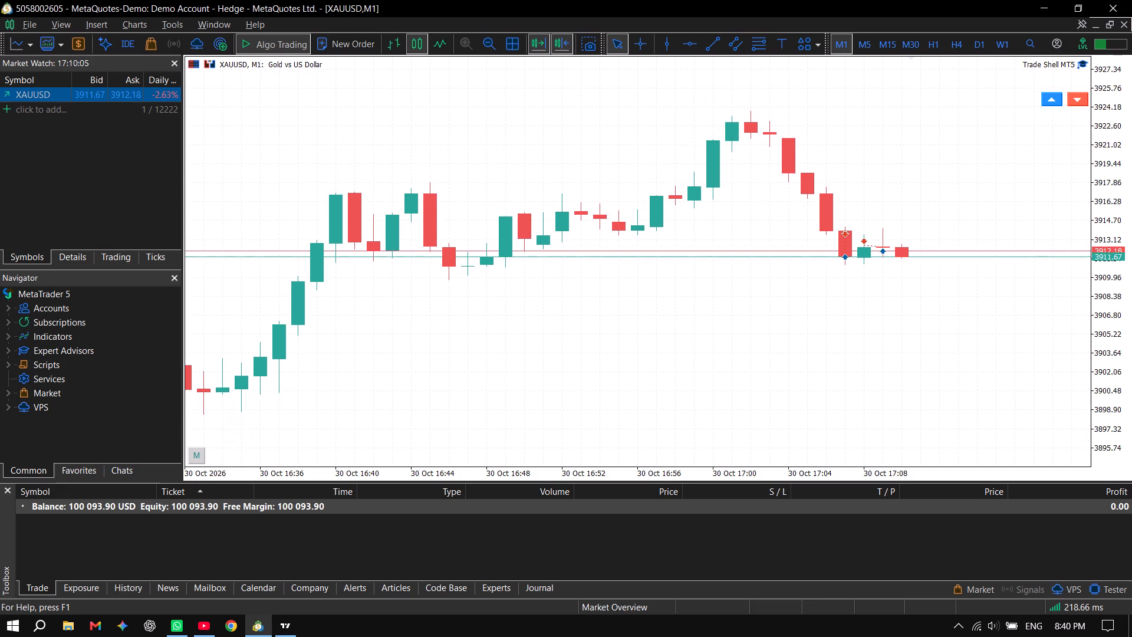
left_click_drag(1111, 231, 1111, 235)
left_click_drag(812, 478, 811, 478)
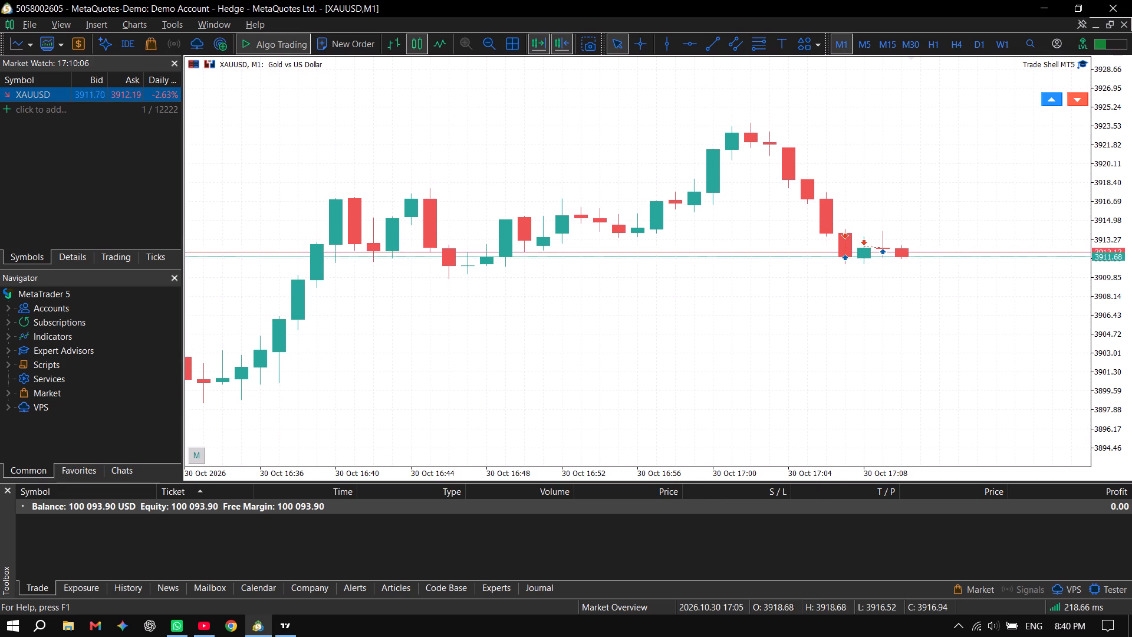
left_click_drag(811, 478, 818, 480)
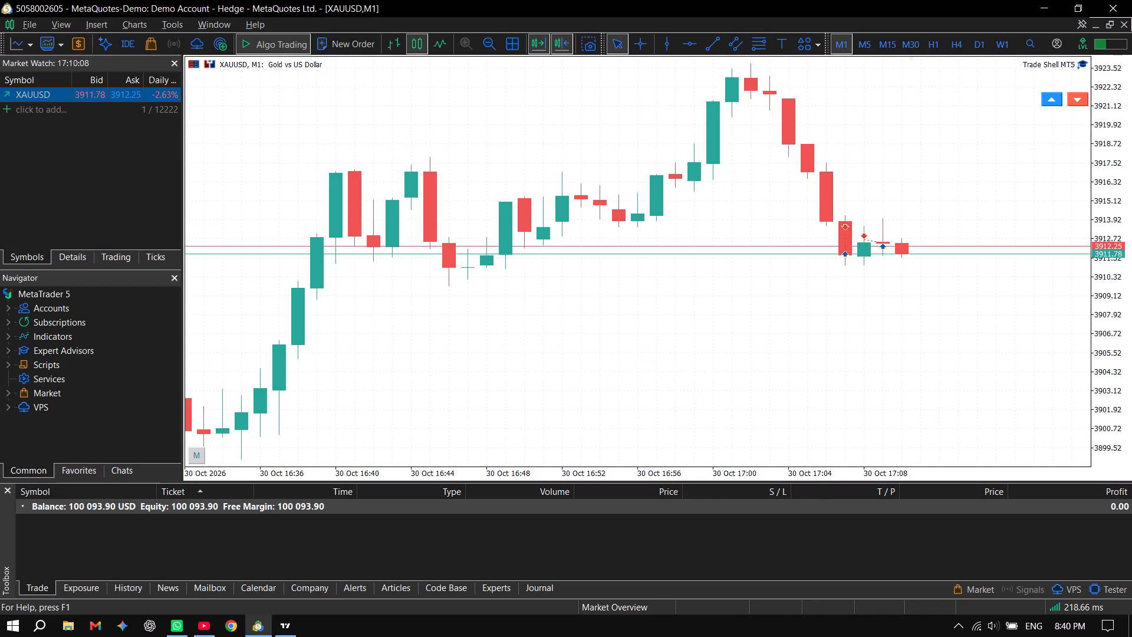
left_click_drag(1102, 246, 1091, 168)
left_click_drag(1097, 198, 1093, 137)
left_click_drag(1111, 171, 1105, 113)
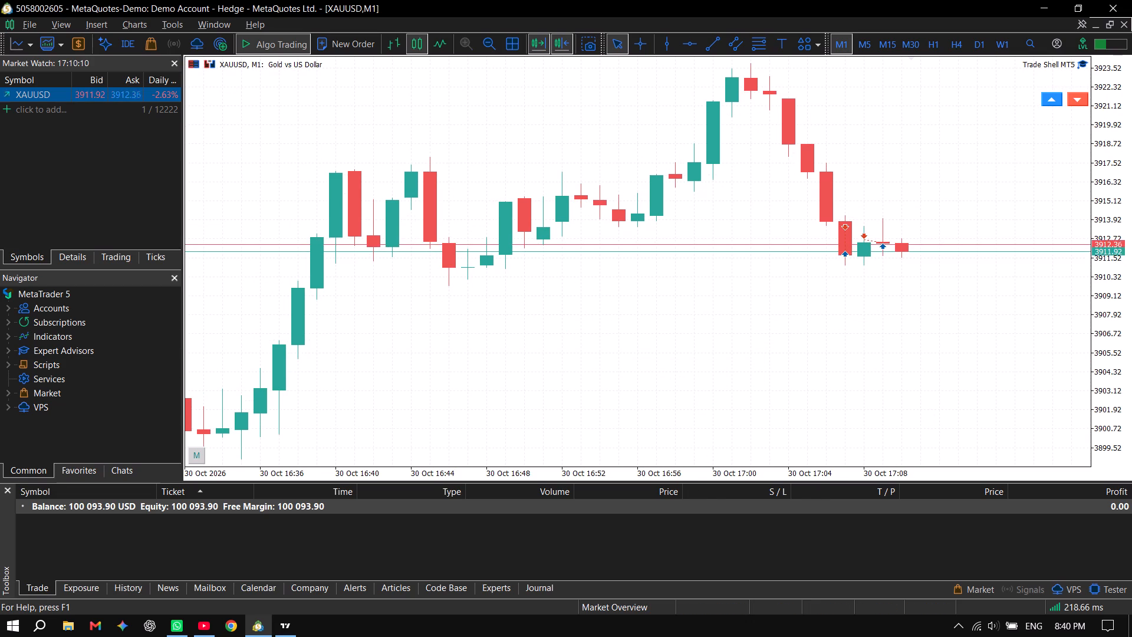
Compare XAUUSD price action across the M1, M5 and M15 timeframes and against the YouTube livestream.
left_click(860, 45)
left_click(880, 45)
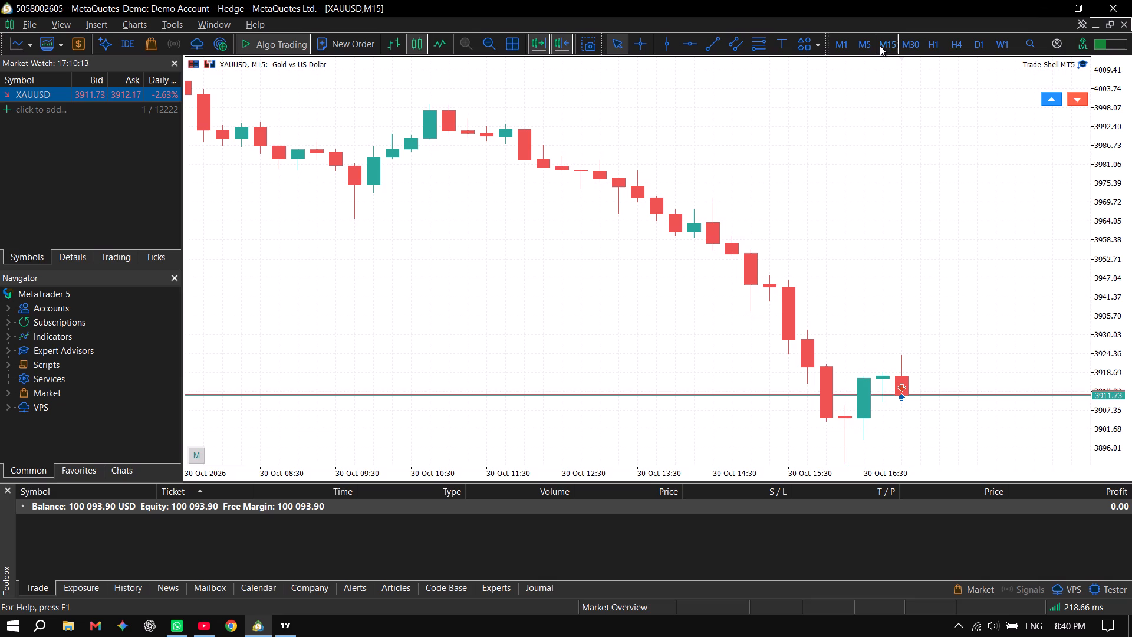
left_click(851, 45)
left_click(862, 46)
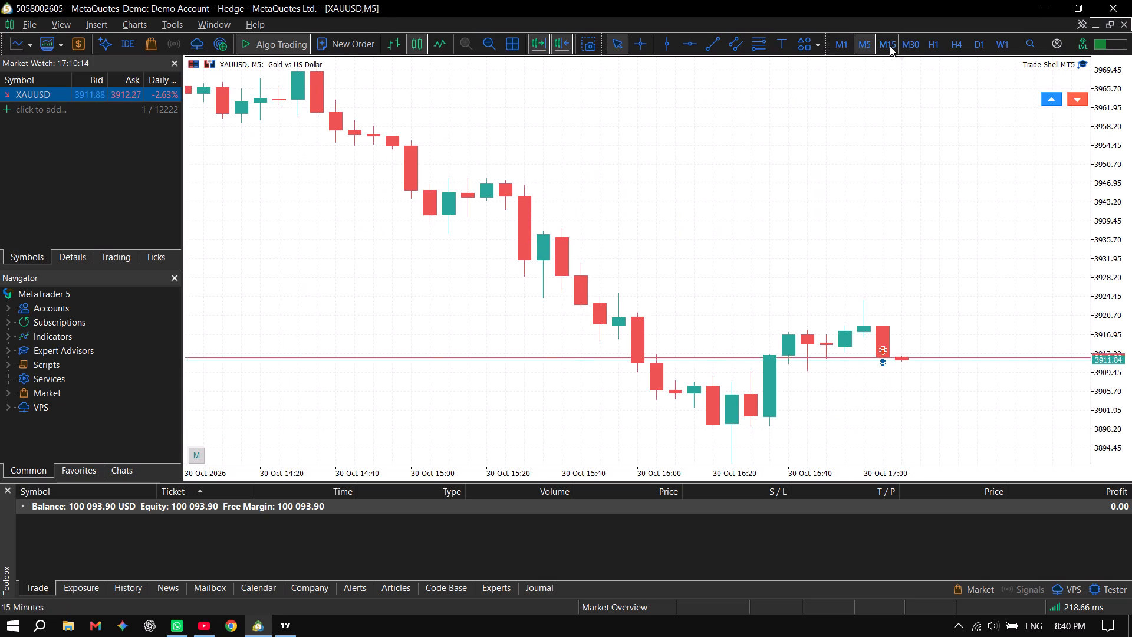
left_click(890, 46)
left_click(863, 47)
left_click(848, 47)
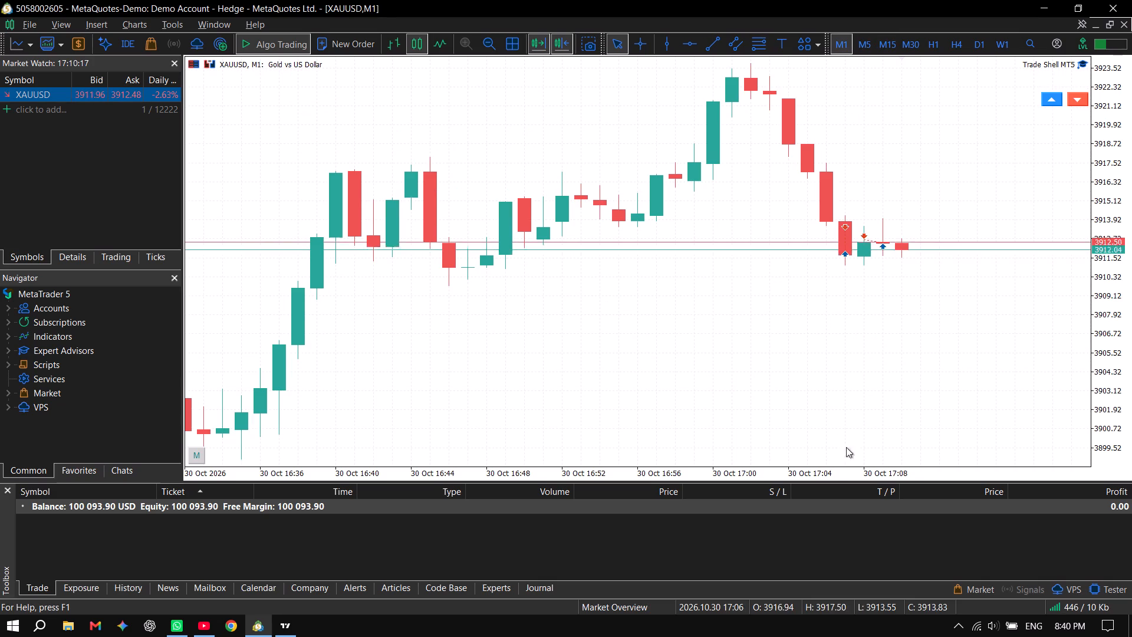
left_click(858, 469)
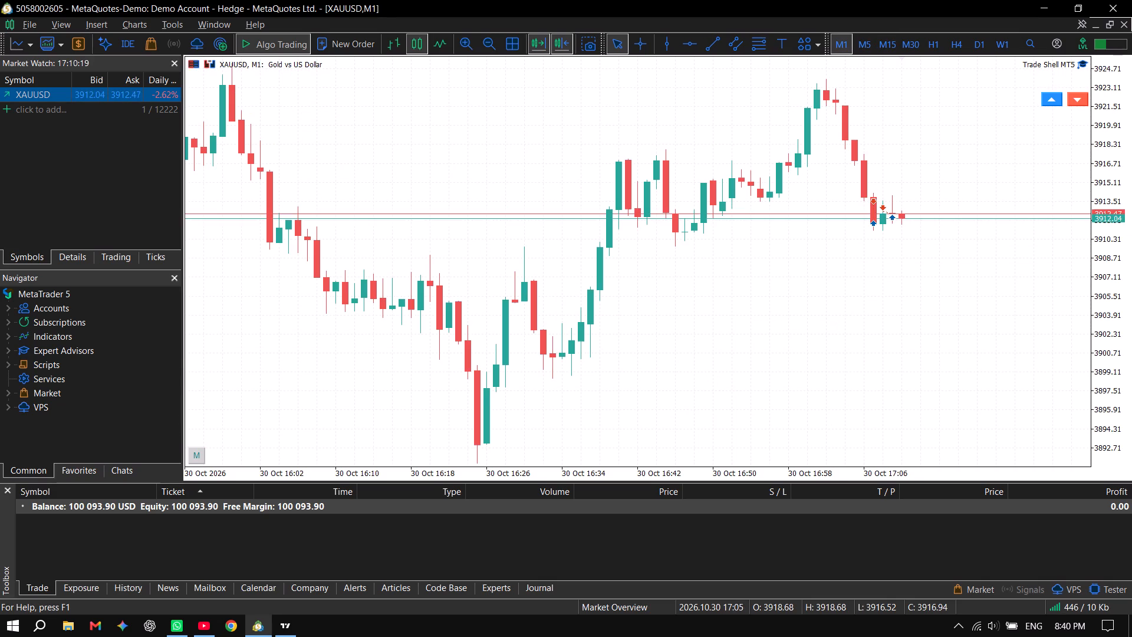
left_click(863, 47)
left_click(883, 44)
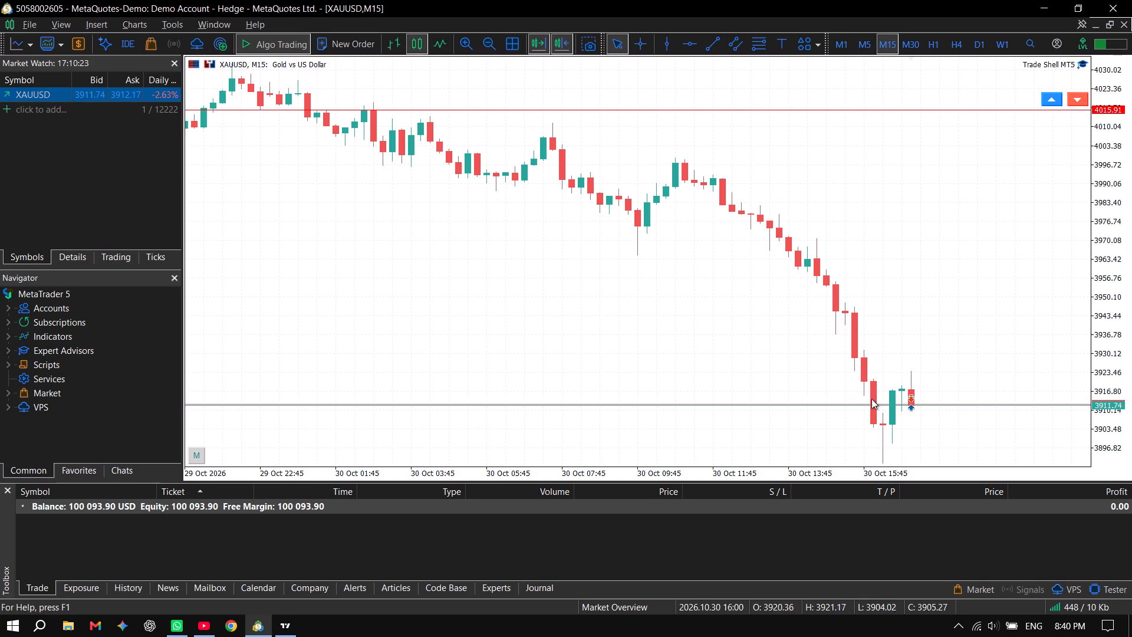
key("alt+Tab")
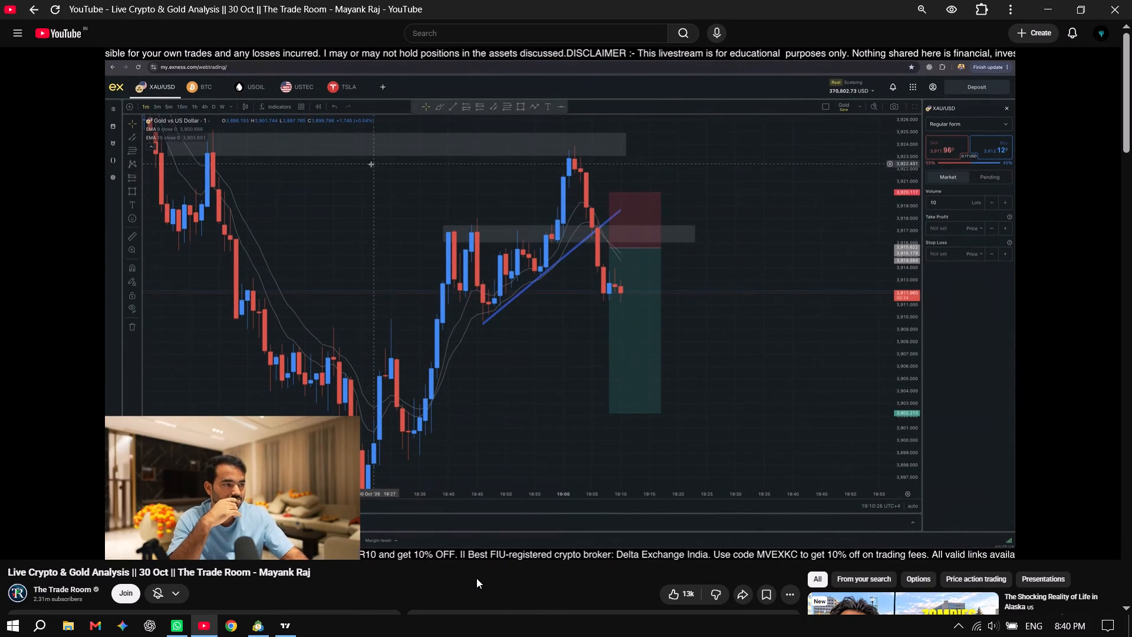
Return to MetaTrader 5 and set the XAUUSD chart to the M1 timeframe.
key("alt+Tab")
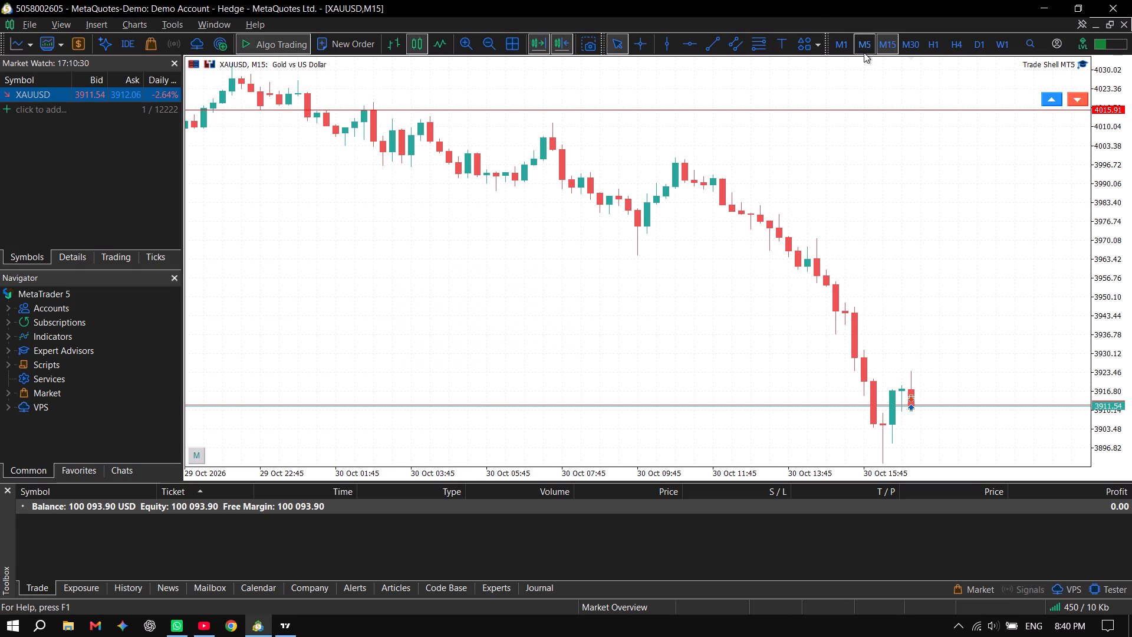
left_click(843, 52)
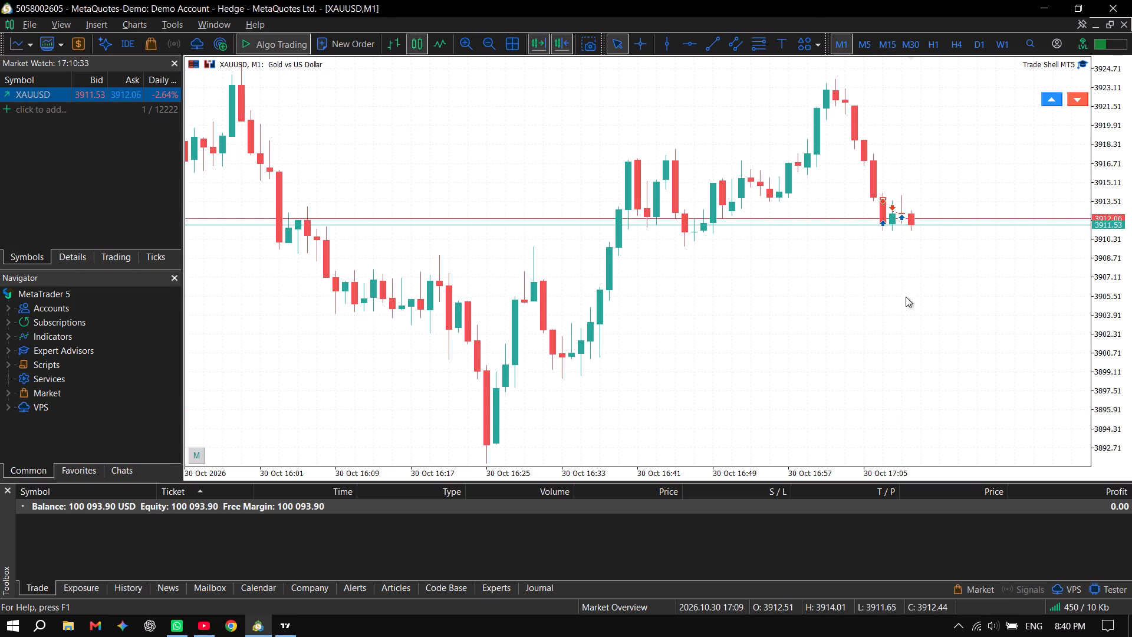
Watch the YouTube gold livestream alongside the XAUUSD M1 chart for a new sell entry.
key("alt+Tab")
key("alt+Tab")
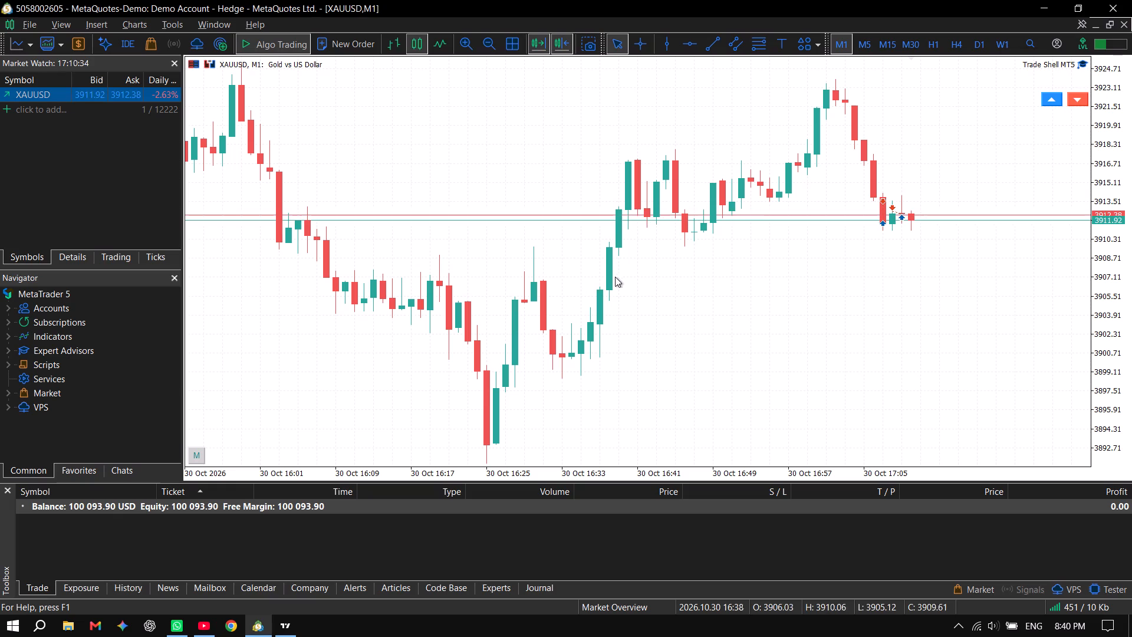
key("alt+Tab")
key("alt+Tab")
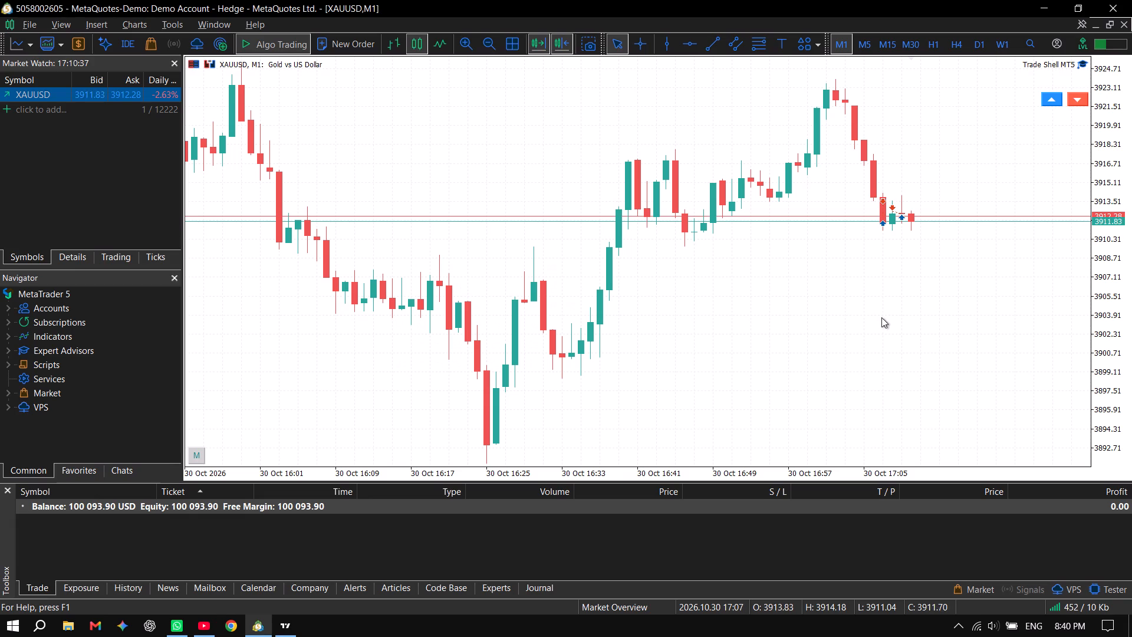
key("alt+Tab")
key("alt+Tab")
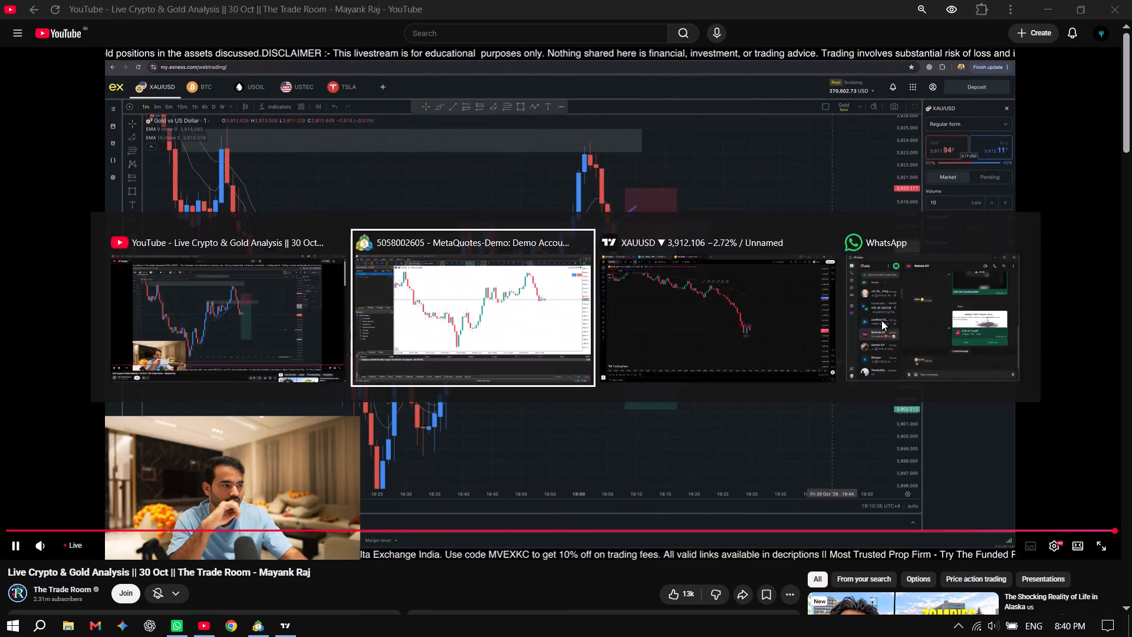
key("alt+Tab")
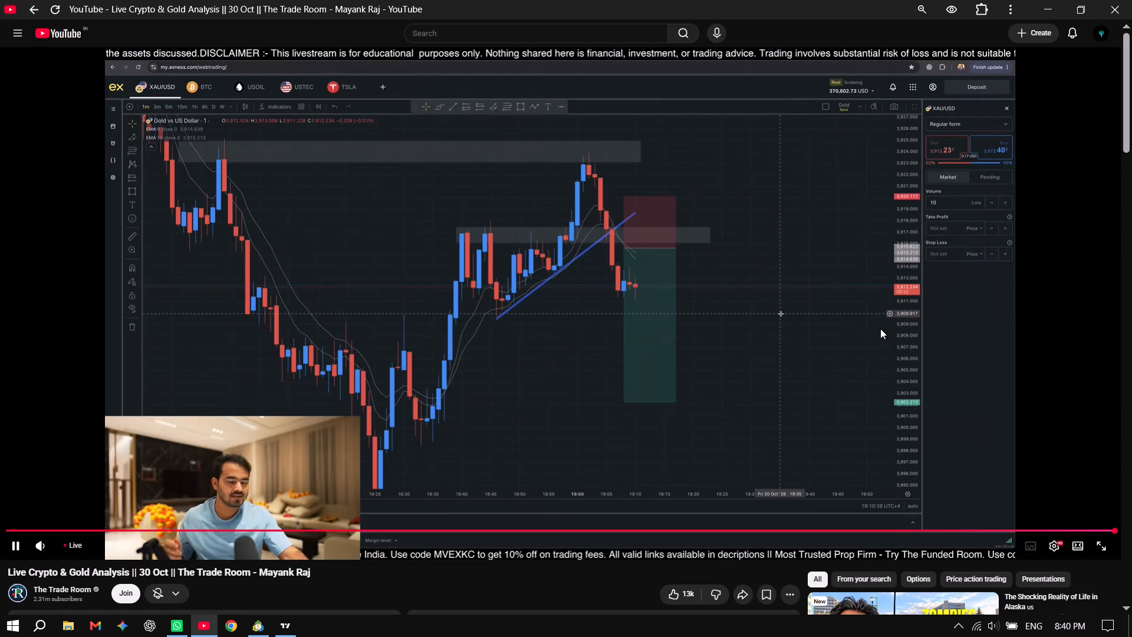
key("4")
key("alt+Tab")
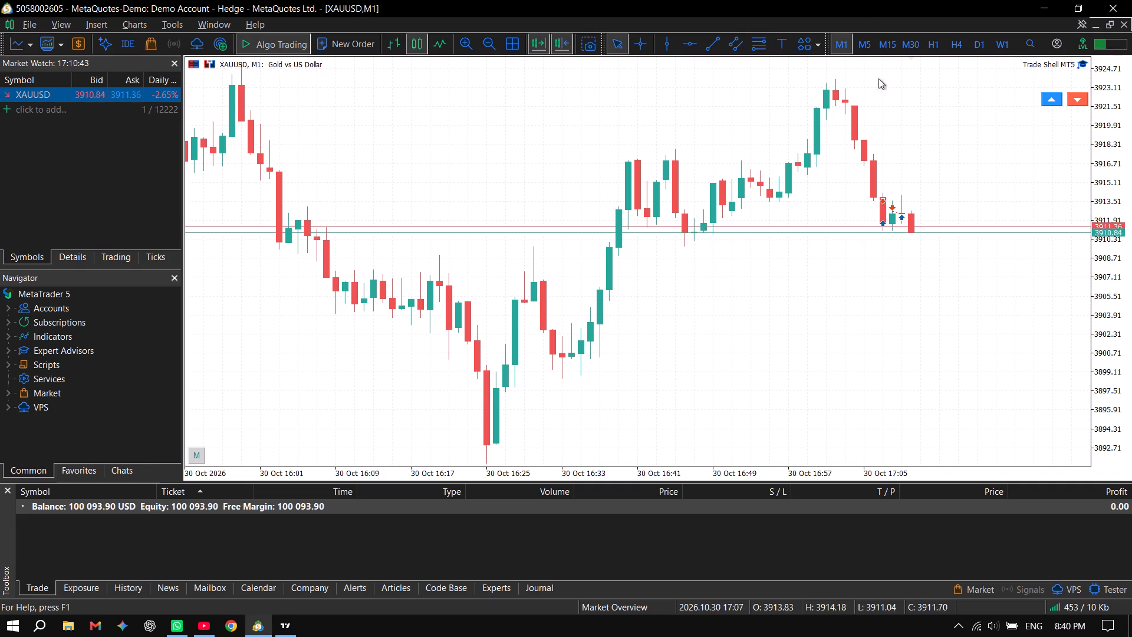
Open a new sell order preview on the XAUUSD M1 chart with 0.5% risk.
left_click(1082, 100)
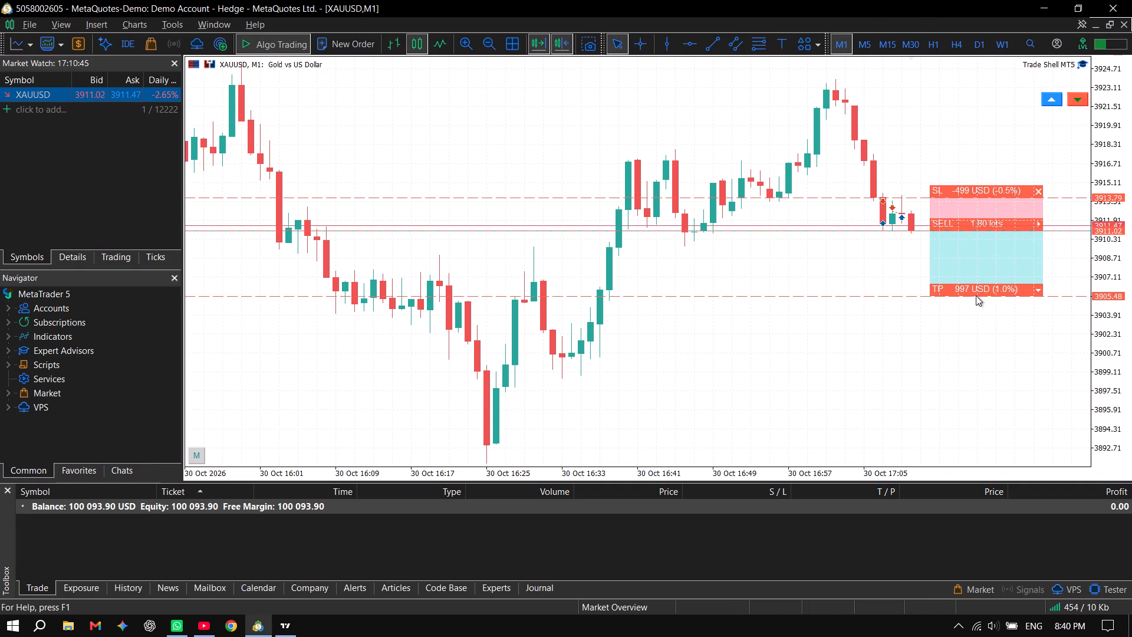
Skip the YouTube gold livestream ahead to live and compare its chart with the MetaTrader 5 sell preview.
key("alt+Tab")
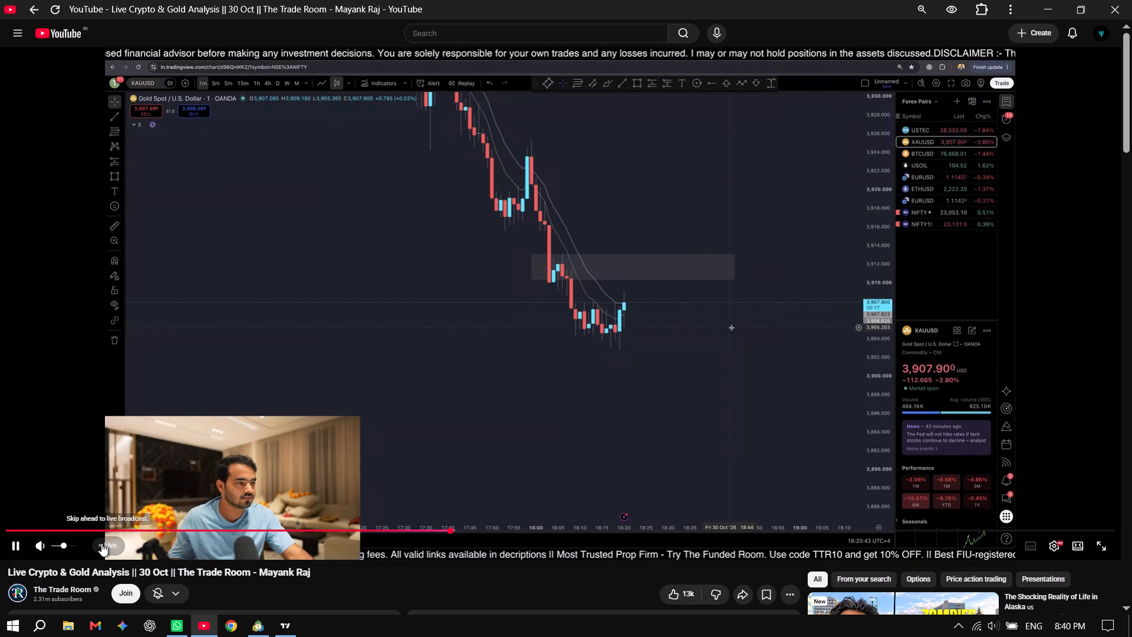
left_click(101, 543)
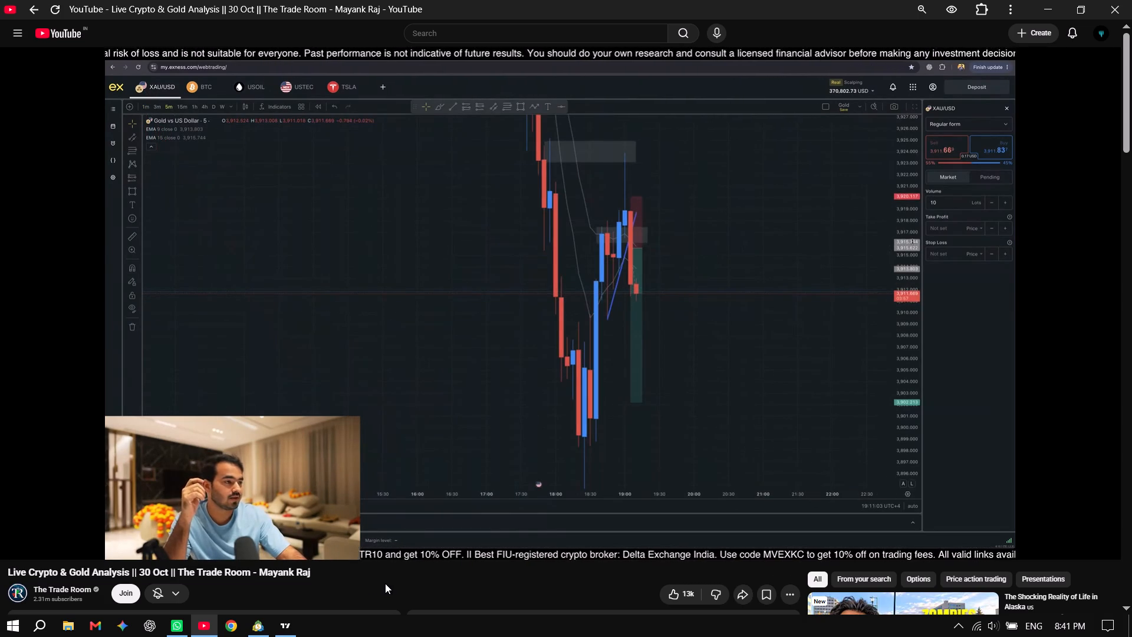
key("alt+Tab")
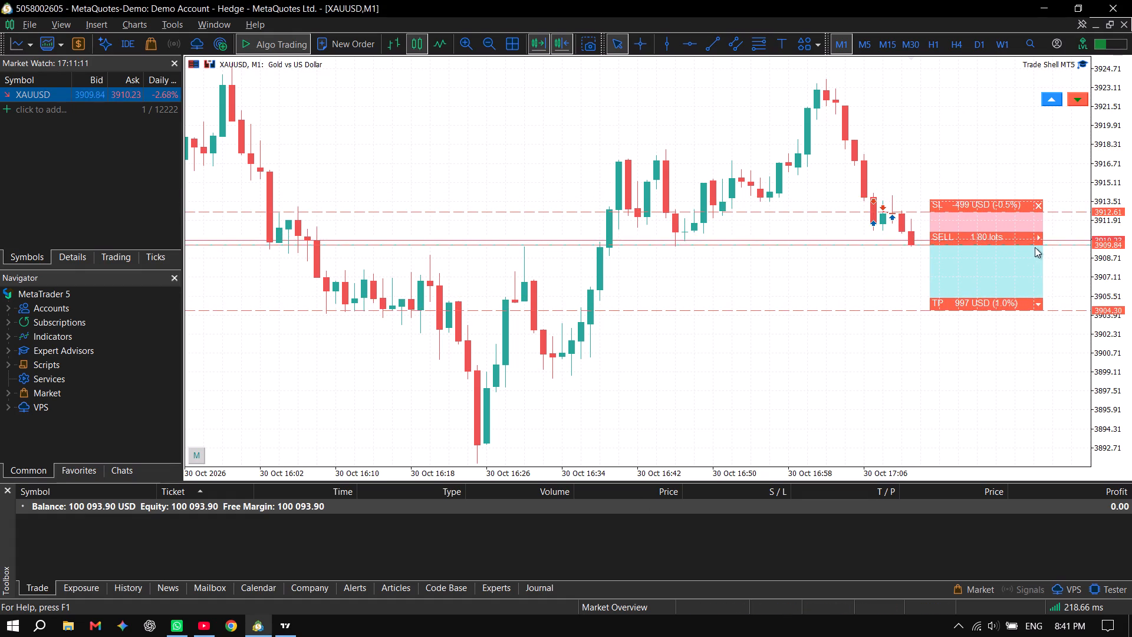
key("alt+Tab")
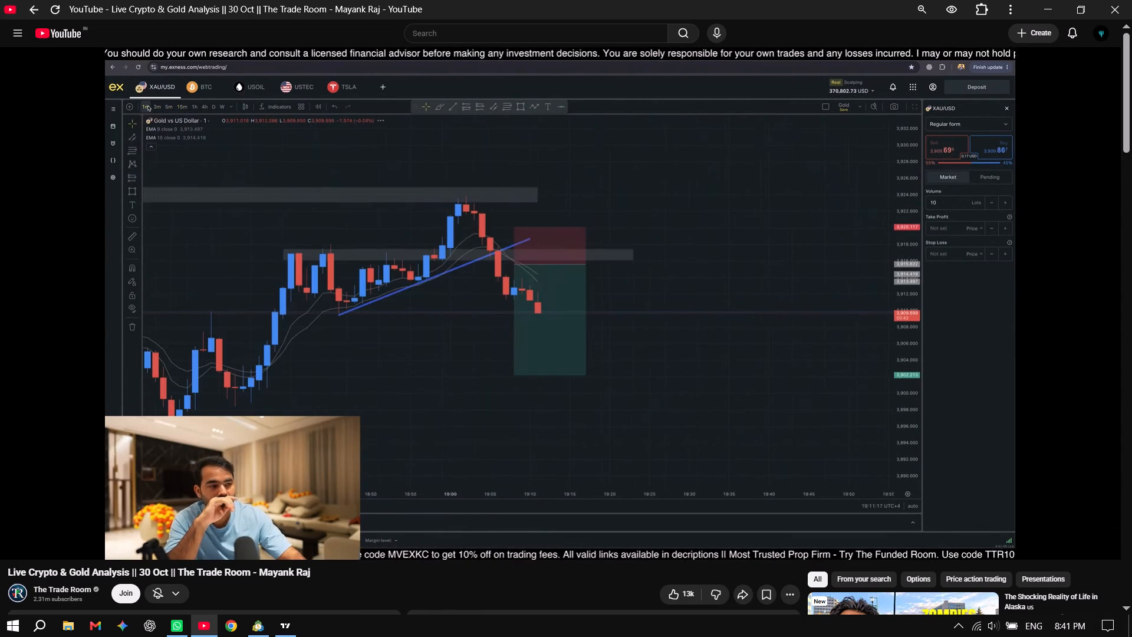
key("alt+Tab")
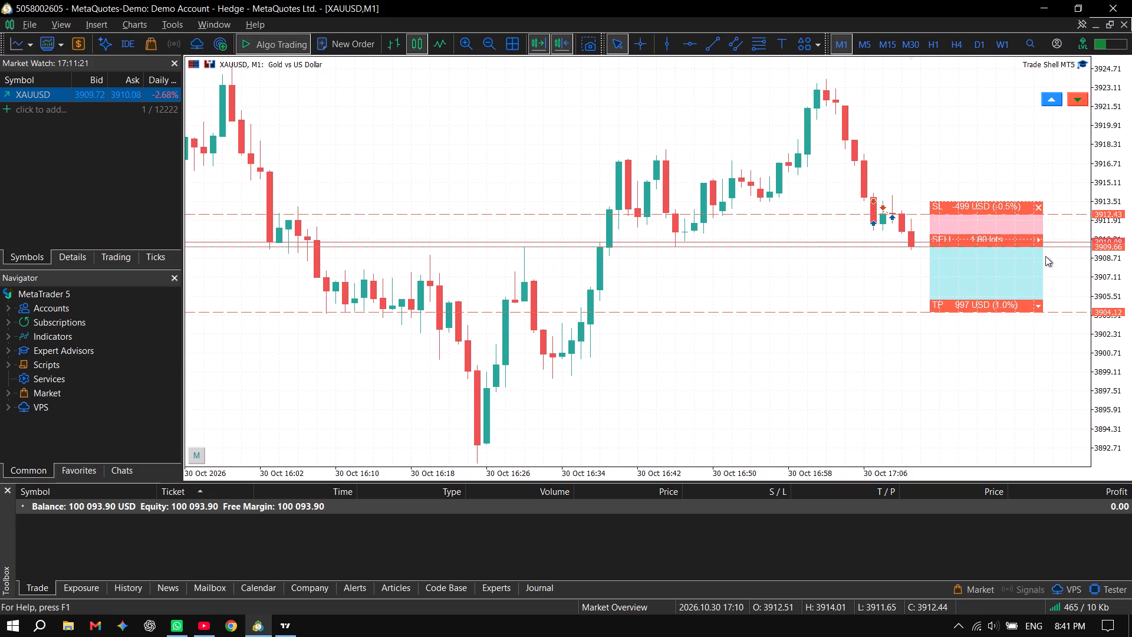
Execute the previewed XAUUSD sell order with 0.5% risk and a 1.0% take-profit target.
left_click(1036, 238)
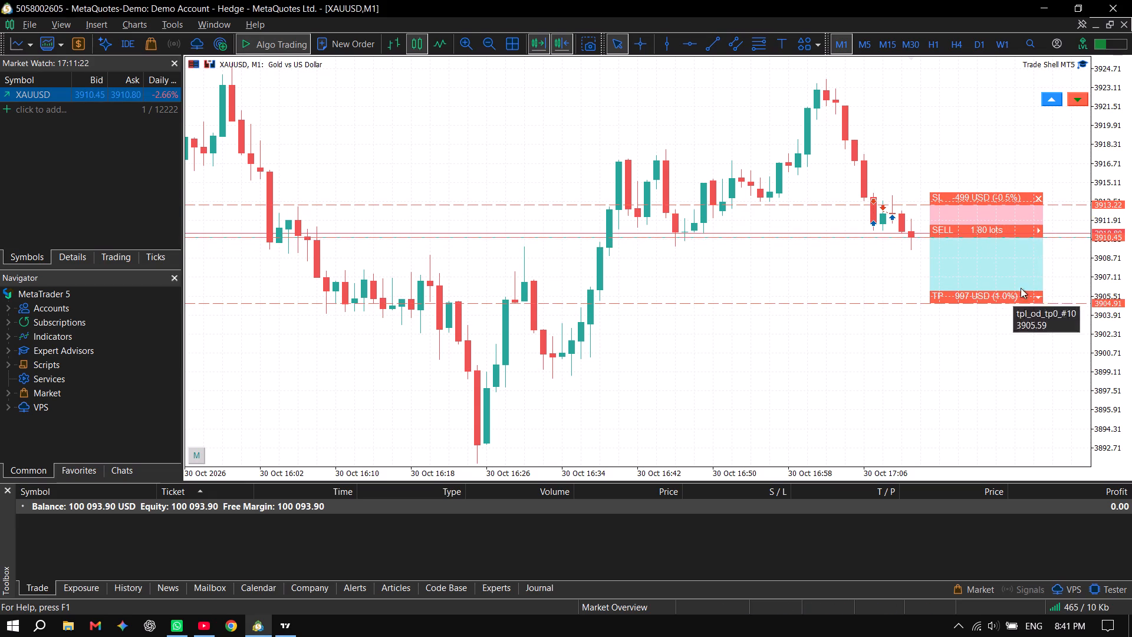
left_click(1039, 231)
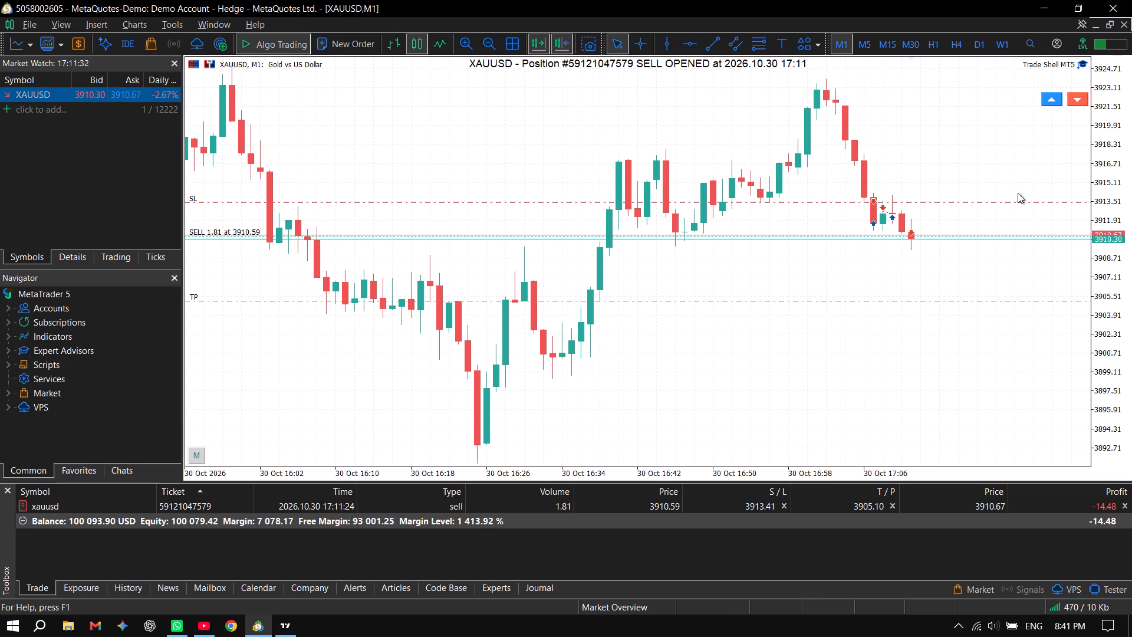
Close the open 1.81-lot XAUUSD sell position.
left_click(1127, 504)
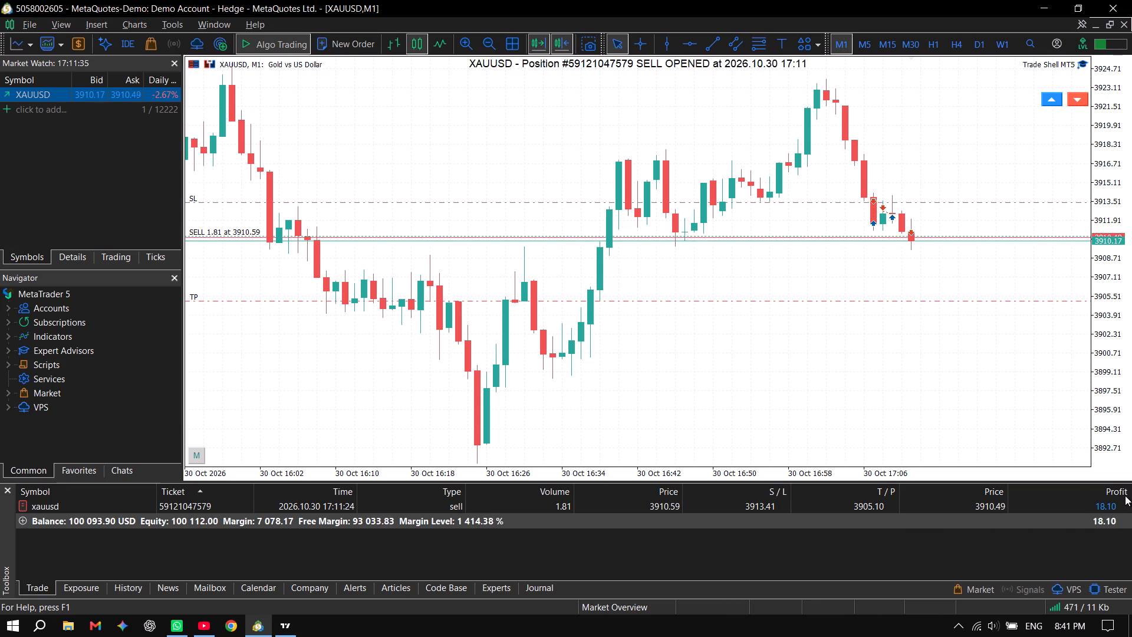
Open the account history and examine the most profitable XAUUSD sells and the initial balance entry.
left_click(140, 592)
scroll(1059, 517, "down", 3)
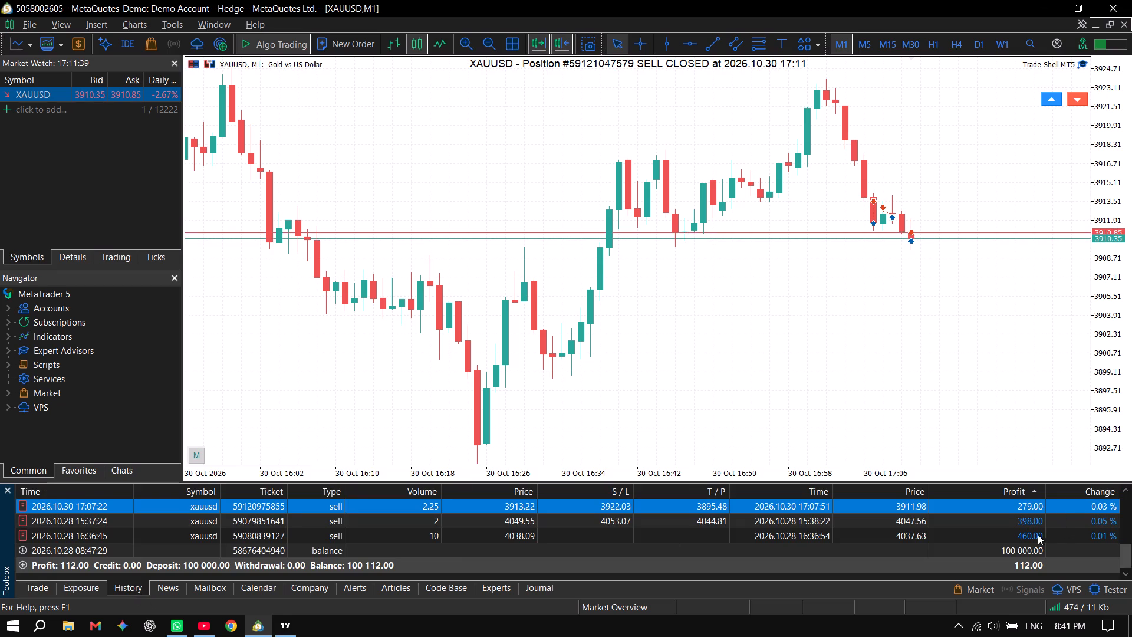
left_click(1028, 537)
scroll(1001, 549, "down", 3)
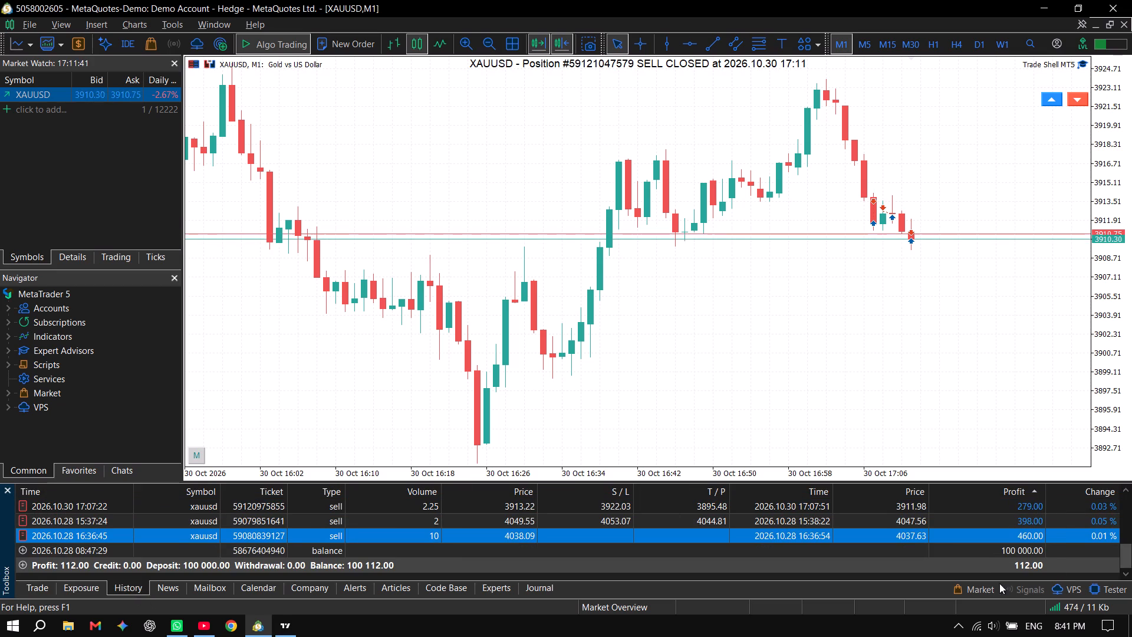
left_click(896, 552)
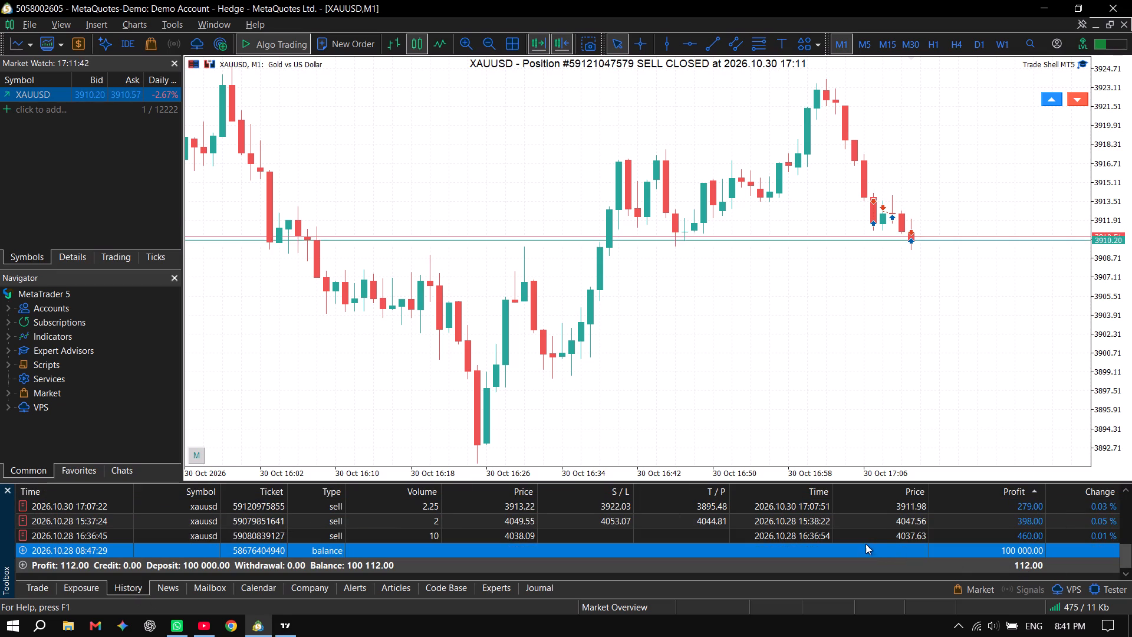
left_click(866, 544)
left_click(903, 520)
left_click(1007, 533)
left_click(1022, 512)
scroll(1028, 539, "down", 3)
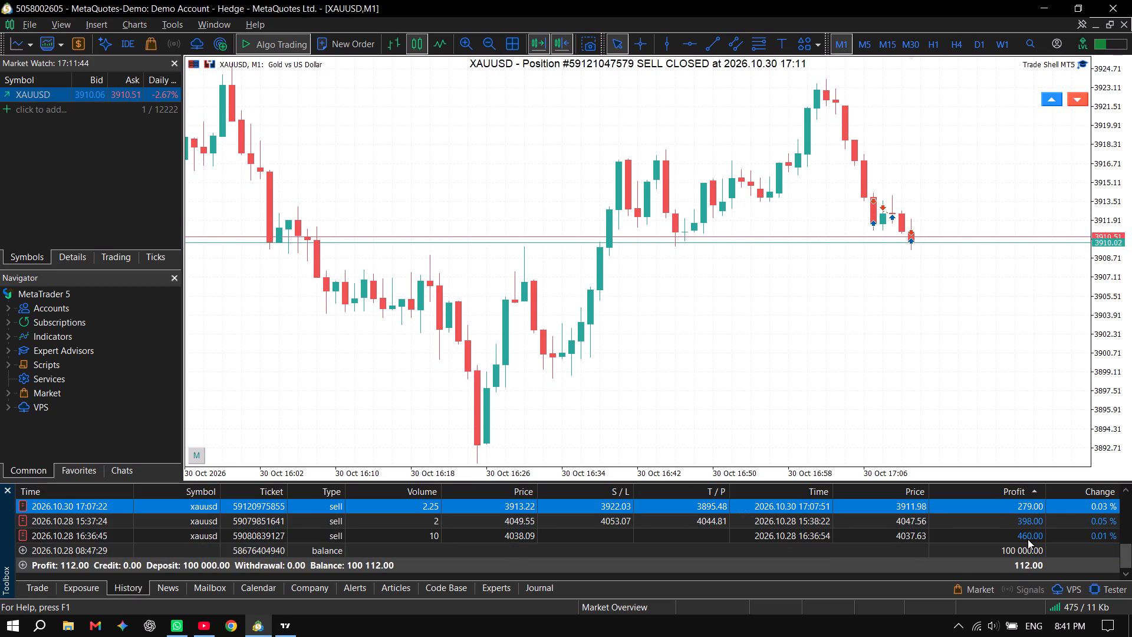
Check the open-trade balance summary, and re-examine the profit and percentage change of the top closed sells in the history.
left_click(35, 588)
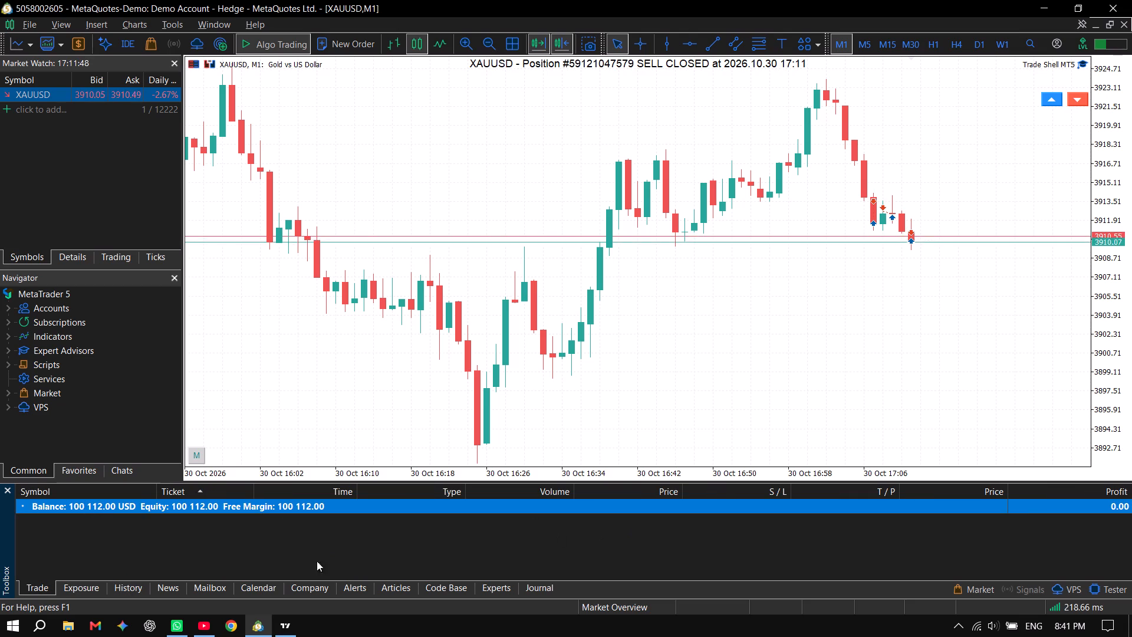
left_click(133, 585)
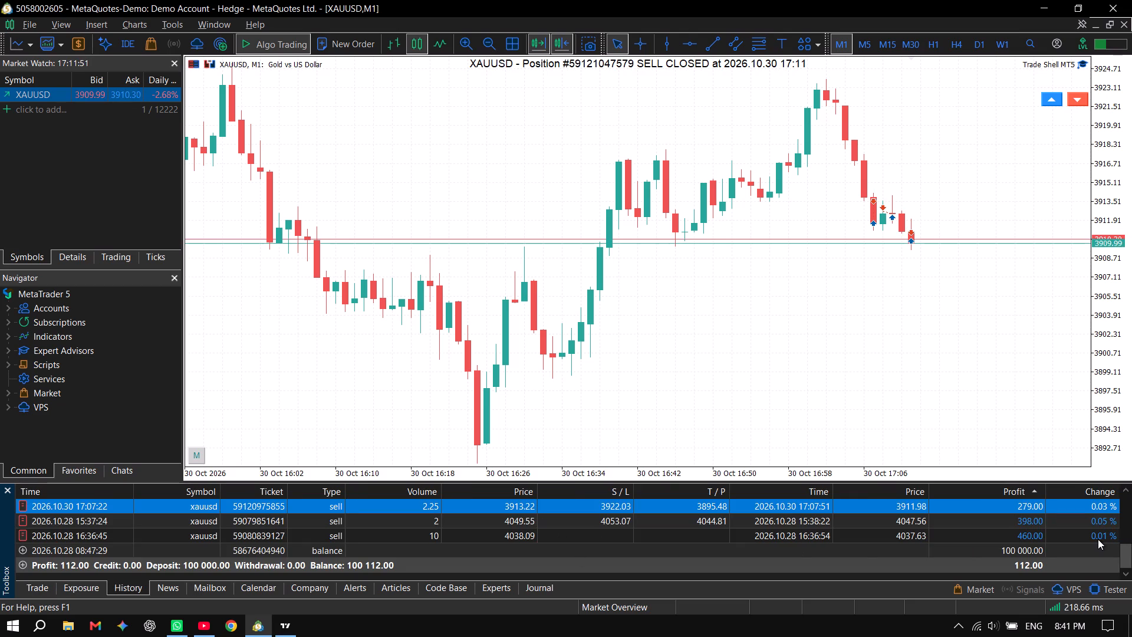
left_click(1096, 539)
scroll(1029, 541, "down", 4)
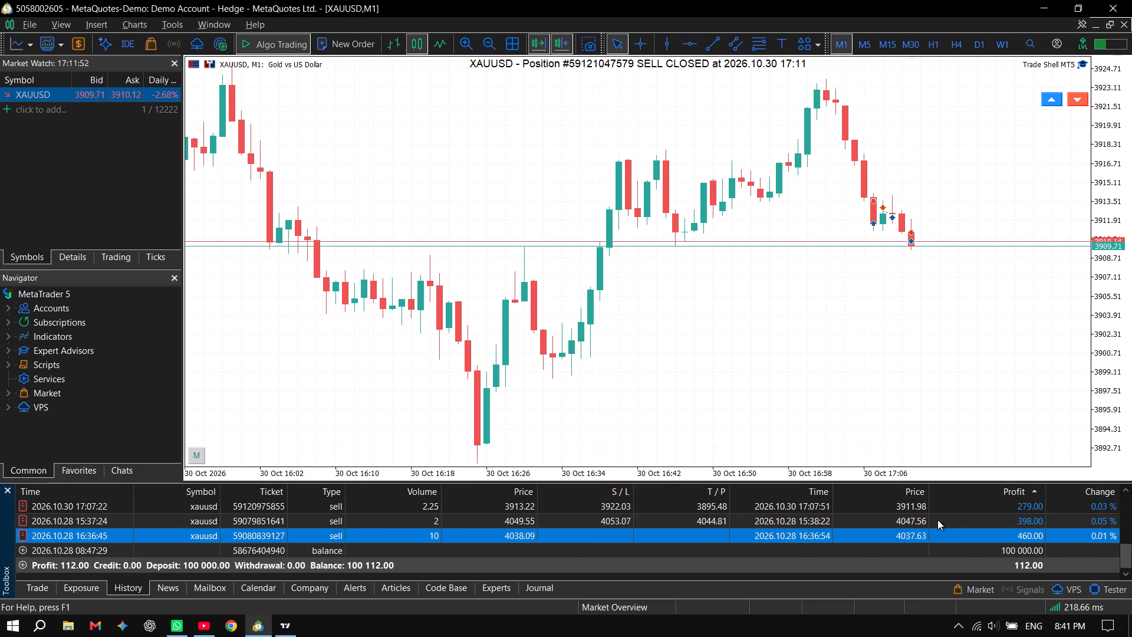
left_click(937, 520)
left_click(959, 499)
scroll(960, 529, "up", 4)
scroll(960, 529, "down", 2)
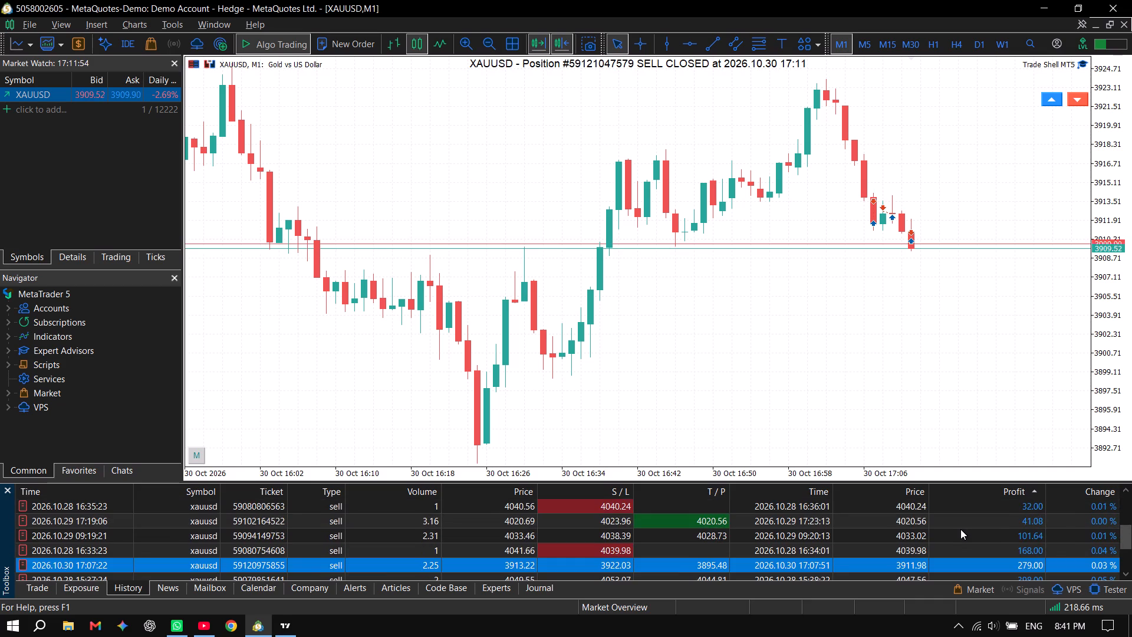
scroll(960, 529, "down", 2)
left_click(1045, 539)
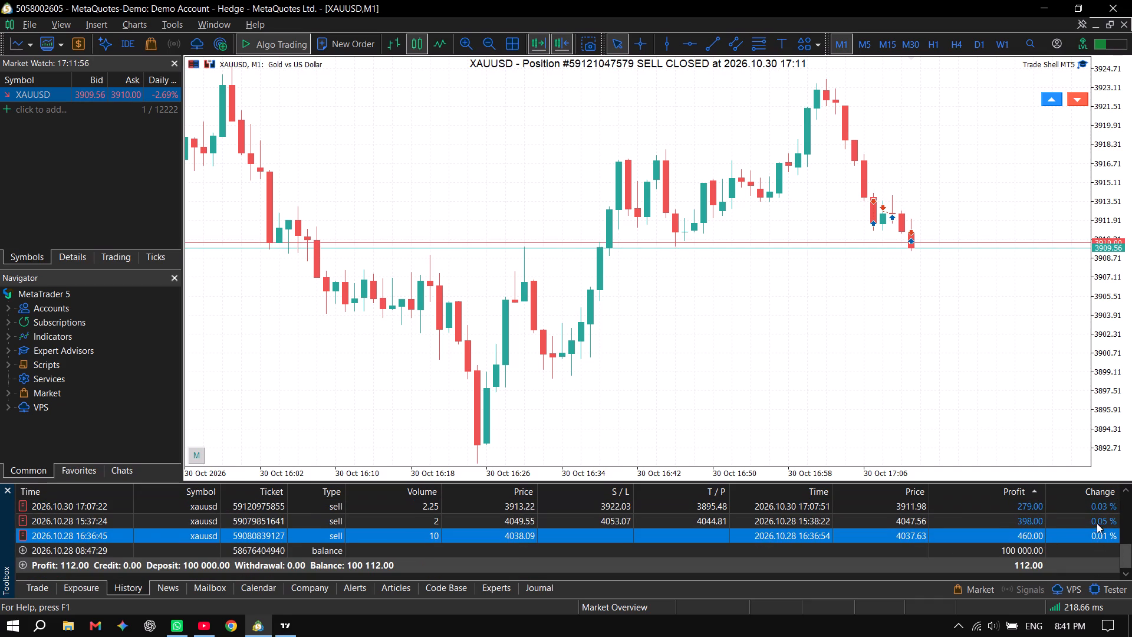
left_click(1097, 521)
left_click(1097, 511)
left_click(1092, 527)
left_click(1091, 535)
scroll(927, 533, "down", 2)
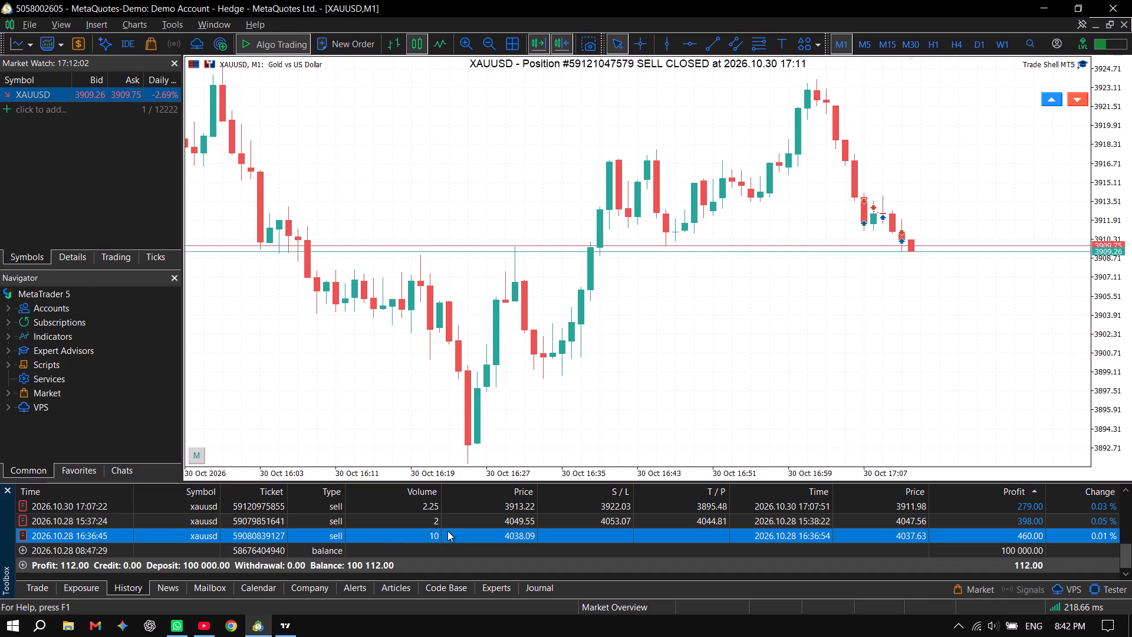
Review the initial deposit entry and the overall profit and balance summary in the account history.
scroll(453, 539, "down", 3)
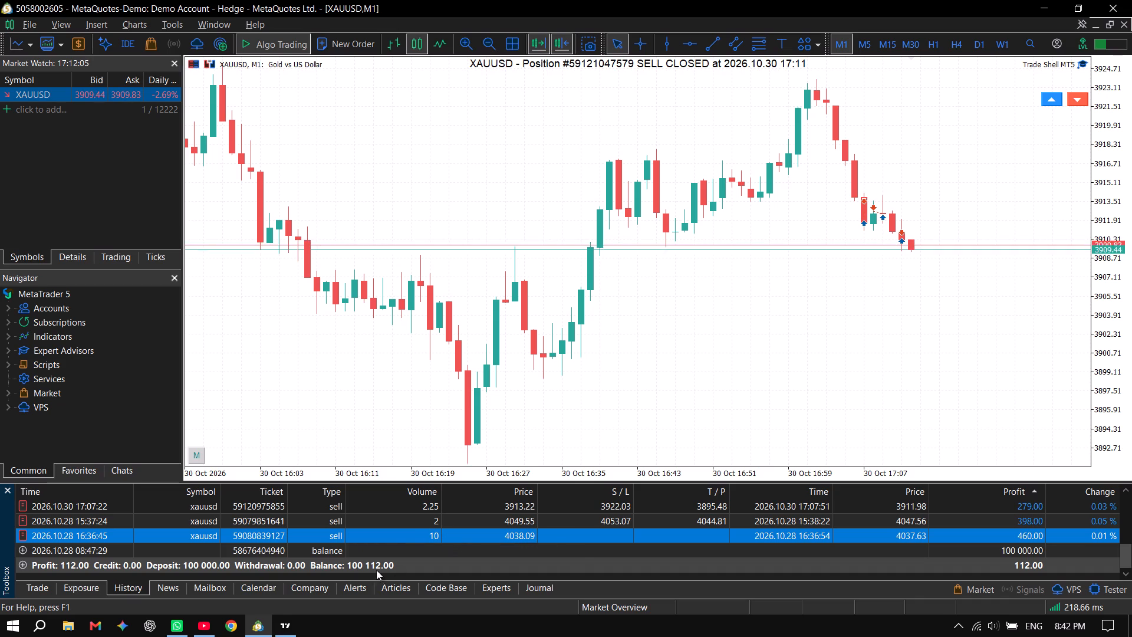
scroll(98, 551, "down", 3)
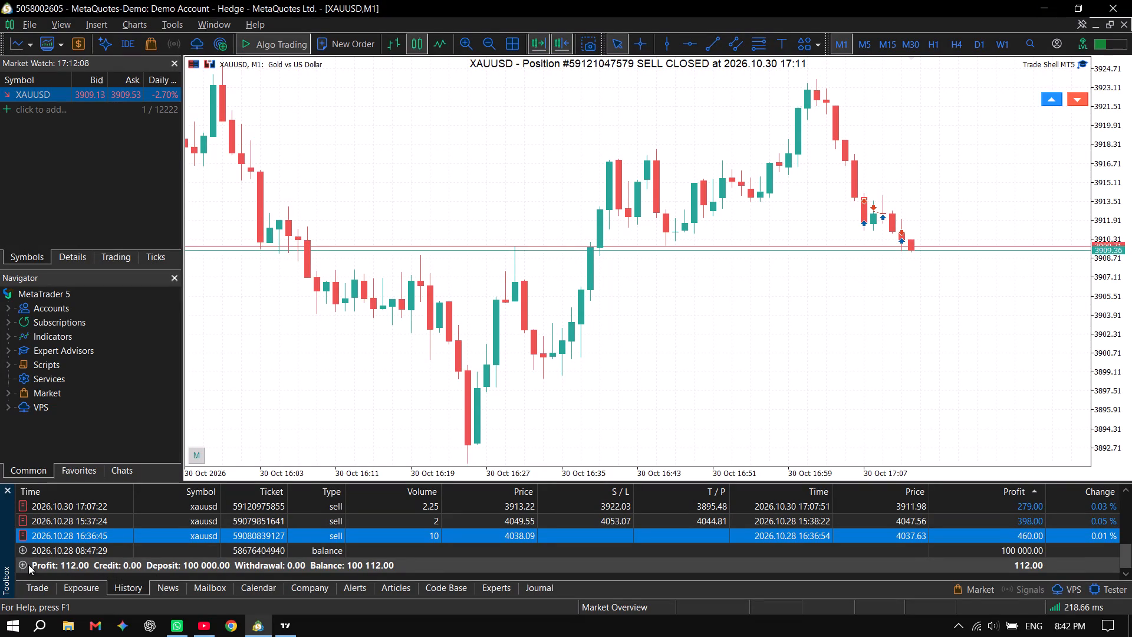
left_click(887, 551)
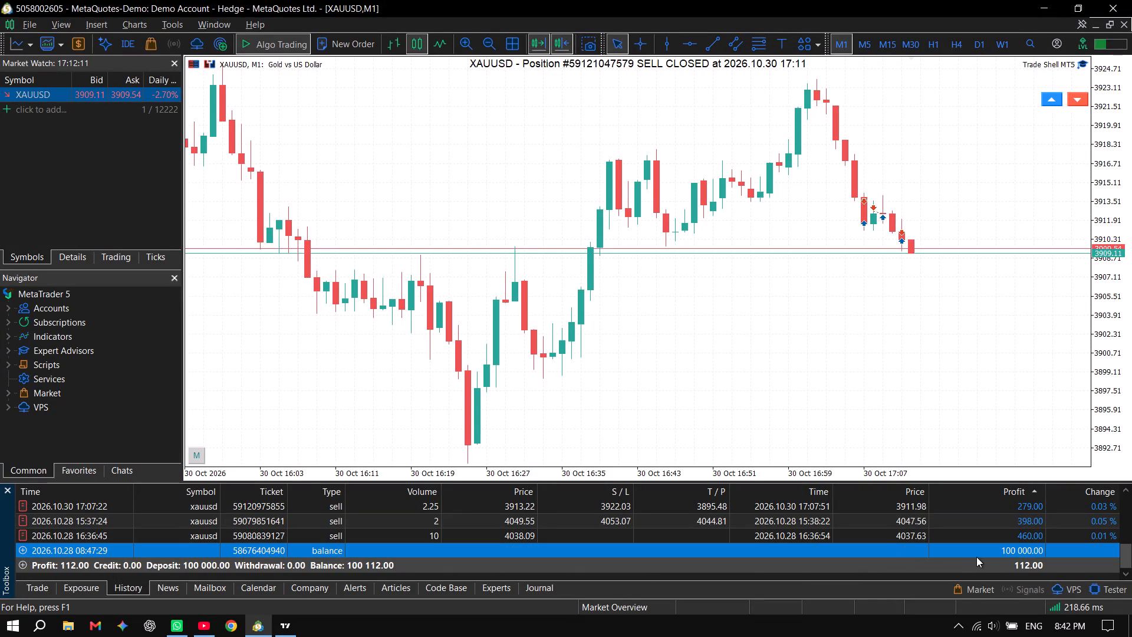
left_click(978, 569)
left_click(795, 577)
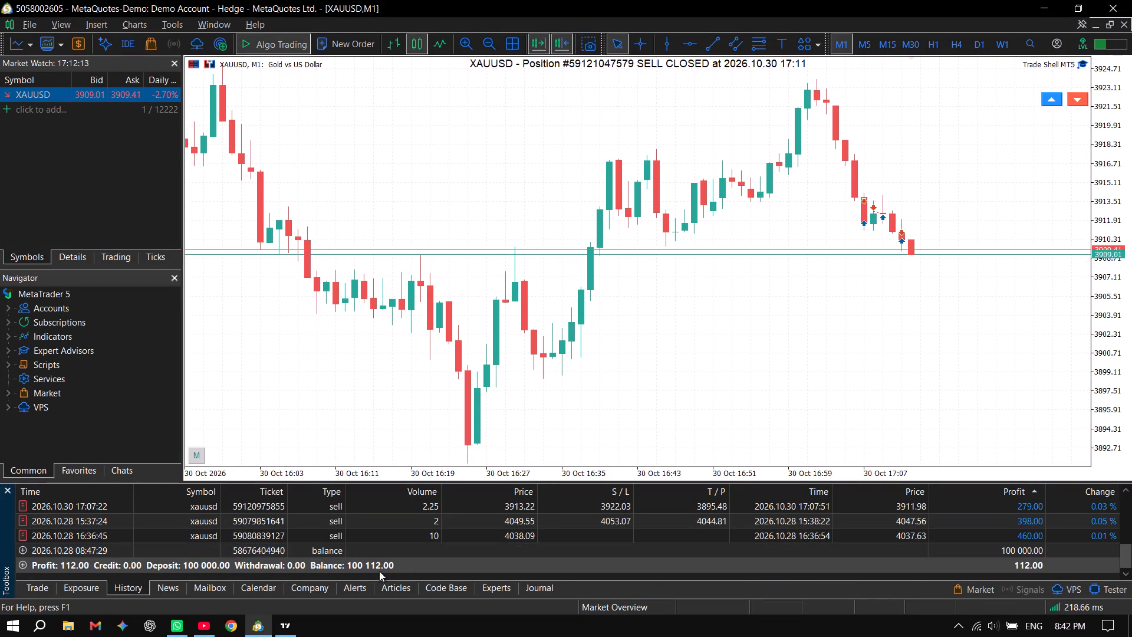
Examine the largest losing trades in the account history and compare them with the most profitable sells.
scroll(314, 563, "down", 4)
scroll(324, 513, "down", 3)
scroll(324, 513, "up", 9)
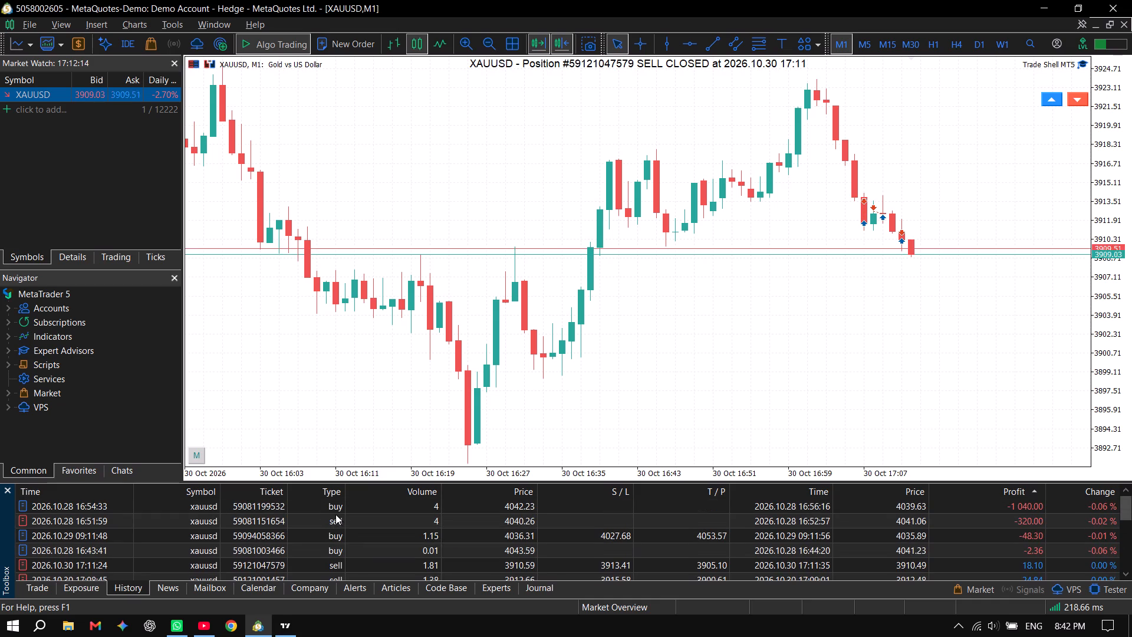
left_click(1030, 505)
left_click(1030, 520)
left_click(1025, 537)
left_click(1025, 557)
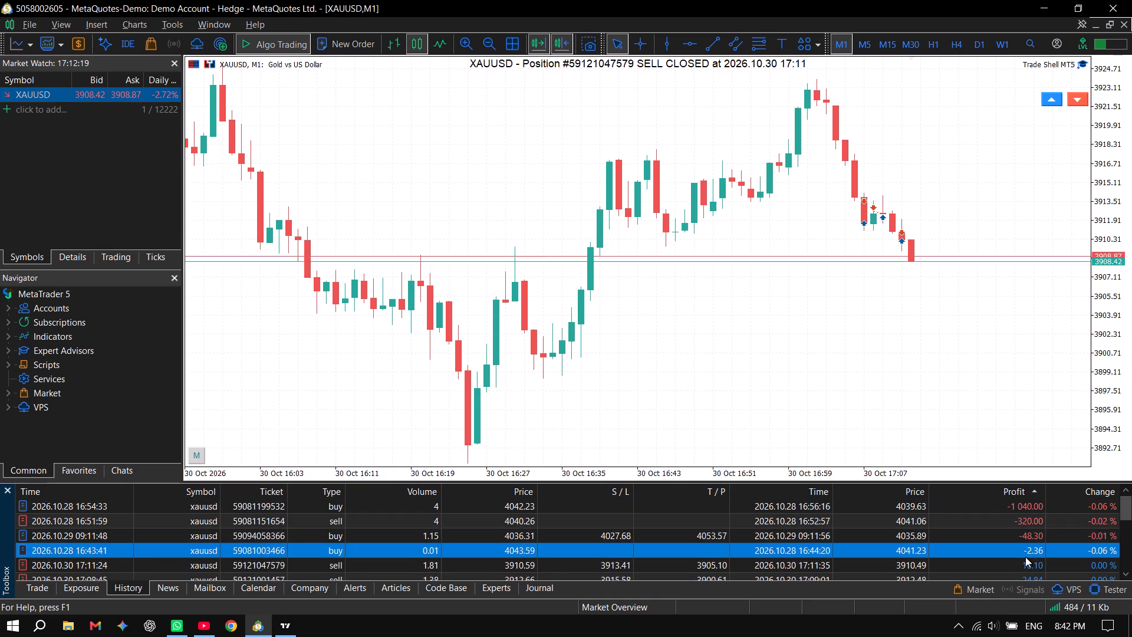
scroll(1042, 534, "down", 8)
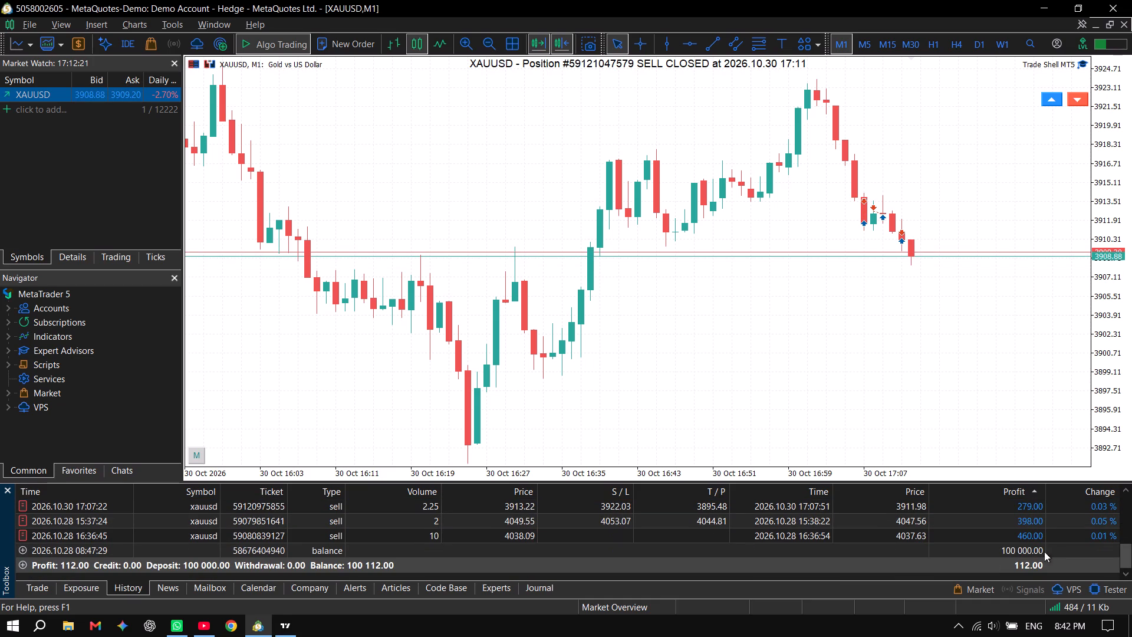
left_click(1022, 541)
scroll(945, 547, "down", 3)
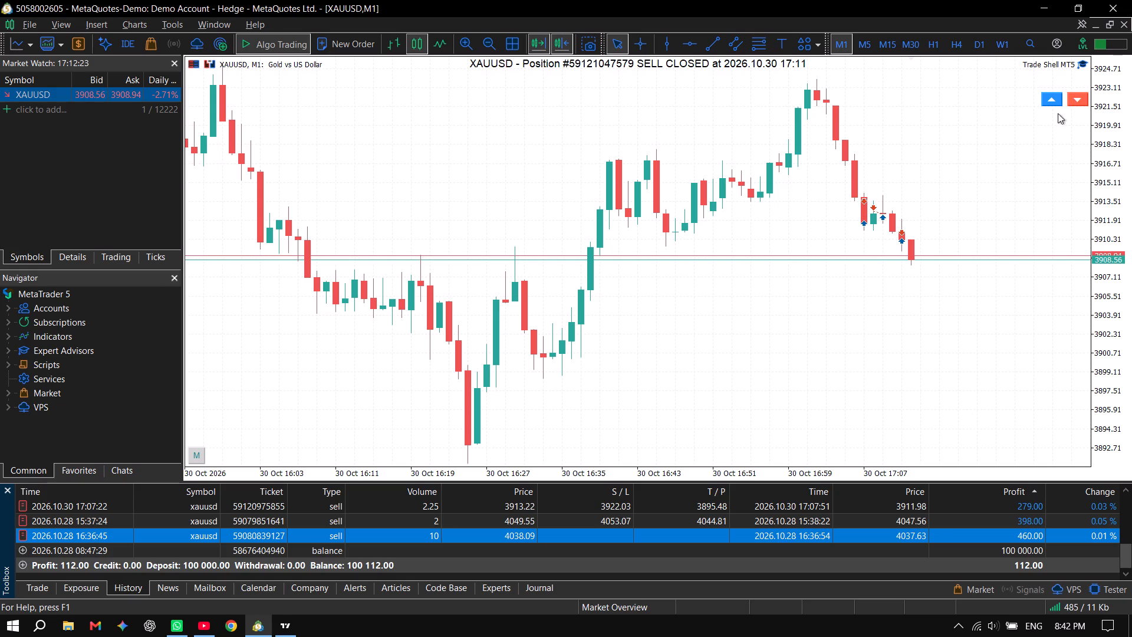
Open a new XAUUSD sell order preview with 0.5% risk and bring back the open-trades list.
left_click(1075, 98)
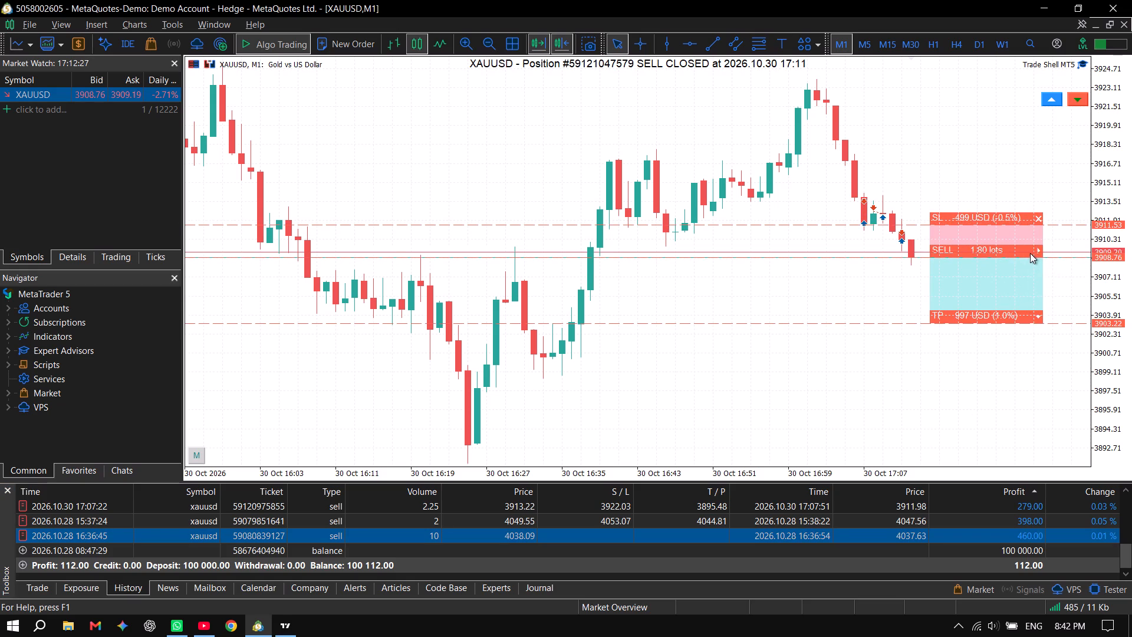
left_click(33, 593)
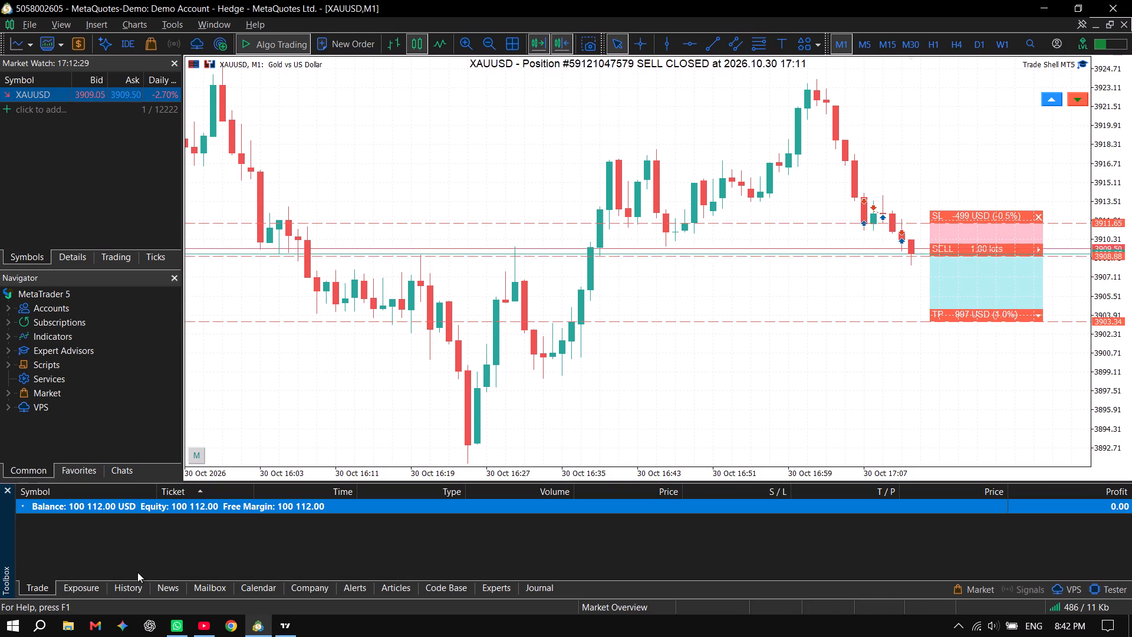
Switch to the YouTube gold livestream, skip ahead to live and watch the presenter's XAUUSD 15-minute chart.
key("alt+Tab")
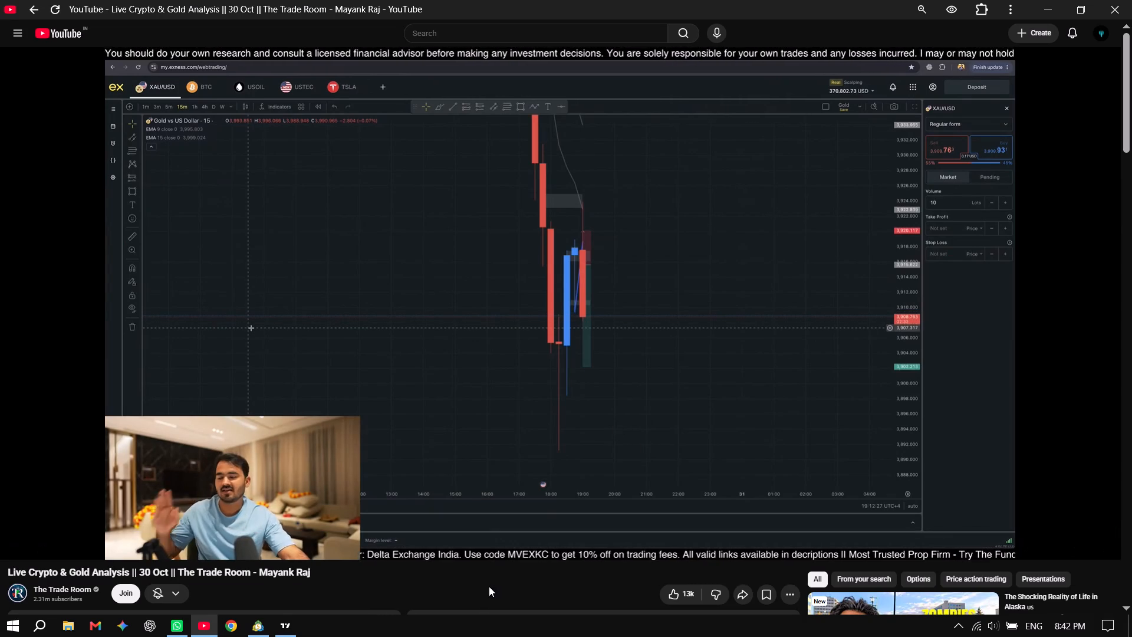
left_click(69, 544)
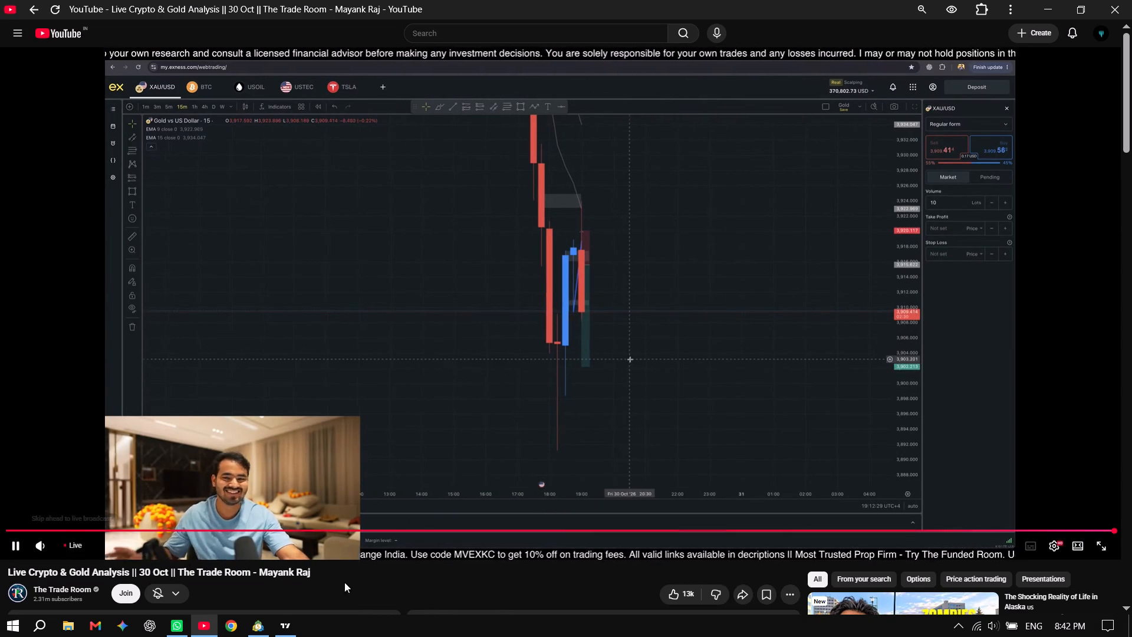
left_click_drag(318, 577, 267, 574)
left_click(370, 576)
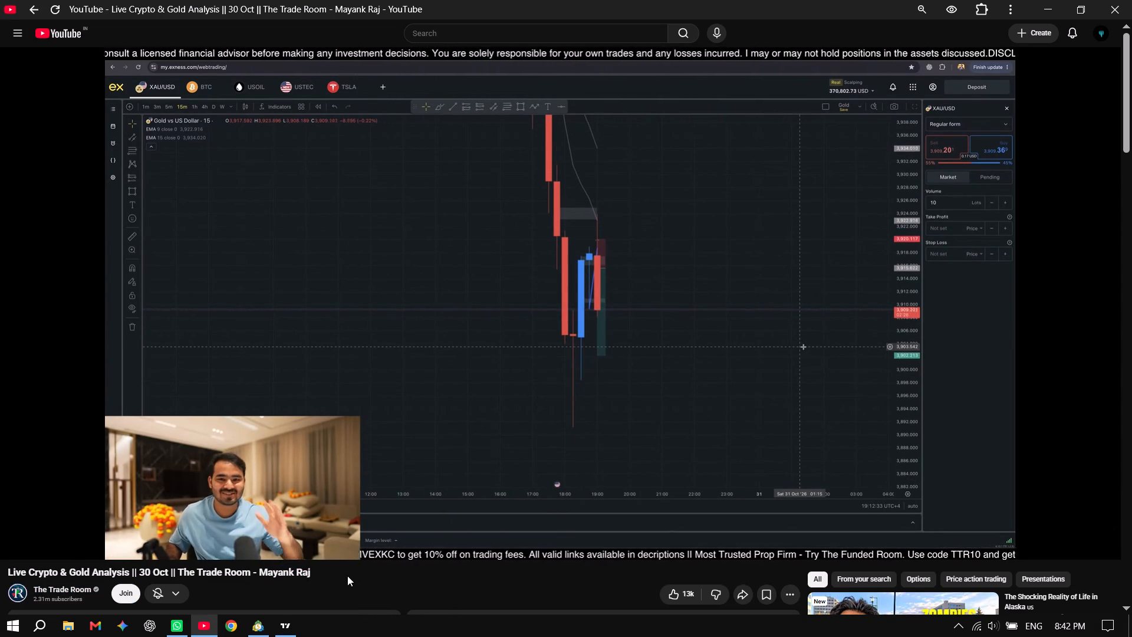
left_click_drag(261, 572, 341, 573)
left_click(341, 573)
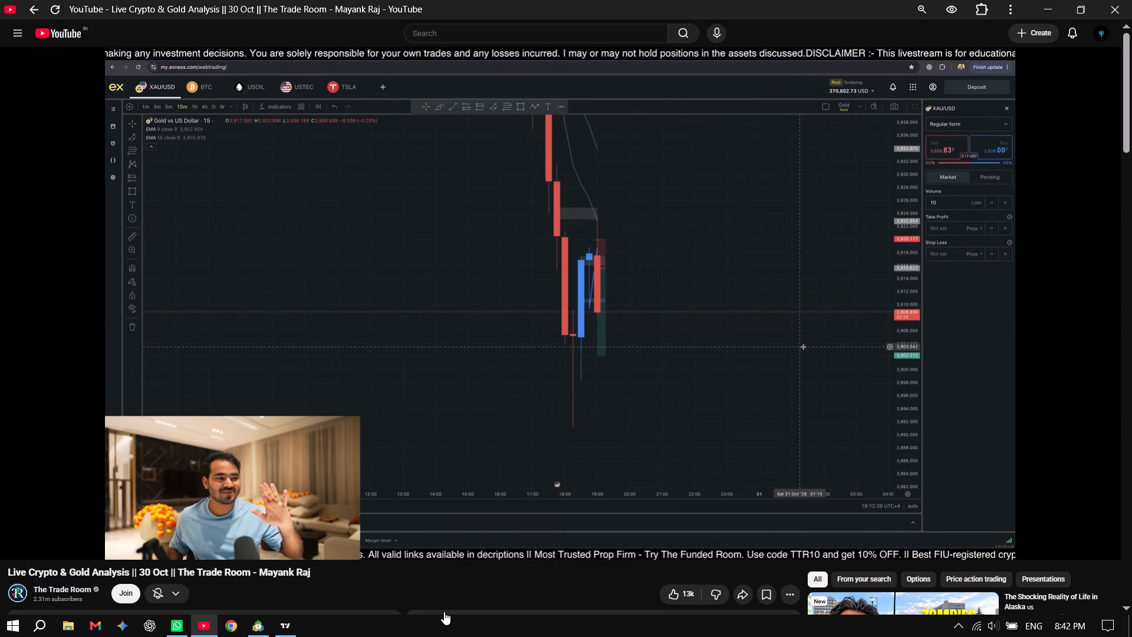
Switch to TradingView and examine XAUUSD price action around the marked zones on the 15-minute and 5-minute timeframes.
left_click(284, 631)
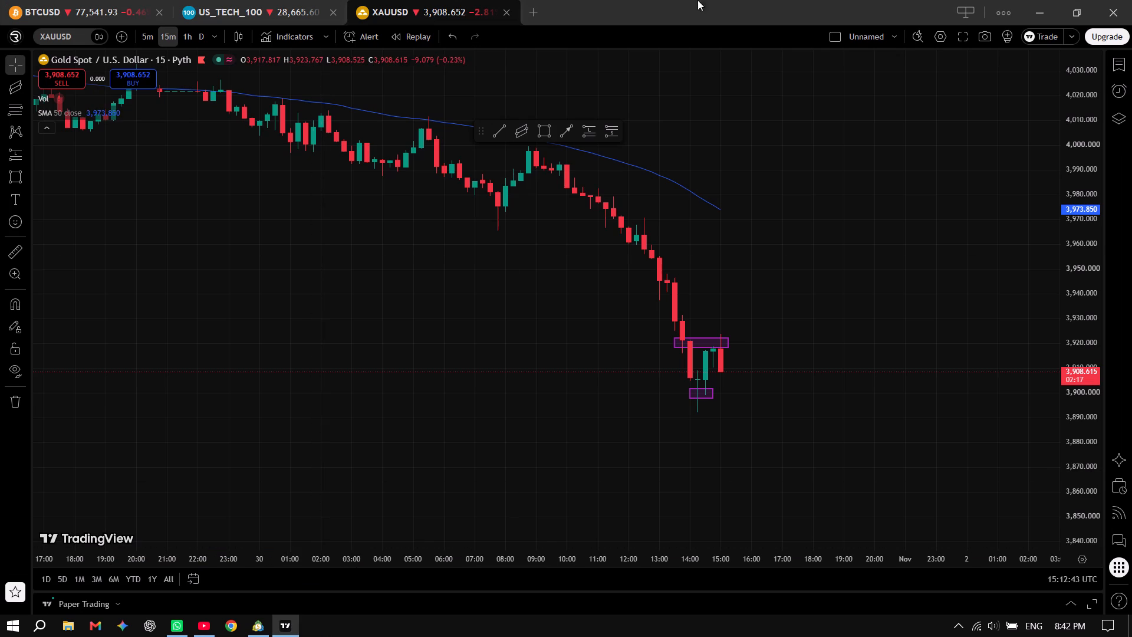
scroll(633, 331, "up", 4)
left_click_drag(637, 386, 764, 283)
scroll(1075, 289, "up", 3)
left_click(142, 40)
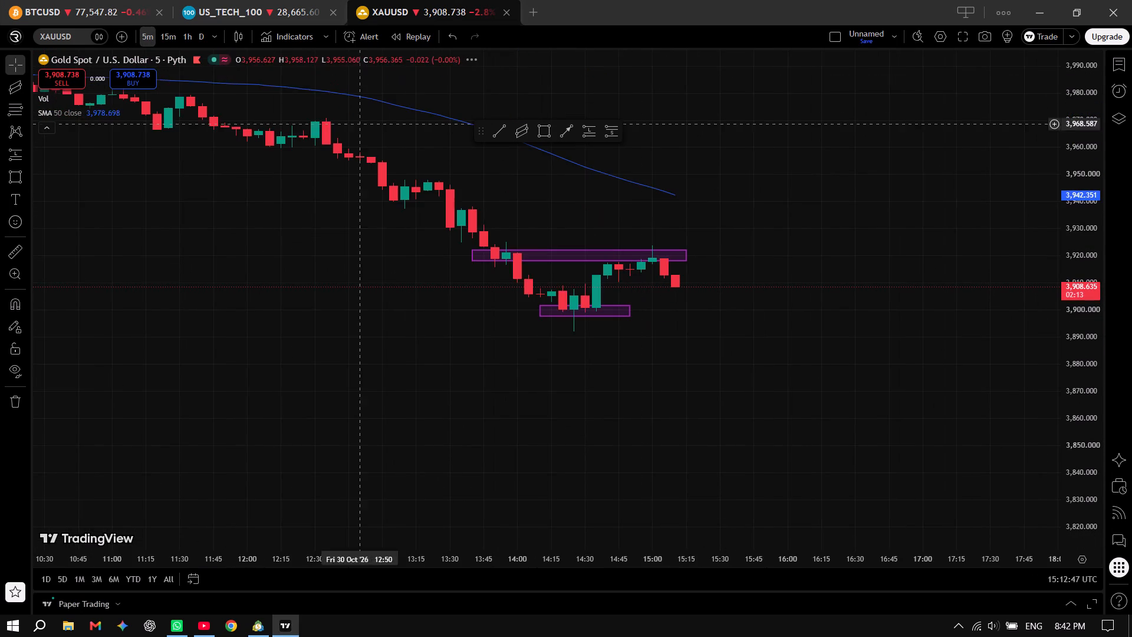
scroll(715, 300, "up", 3)
left_click_drag(550, 338, 544, 403)
scroll(611, 376, "down", 5)
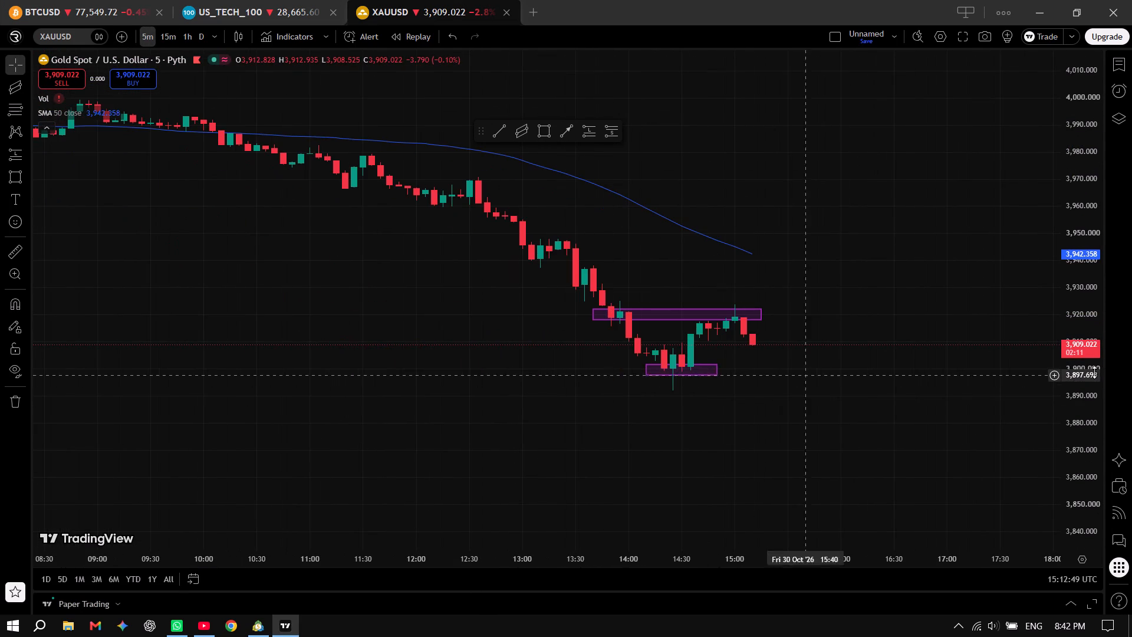
Examine XAUUSD price action around the marked zones on the 5-minute and 15-minute charts, and check the presenter's gold chart on the YouTube livestream.
scroll(1087, 350, "up", 20)
scroll(1087, 350, "up", 2)
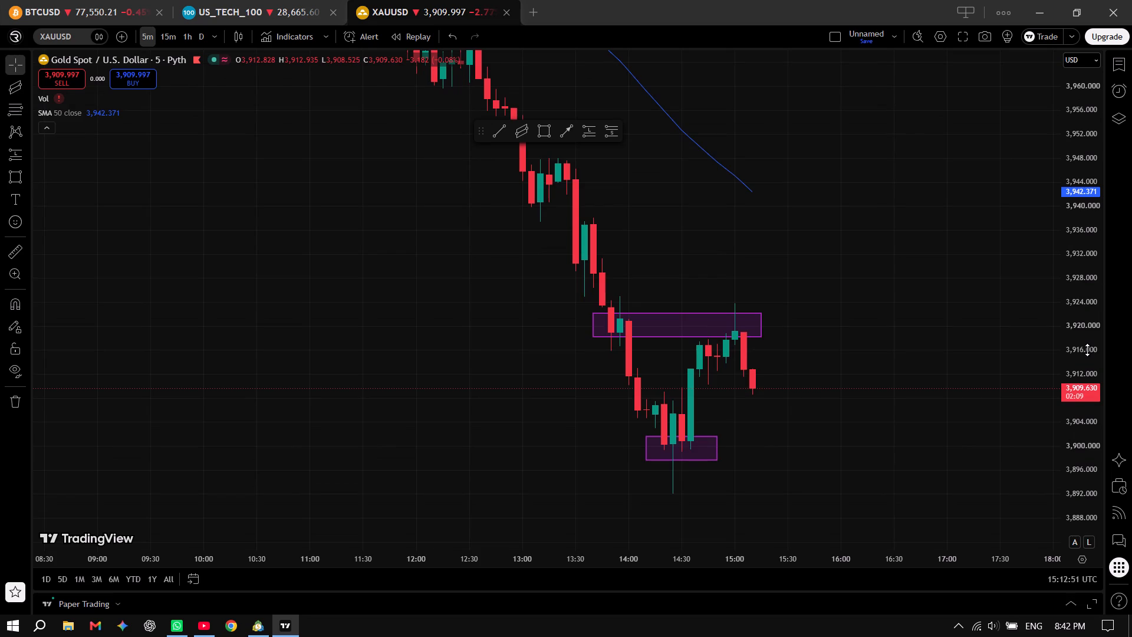
scroll(859, 385, "down", 5)
left_click_drag(955, 350, 577, 303)
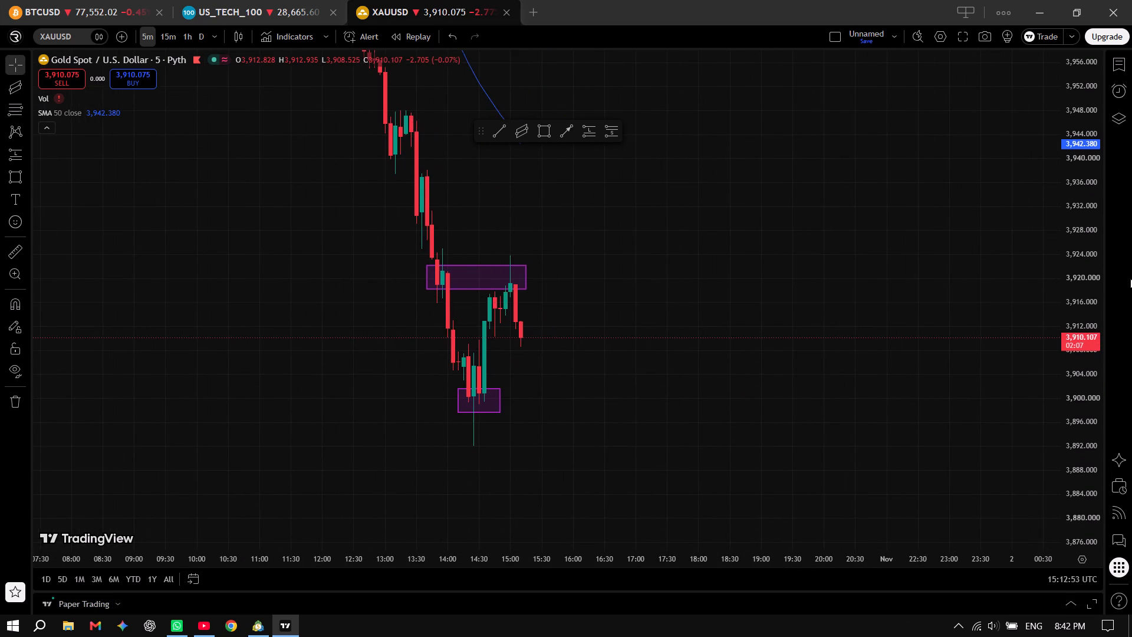
scroll(1080, 234, "down", 15)
left_click_drag(711, 349, 589, 382)
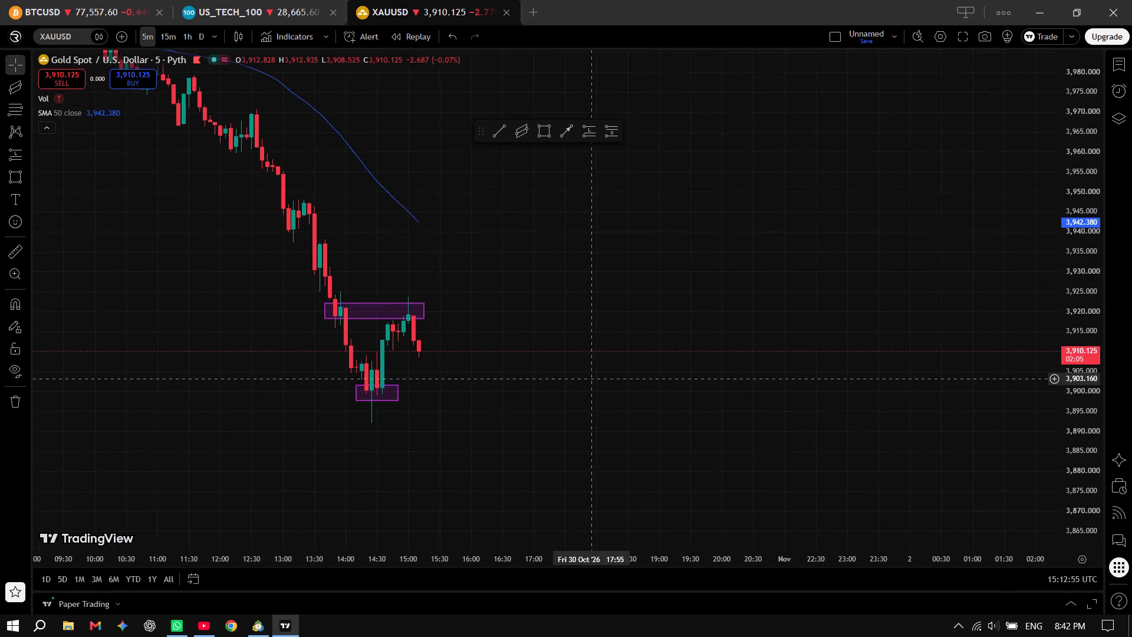
left_click_drag(589, 382, 588, 385)
left_click(163, 38)
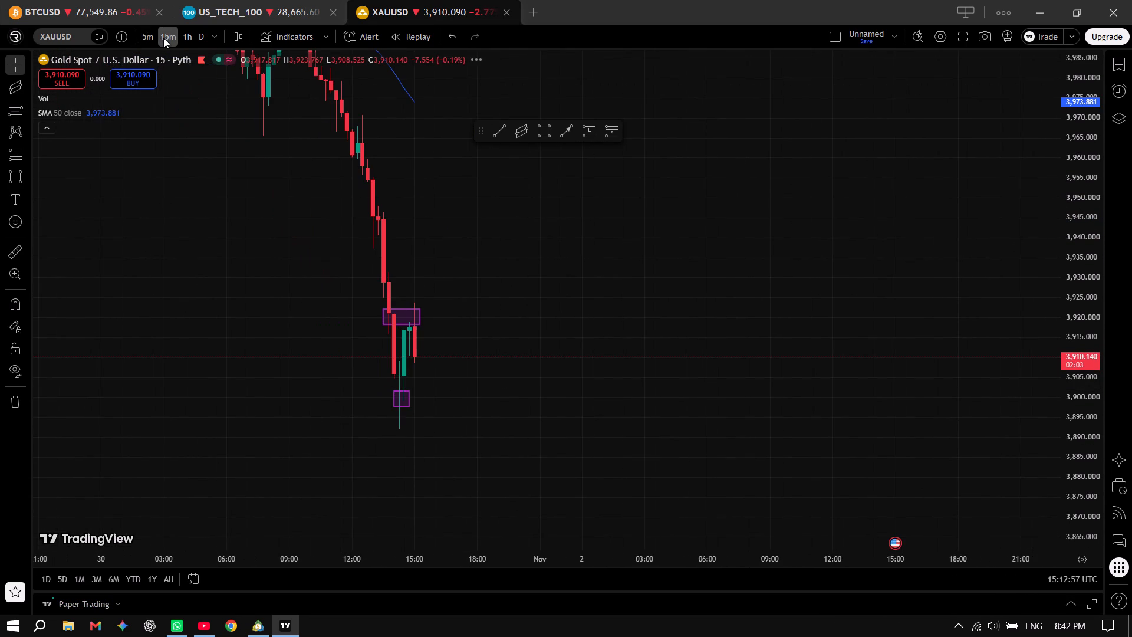
left_click(140, 38)
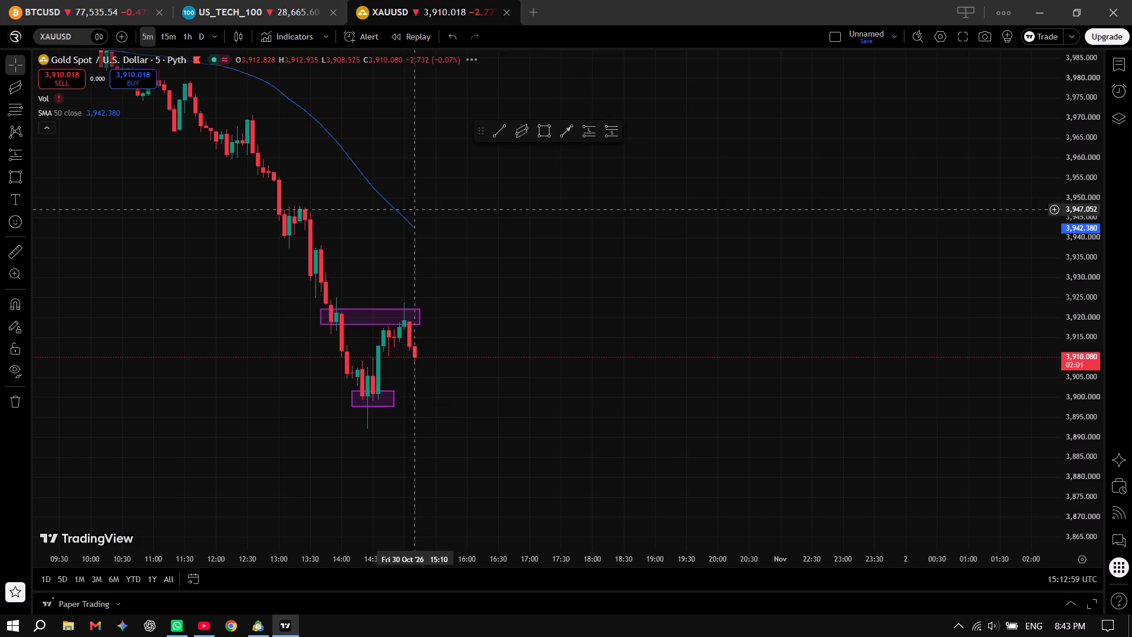
left_click_drag(563, 366, 808, 316)
left_click_drag(756, 372, 682, 390)
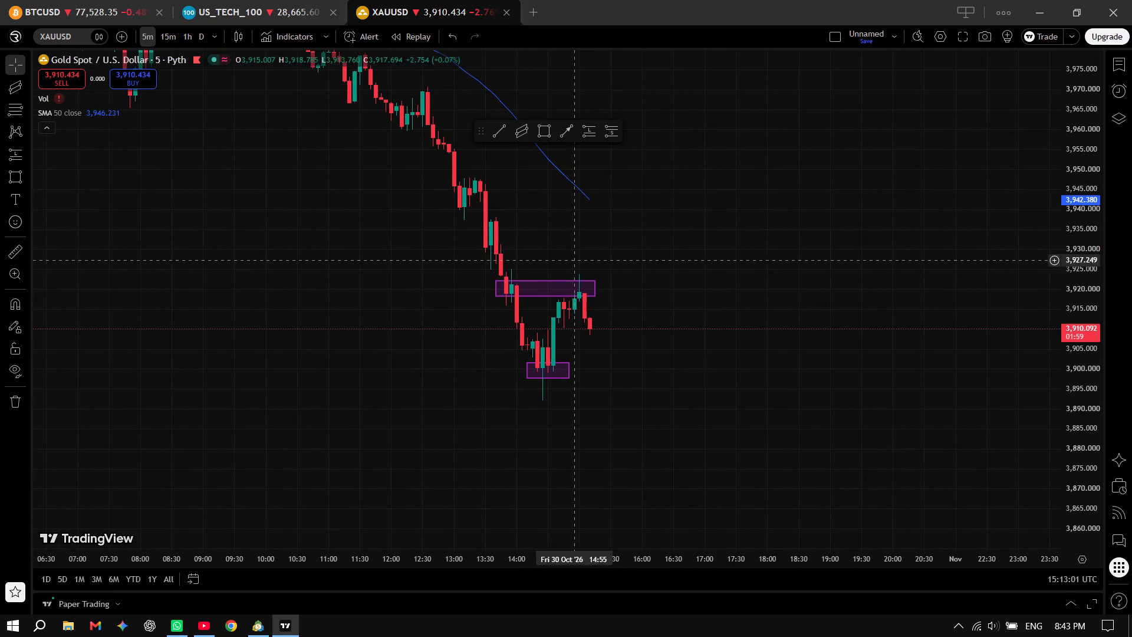
key("alt+Tab")
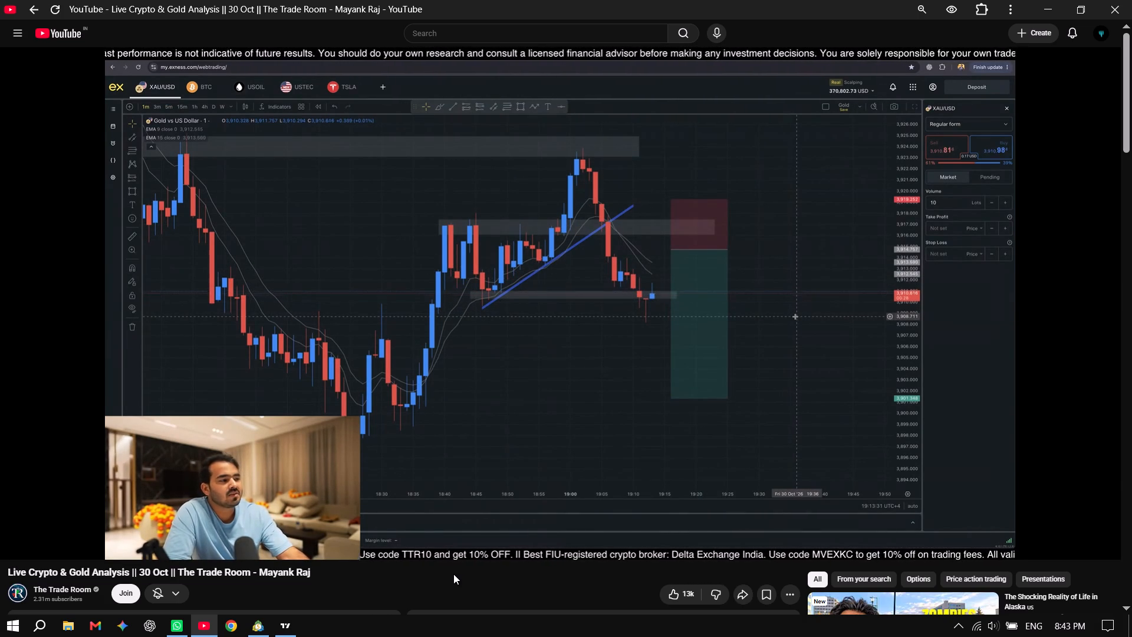
key("alt+Tab")
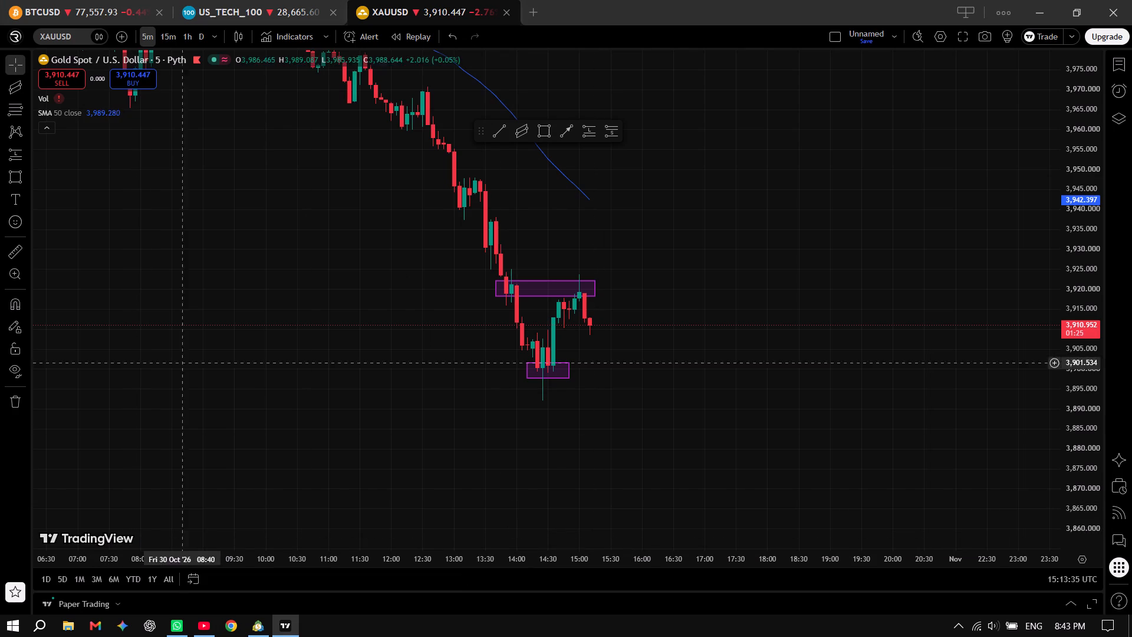
Examine the US_TECH_100 and BTCUSD 15-minute charts in TradingView, and return to the XAUUSD sell preview in MetaTrader 5.
left_click(294, 4)
left_click(63, 0)
left_click(235, 1)
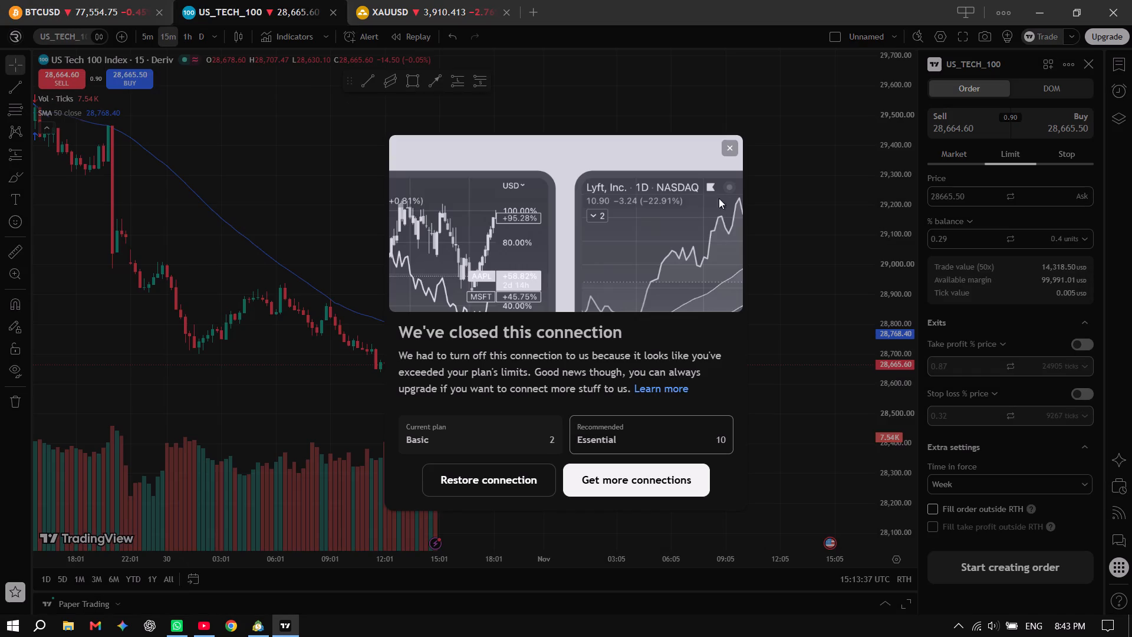
left_click(726, 152)
scroll(483, 389, "up", 3)
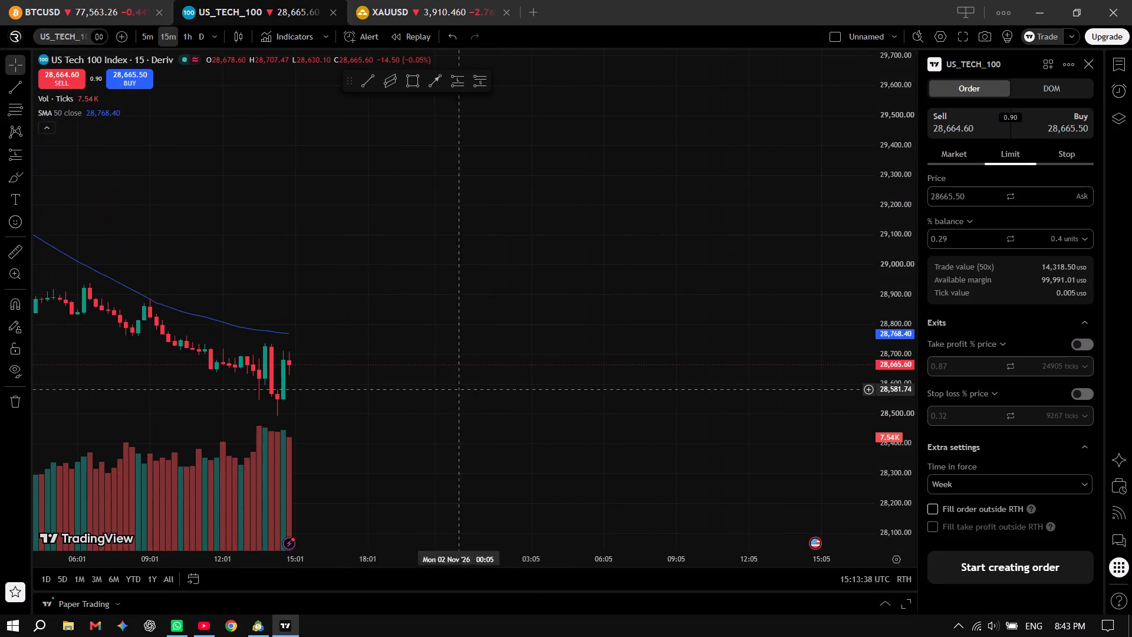
left_click_drag(387, 371, 760, 305)
scroll(804, 339, "down", 1)
left_click_drag(752, 366, 546, 369)
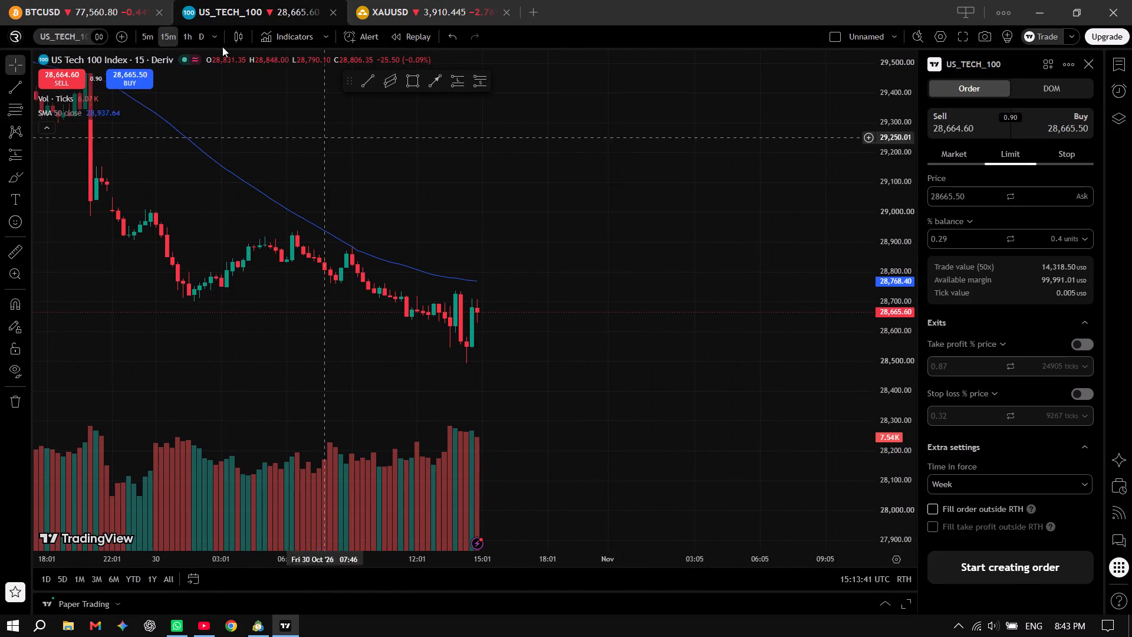
left_click(79, 0)
left_click_drag(641, 384, 539, 382)
scroll(539, 382, "down", 1)
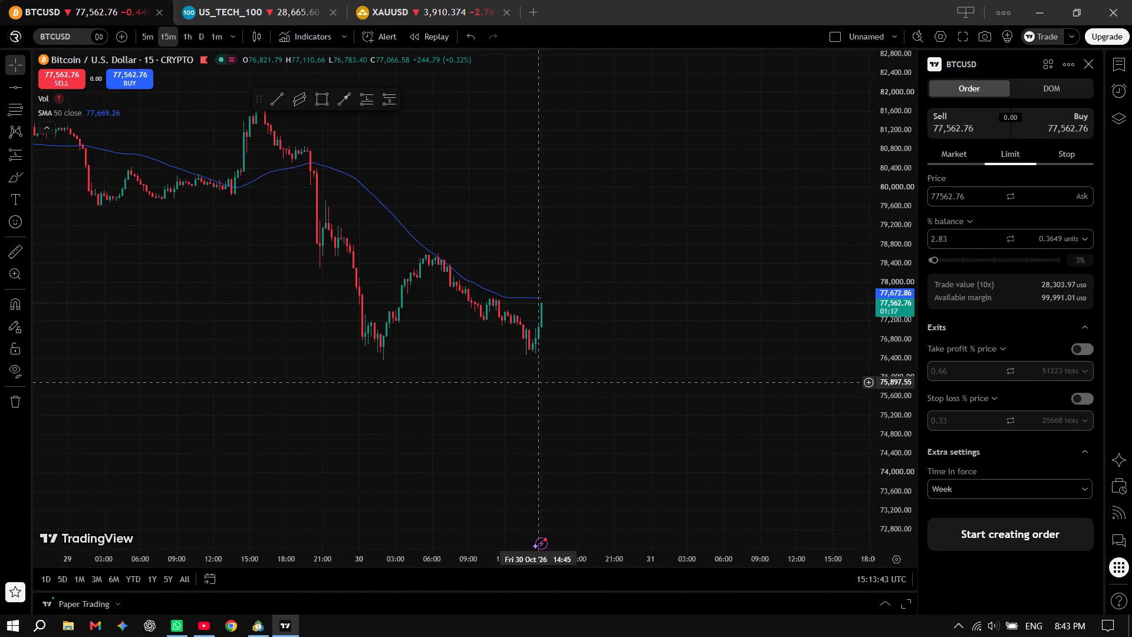
key("alt+Tab")
key("alt+Tab")
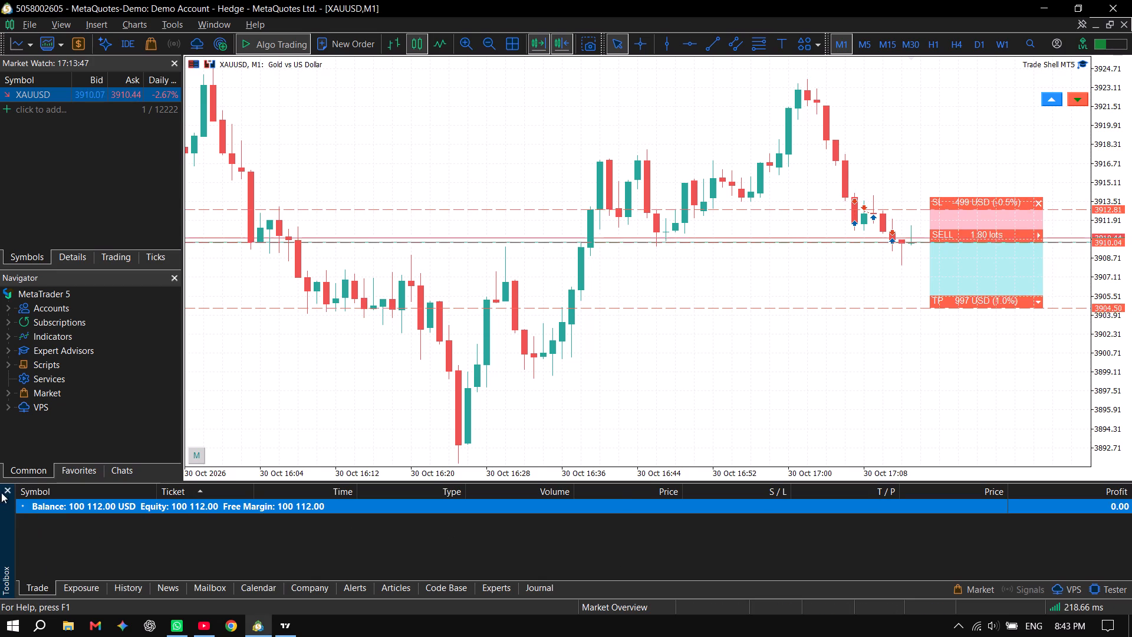
left_click(338, 533)
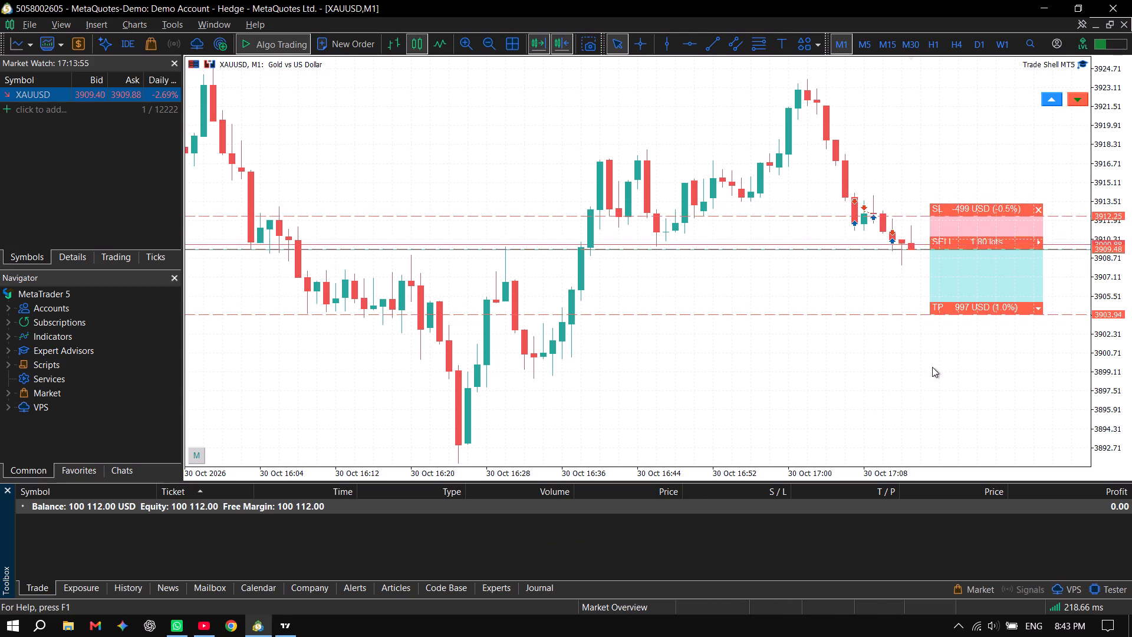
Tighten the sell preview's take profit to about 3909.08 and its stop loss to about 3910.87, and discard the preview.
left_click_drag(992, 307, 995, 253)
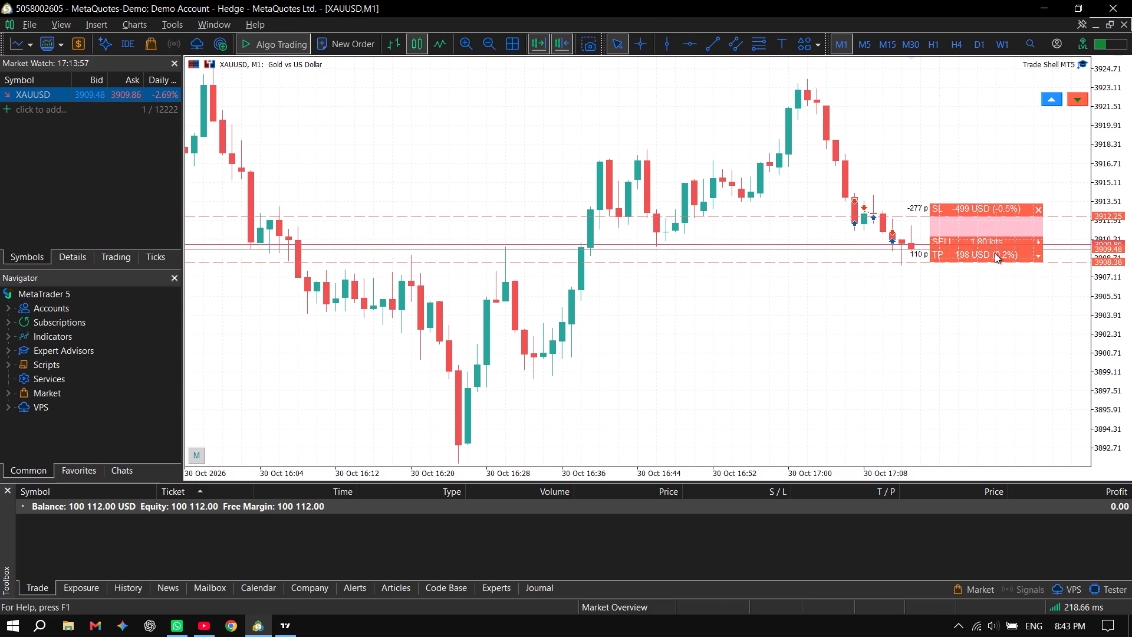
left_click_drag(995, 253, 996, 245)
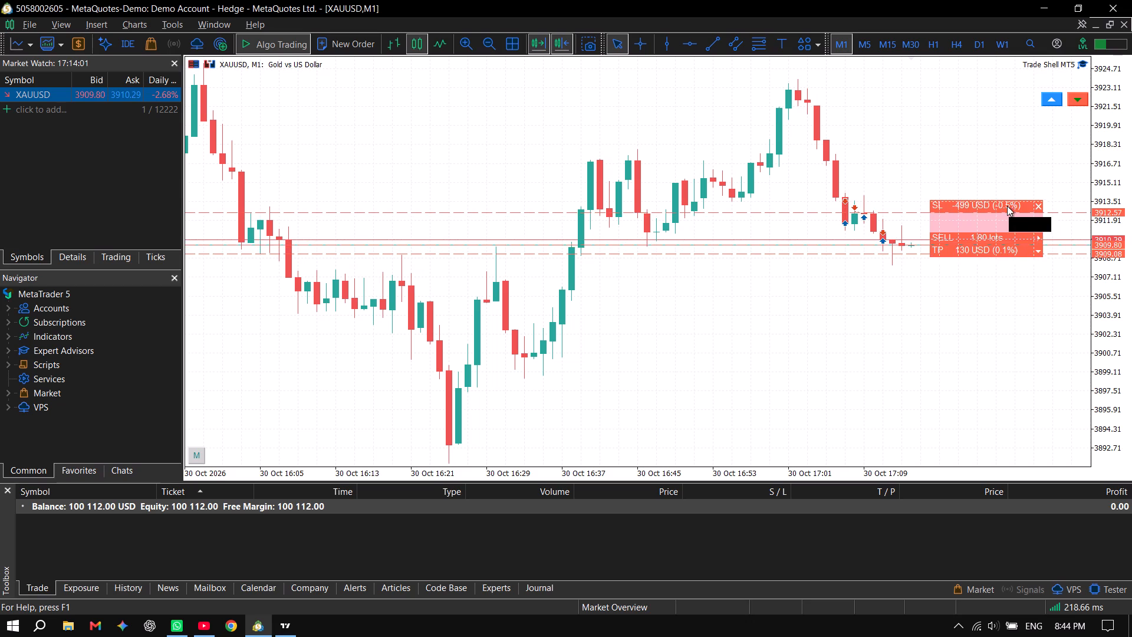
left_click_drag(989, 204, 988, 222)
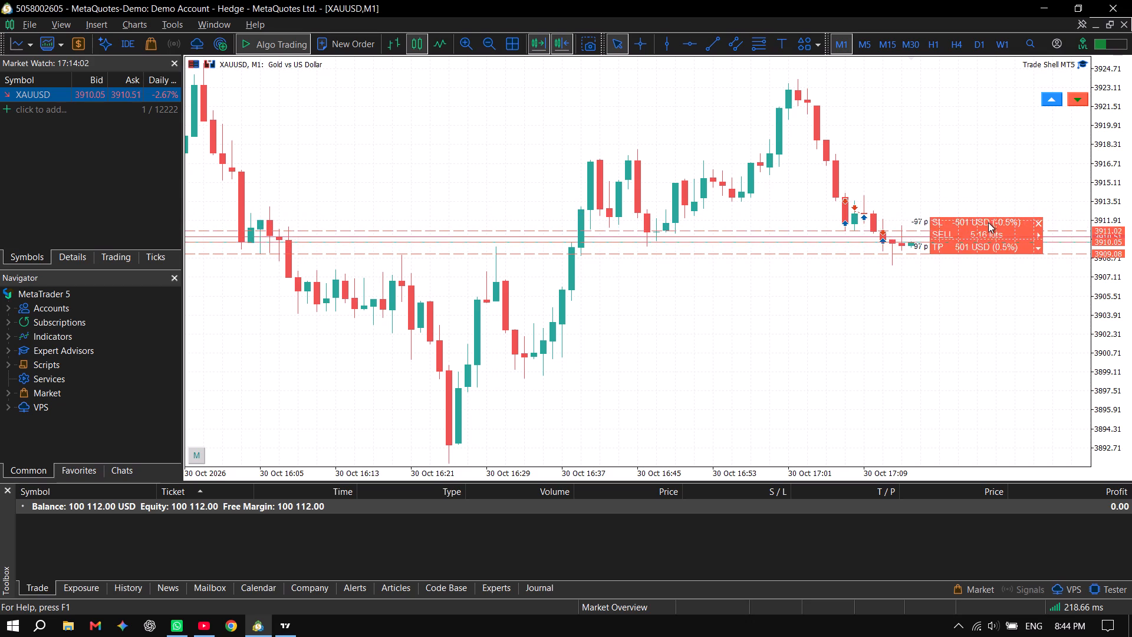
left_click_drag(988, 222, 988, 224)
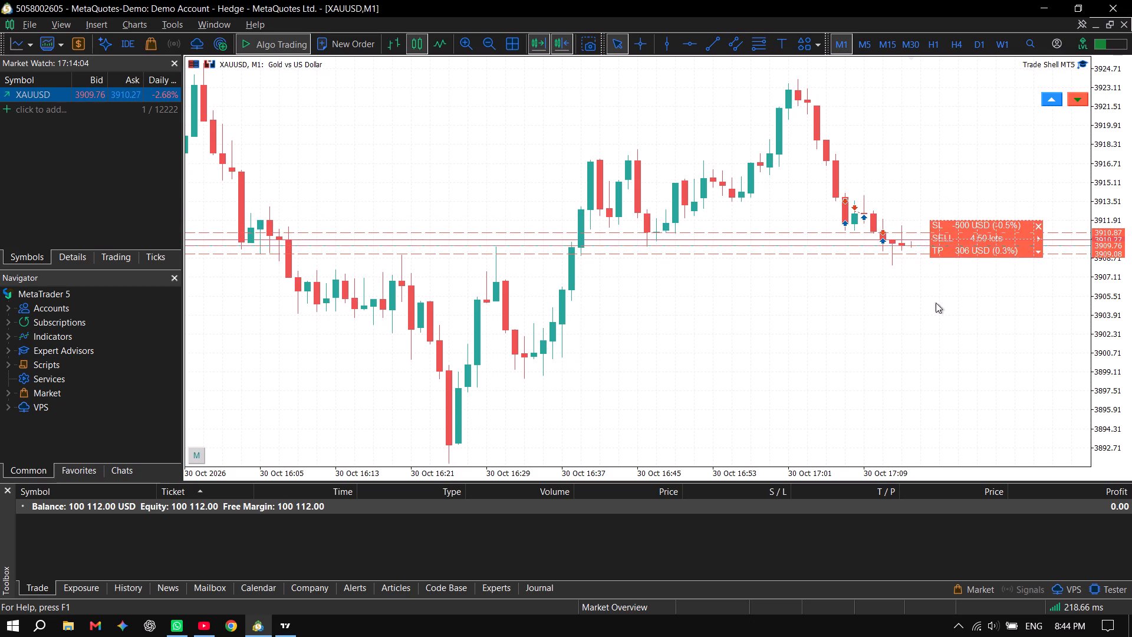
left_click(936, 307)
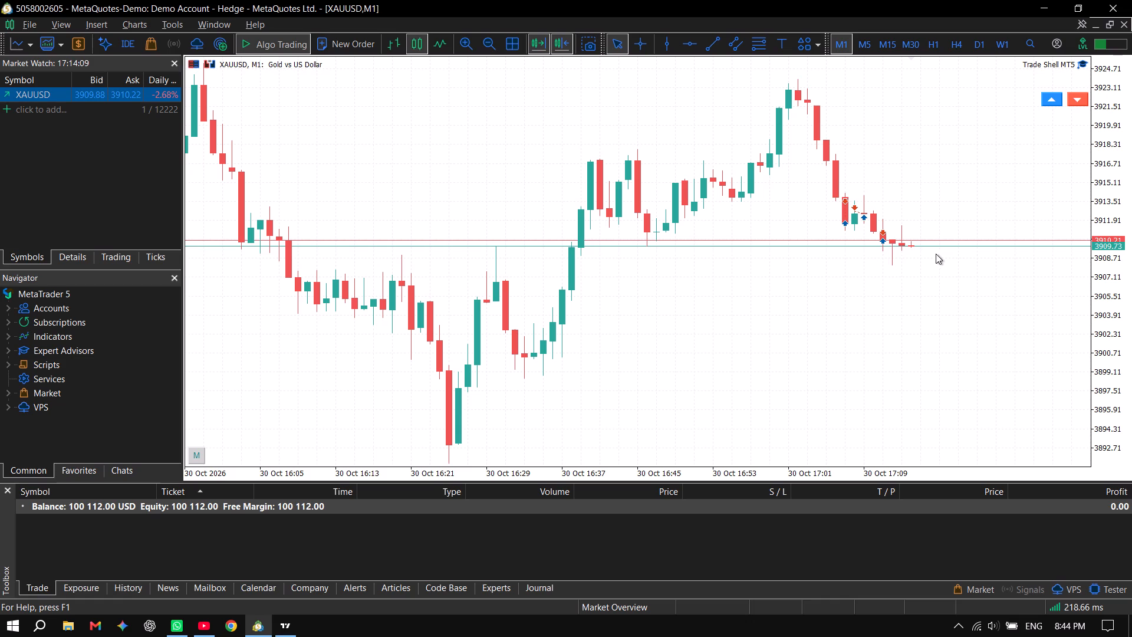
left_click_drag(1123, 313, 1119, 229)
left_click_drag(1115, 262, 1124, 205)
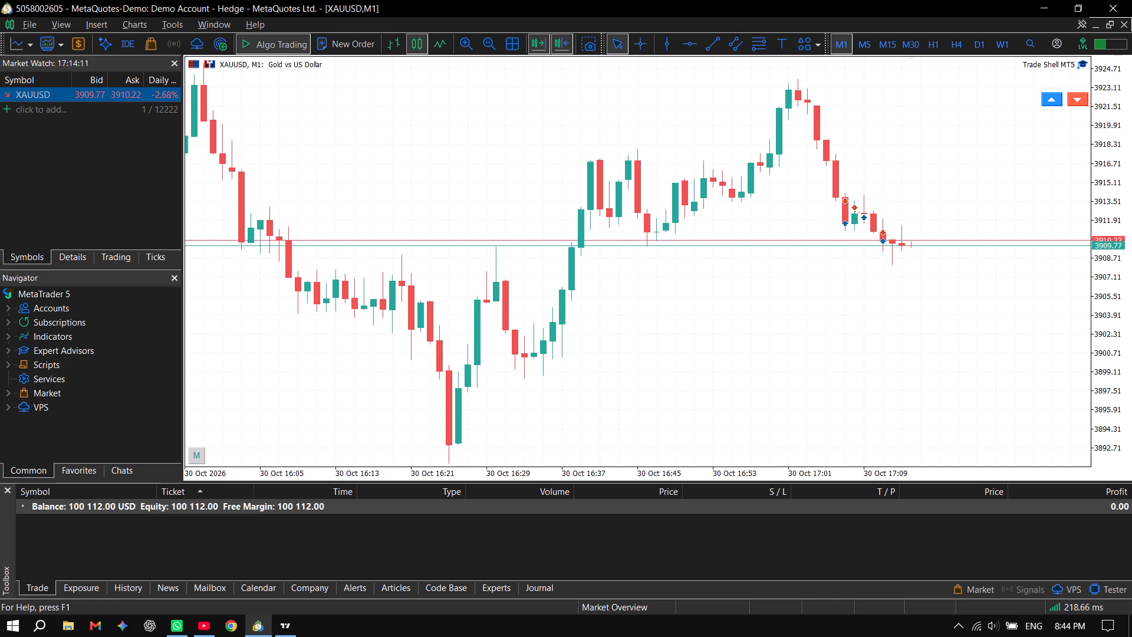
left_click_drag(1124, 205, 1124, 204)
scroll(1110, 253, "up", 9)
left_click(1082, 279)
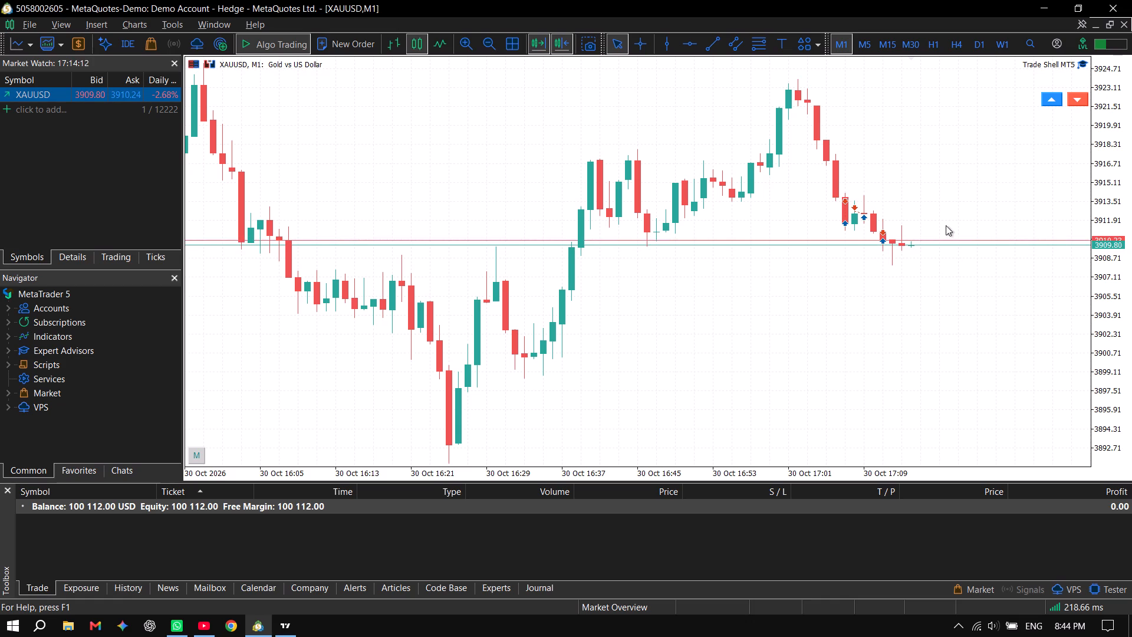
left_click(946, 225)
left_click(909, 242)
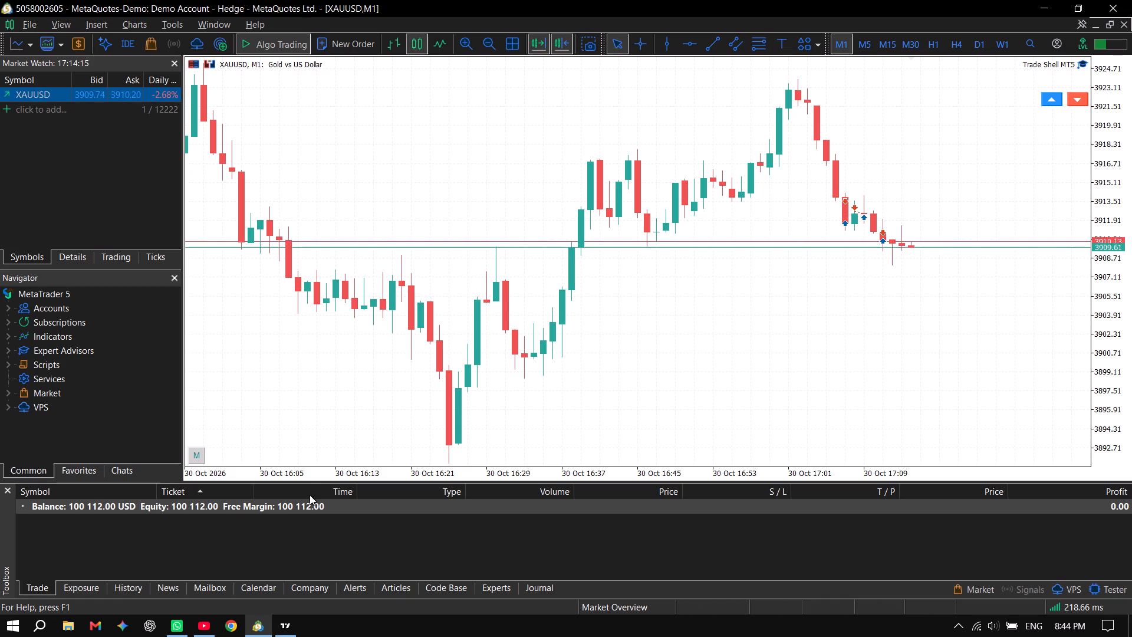
Open a new XAUUSD sell order preview with 0.5% risk.
left_click(1078, 92)
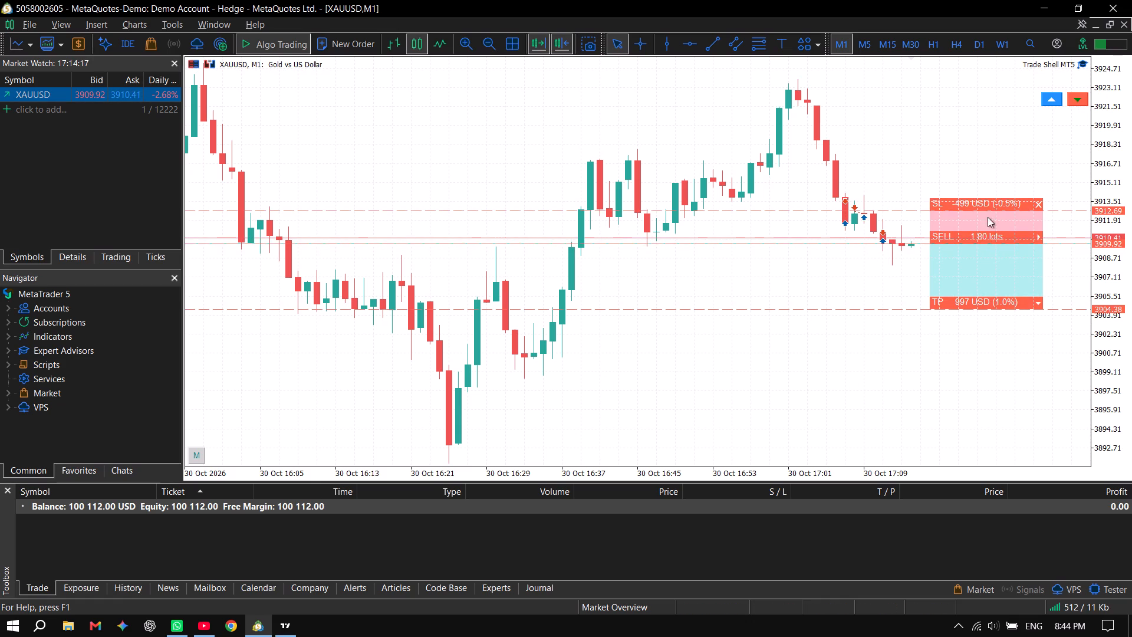
left_click(992, 207)
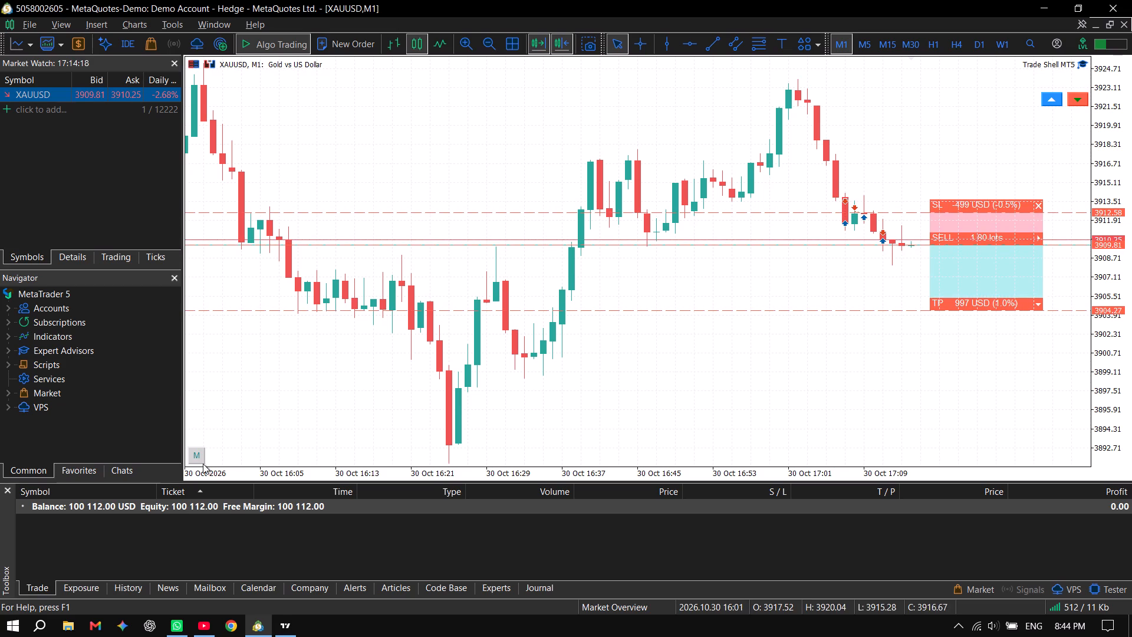
Open the Orders Management panel and switch the one-click buy and sell stop losses from points to percent, with the sell at 0.500%.
left_click(193, 459)
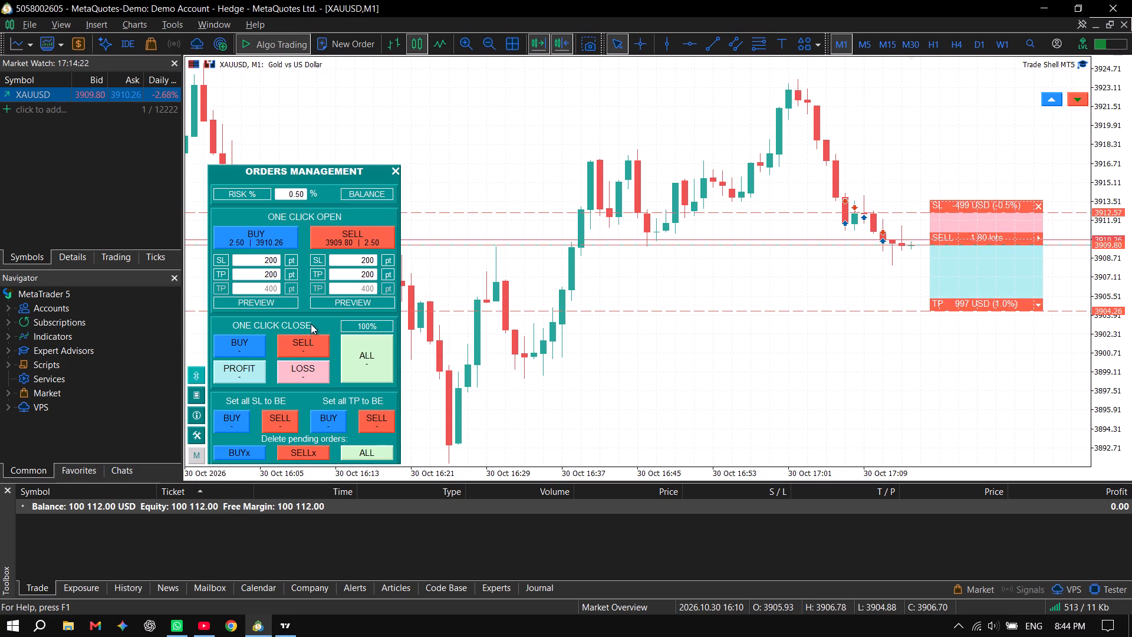
double_click(261, 262)
left_click(278, 262)
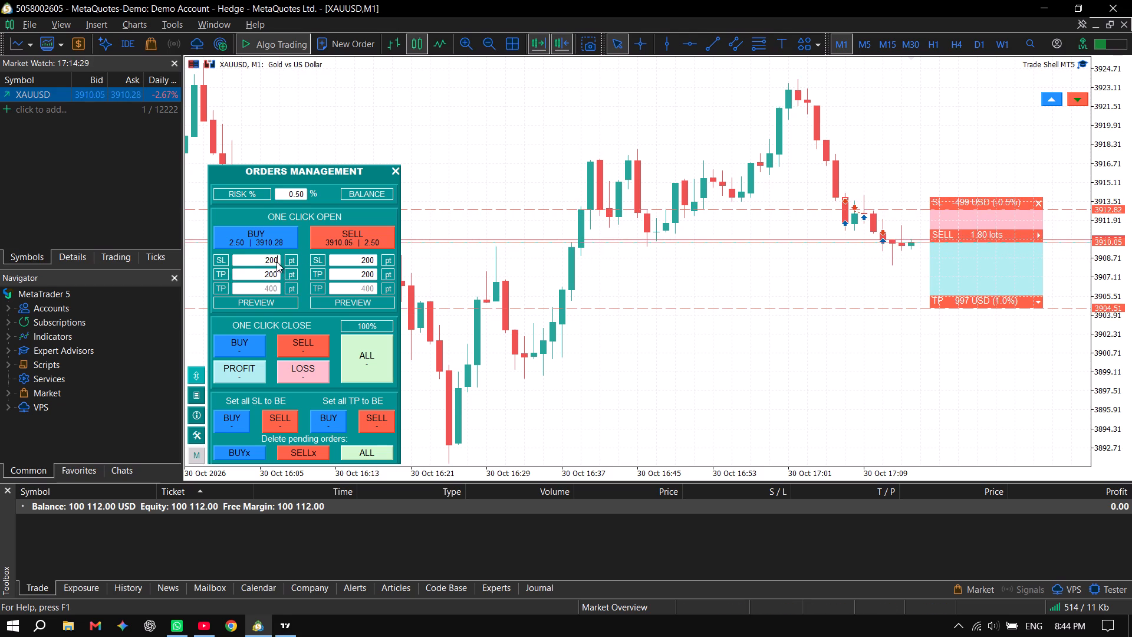
double_click(277, 262)
left_click(220, 261)
double_click(270, 261)
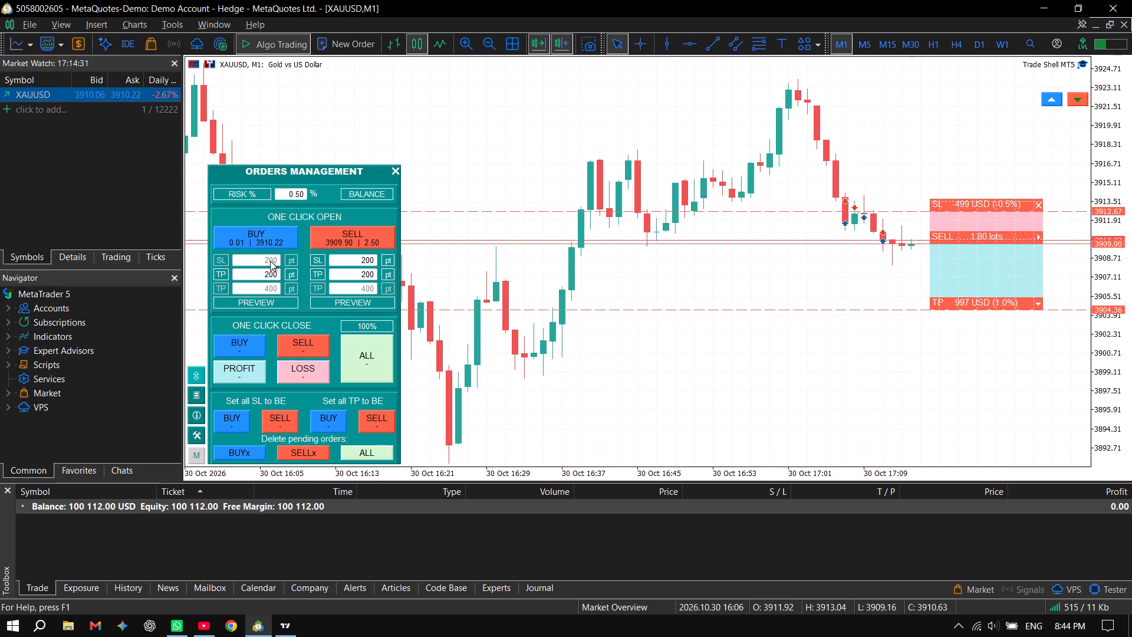
left_click(221, 261)
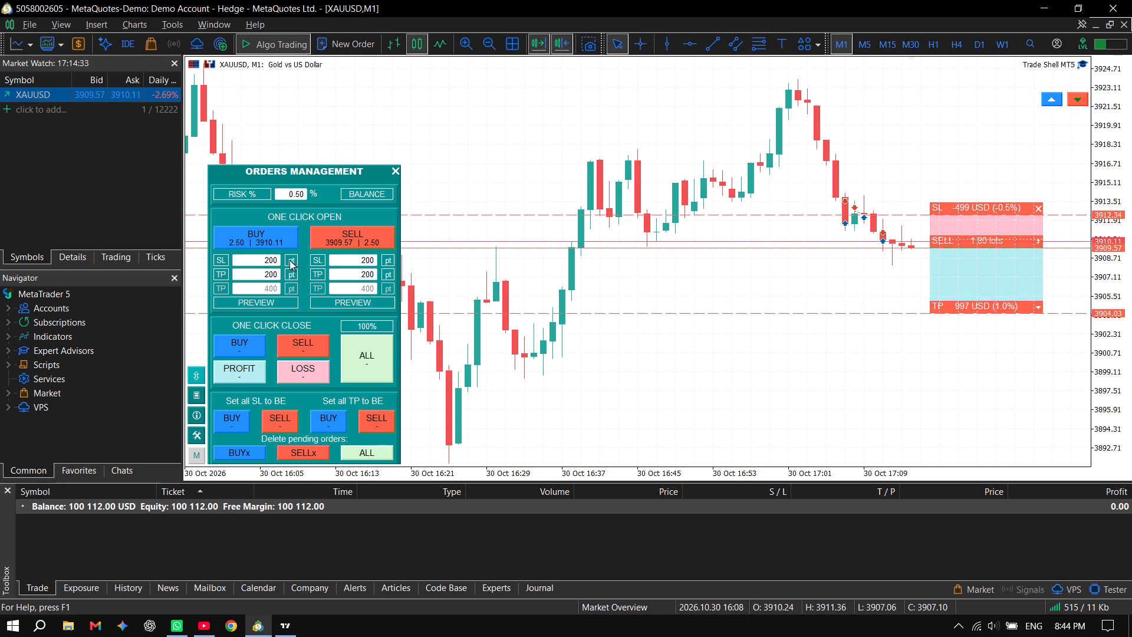
left_click(289, 258)
left_click_drag(276, 259, 232, 260)
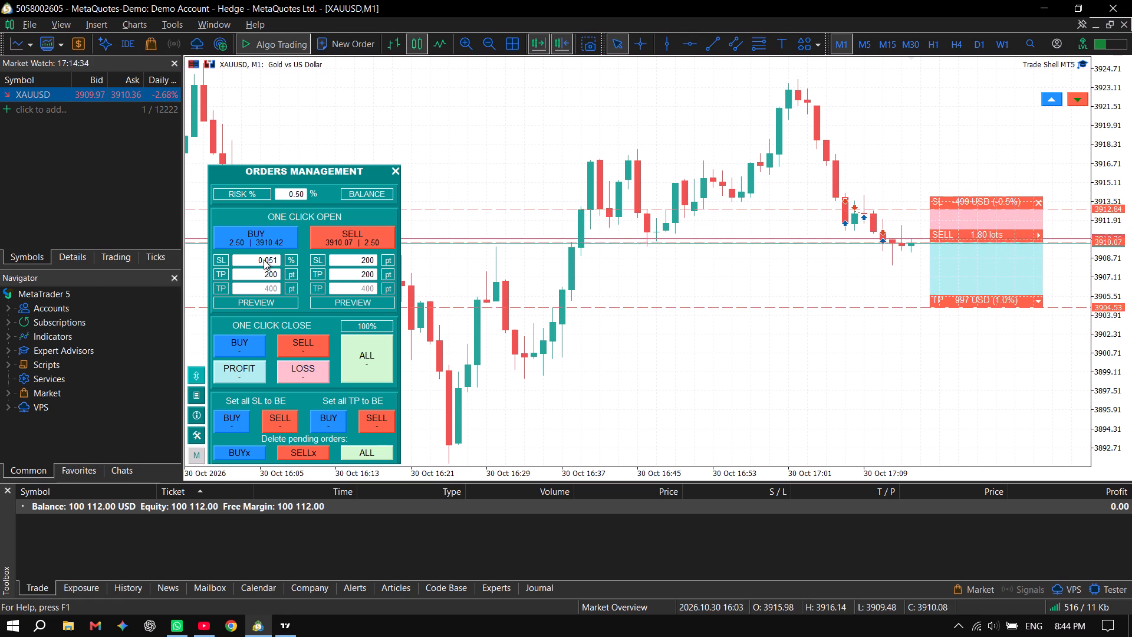
double_click(264, 260)
double_click(267, 260)
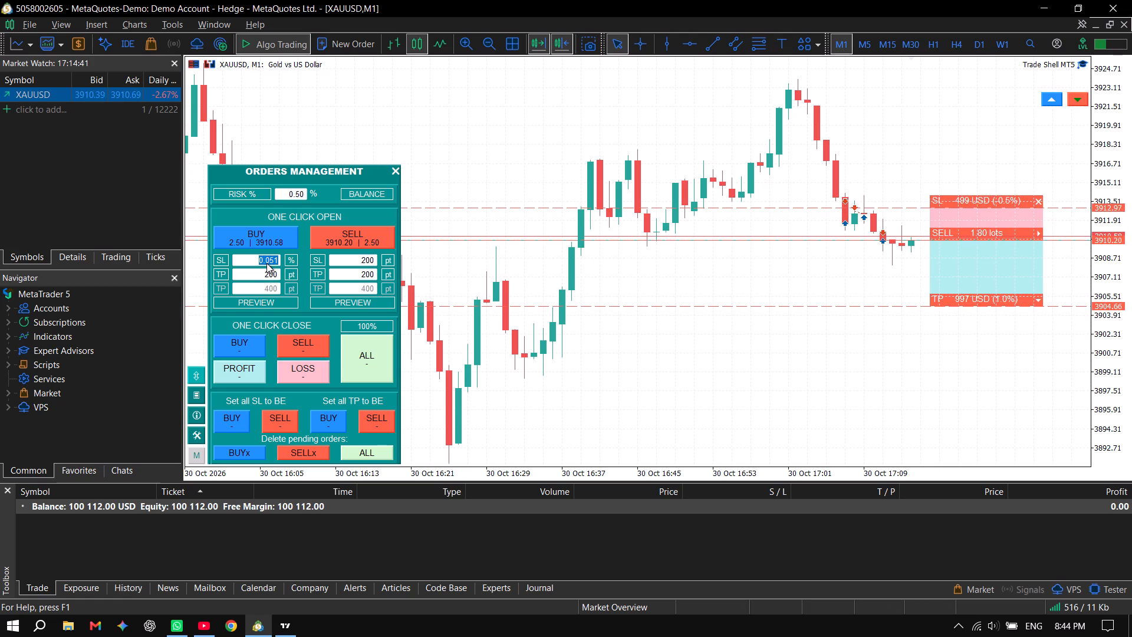
left_click(302, 237)
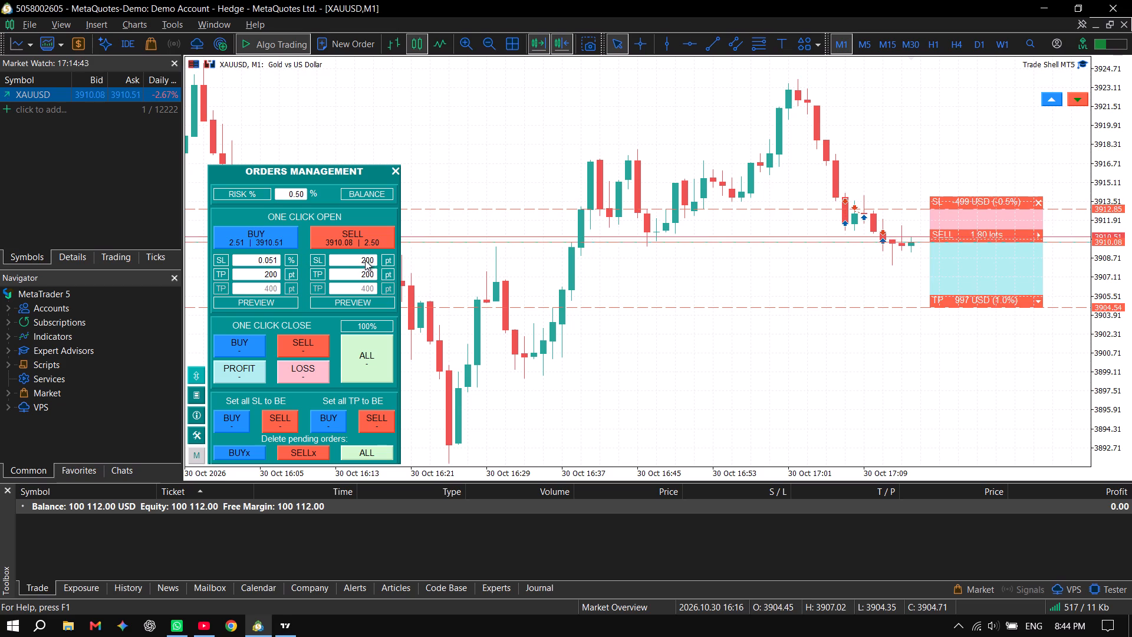
left_click(386, 260)
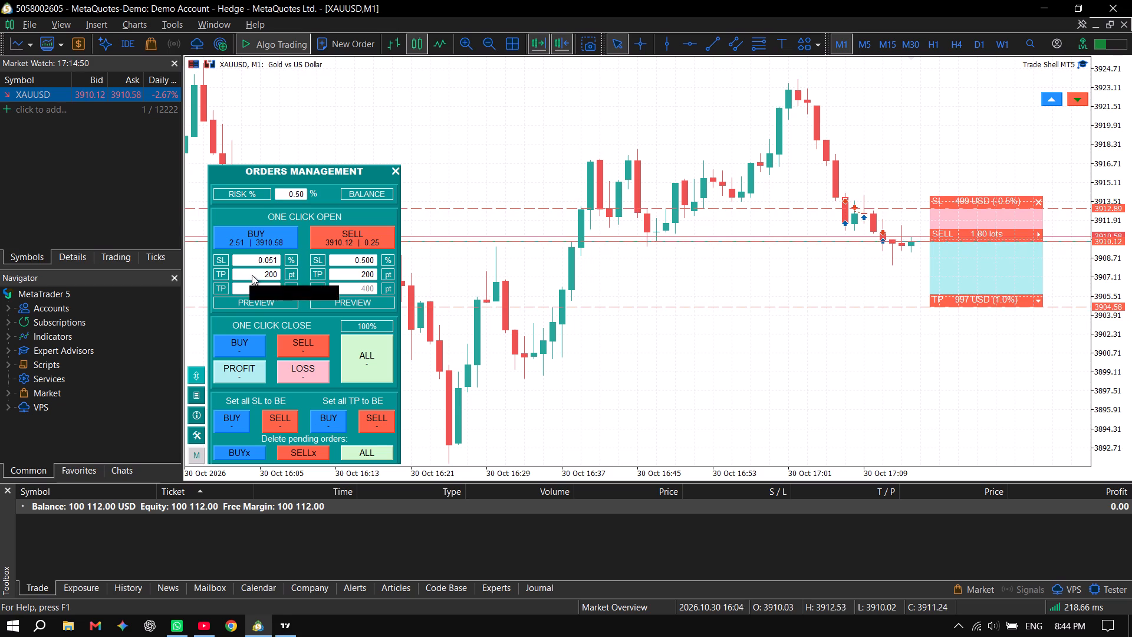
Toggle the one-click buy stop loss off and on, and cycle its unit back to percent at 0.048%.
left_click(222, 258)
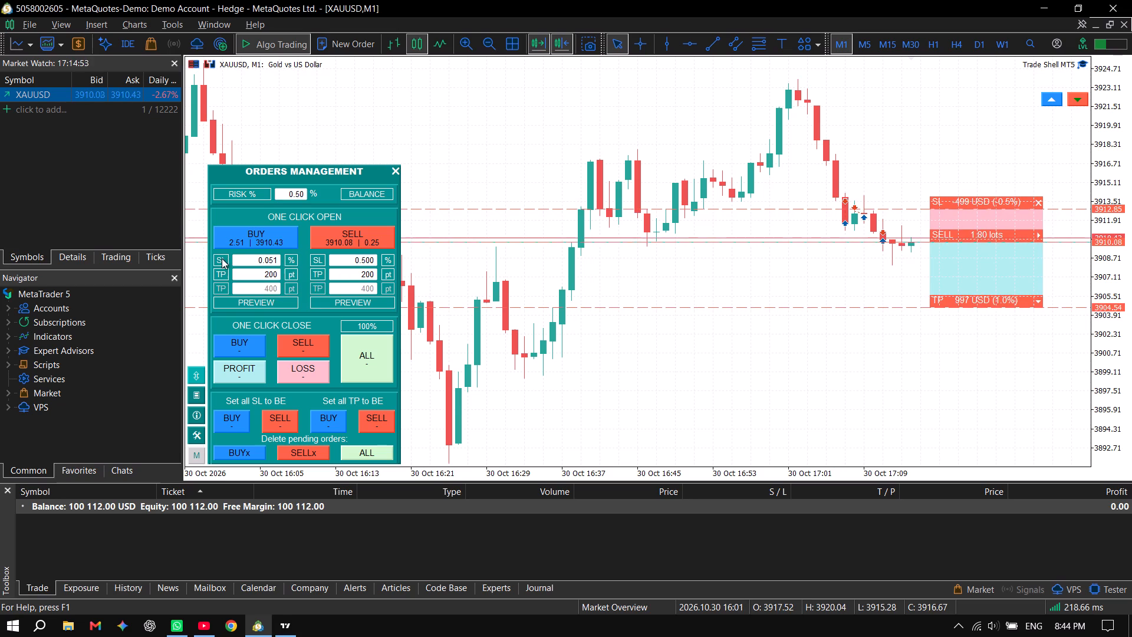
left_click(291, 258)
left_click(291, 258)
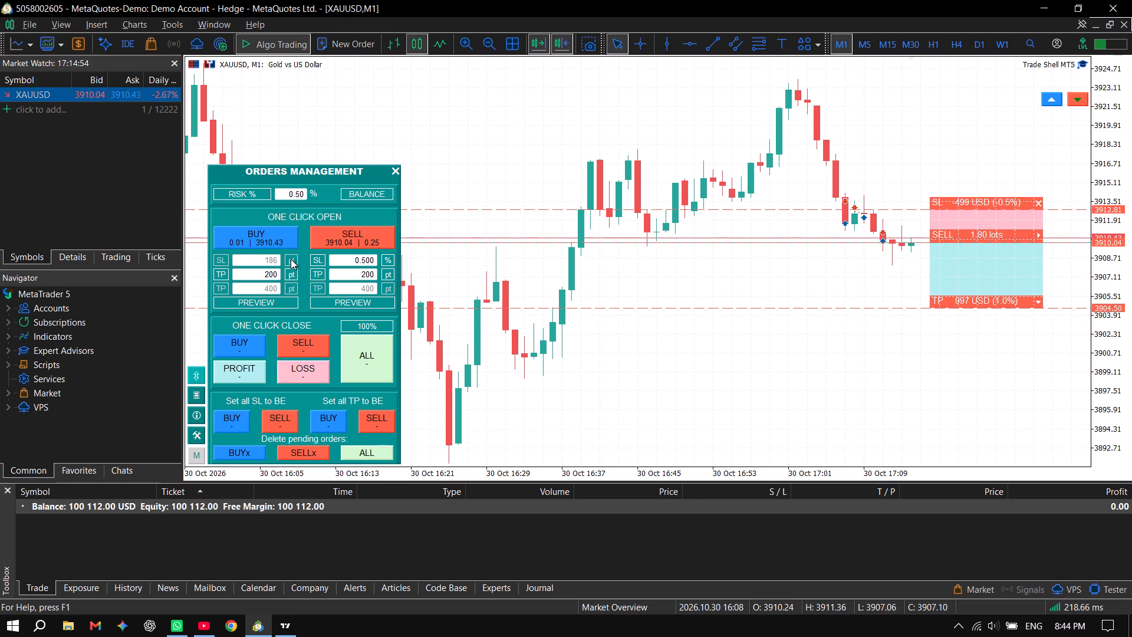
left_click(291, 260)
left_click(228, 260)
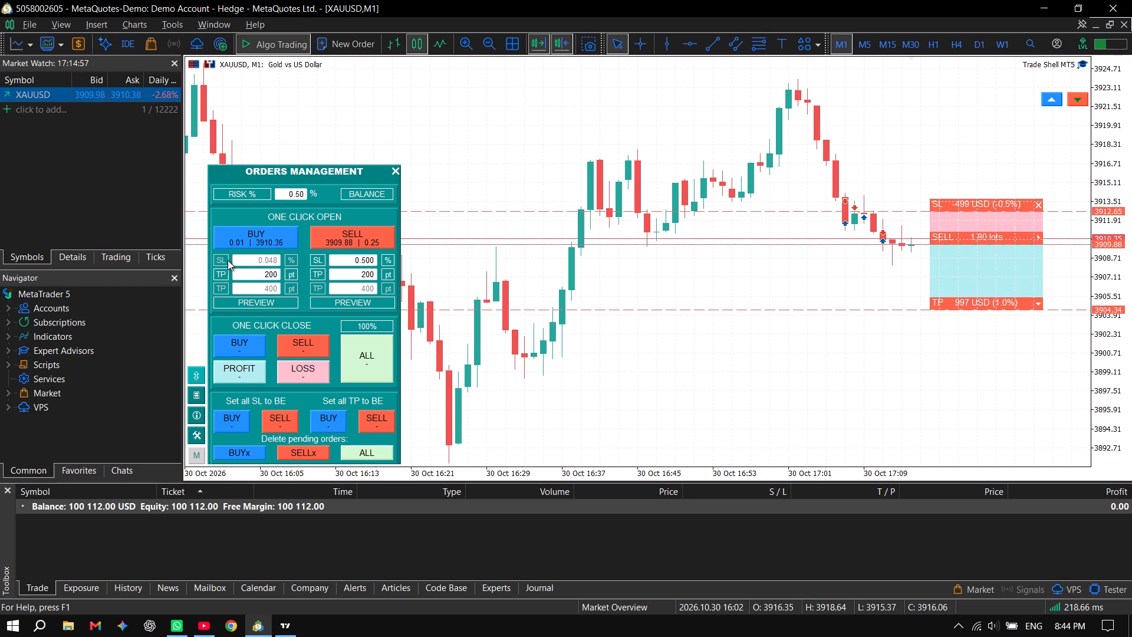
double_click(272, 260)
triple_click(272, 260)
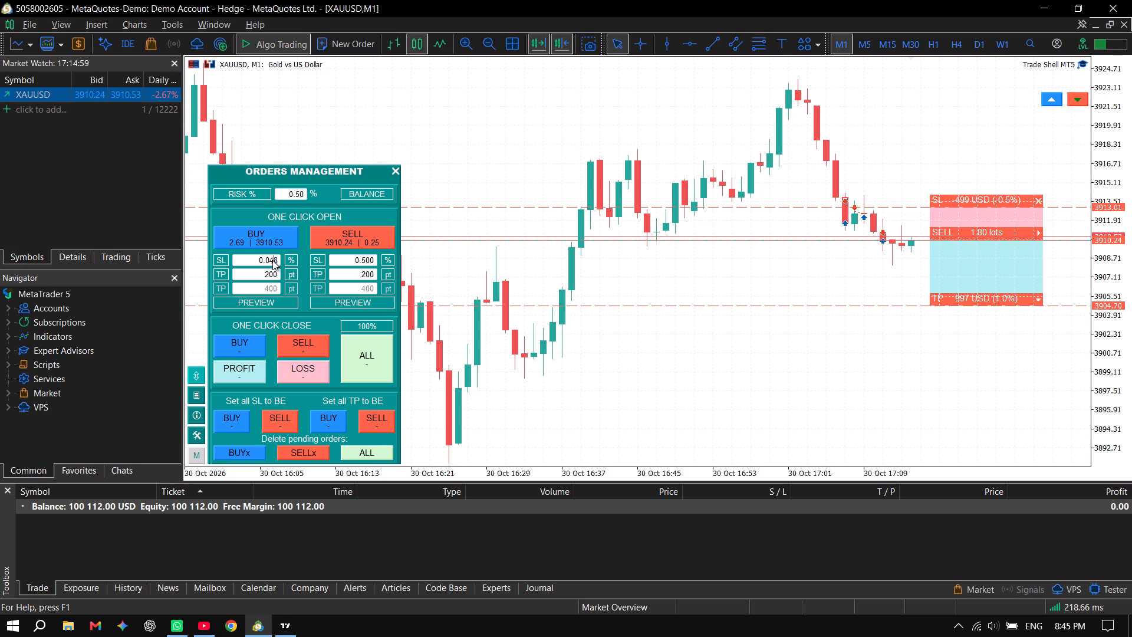
Cycle the one-click sell stop loss unit through price and back to percent, leaving it enabled at 0.486%.
left_click(384, 260)
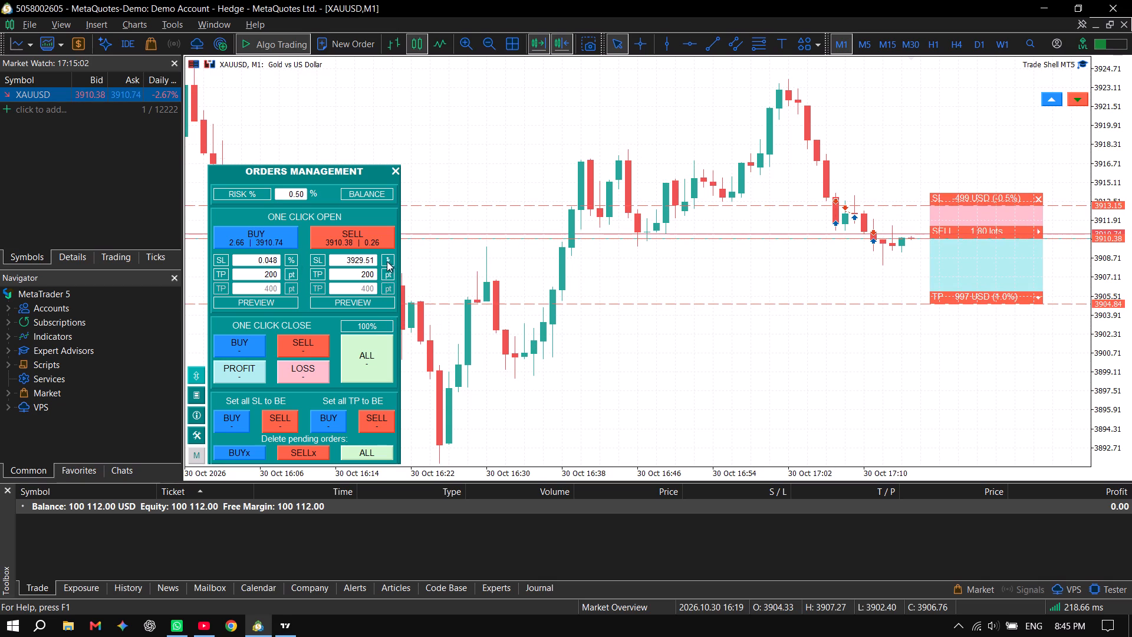
left_click(387, 261)
left_click(387, 262)
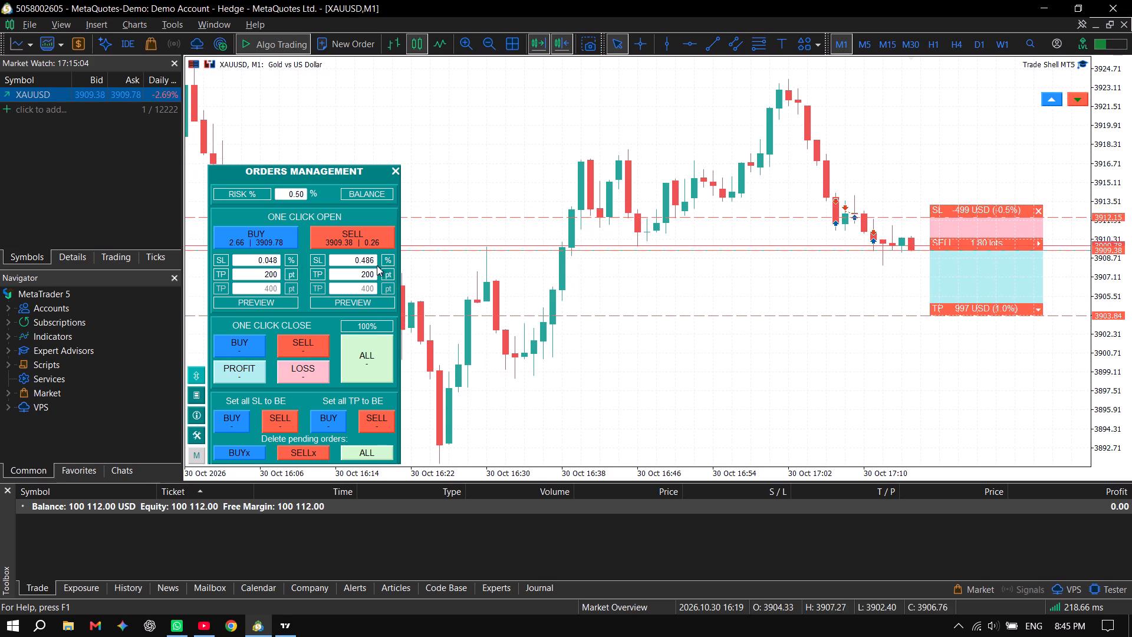
triple_click(314, 260)
left_click(318, 260)
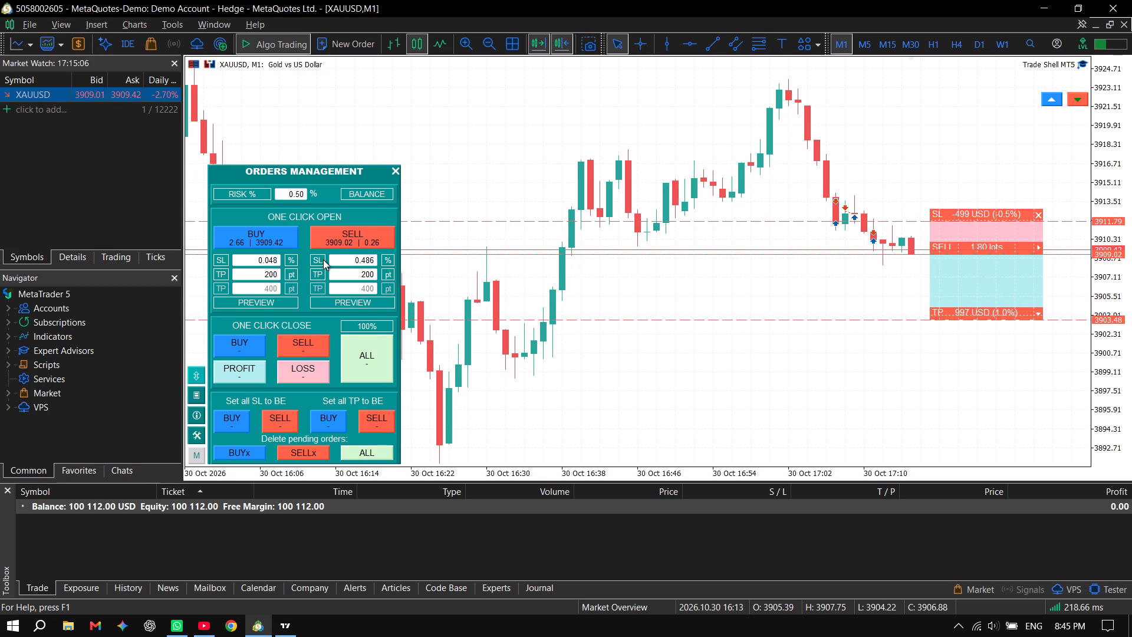
Cycle the one-click buy stop loss unit through points and price, ending on percent at 0.015%.
left_click(284, 258)
left_click(290, 258)
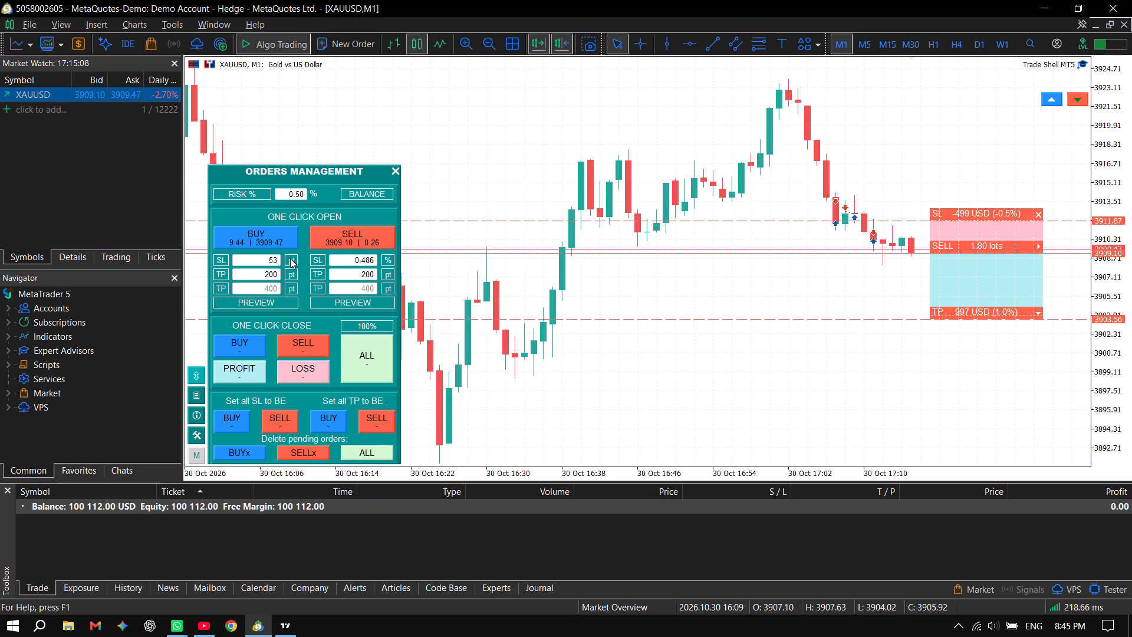
double_click(290, 258)
double_click(290, 258)
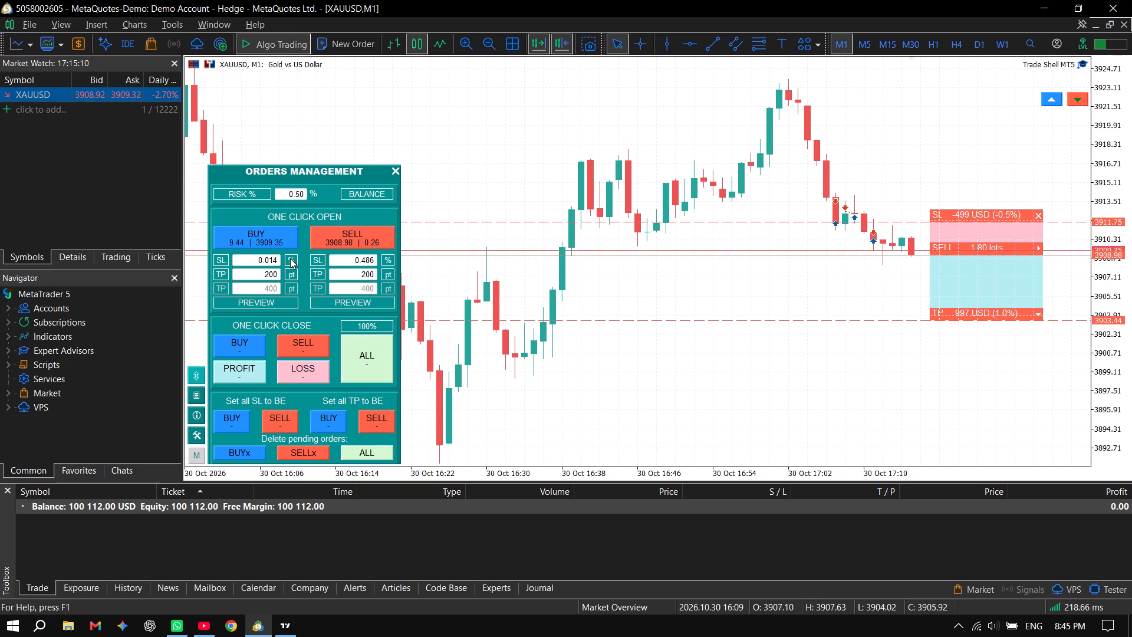
left_click(290, 258)
triple_click(290, 258)
triple_click(290, 258)
triple_click(290, 258)
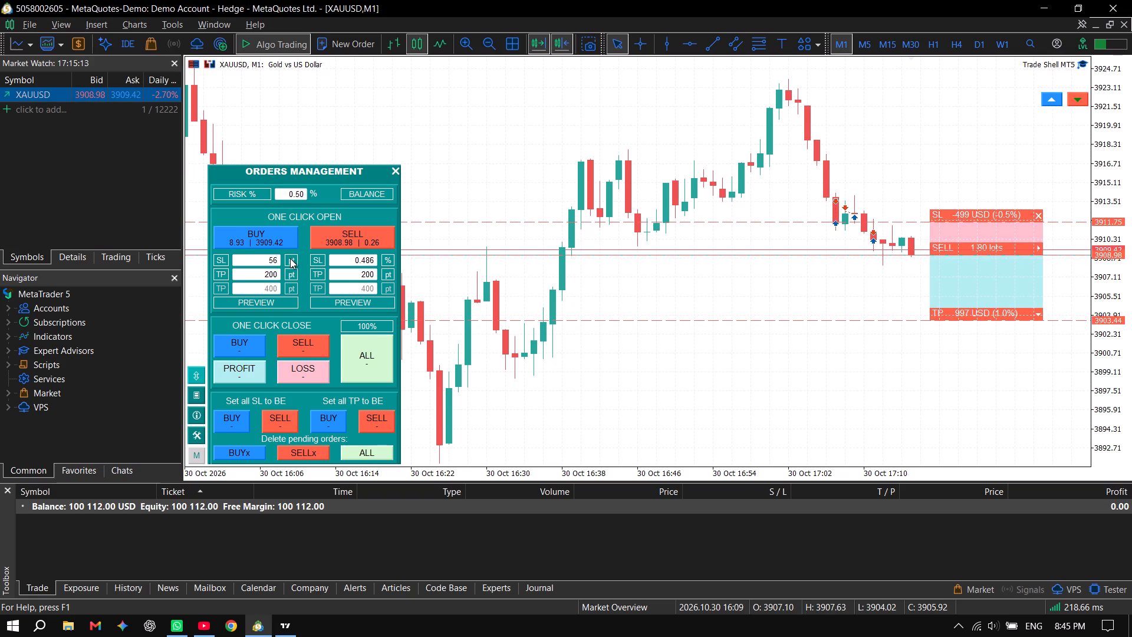
double_click(290, 258)
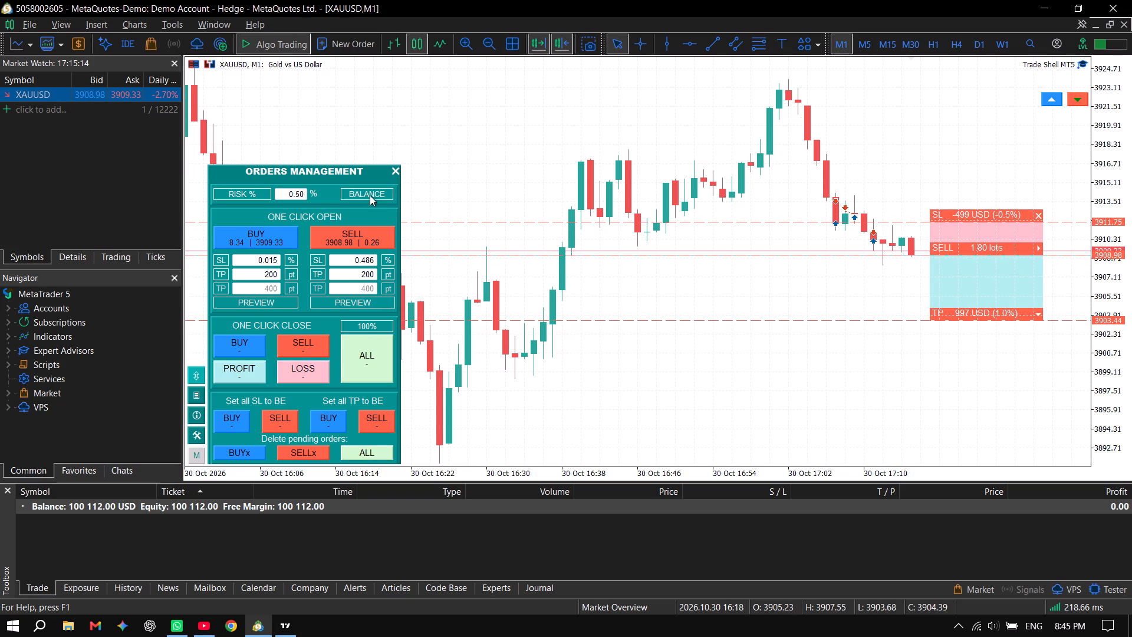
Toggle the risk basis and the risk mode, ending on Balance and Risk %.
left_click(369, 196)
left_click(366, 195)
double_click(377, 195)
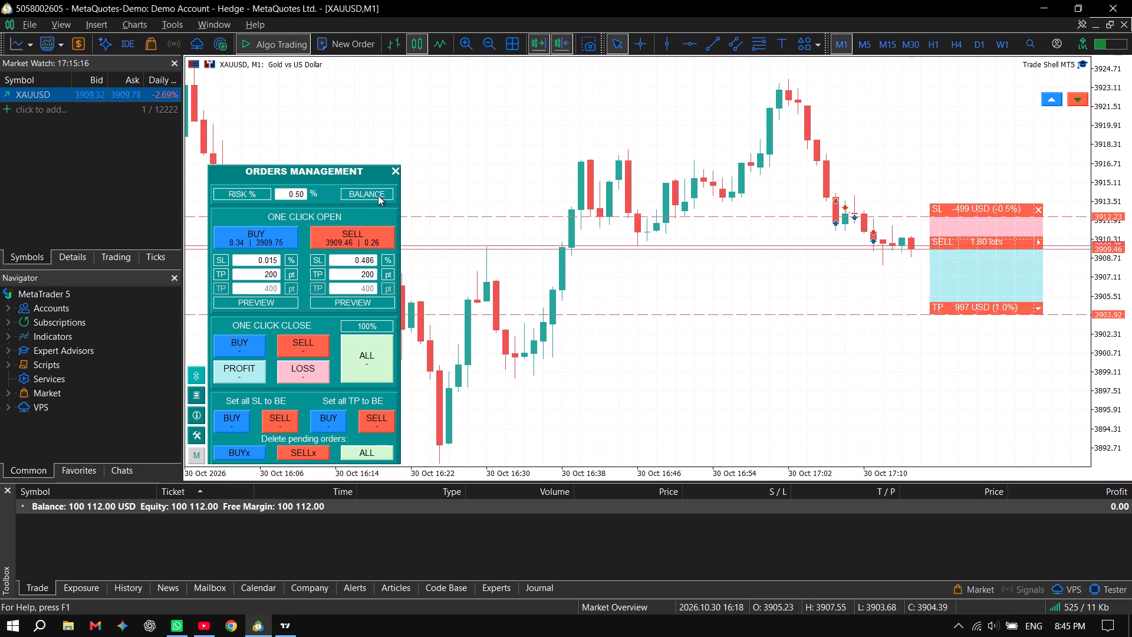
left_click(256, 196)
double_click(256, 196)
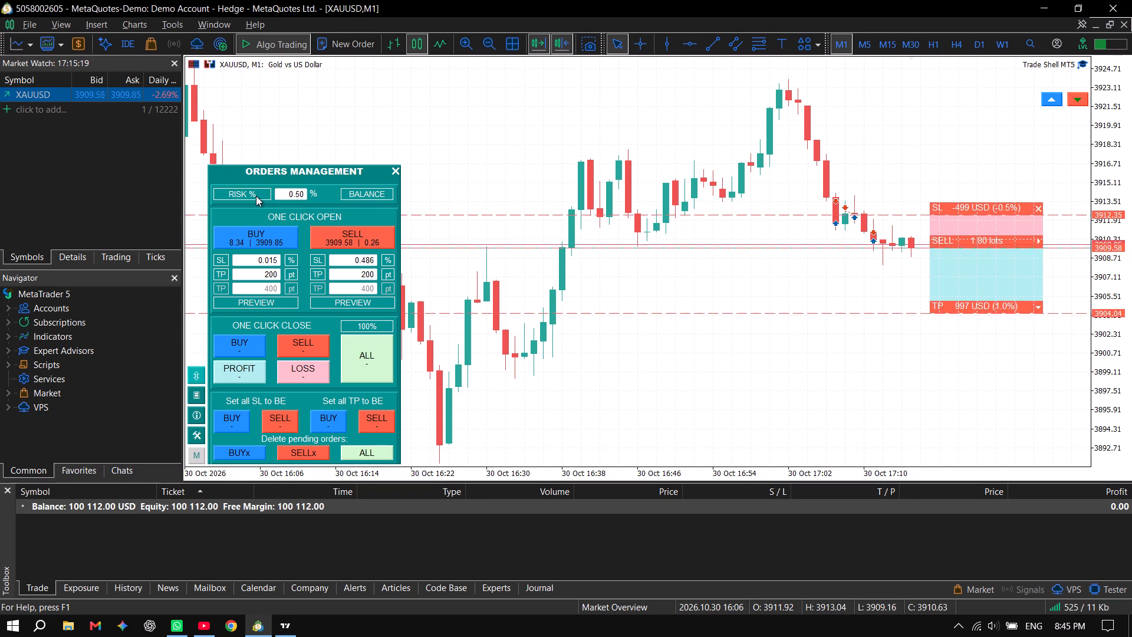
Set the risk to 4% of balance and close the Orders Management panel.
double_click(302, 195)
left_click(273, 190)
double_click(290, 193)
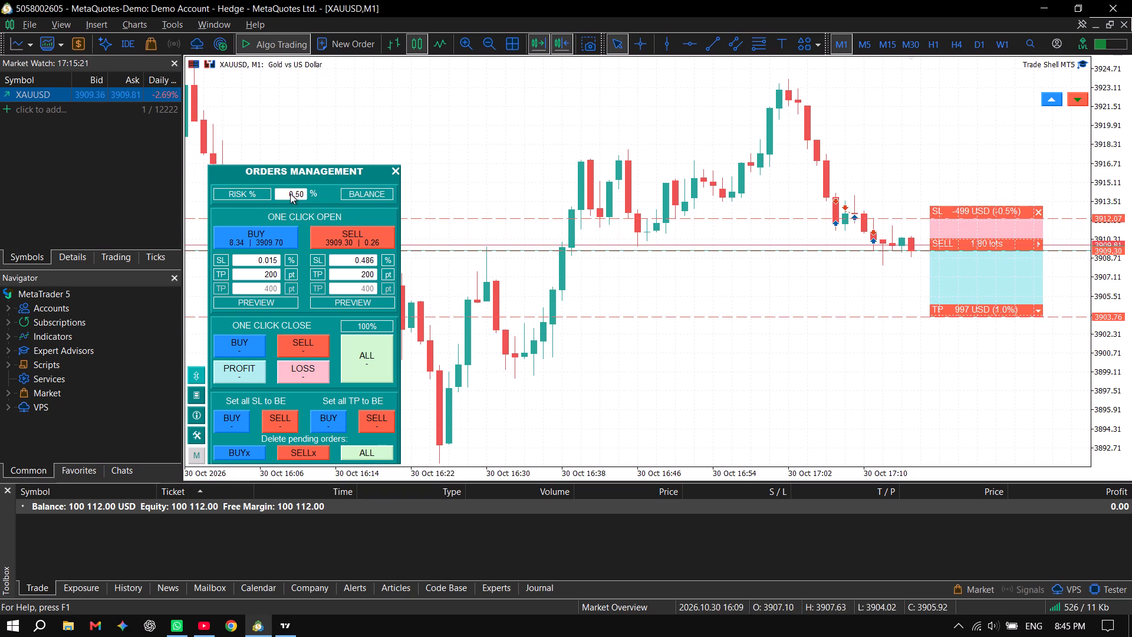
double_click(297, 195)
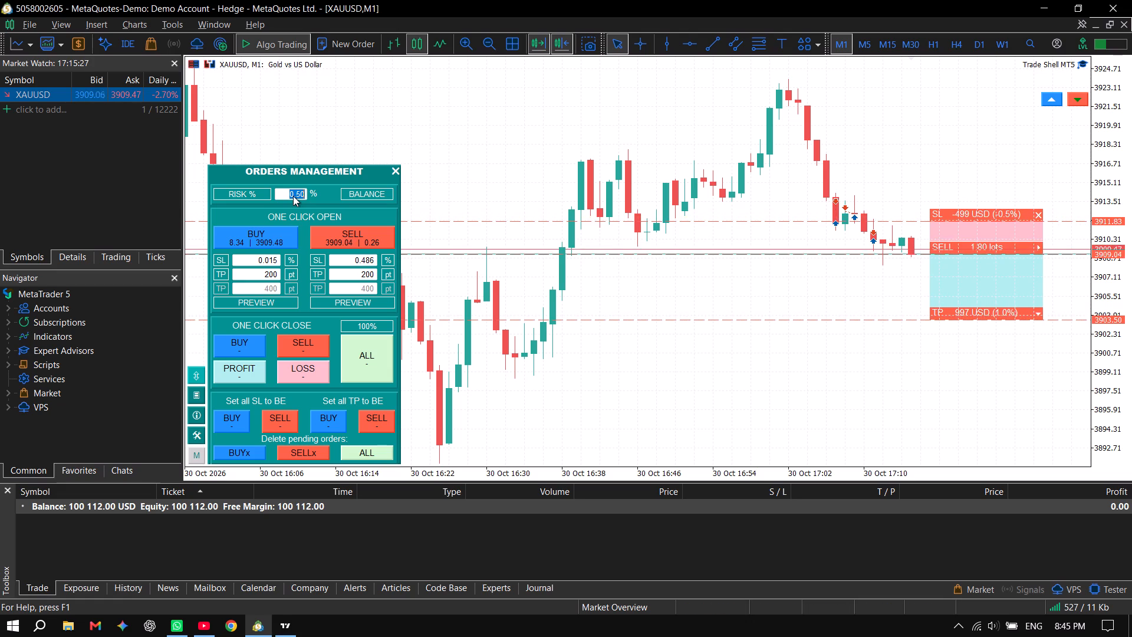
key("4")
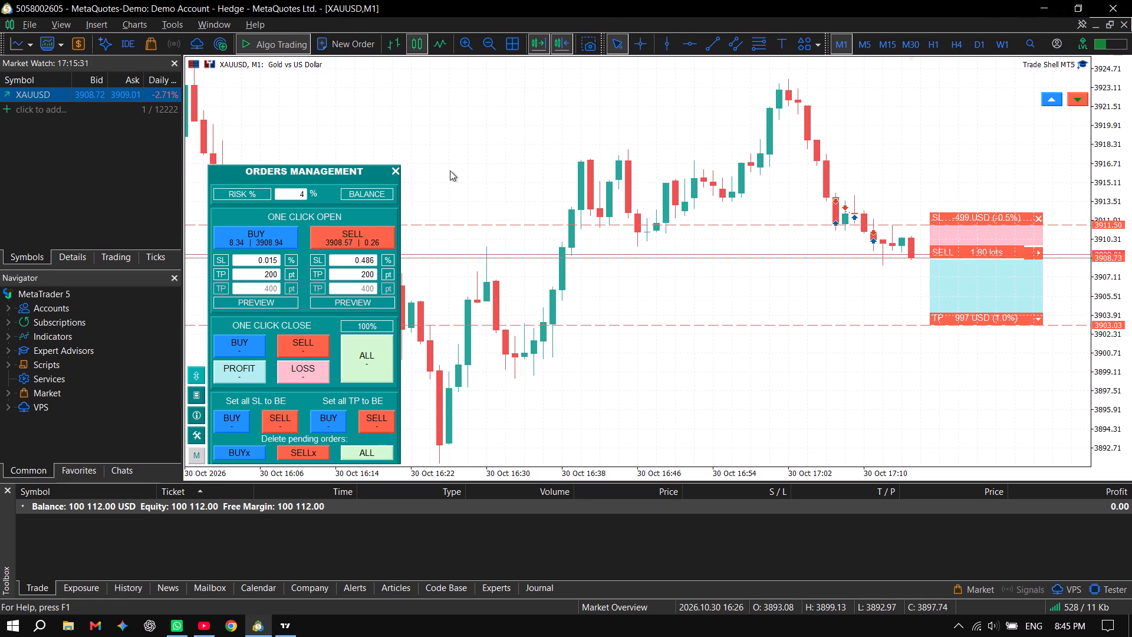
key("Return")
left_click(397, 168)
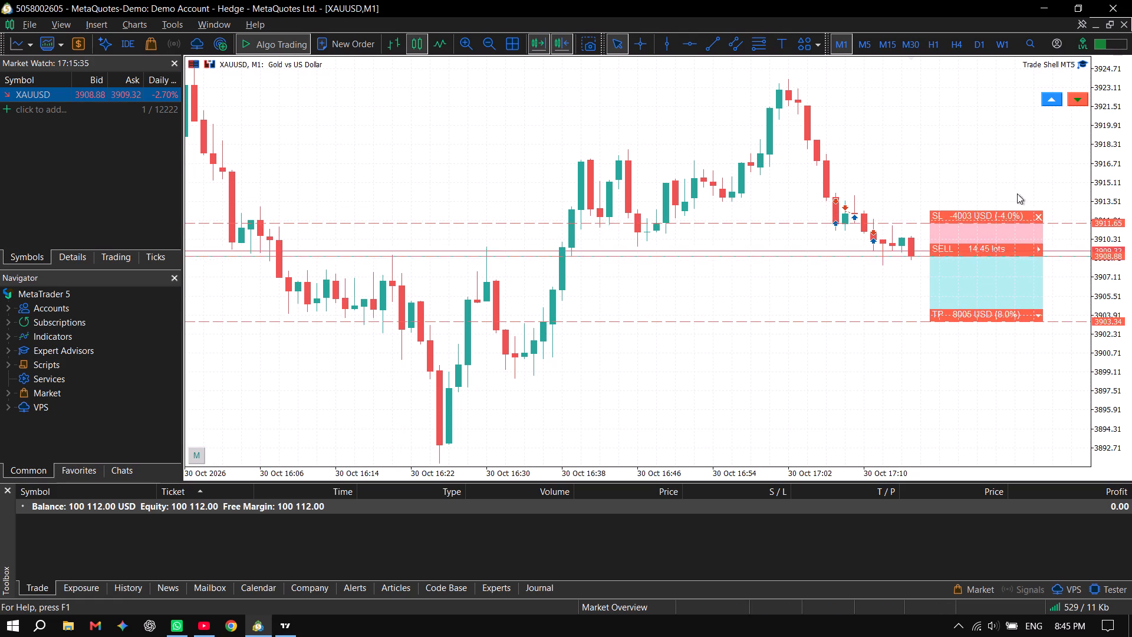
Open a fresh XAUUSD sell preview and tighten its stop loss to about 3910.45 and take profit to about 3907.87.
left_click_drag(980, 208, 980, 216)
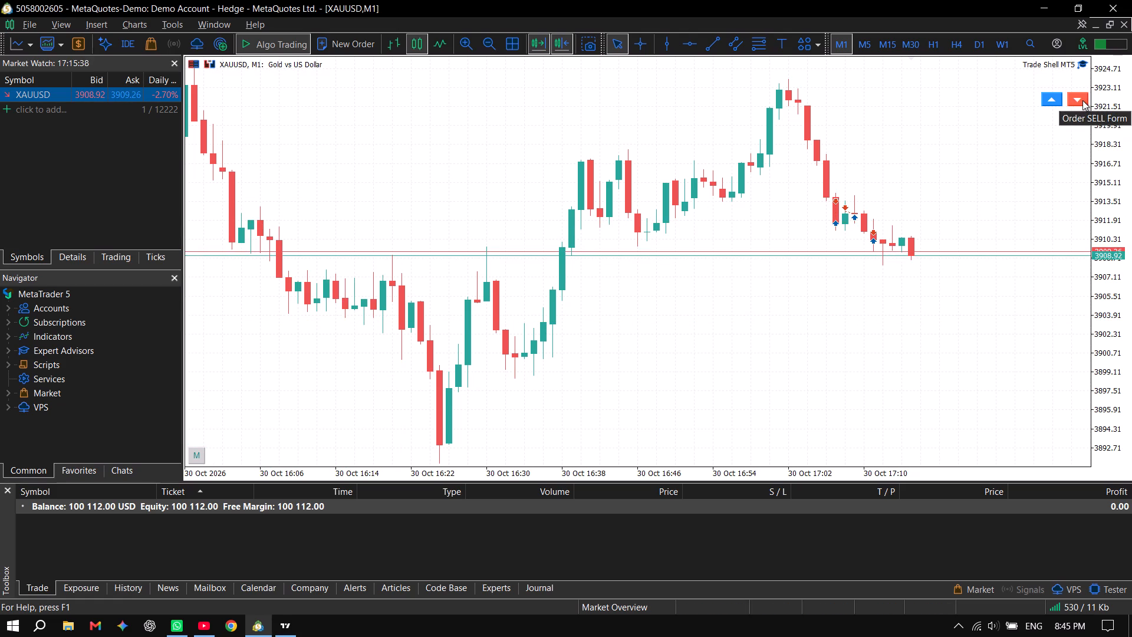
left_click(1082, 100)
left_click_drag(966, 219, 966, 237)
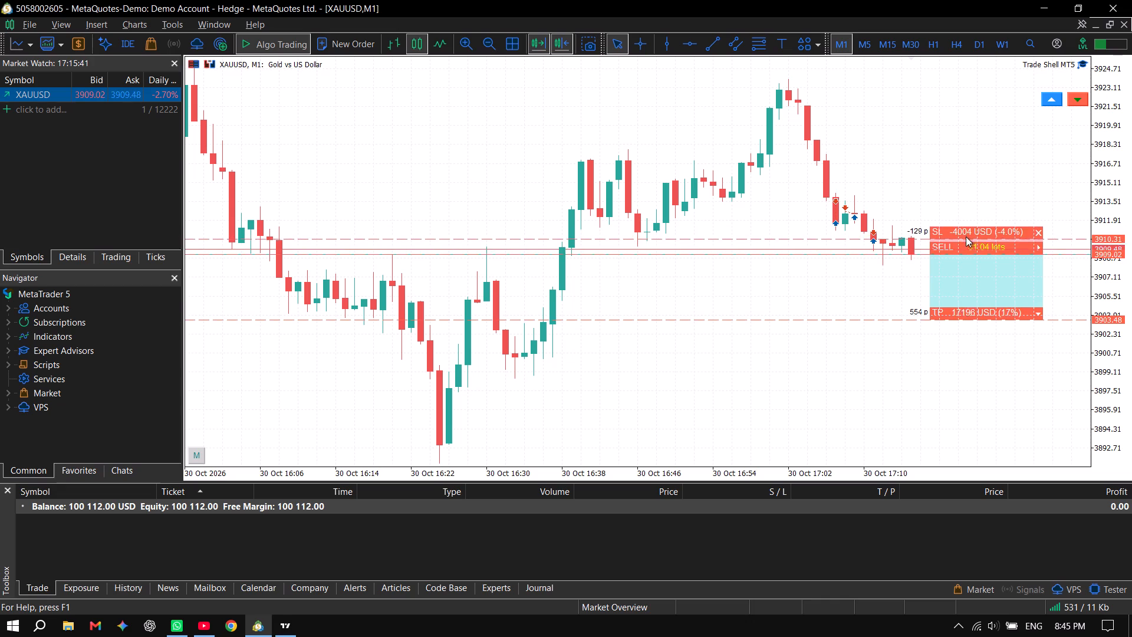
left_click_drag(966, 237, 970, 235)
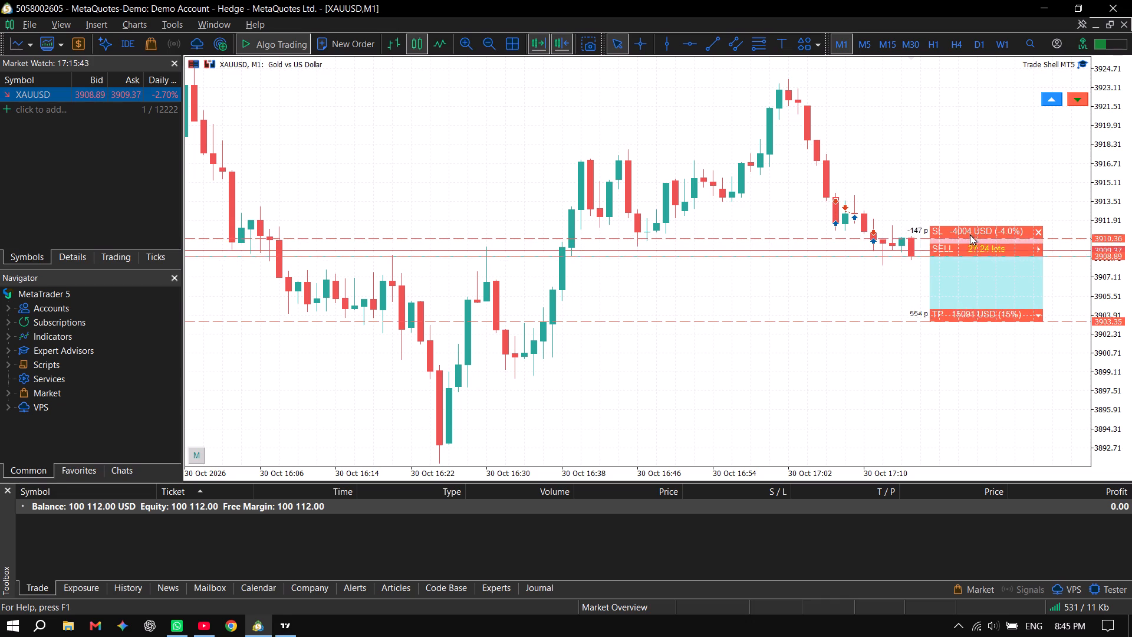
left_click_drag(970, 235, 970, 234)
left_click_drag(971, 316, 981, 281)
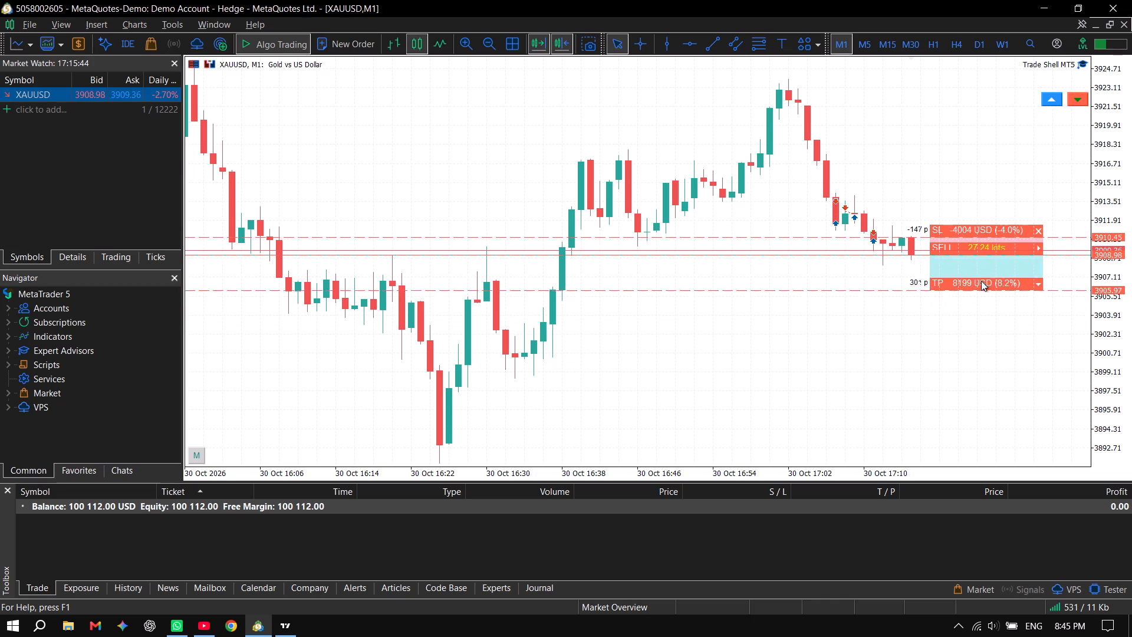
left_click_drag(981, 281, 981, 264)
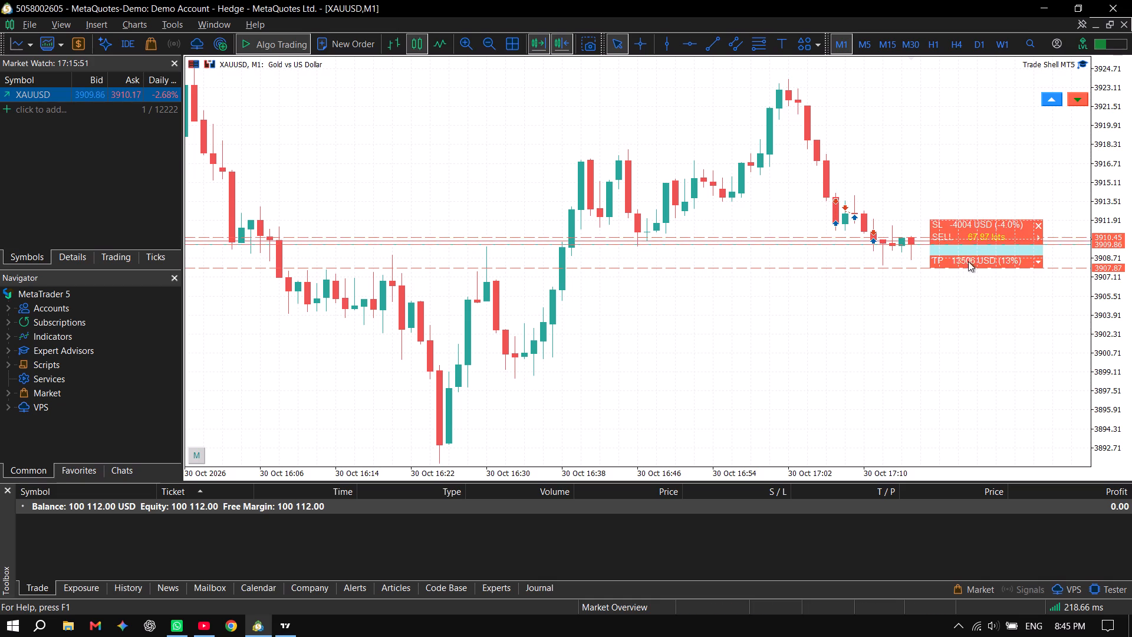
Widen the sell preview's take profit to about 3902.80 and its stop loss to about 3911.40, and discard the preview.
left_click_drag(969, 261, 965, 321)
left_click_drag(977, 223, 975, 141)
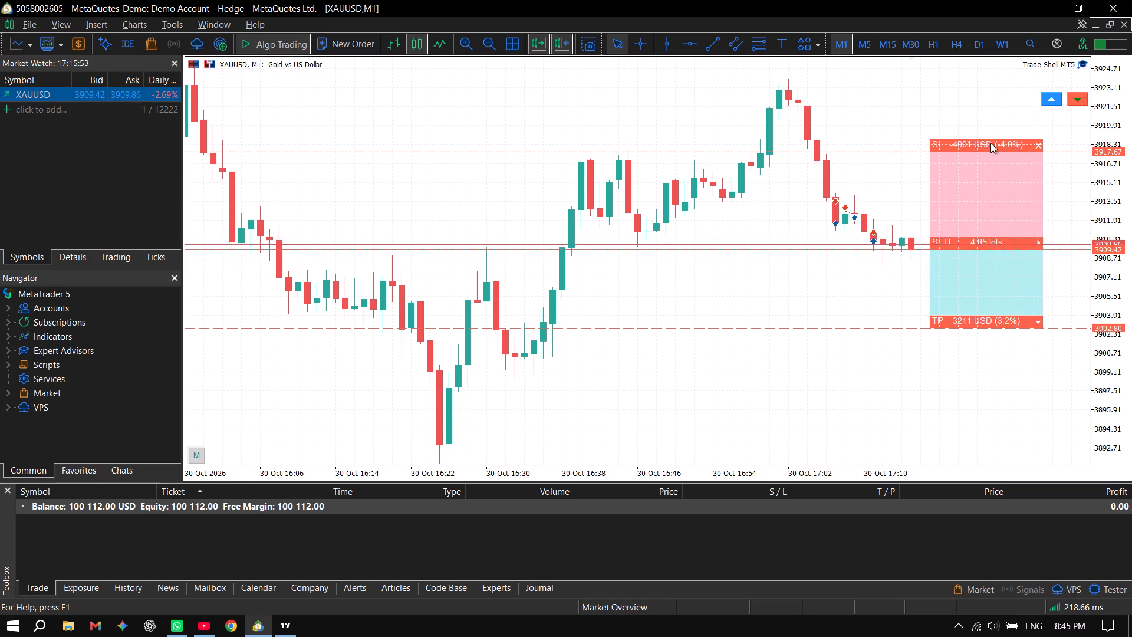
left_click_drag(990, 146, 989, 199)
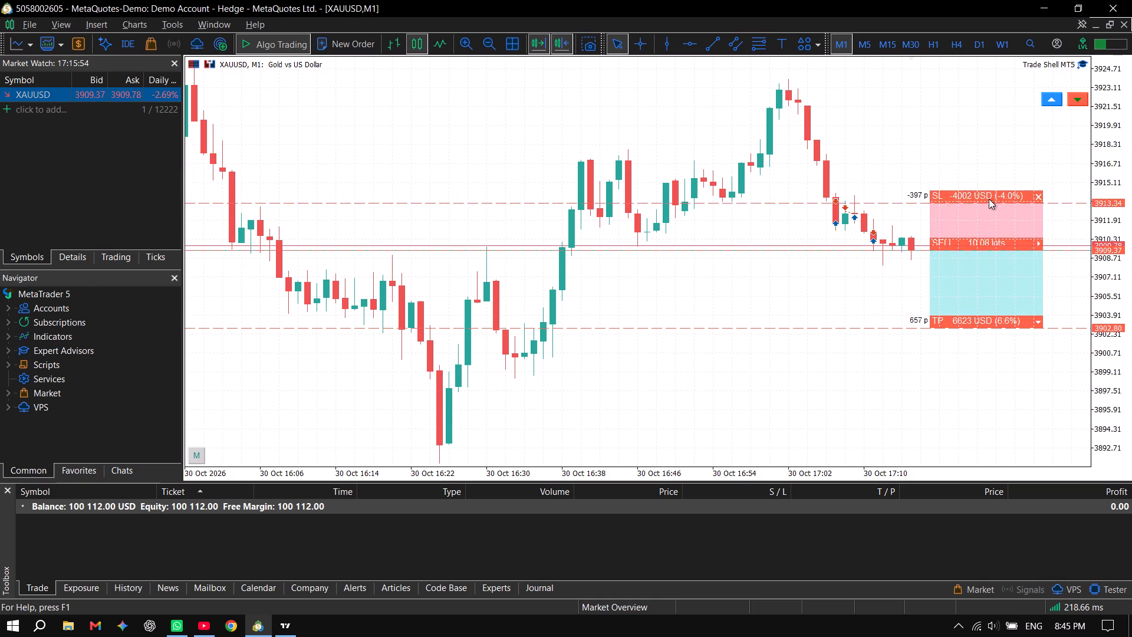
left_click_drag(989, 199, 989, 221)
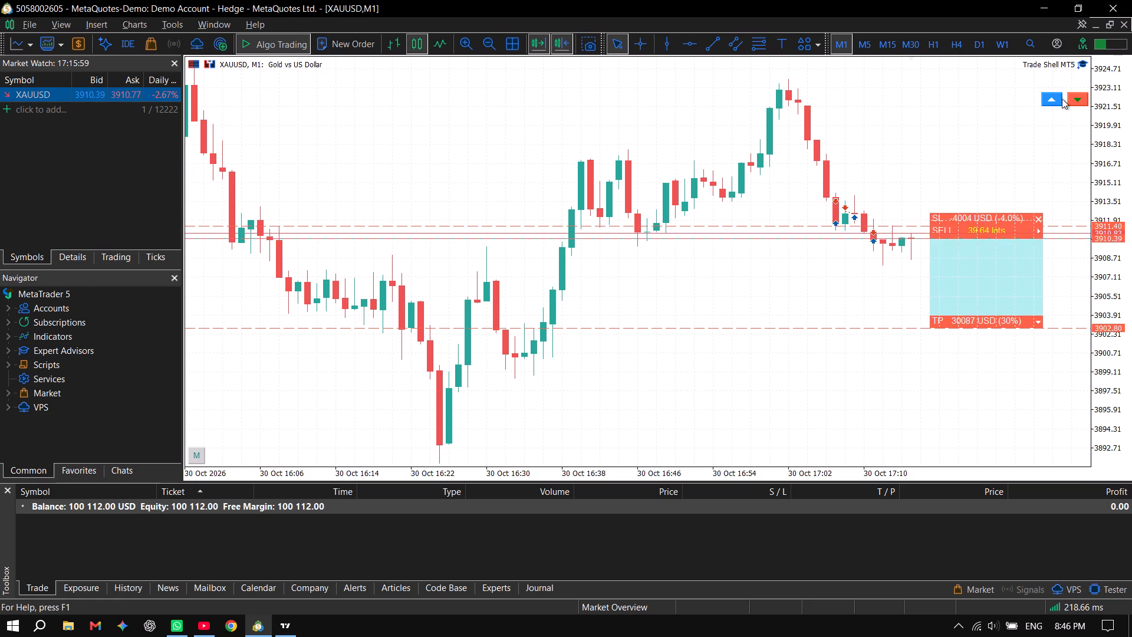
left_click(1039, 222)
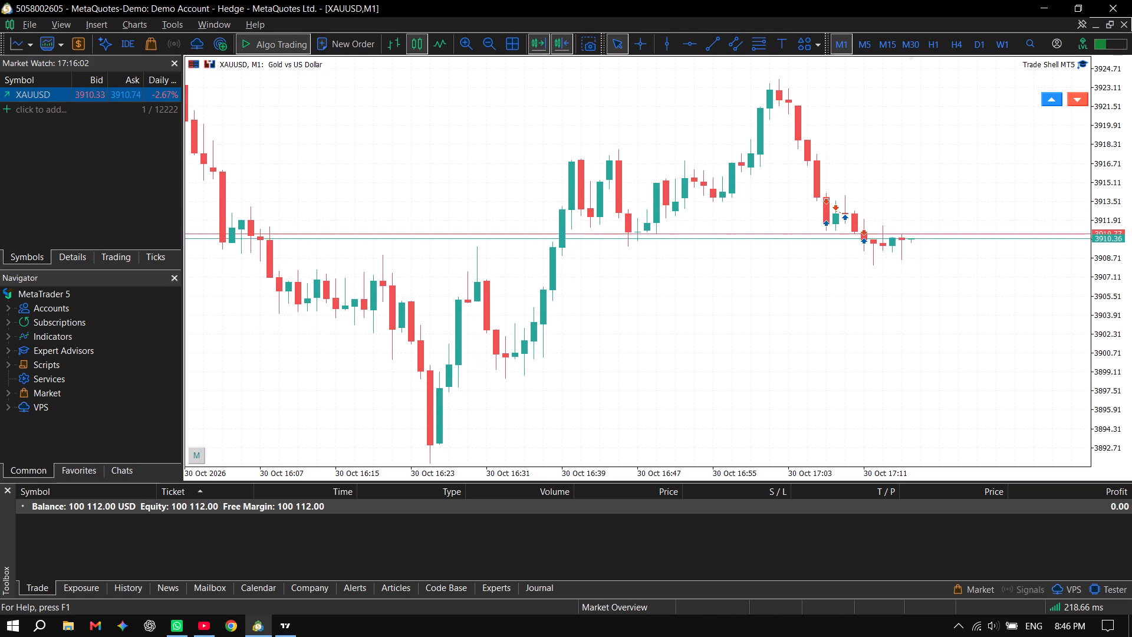
Set the risk to 1% in the Orders Management panel and close the panel.
left_click(195, 450)
triple_click(290, 195)
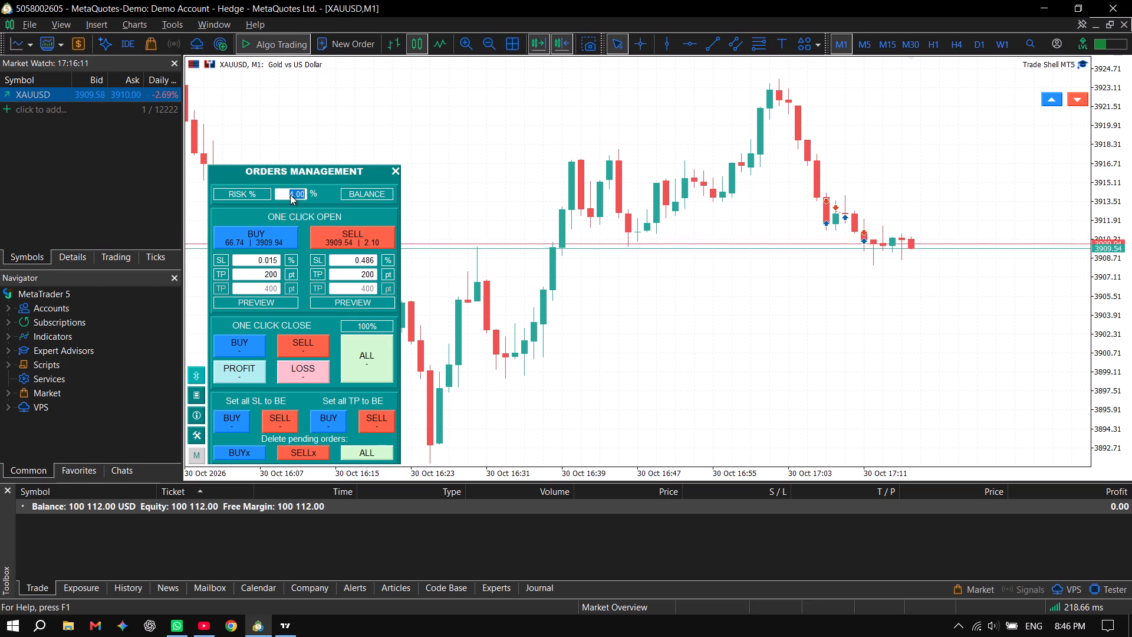
key("1")
key("Return")
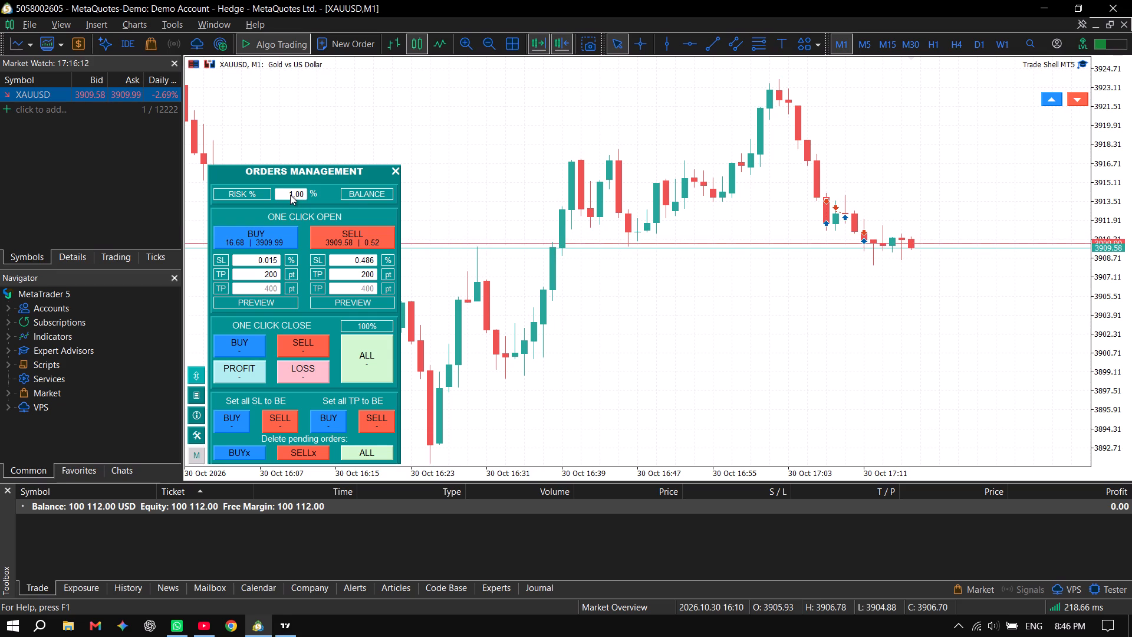
scroll(290, 195, "up", 1)
left_click(396, 168)
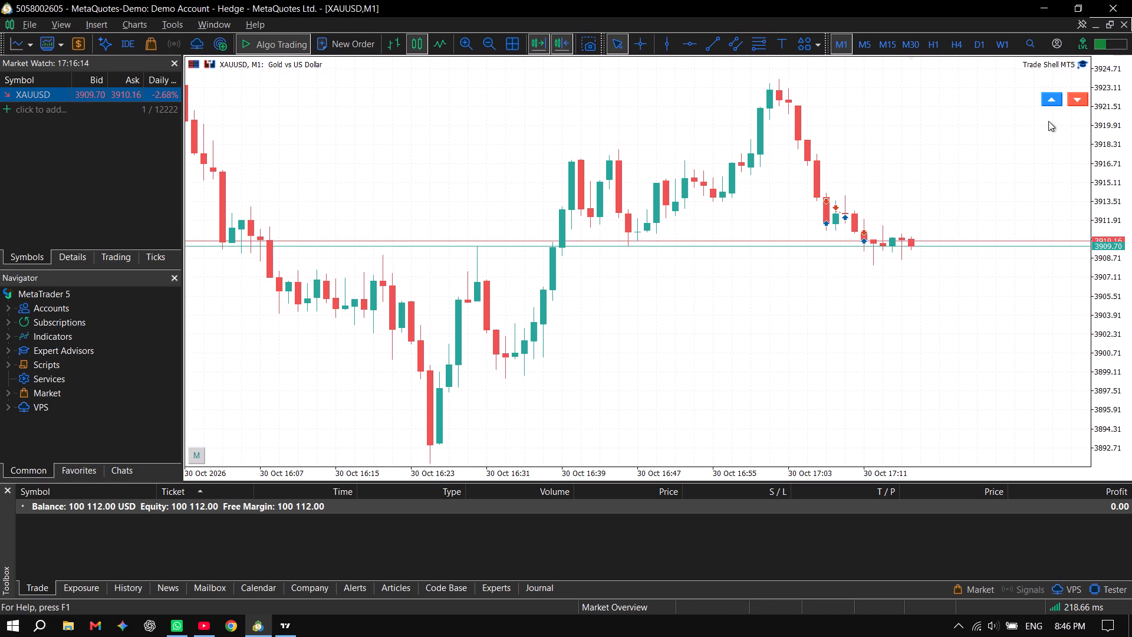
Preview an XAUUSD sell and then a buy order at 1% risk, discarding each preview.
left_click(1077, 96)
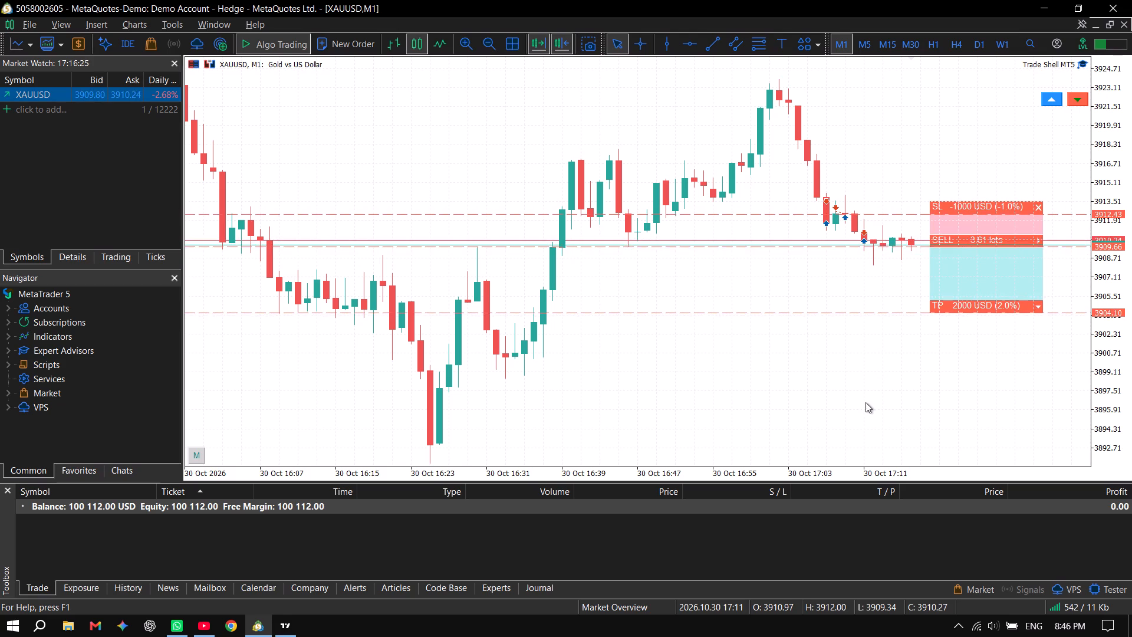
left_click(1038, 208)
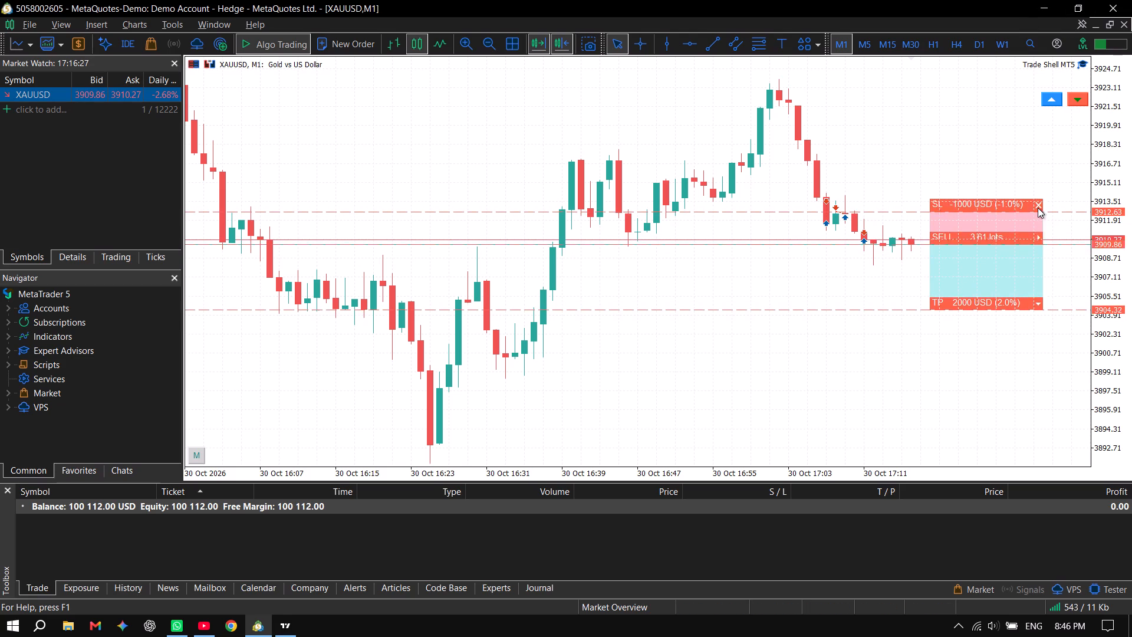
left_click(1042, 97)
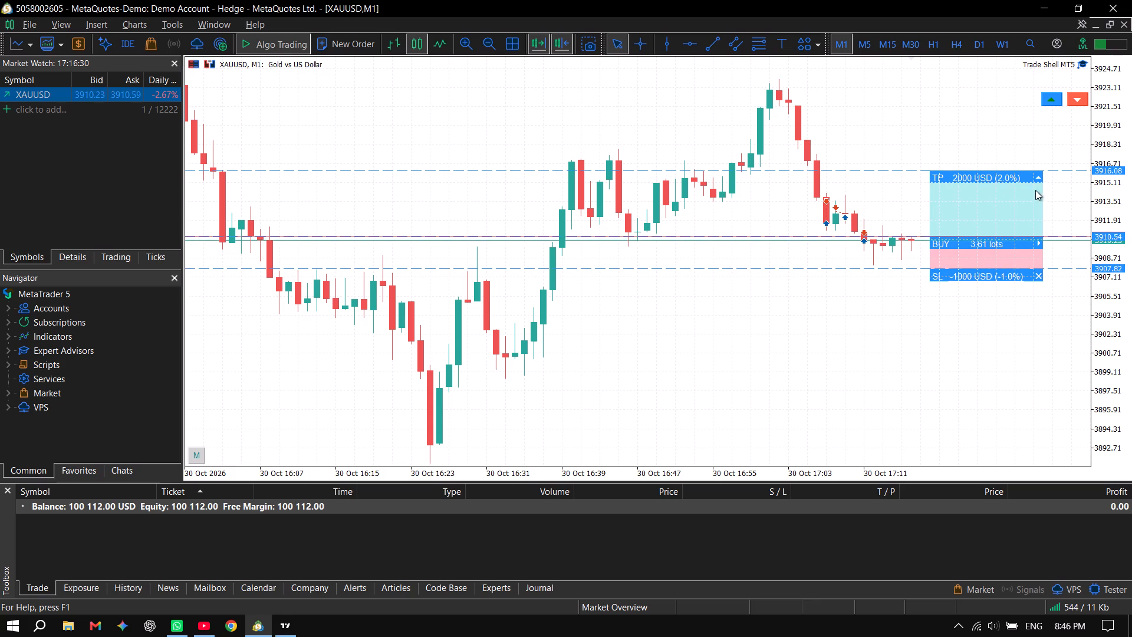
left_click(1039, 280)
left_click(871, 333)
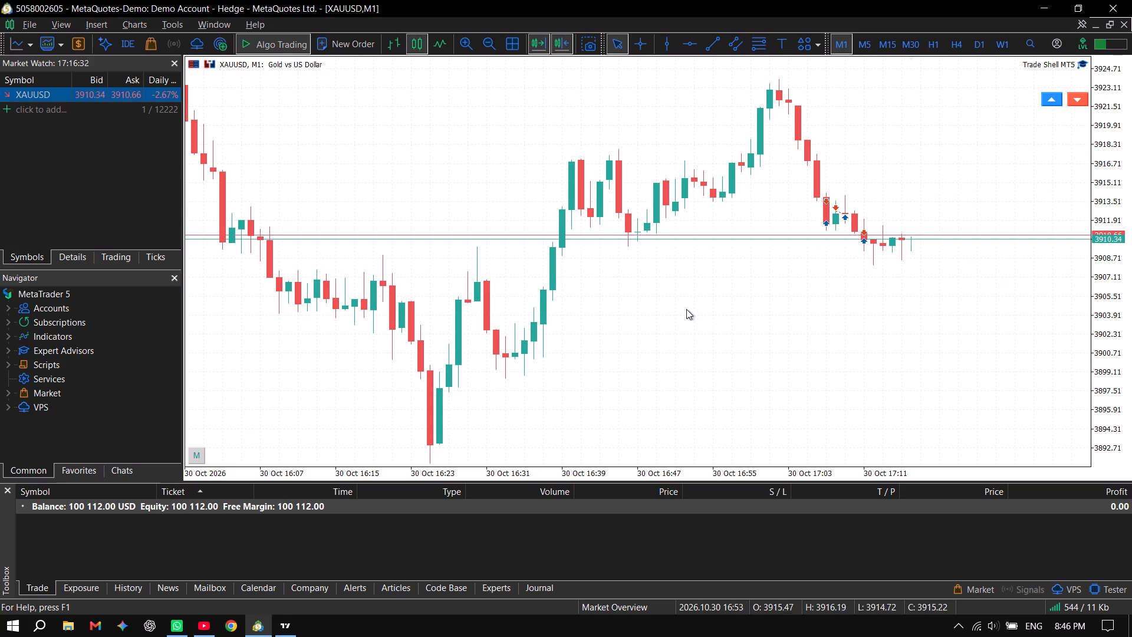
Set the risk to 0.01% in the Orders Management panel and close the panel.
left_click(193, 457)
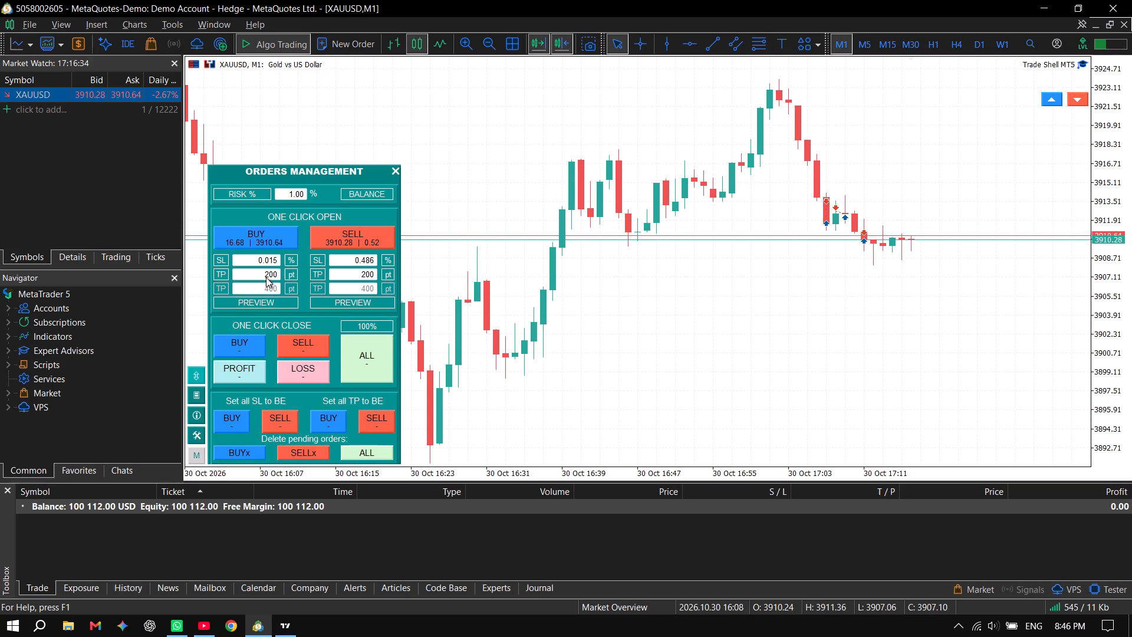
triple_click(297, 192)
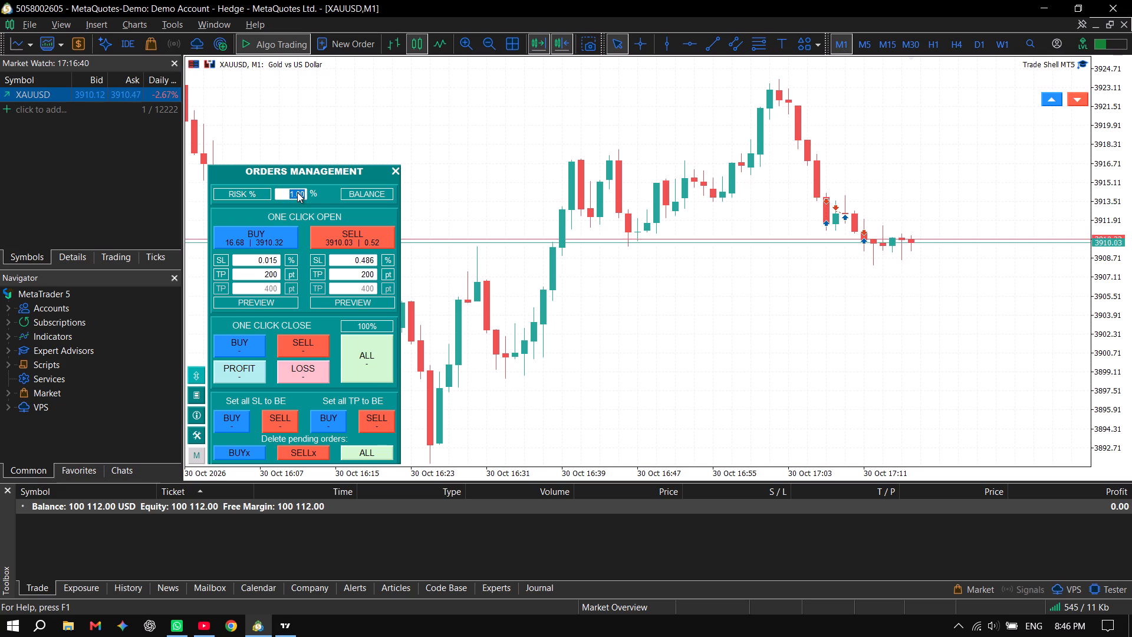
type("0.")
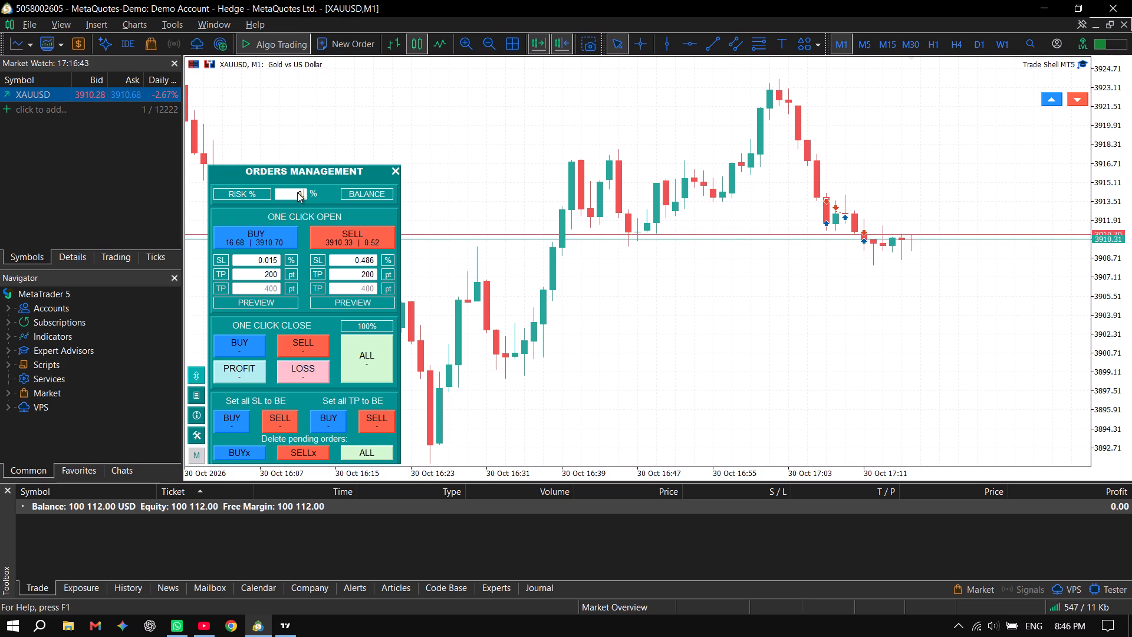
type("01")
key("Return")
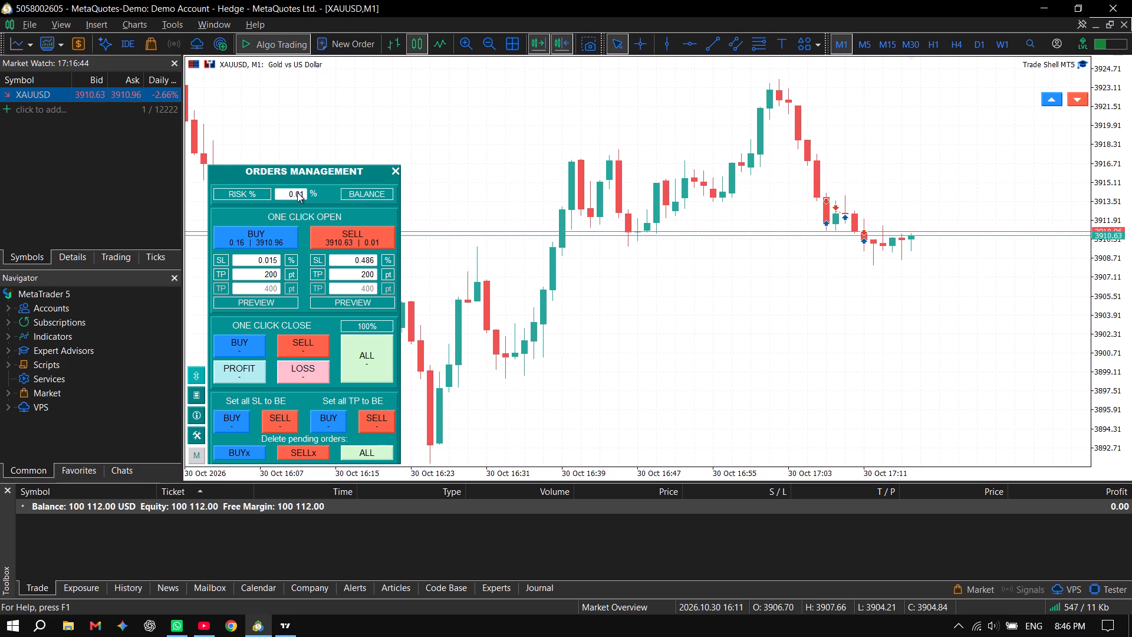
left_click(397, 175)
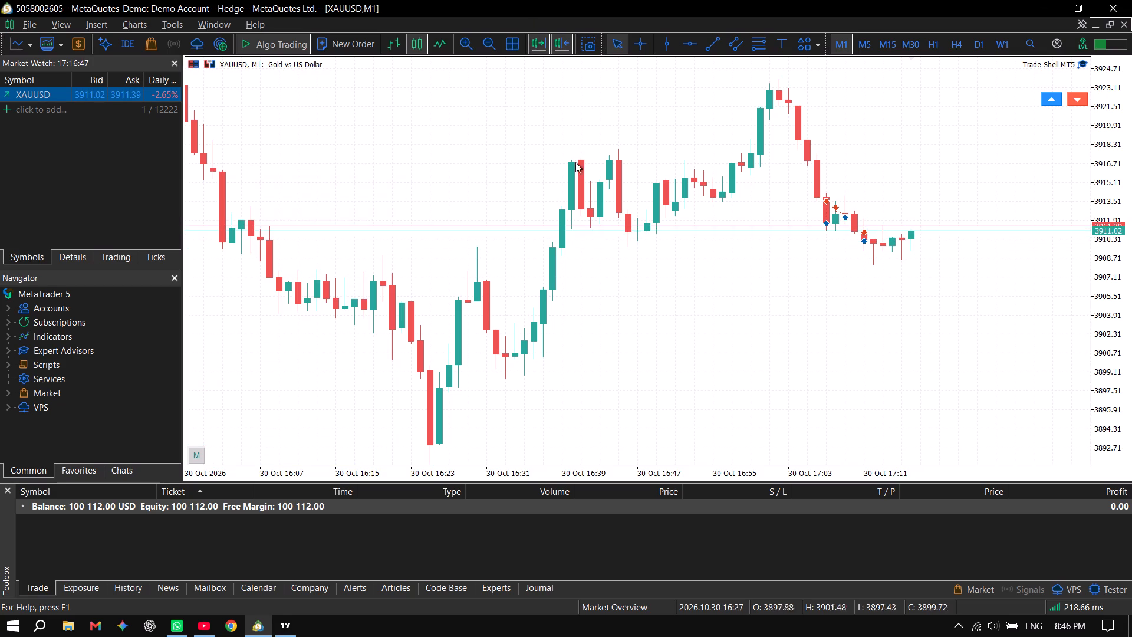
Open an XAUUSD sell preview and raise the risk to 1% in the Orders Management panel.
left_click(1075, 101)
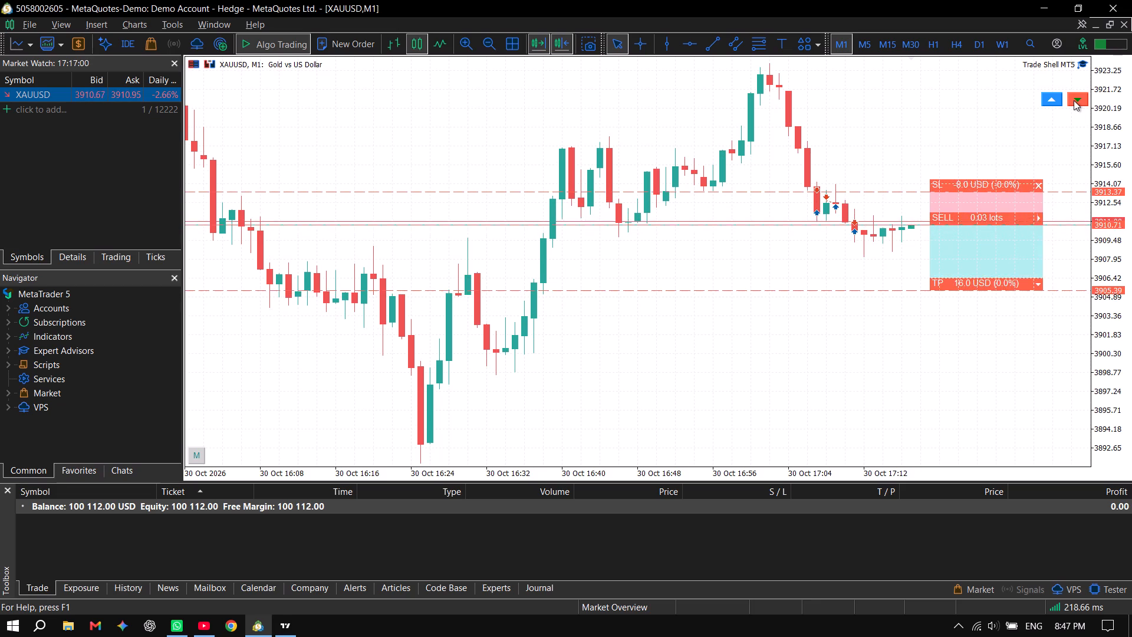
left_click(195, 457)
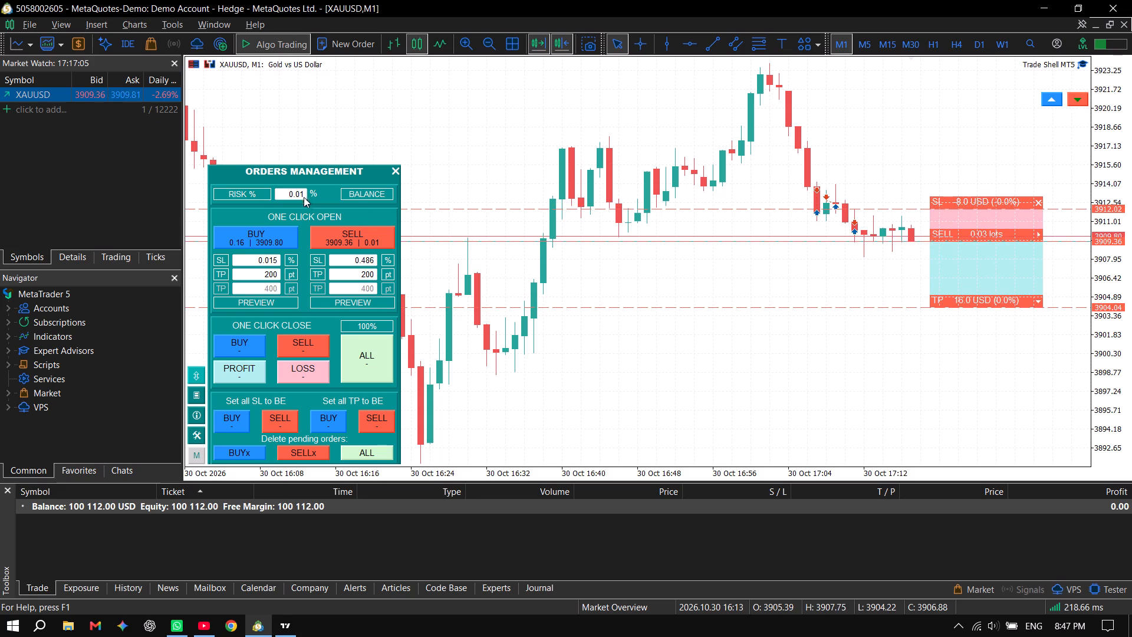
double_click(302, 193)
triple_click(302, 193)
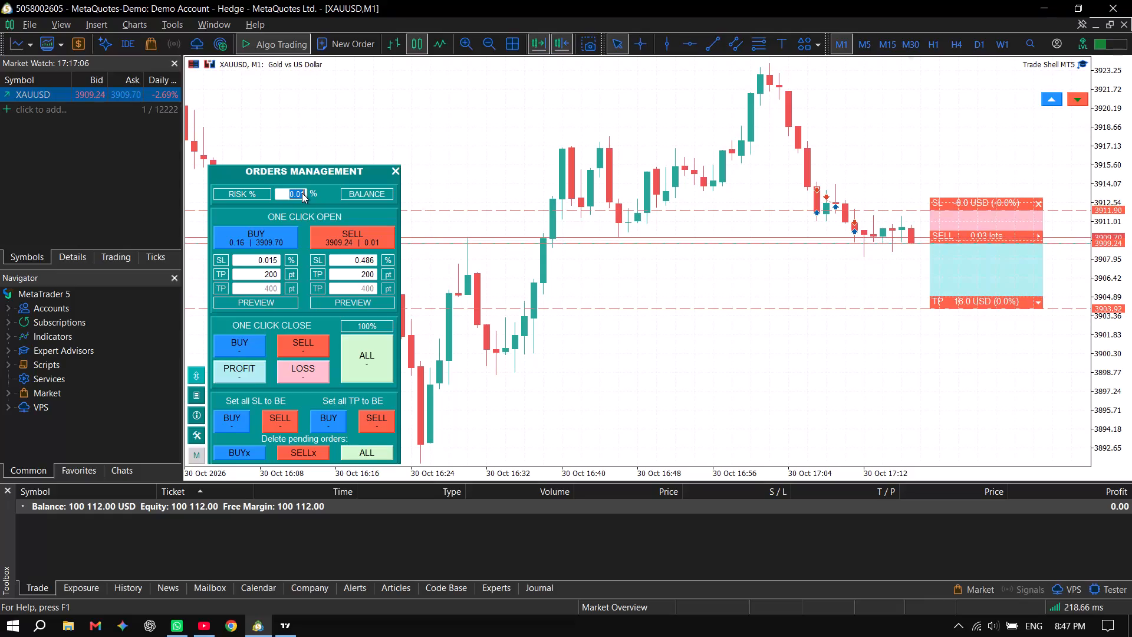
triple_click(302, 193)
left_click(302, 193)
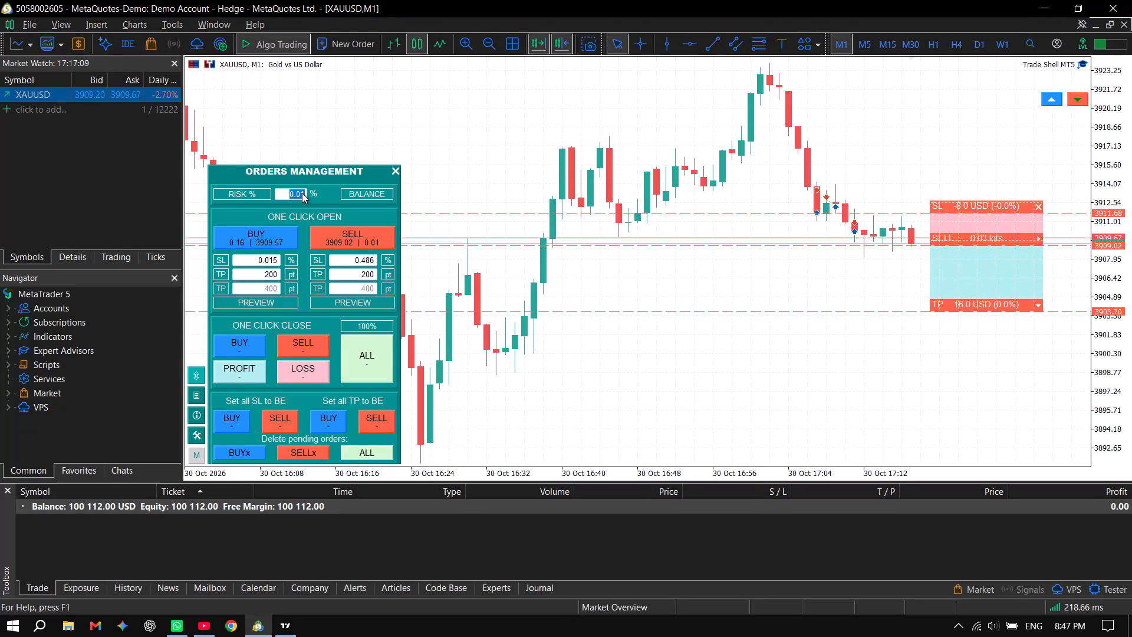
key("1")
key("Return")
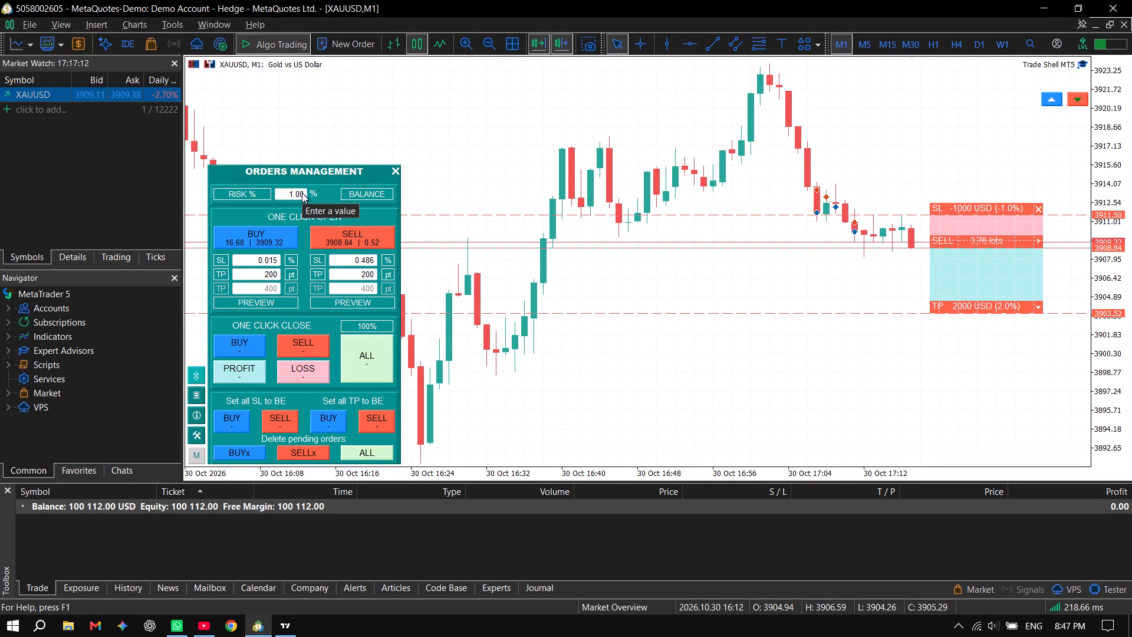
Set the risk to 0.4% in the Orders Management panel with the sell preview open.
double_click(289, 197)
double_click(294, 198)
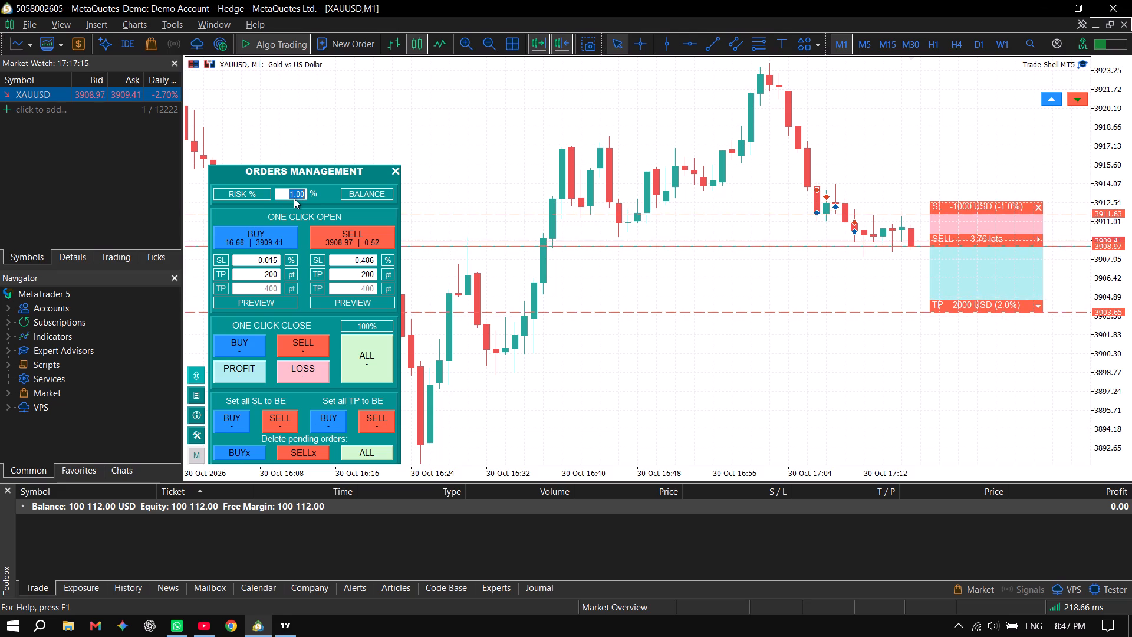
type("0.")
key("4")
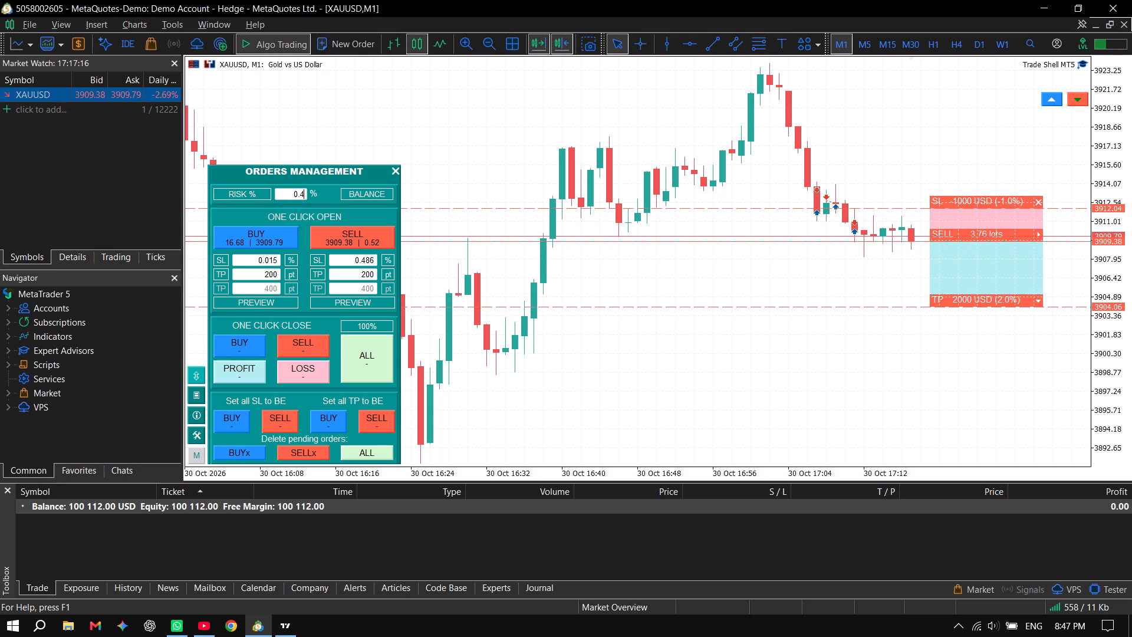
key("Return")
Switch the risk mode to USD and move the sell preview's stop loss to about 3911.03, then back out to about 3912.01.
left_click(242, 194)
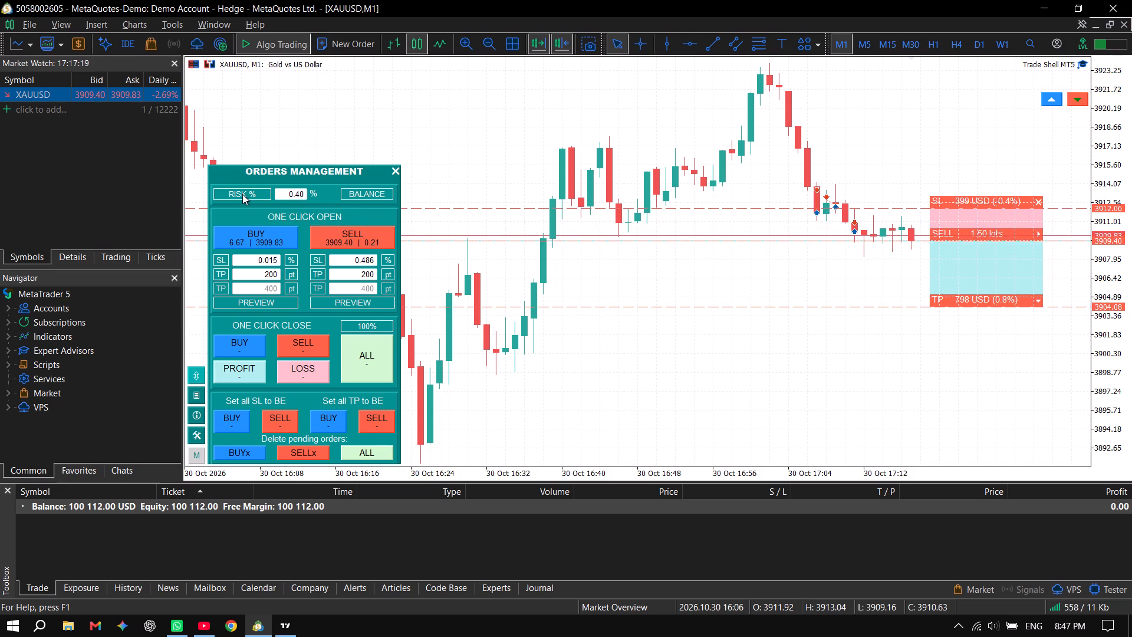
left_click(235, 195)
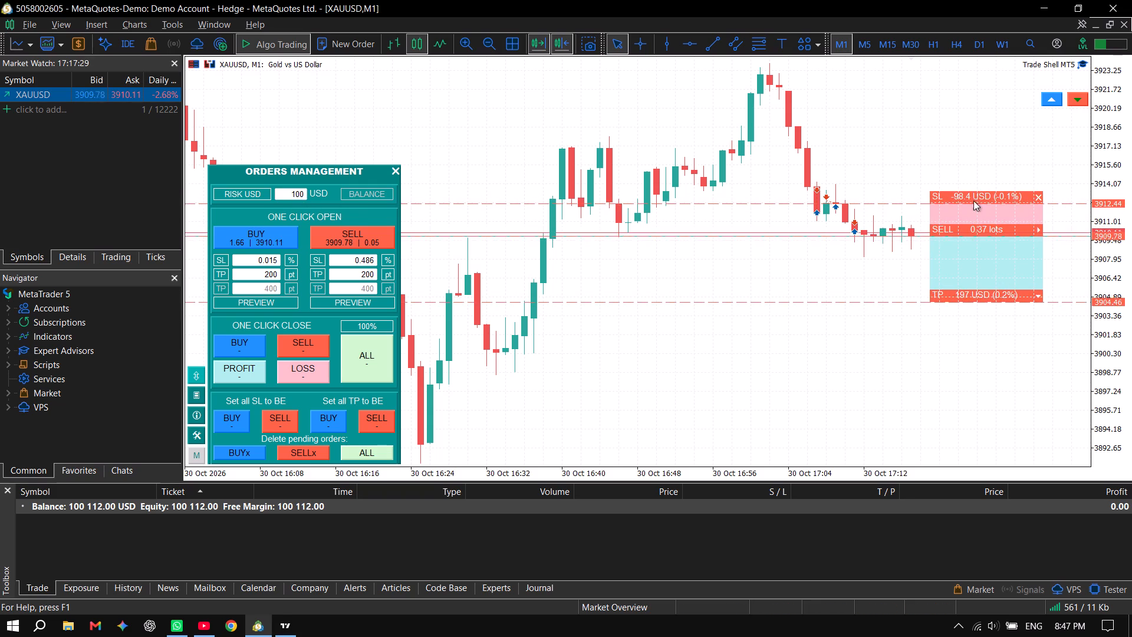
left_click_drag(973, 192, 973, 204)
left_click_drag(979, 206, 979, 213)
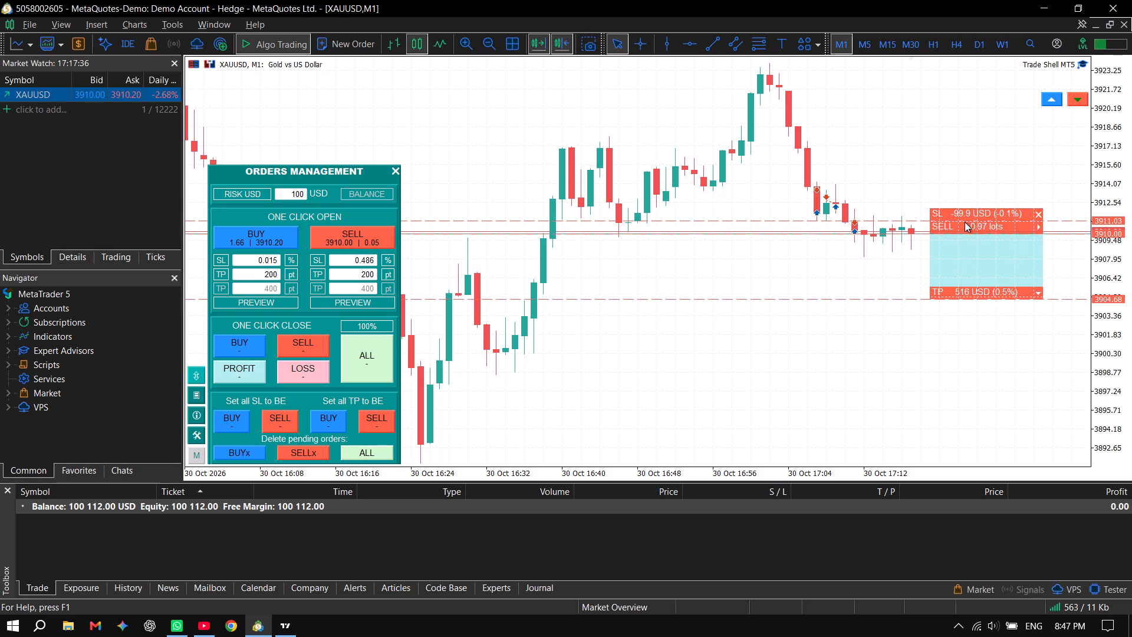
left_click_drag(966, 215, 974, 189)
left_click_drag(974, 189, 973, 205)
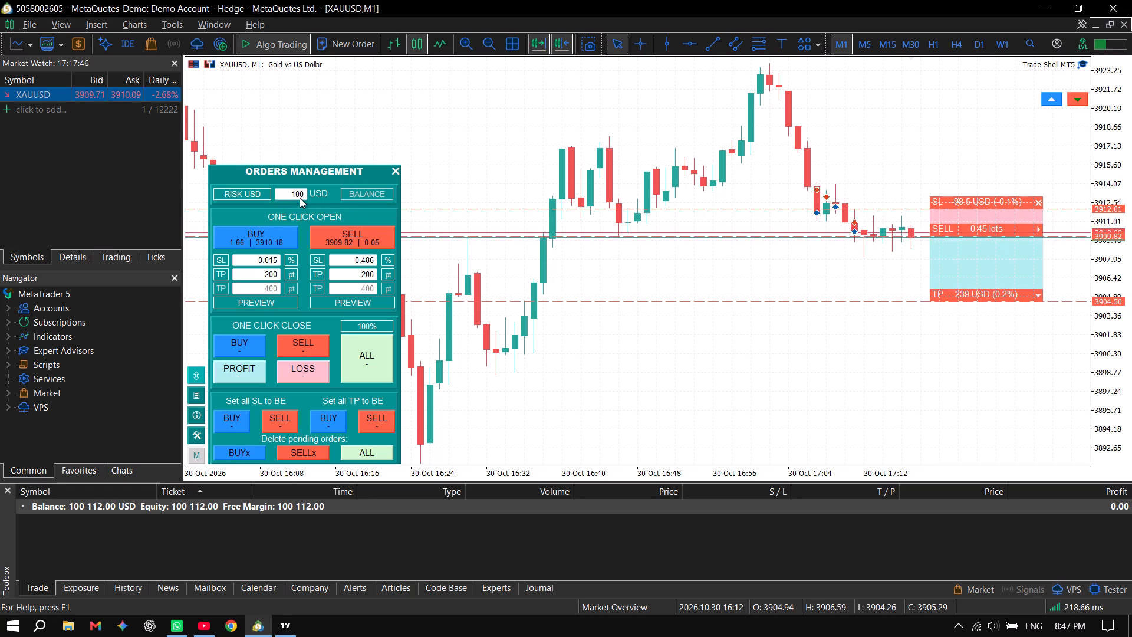
Set the risk amount to 500 USD in the Orders Management panel.
double_click(300, 198)
triple_click(300, 197)
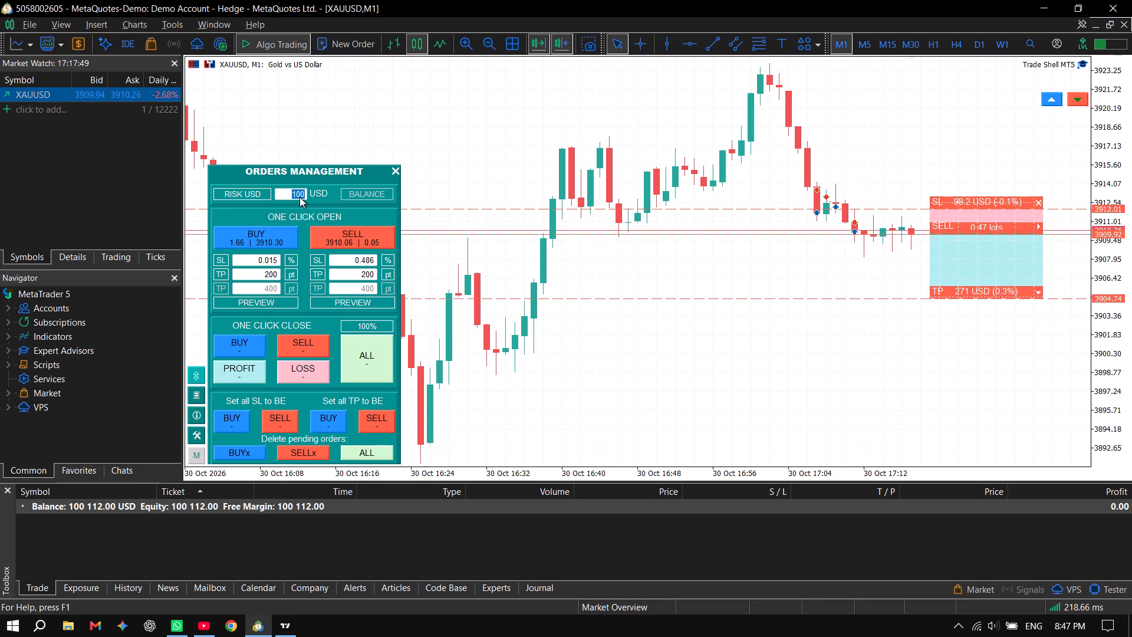
type("500")
key("Return")
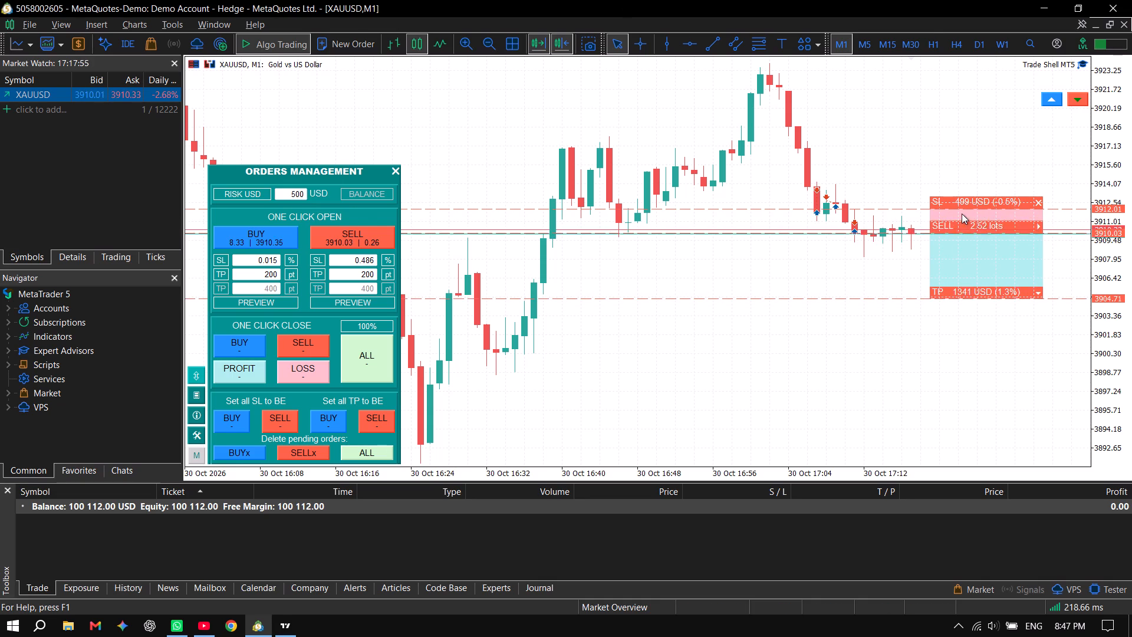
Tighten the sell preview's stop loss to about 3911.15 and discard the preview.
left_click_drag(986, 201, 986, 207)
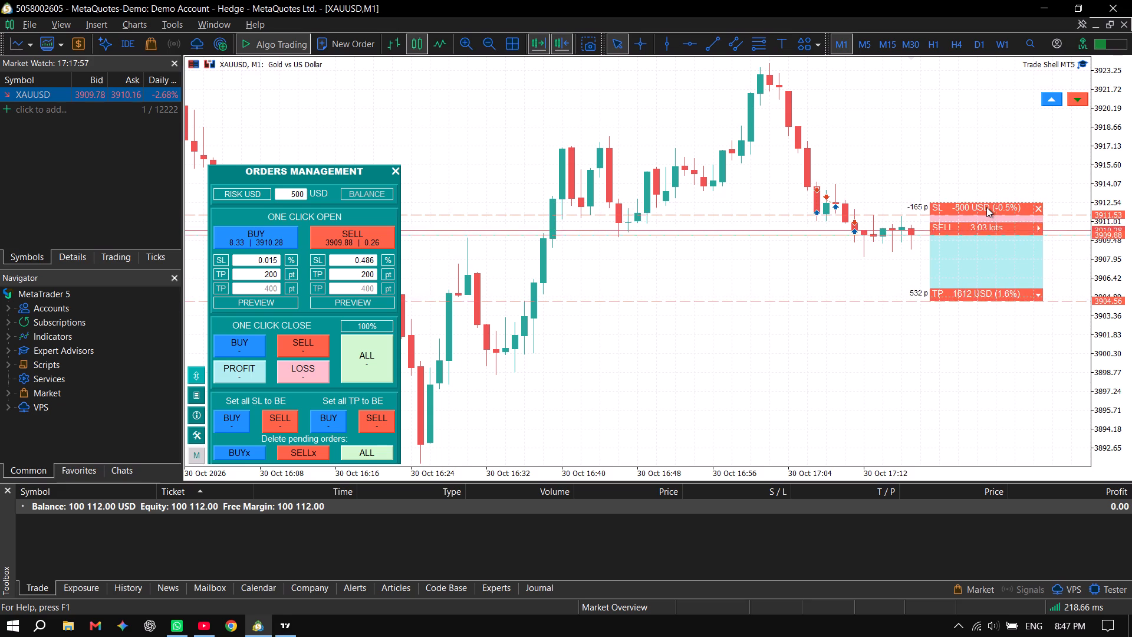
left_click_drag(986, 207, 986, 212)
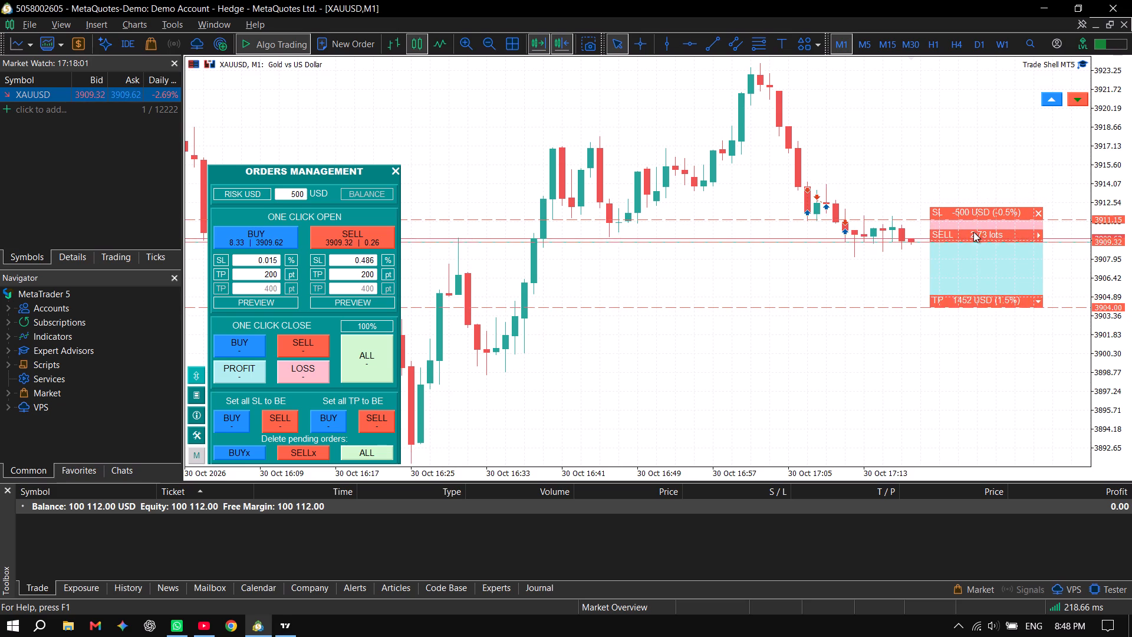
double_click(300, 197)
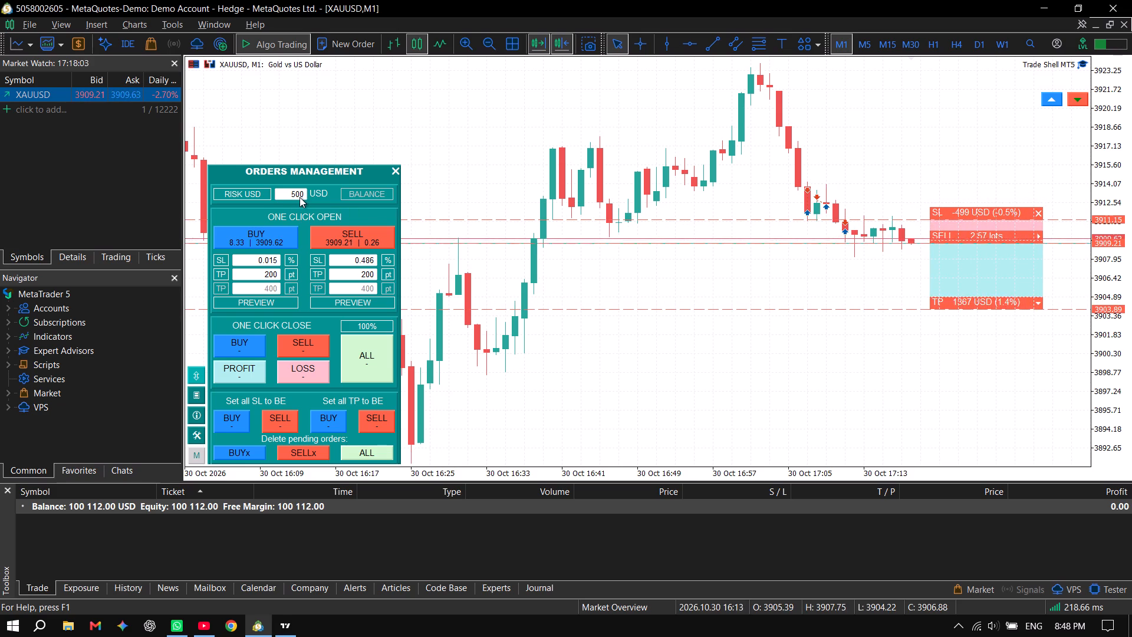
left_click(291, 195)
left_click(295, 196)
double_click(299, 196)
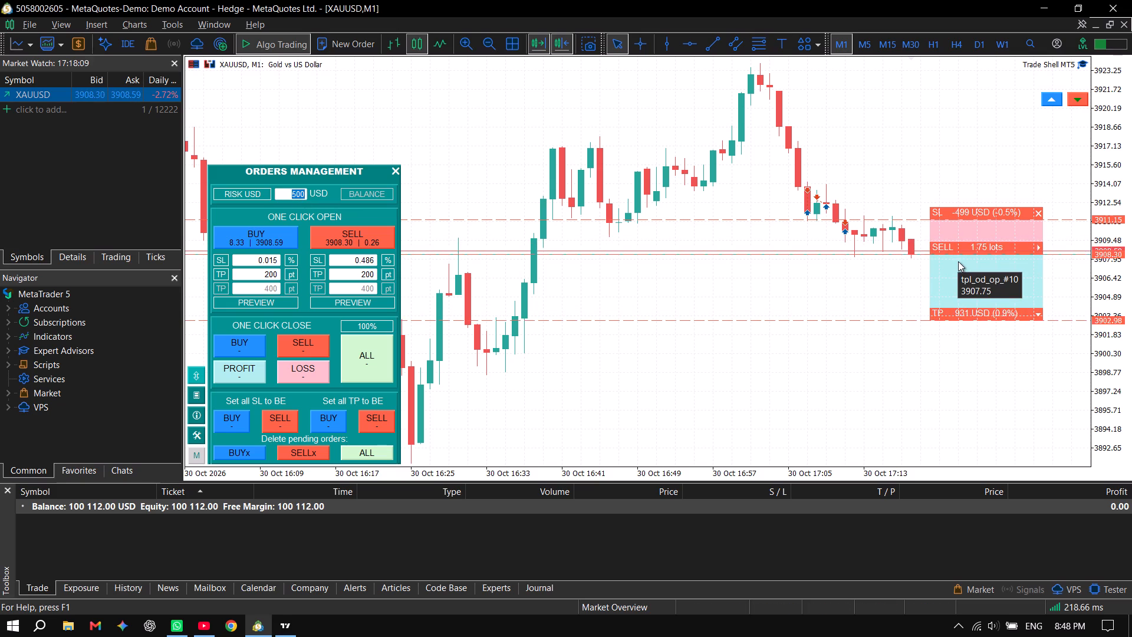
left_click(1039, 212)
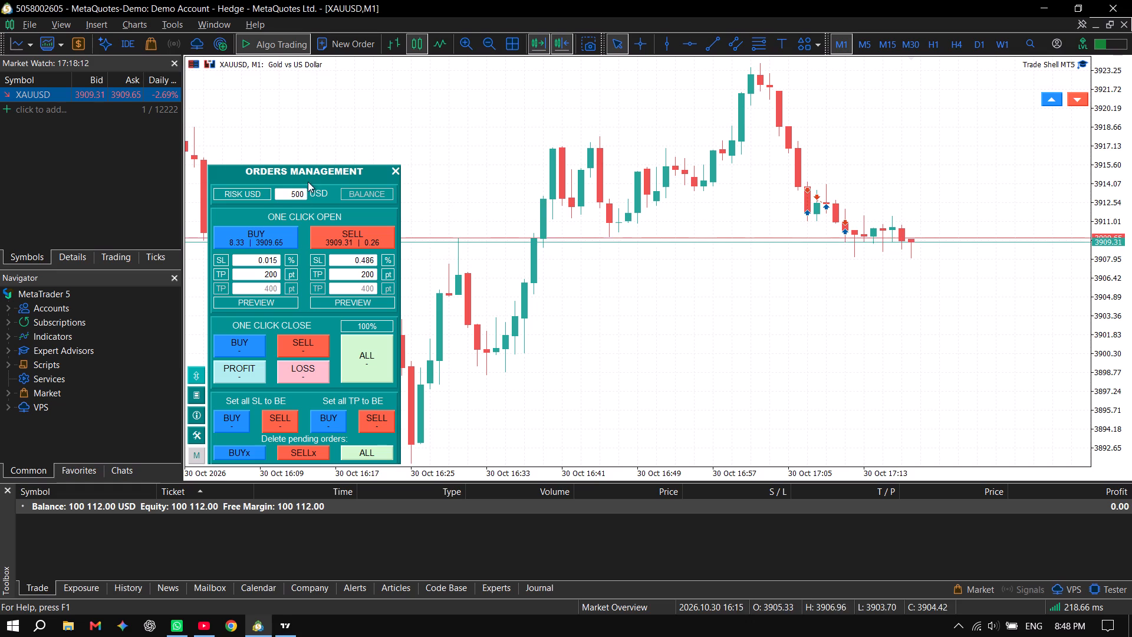
Switch the risk mode back to percent, set the risk to 1%, and close the Orders Management panel.
double_click(296, 192)
left_click(229, 193)
left_click(239, 193)
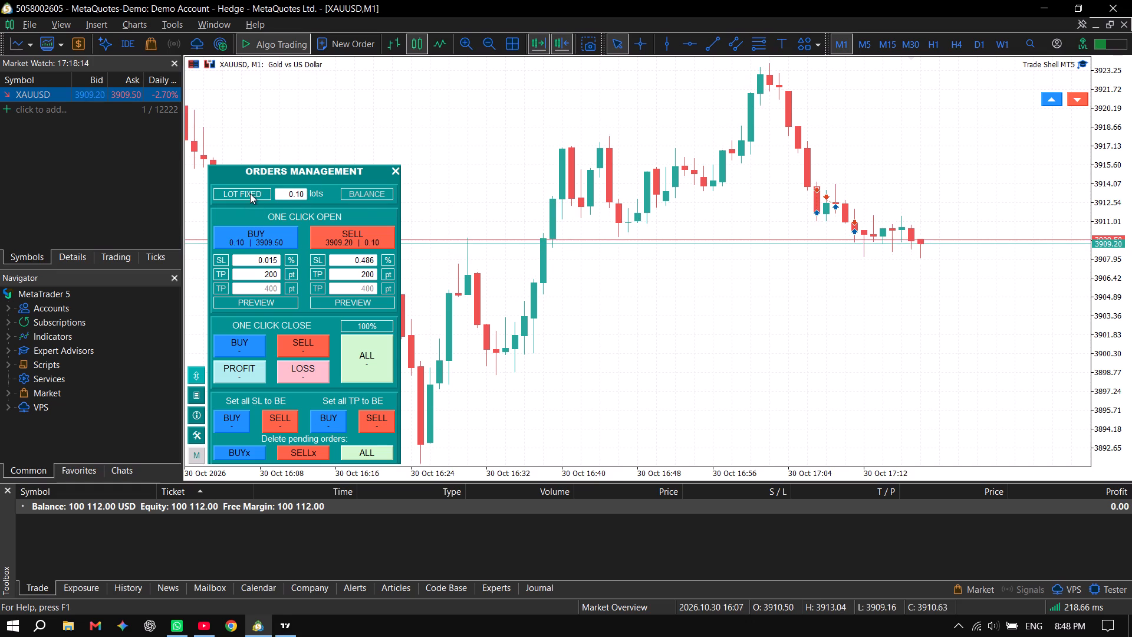
left_click(234, 193)
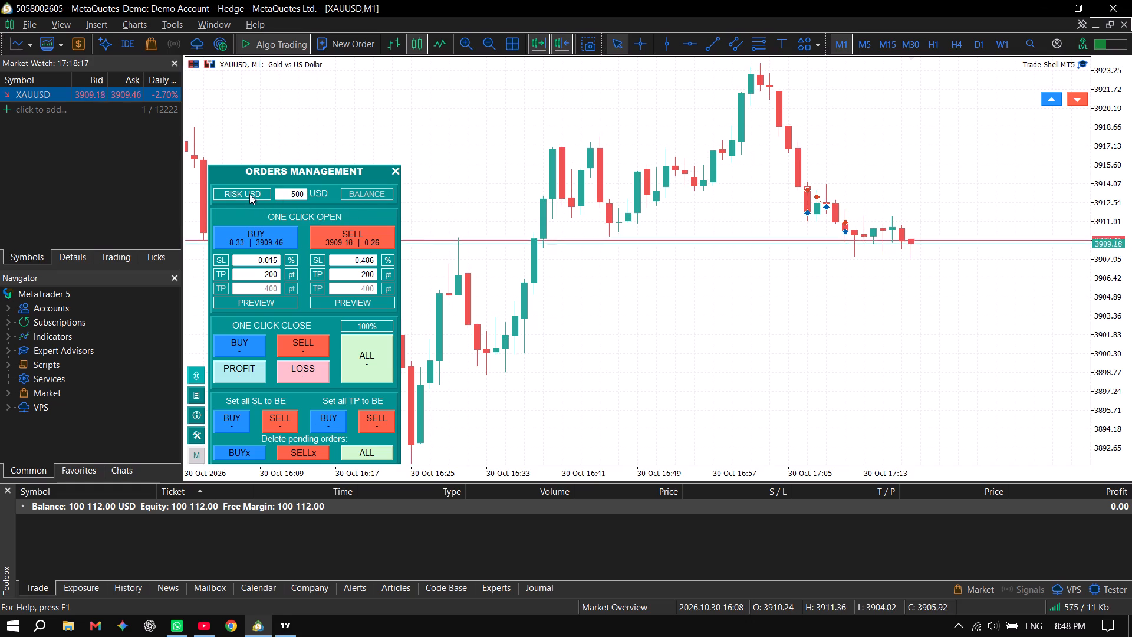
left_click(248, 194)
double_click(299, 195)
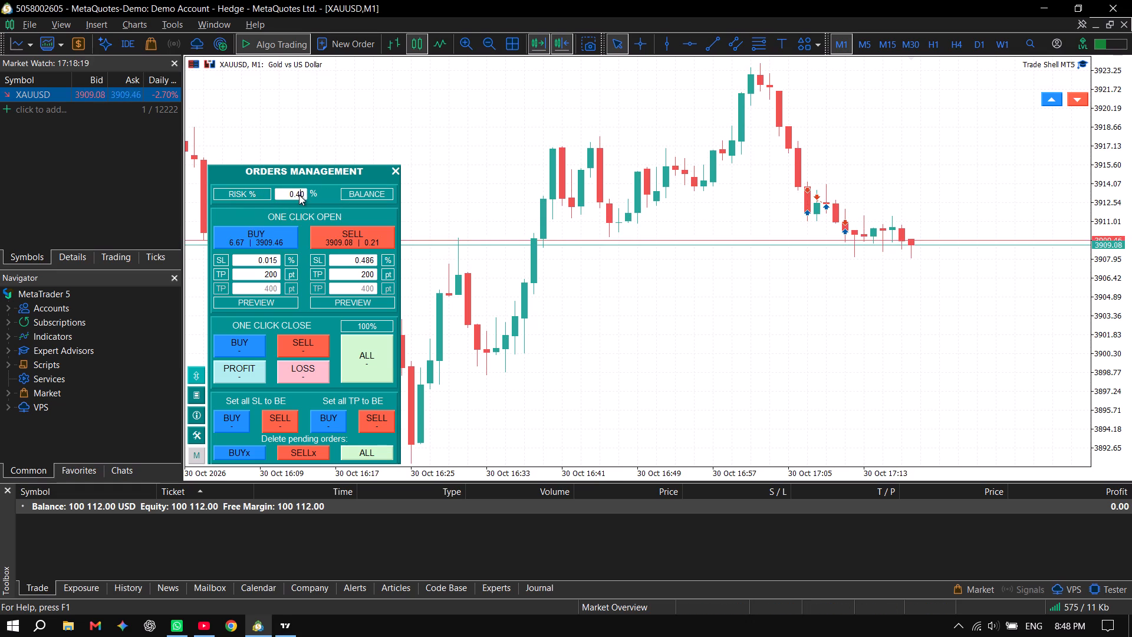
triple_click(299, 195)
key("1")
key("Return")
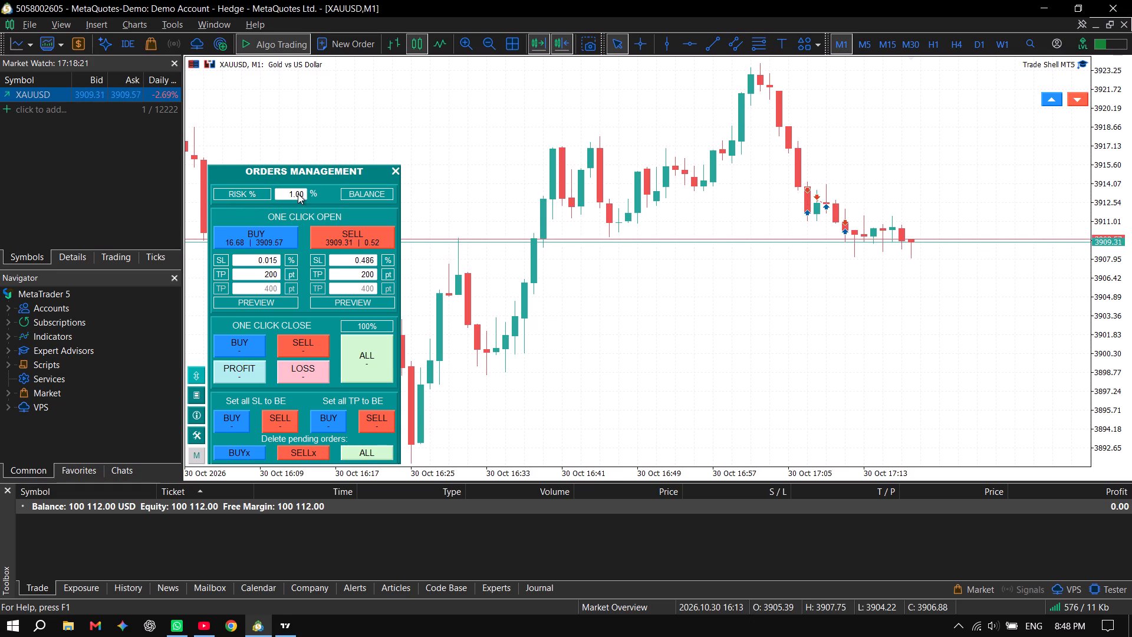
left_click(397, 169)
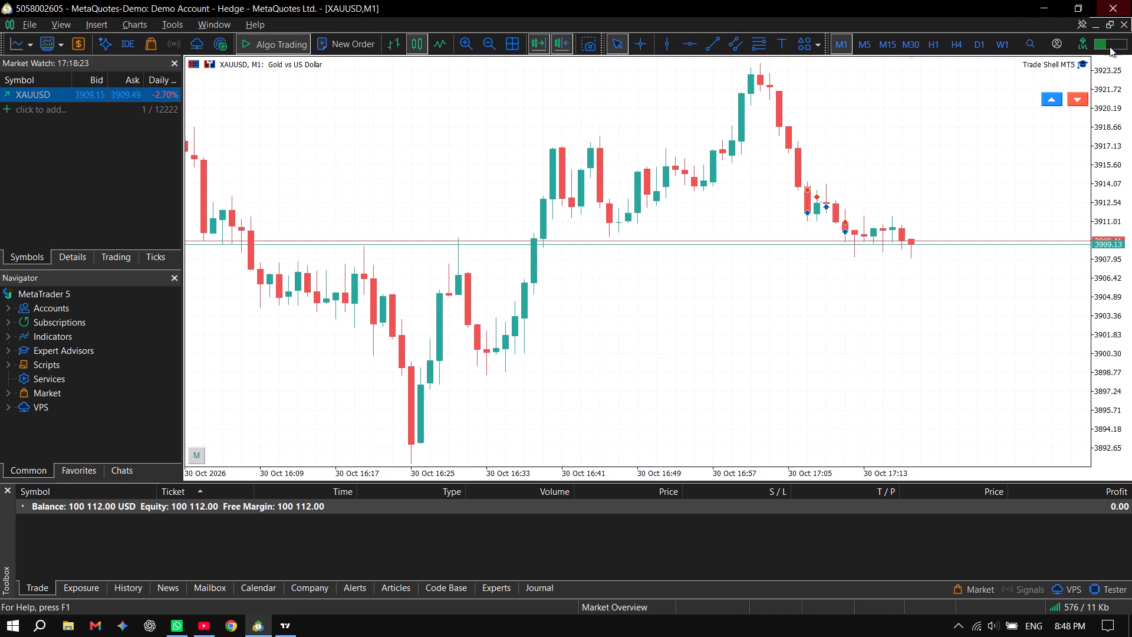
Open an XAUUSD sell position from a new preview at 1% risk, and close that position.
left_click(1075, 103)
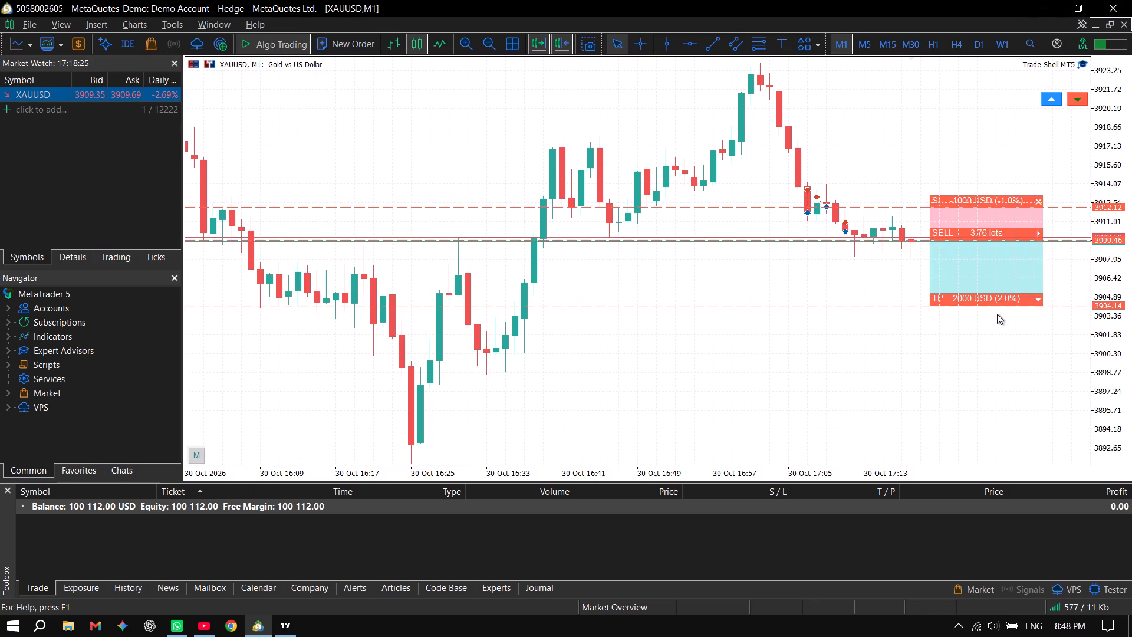
left_click(1040, 238)
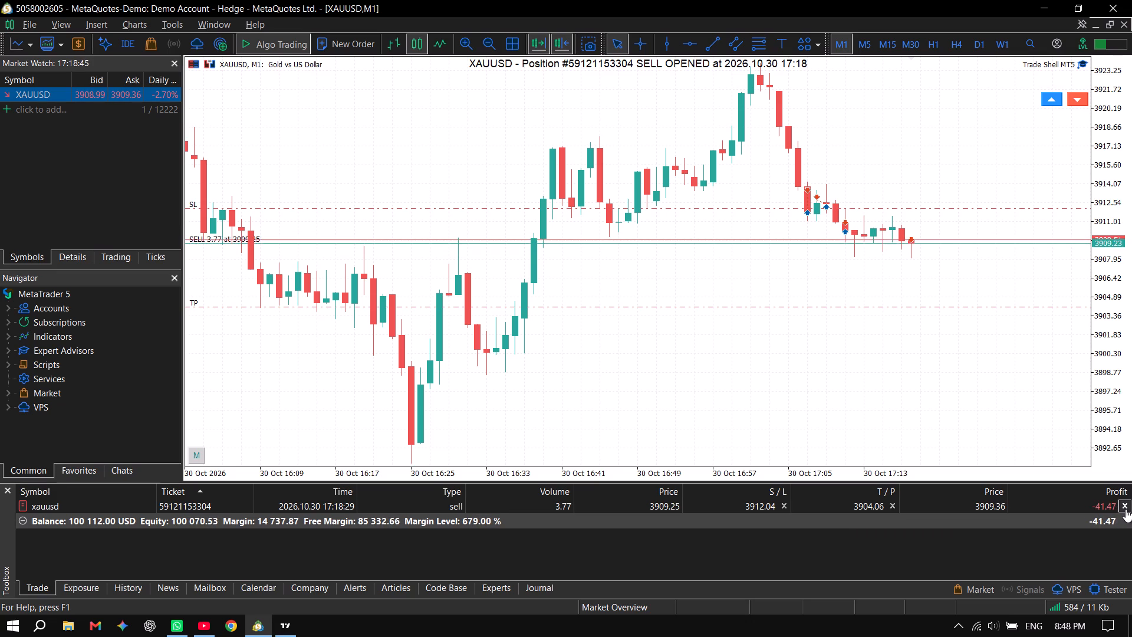
left_click(1126, 509)
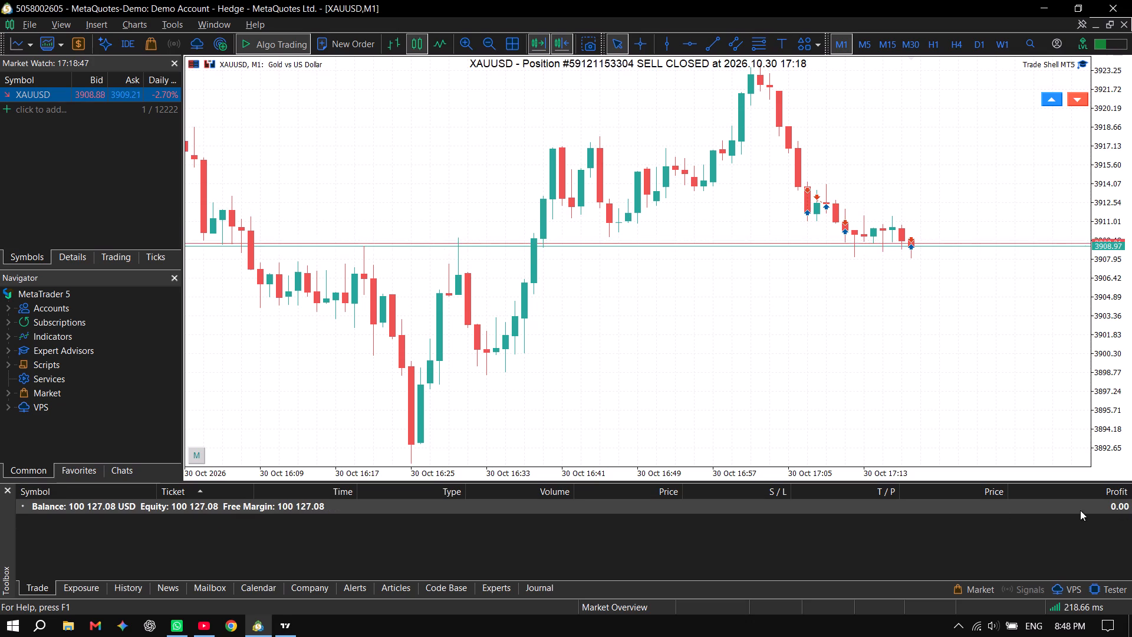
Examine the closed trades in the account history and the current balance and equity in the trade list.
left_click(129, 589)
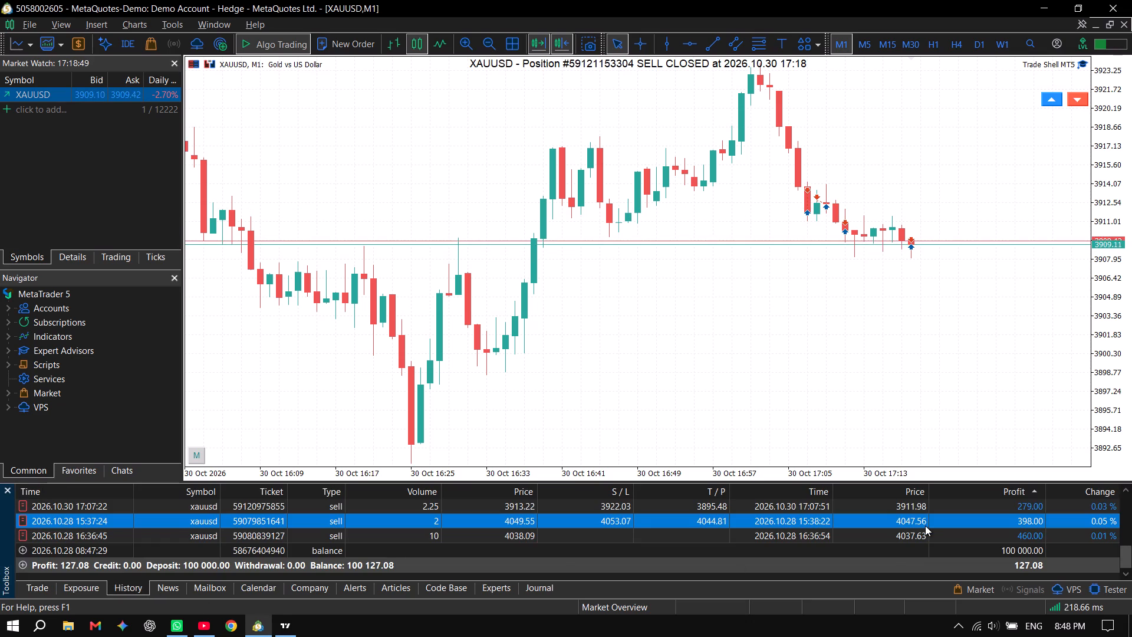
scroll(925, 526, "down", 3)
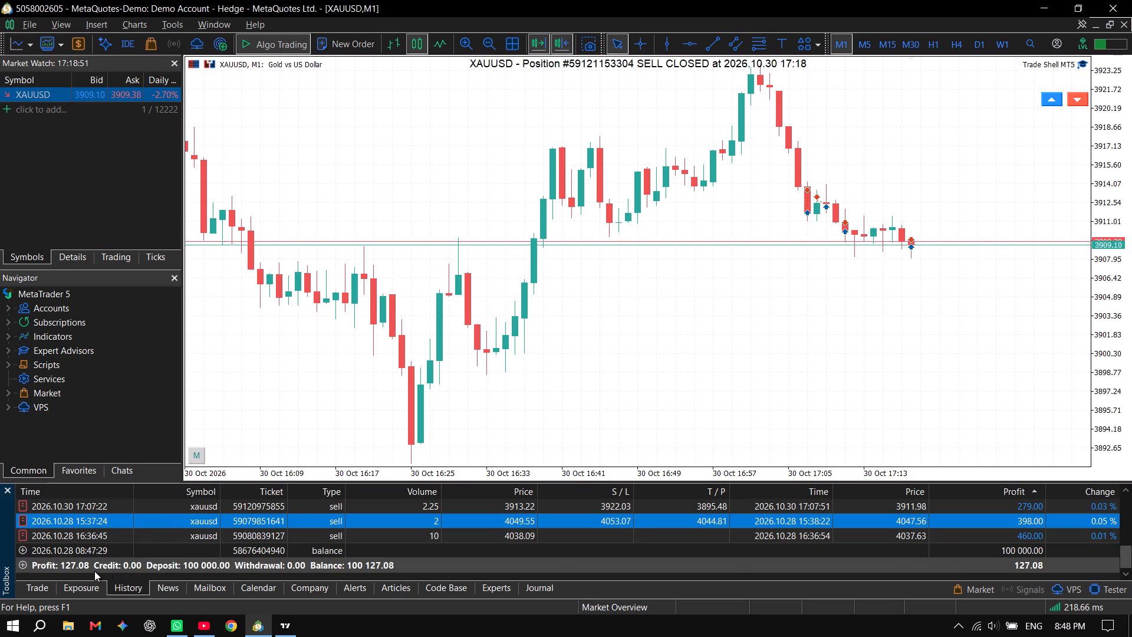
left_click(36, 589)
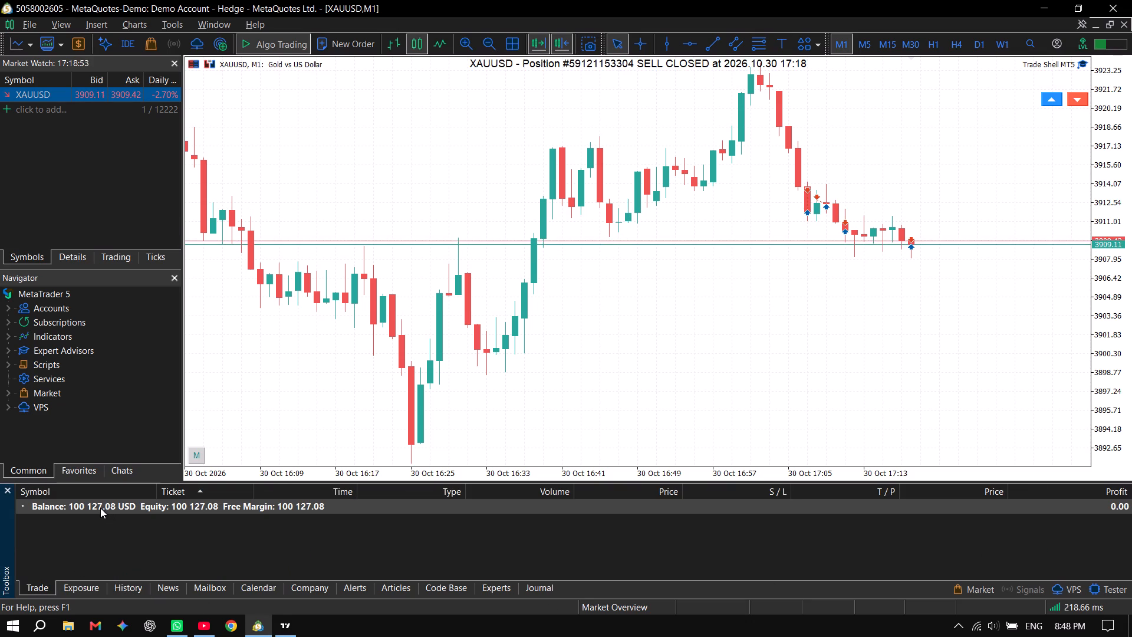
left_click(99, 508)
left_click(213, 507)
left_click(209, 533)
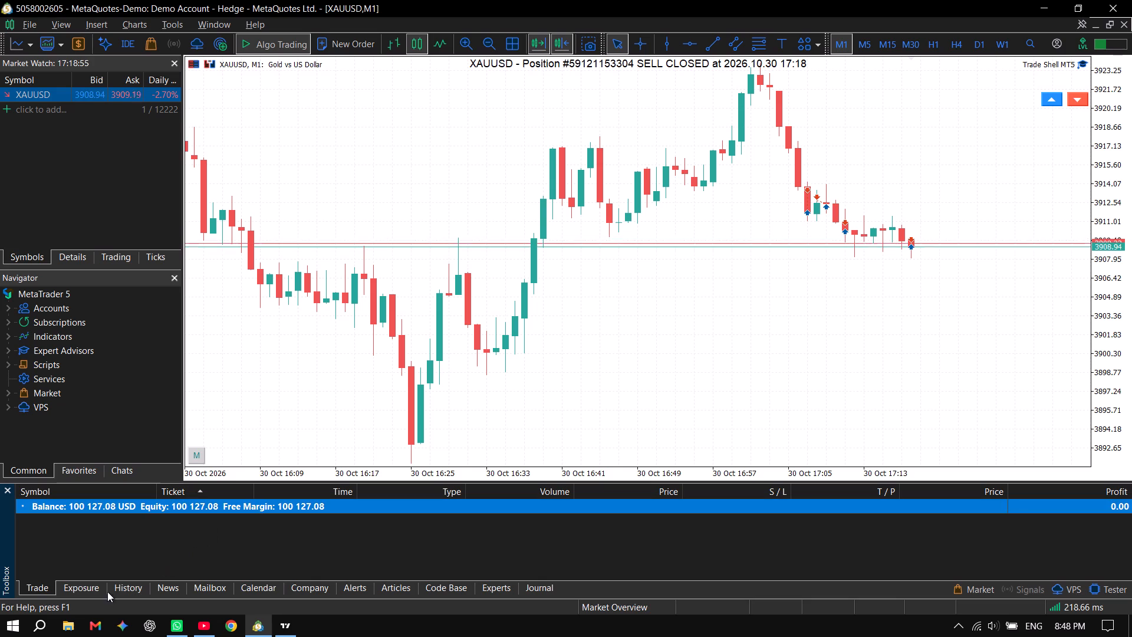
left_click(126, 592)
scroll(174, 516, "down", 2)
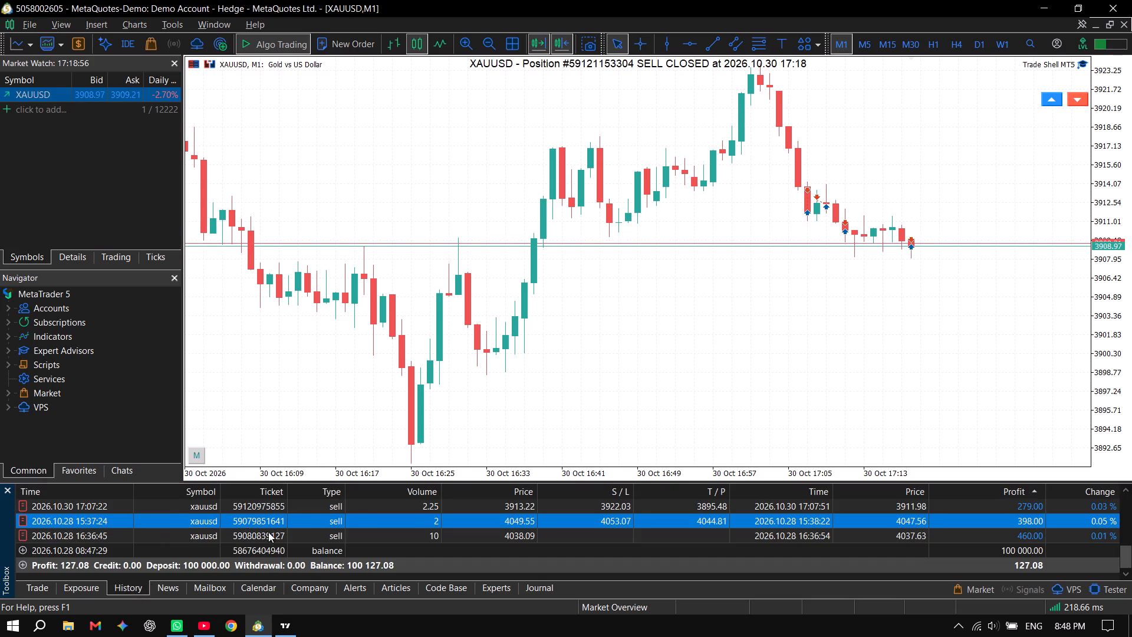
left_click(393, 543)
scroll(764, 542, "up", 7)
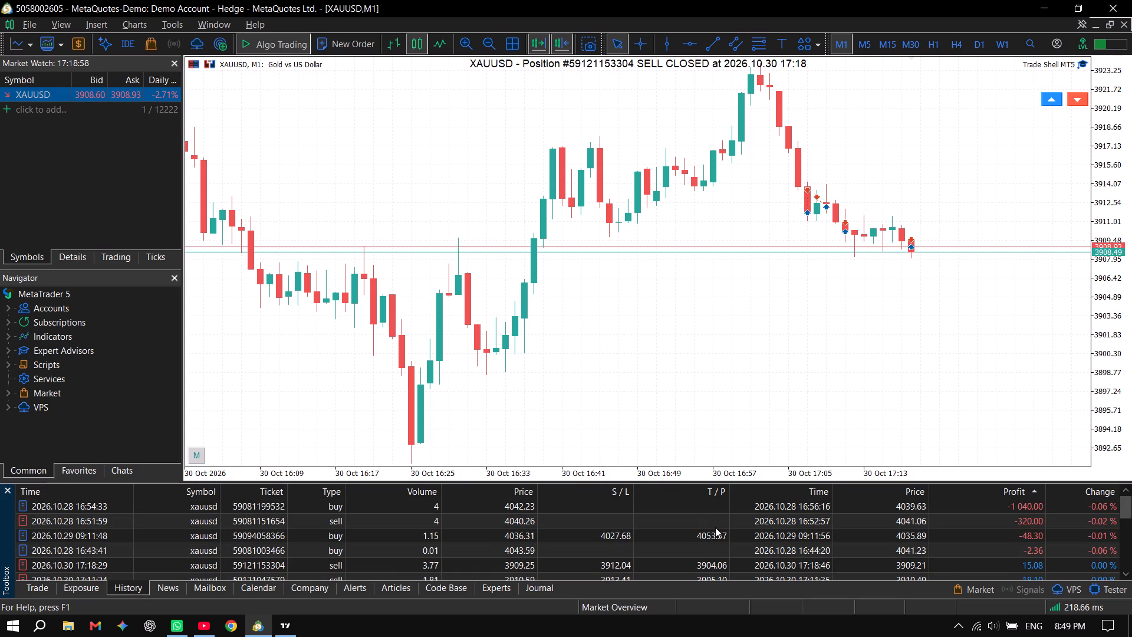
scroll(715, 527, "up", 4)
scroll(870, 534, "down", 1)
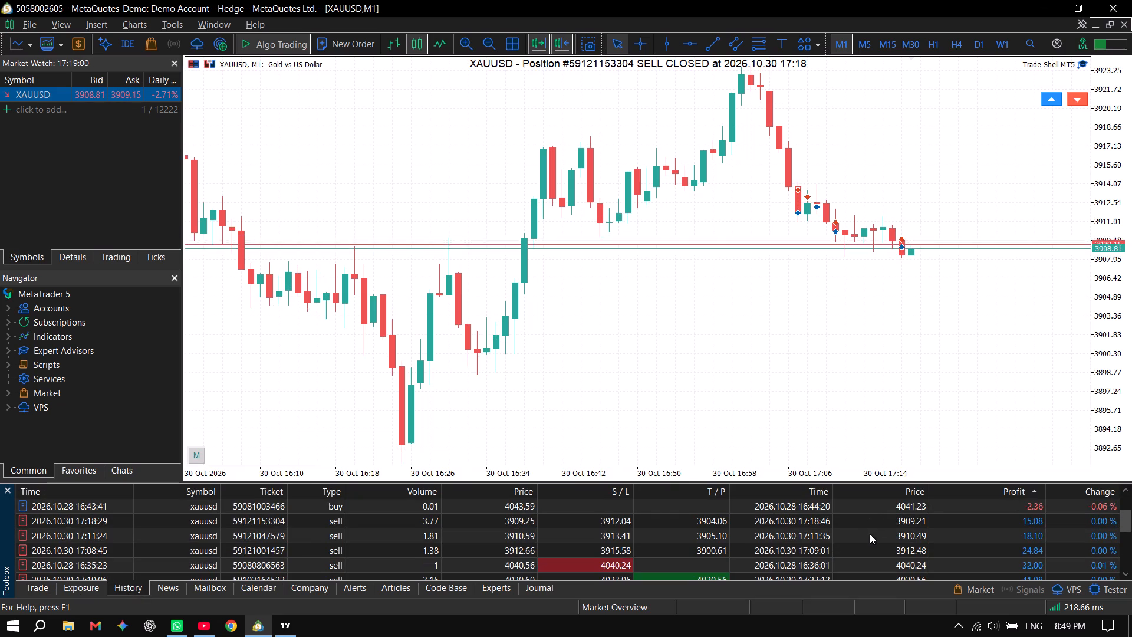
left_click(1015, 518)
left_click(983, 535)
left_click(876, 518)
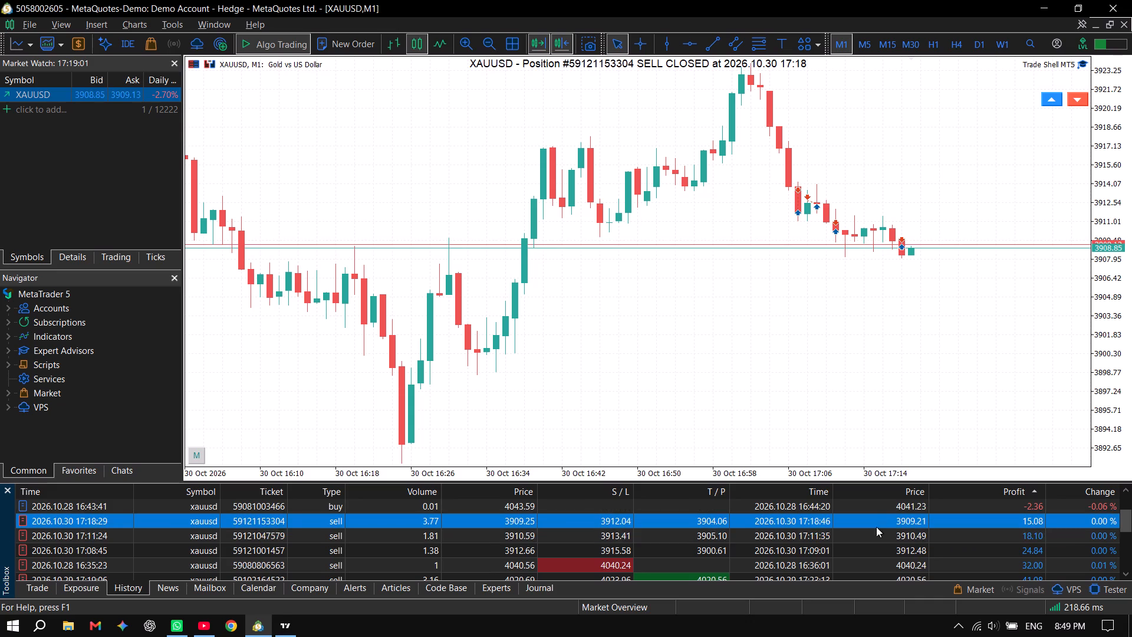
left_click(876, 530)
left_click(879, 518)
left_click(881, 536)
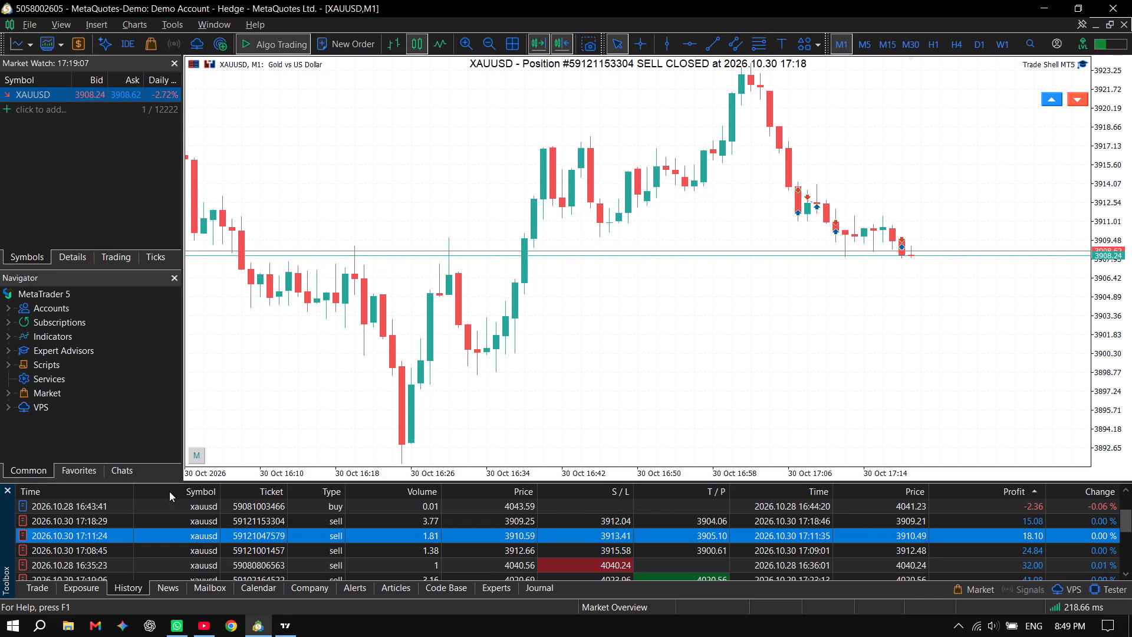
Sort the account history by opening time and review the latest closed trades' profits alongside the account balance.
left_click(58, 488)
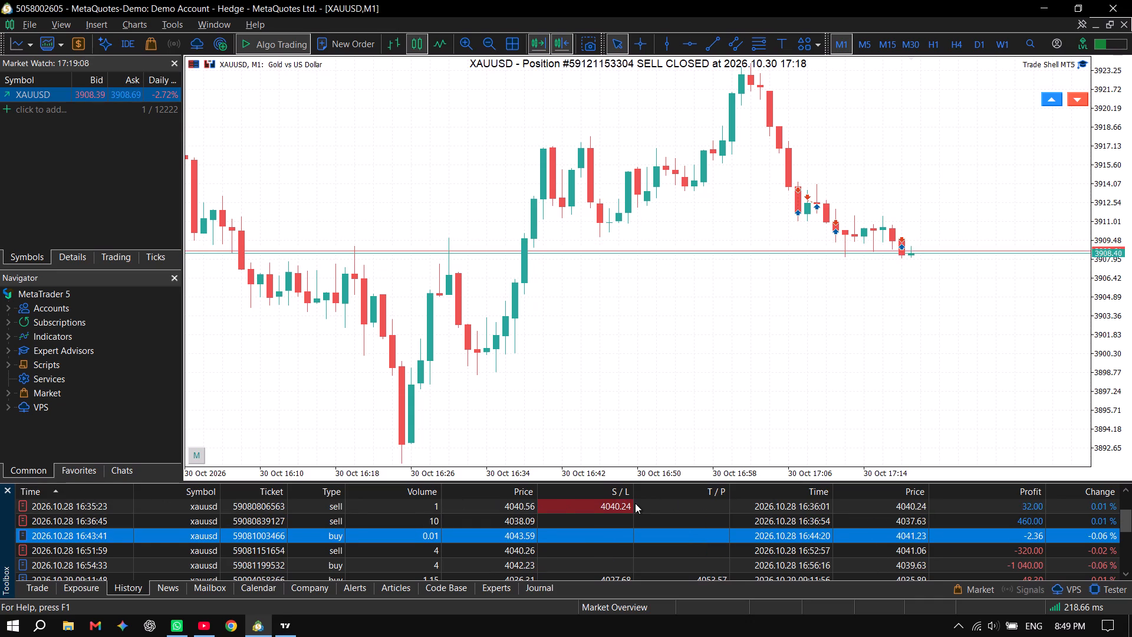
scroll(683, 530, "up", 4)
scroll(685, 530, "down", 3)
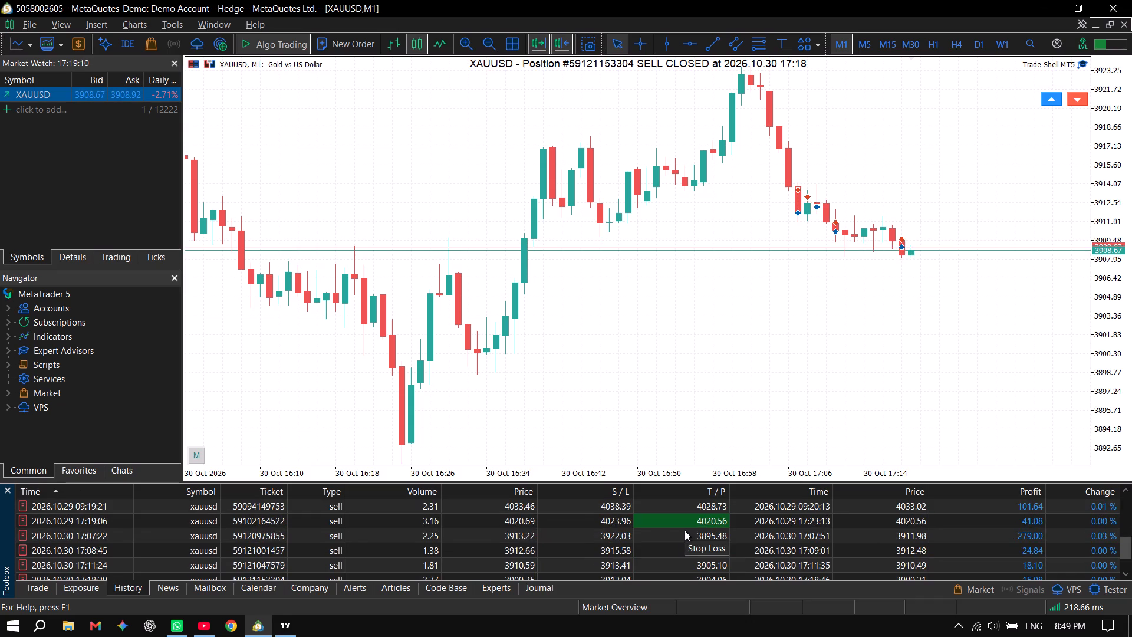
scroll(685, 530, "down", 1)
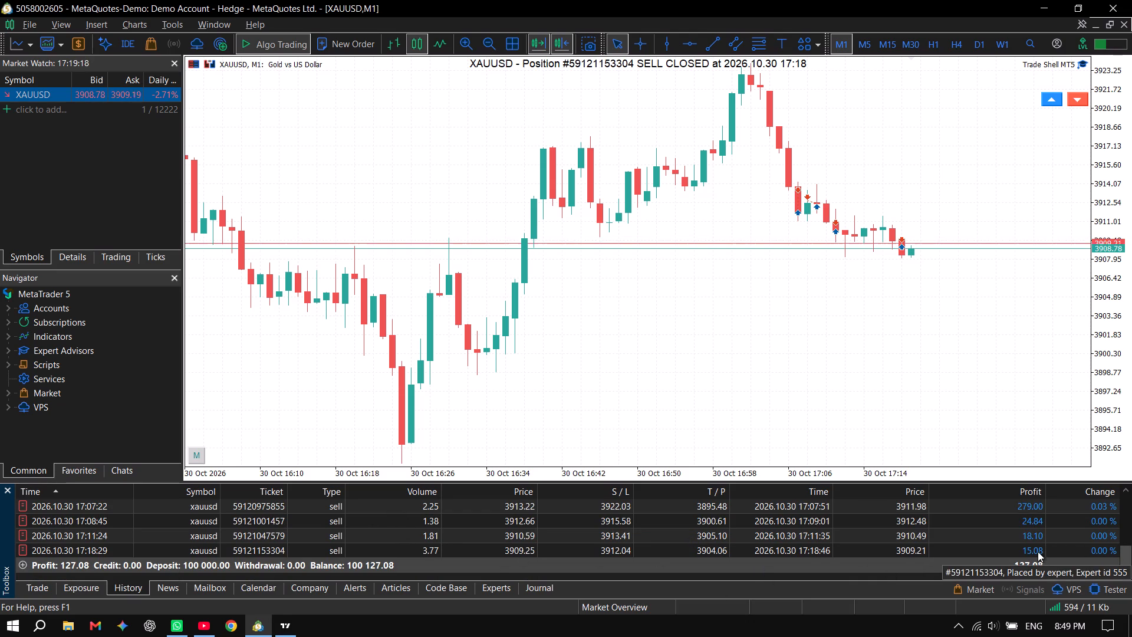
scroll(985, 535, "up", 3)
scroll(985, 535, "down", 2)
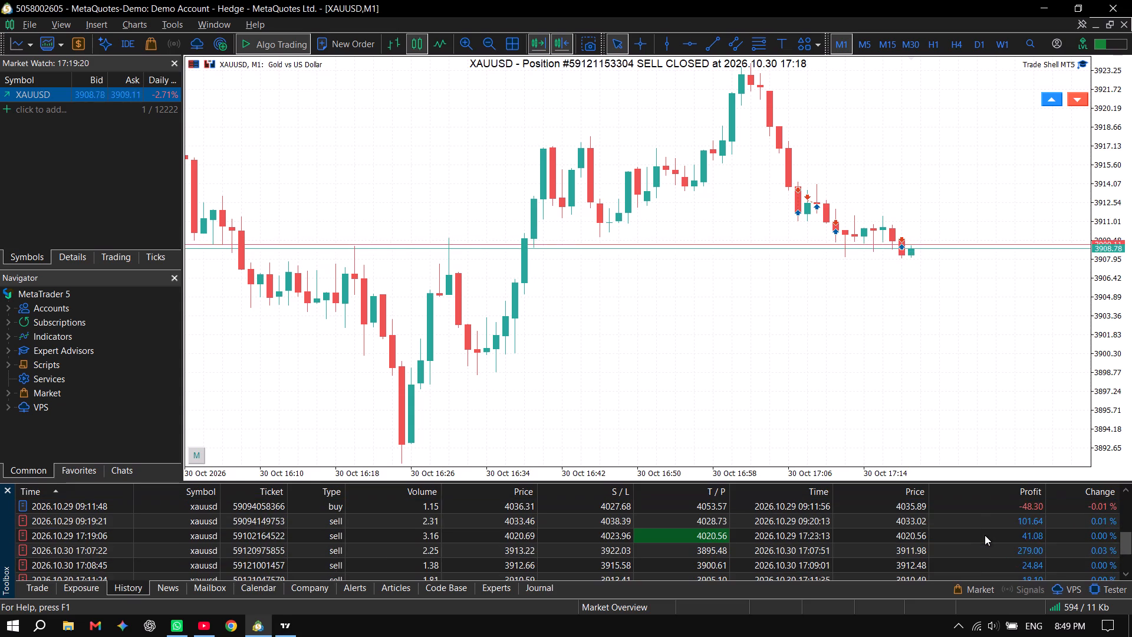
scroll(1026, 531, "down", 2)
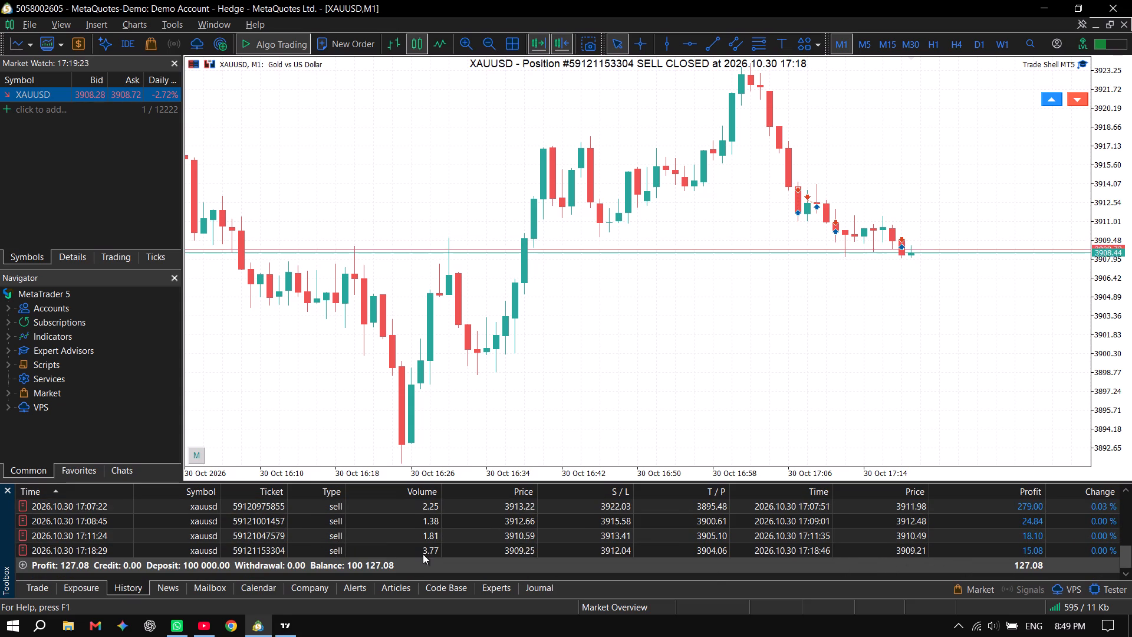
left_click(38, 587)
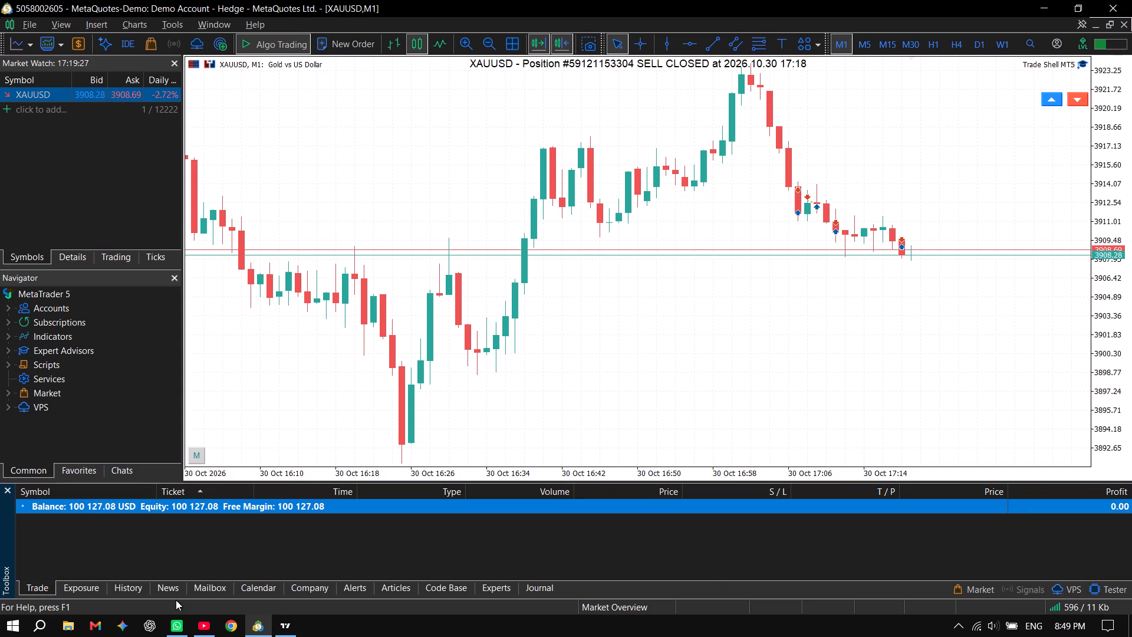
left_click(120, 589)
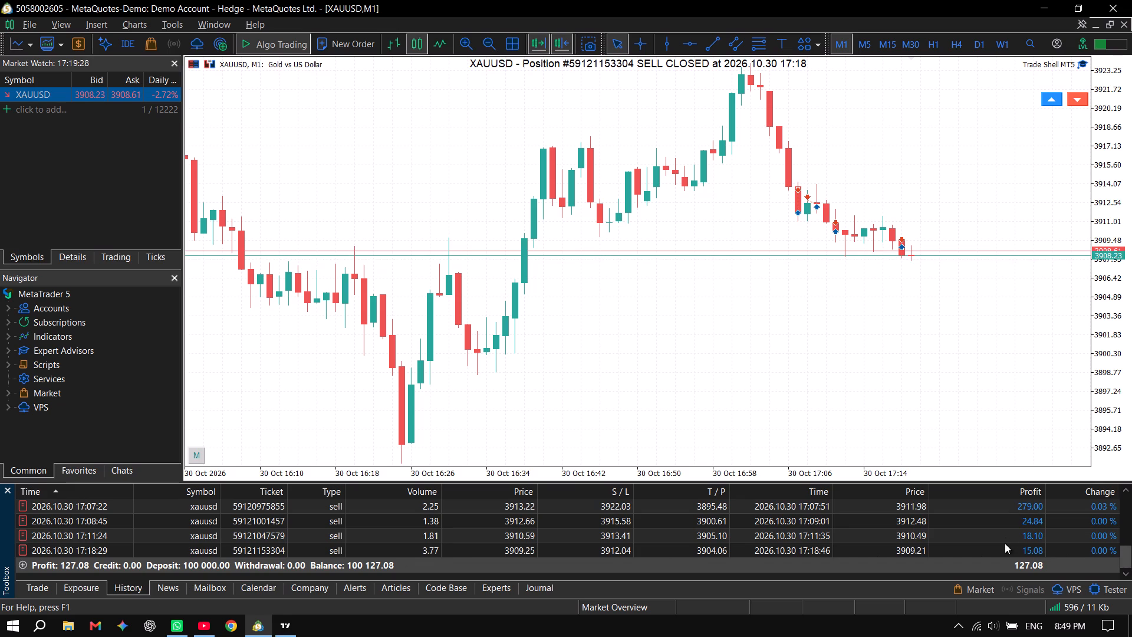
scroll(957, 543, "down", 1)
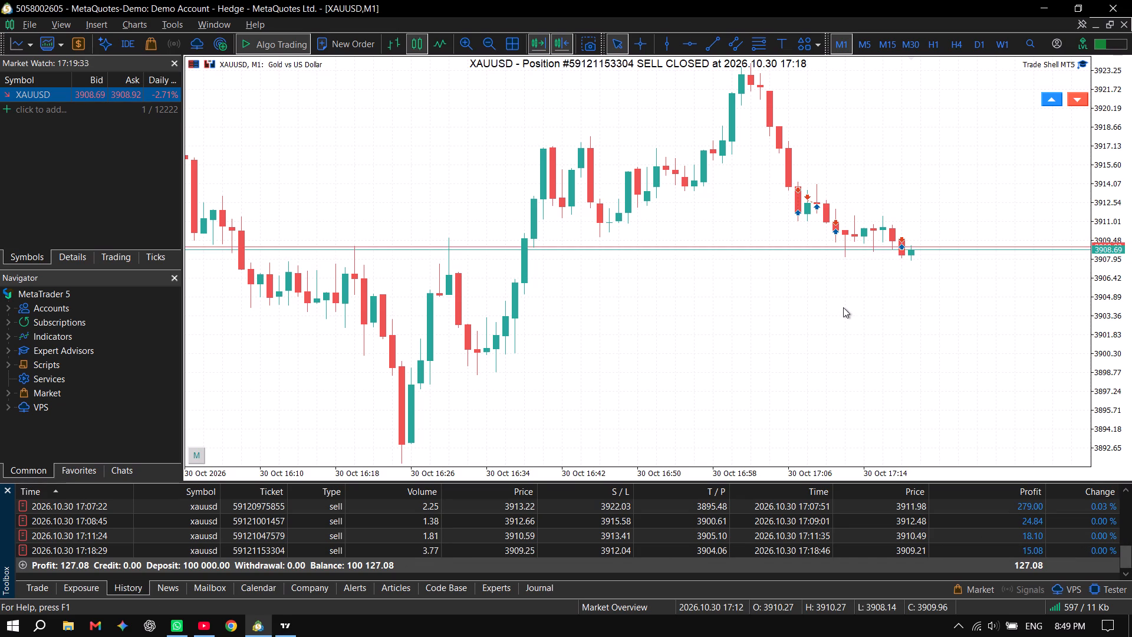
scroll(896, 530, "up", 2)
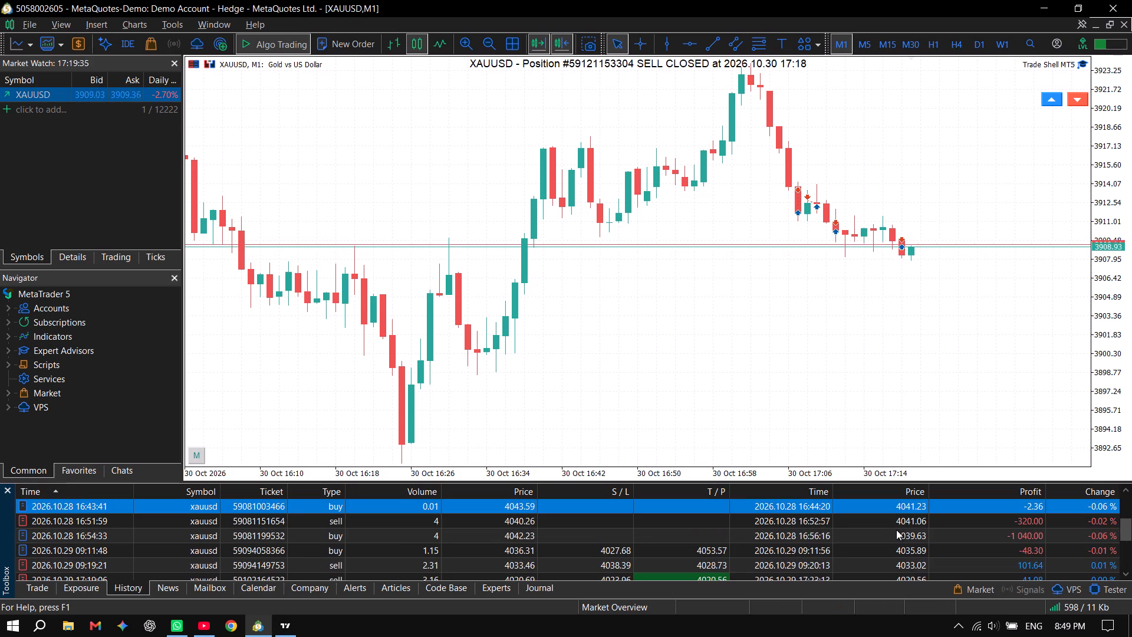
scroll(896, 530, "down", 3)
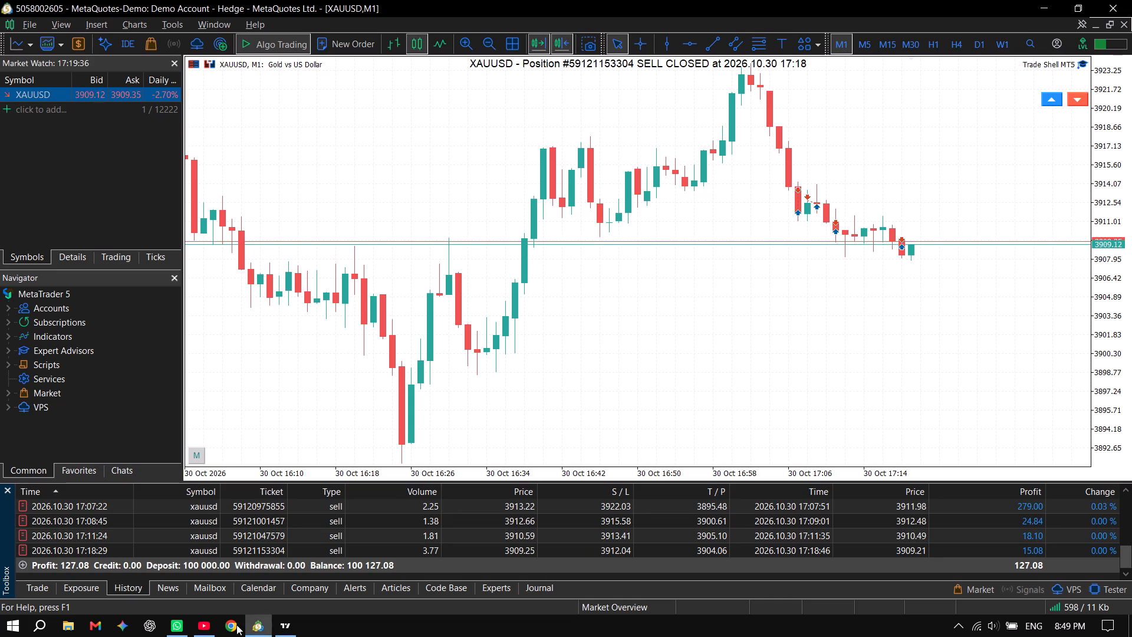
Switch to Chrome and search Google for "there will be no Trading fee in Mt 5 ??".
left_click(224, 625)
left_click_drag(742, 35, 609, 72)
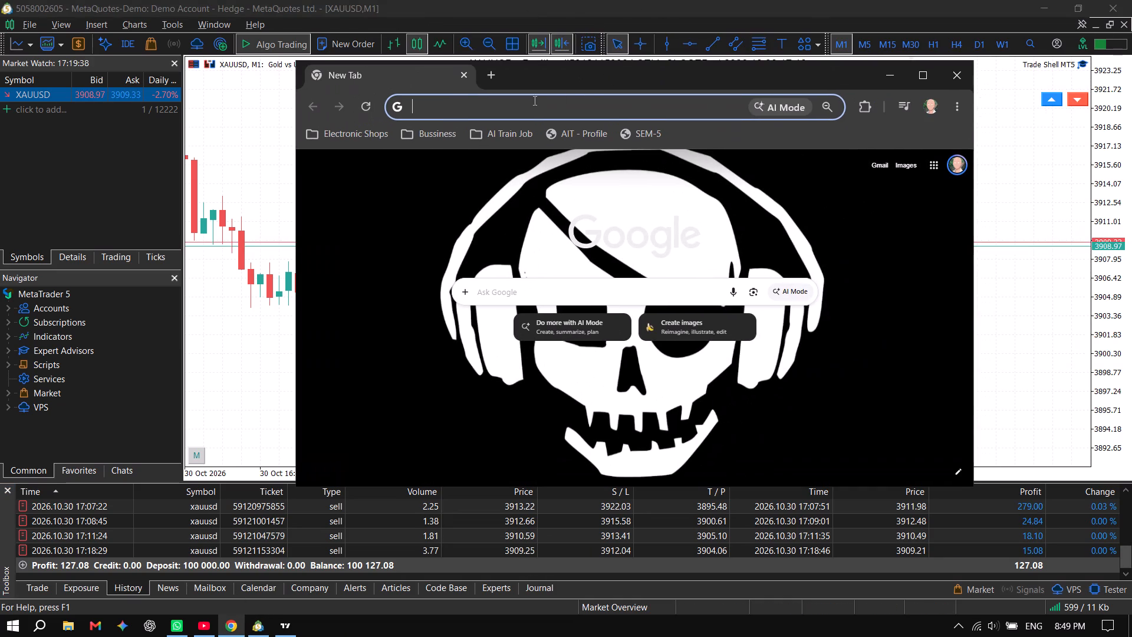
left_click(505, 110)
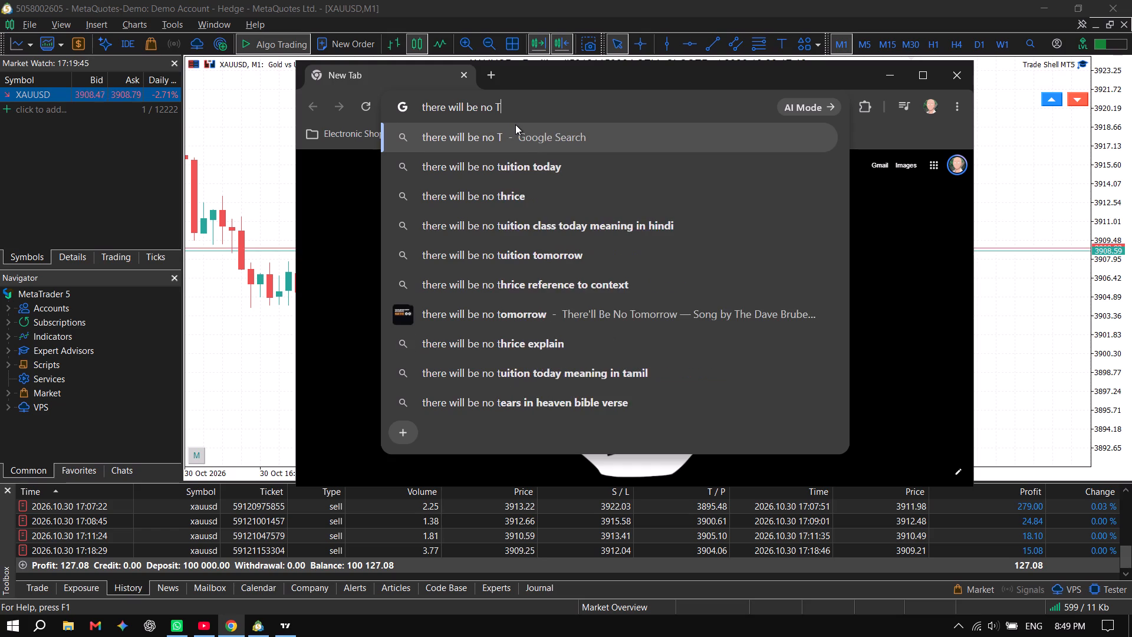
type("rading")
key("space")
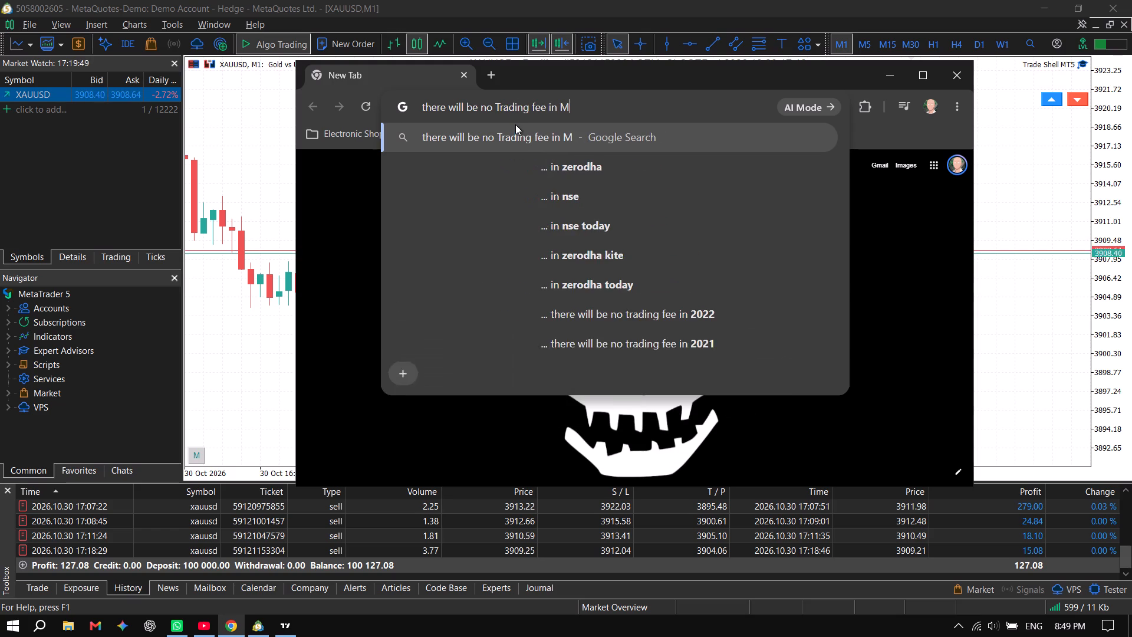
type("t")
key("space")
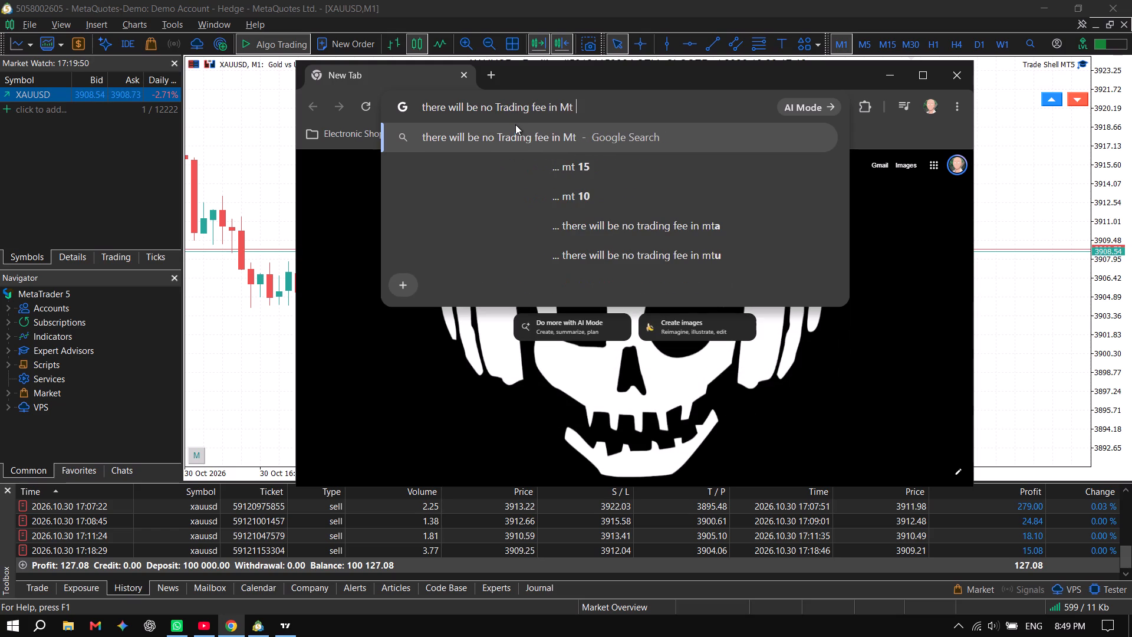
type("5")
key("space")
type("??")
key("Return")
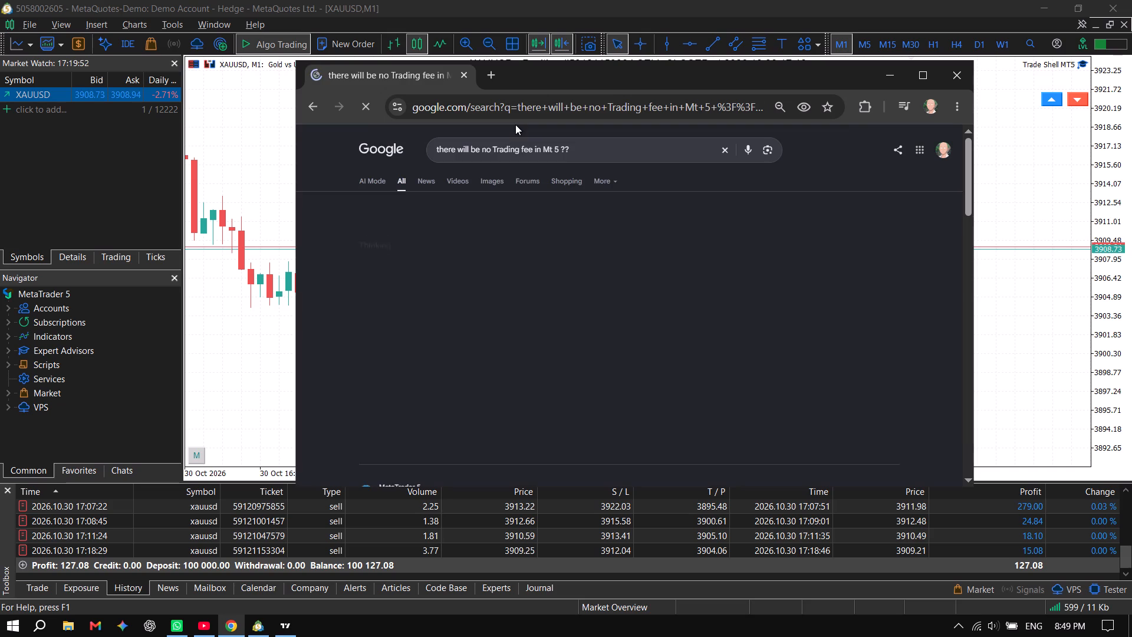
Read the opening statements of the AI Overview on whether MetaTrader 5 charges trading fees and commissions.
left_click(501, 238)
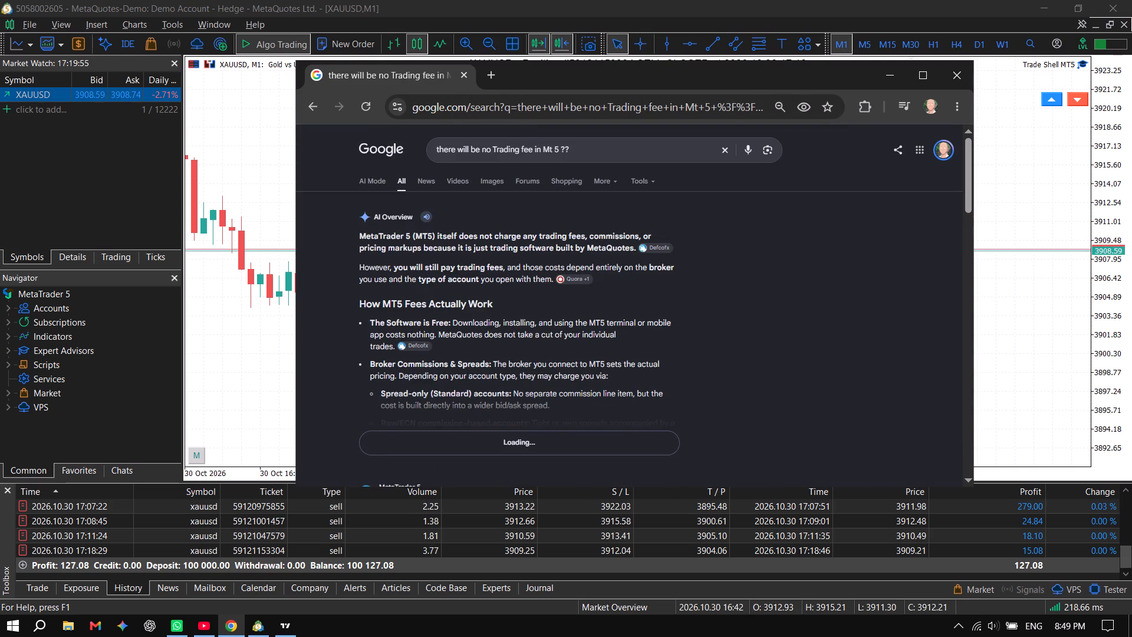
scroll(510, 234, "left", 1)
left_click_drag(575, 236, 514, 237)
left_click(584, 239)
left_click_drag(628, 239, 545, 234)
left_click(662, 241)
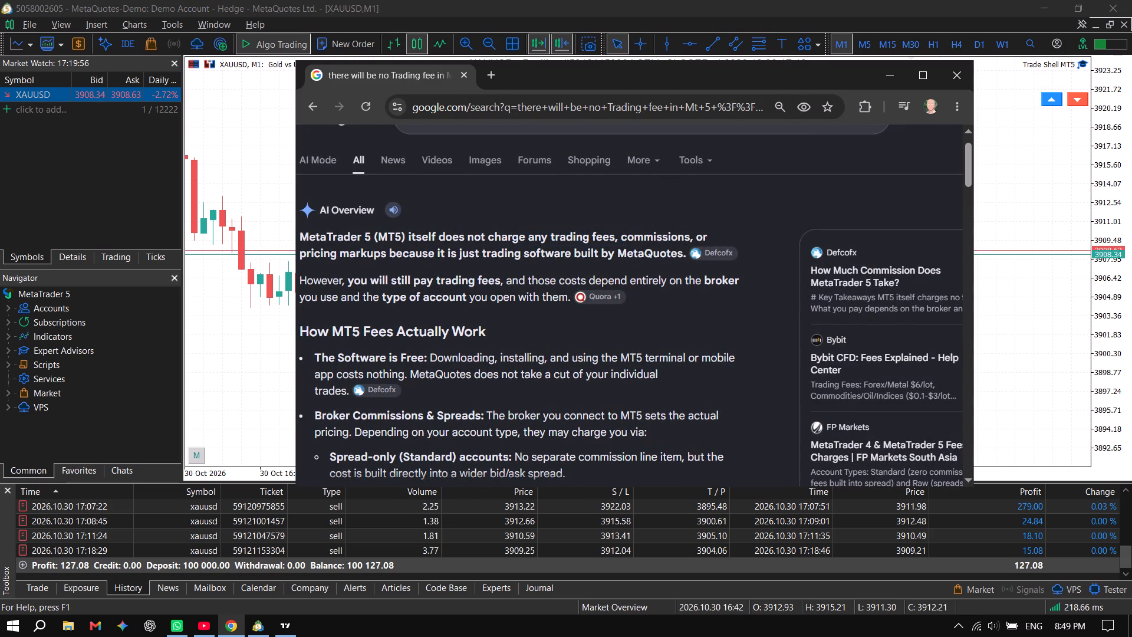
left_click_drag(712, 239, 638, 236)
left_click(594, 236)
scroll(571, 238, "right", 1)
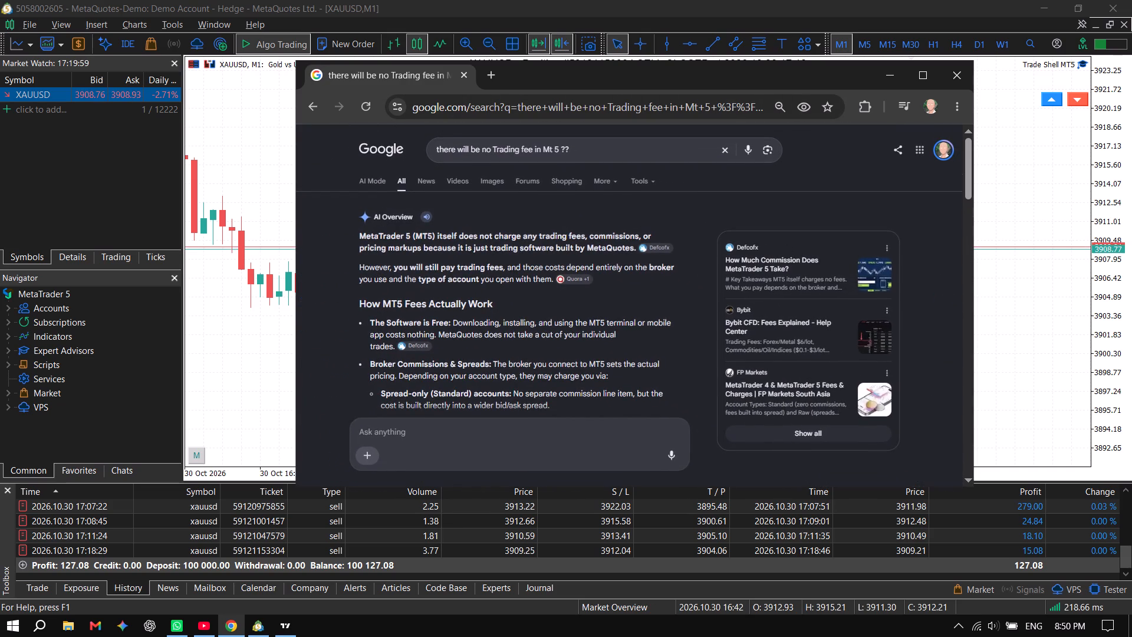
left_click_drag(368, 249, 460, 251)
left_click(482, 251)
left_click_drag(539, 251, 399, 251)
left_click(392, 251)
left_click_drag(375, 251, 538, 249)
left_click(550, 249)
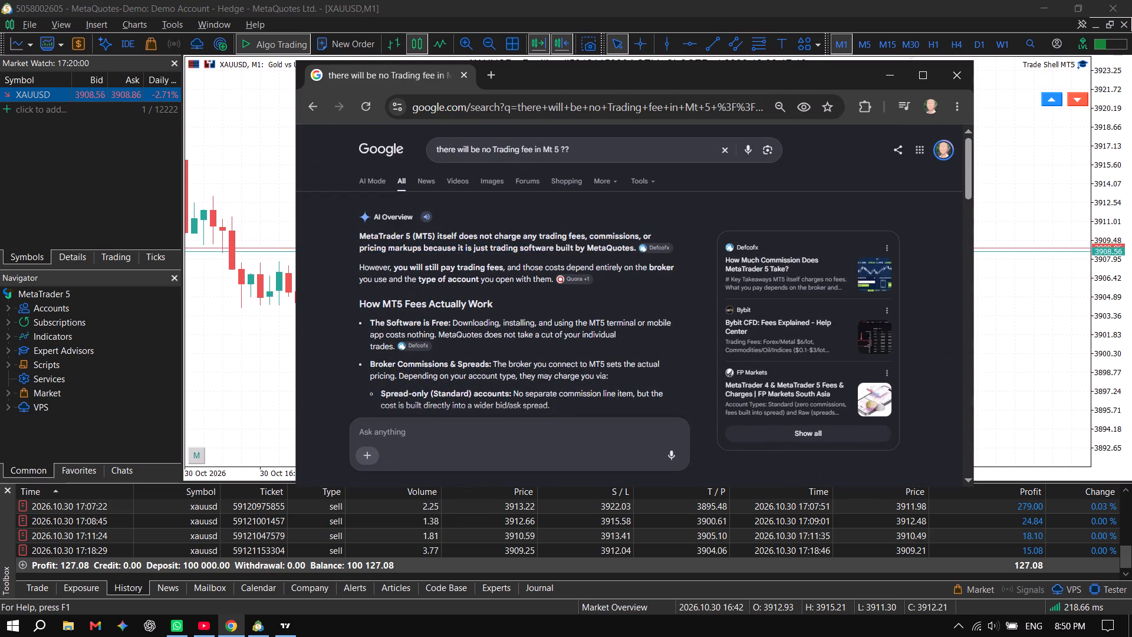
left_click_drag(583, 250, 484, 250)
left_click(459, 250)
left_click_drag(432, 248, 601, 248)
left_click(601, 248)
left_click_drag(618, 248, 529, 245)
left_click(486, 247)
left_click_drag(450, 245, 585, 245)
left_click(596, 249)
scroll(456, 218, "up", 2)
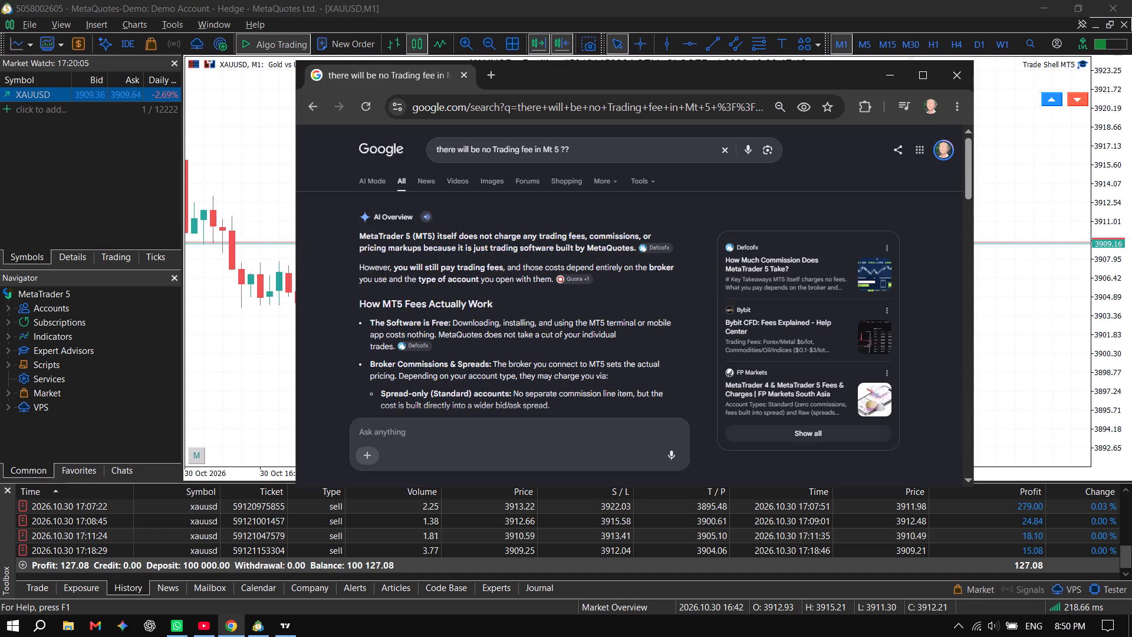
Extend the Google query with "but the funded Account charge the fee for the trading??" and run the search.
left_click(633, 150)
key("space")
type("but the fun")
type("ded")
key("space")
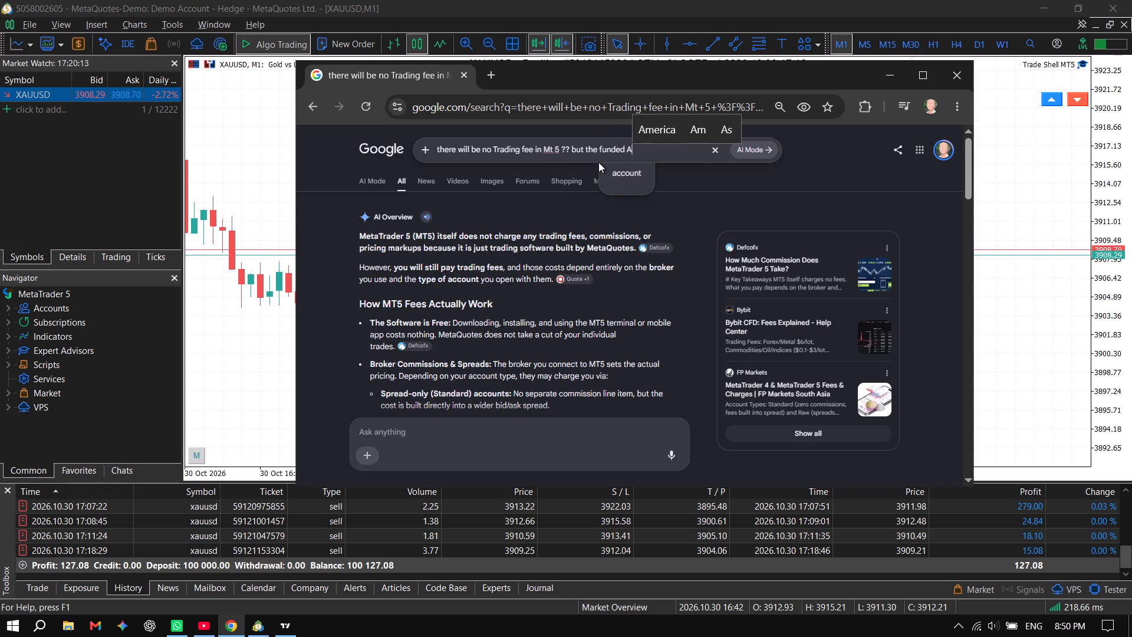
type("ccount charge the fr")
key("BackSpace")
type("ee for the trading??")
key("Return")
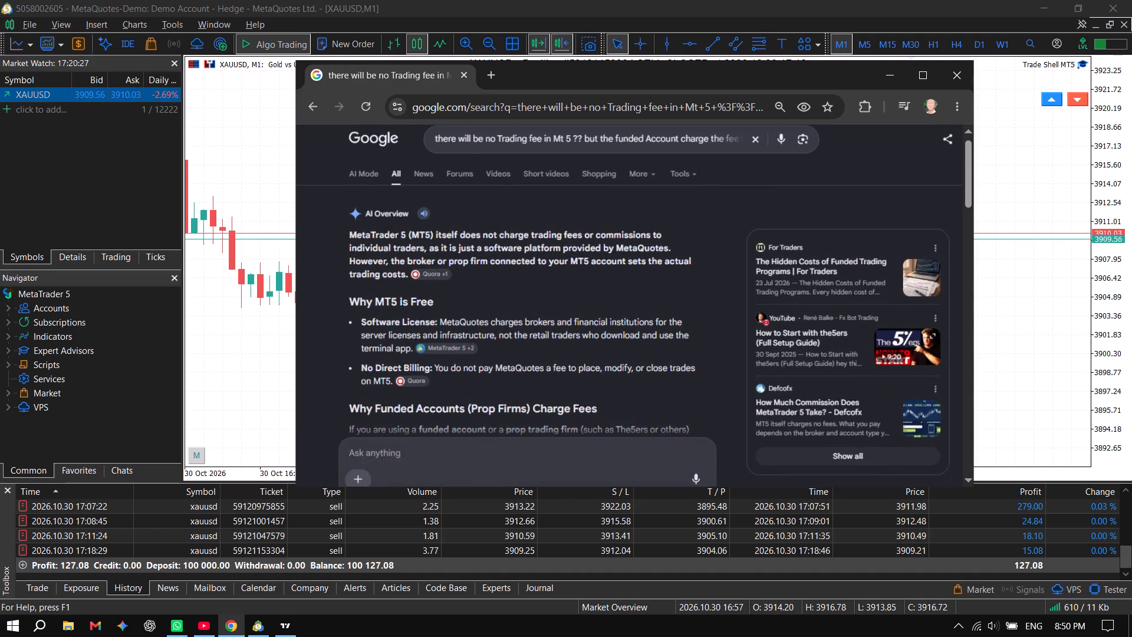
Read the "Why MT5 is Free" section of the AI Overview, covering software licensing and direct billing.
left_click_drag(369, 298, 434, 298)
left_click(433, 300)
left_click_drag(372, 311, 431, 312)
left_click(436, 314)
left_click_drag(496, 320, 484, 320)
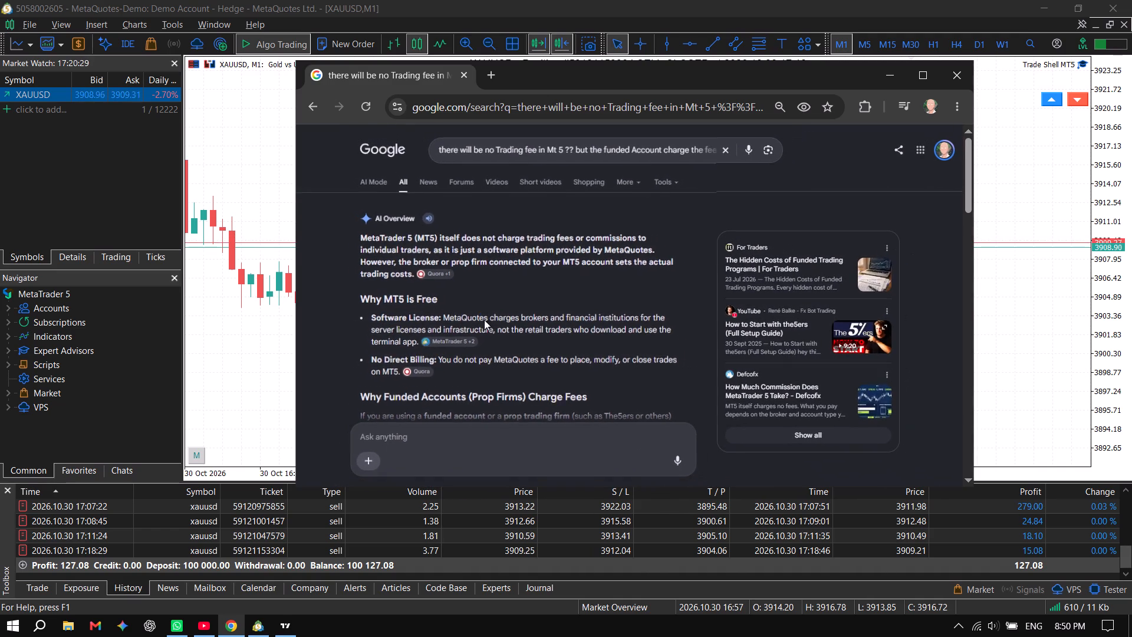
left_click_drag(484, 320, 445, 326)
left_click_drag(420, 356, 515, 353)
Examine the "Why Funded Accounts (Prop Firms) Charge Fees" heading in the AI Overview.
scroll(547, 339, "down", 2)
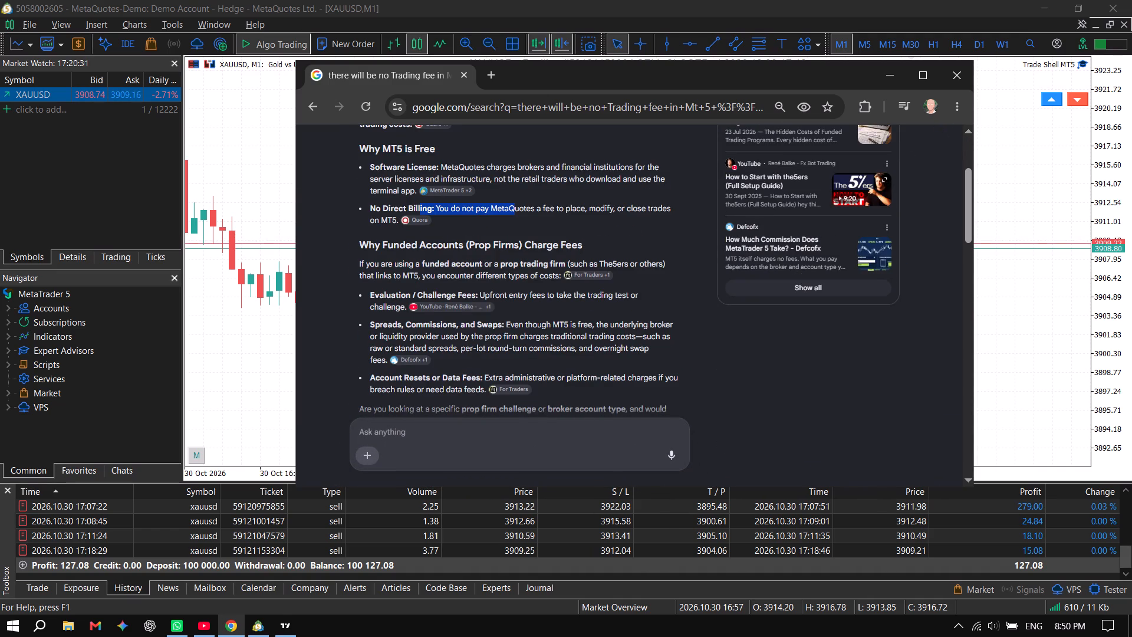
left_click_drag(358, 248, 515, 247)
left_click(558, 247)
left_click_drag(562, 247, 455, 245)
left_click(432, 245)
left_click_drag(413, 245, 570, 241)
left_click(572, 241)
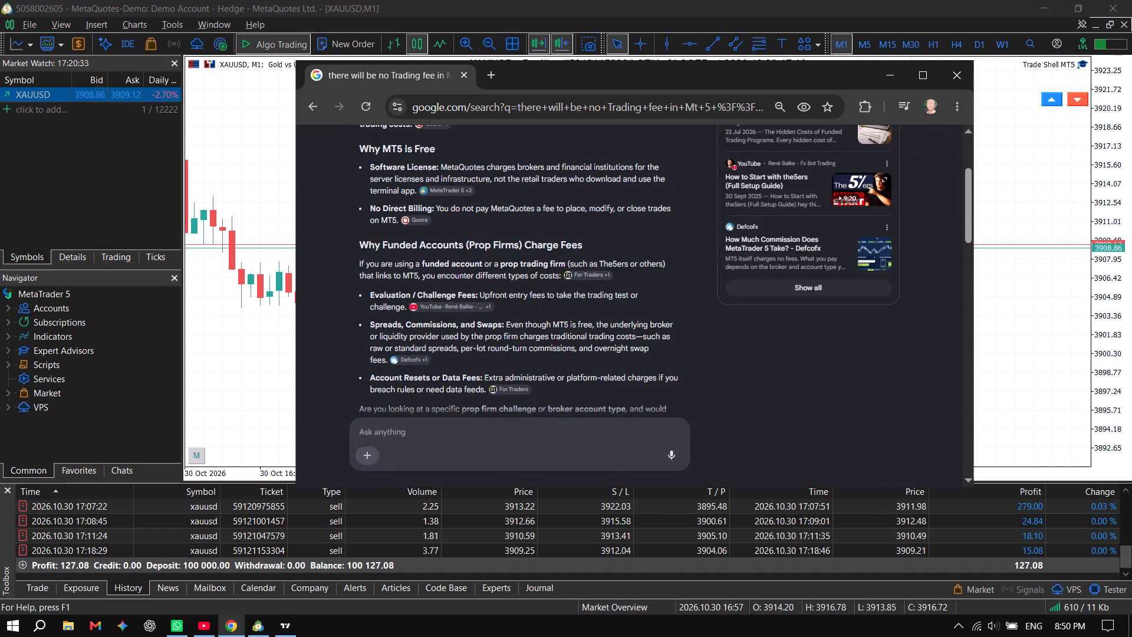
left_click_drag(594, 245, 498, 251)
Read the introductory sentence on costs for funded accounts and prop trading firms that link to MT5.
left_click_drag(427, 260, 420, 262)
left_click_drag(340, 263, 452, 262)
left_click(464, 266)
left_click_drag(388, 261, 347, 258)
left_click(422, 264)
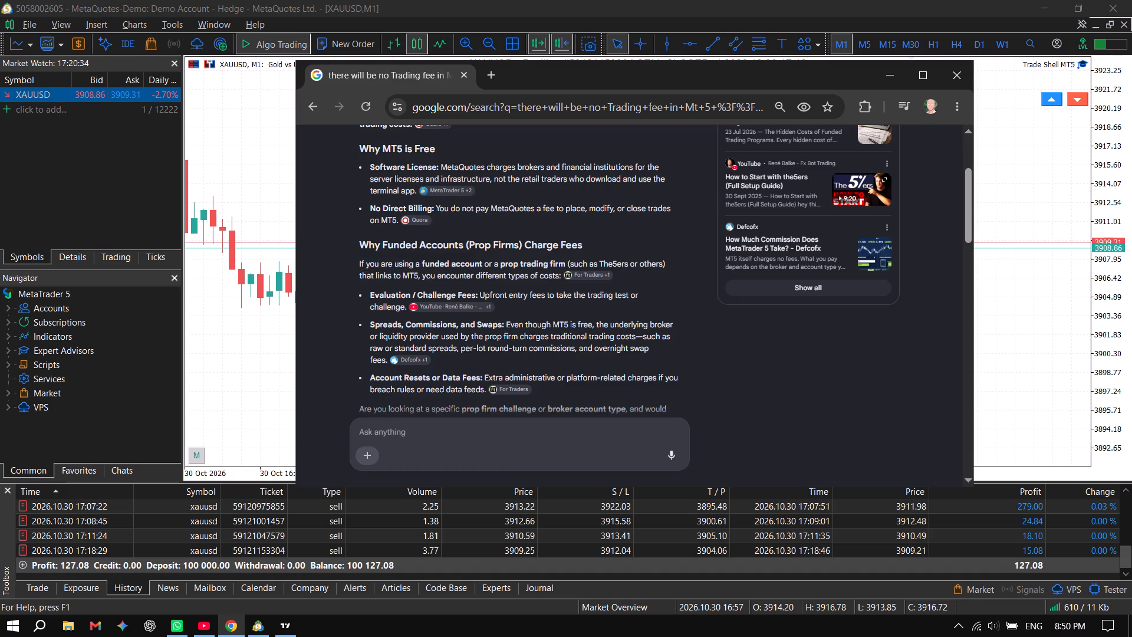
left_click_drag(470, 264, 409, 261)
left_click(497, 262)
left_click_drag(533, 262, 455, 264)
left_click(520, 265)
left_click_drag(542, 263, 515, 263)
left_click(572, 263)
left_click_drag(571, 263, 524, 264)
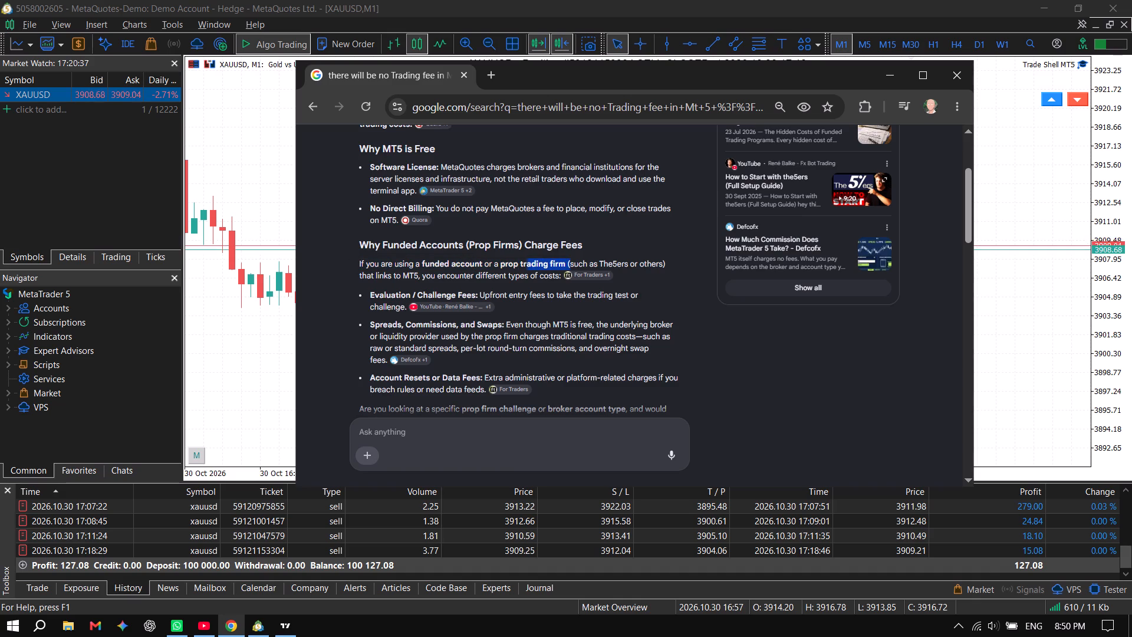
left_click_drag(524, 264, 524, 264)
left_click(588, 264)
left_click_drag(634, 264, 578, 266)
left_click(578, 266)
left_click_drag(555, 264, 669, 264)
left_click(672, 264)
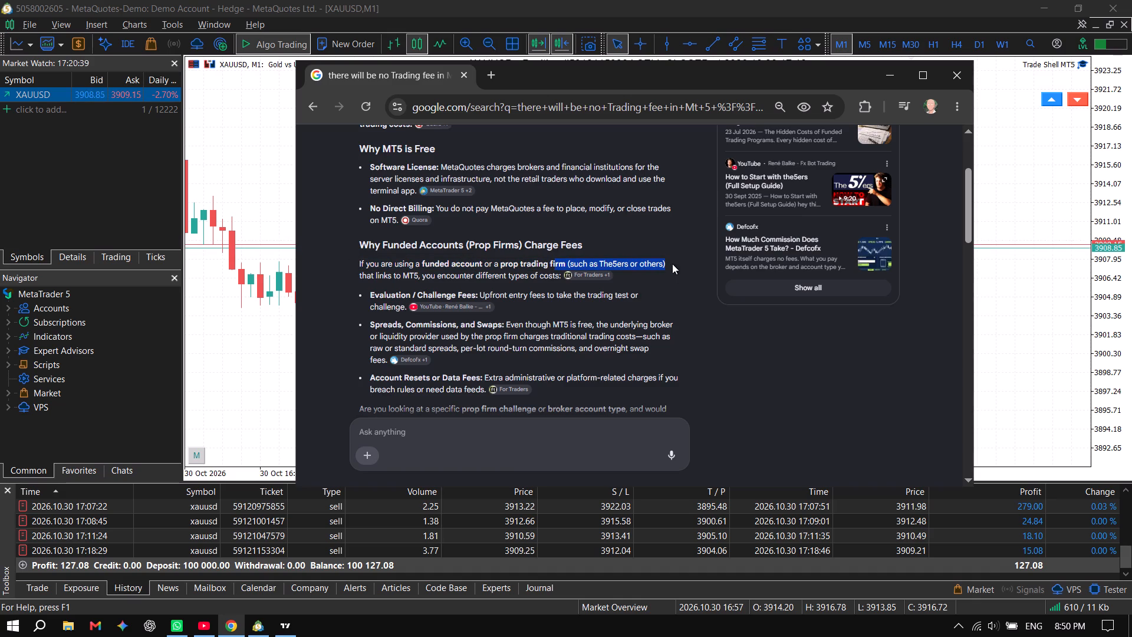
left_click_drag(664, 262, 552, 266)
left_click_drag(537, 266, 529, 267)
left_click_drag(359, 276, 425, 278)
left_click(432, 278)
left_click_drag(469, 278, 447, 281)
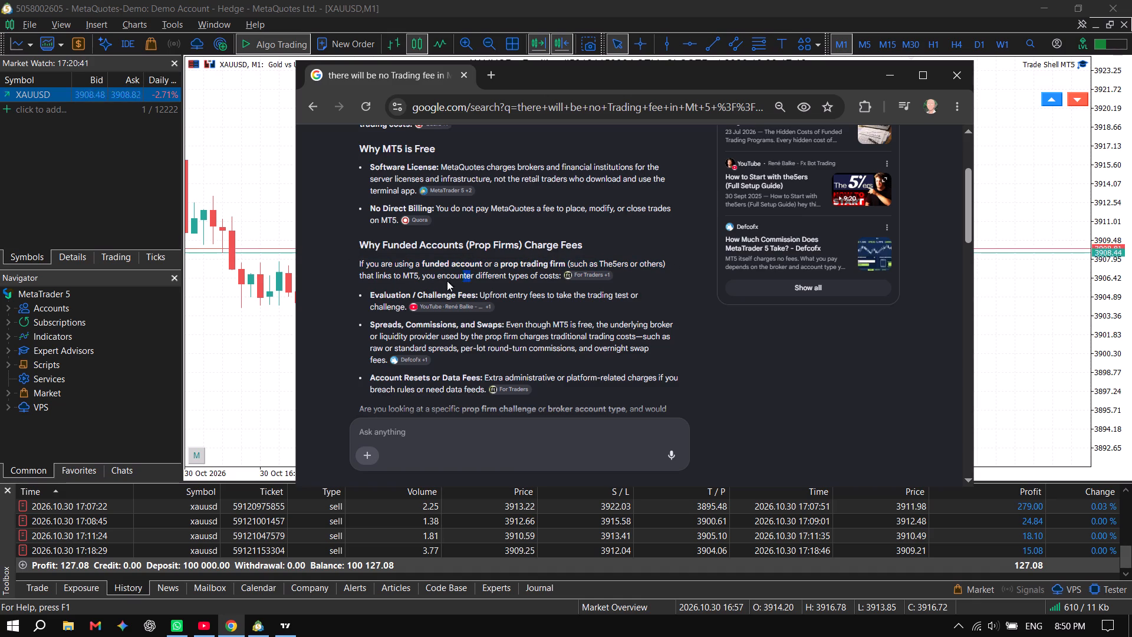
left_click_drag(447, 281, 431, 281)
left_click(419, 281)
left_click_drag(409, 276, 484, 275)
left_click(485, 275)
left_click_drag(523, 274, 473, 274)
left_click(435, 275)
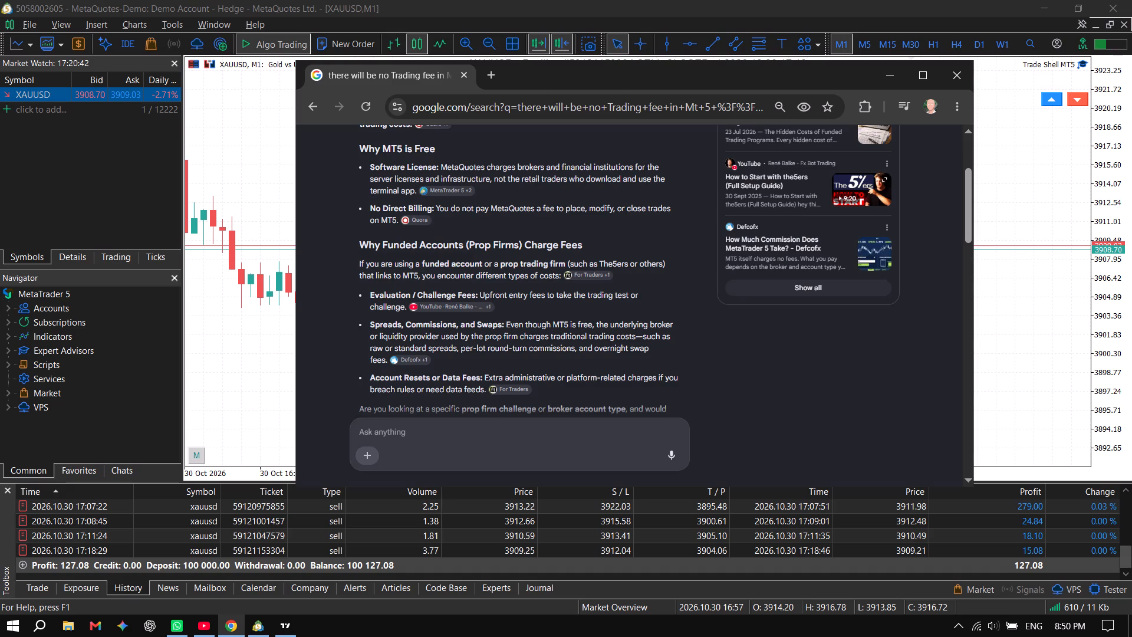
Read the "Evaluation / Challenge Fees" entry about the cost of taking a prop firm's trading test.
left_click_drag(405, 290, 516, 289)
left_click(524, 290)
left_click_drag(493, 291, 488, 293)
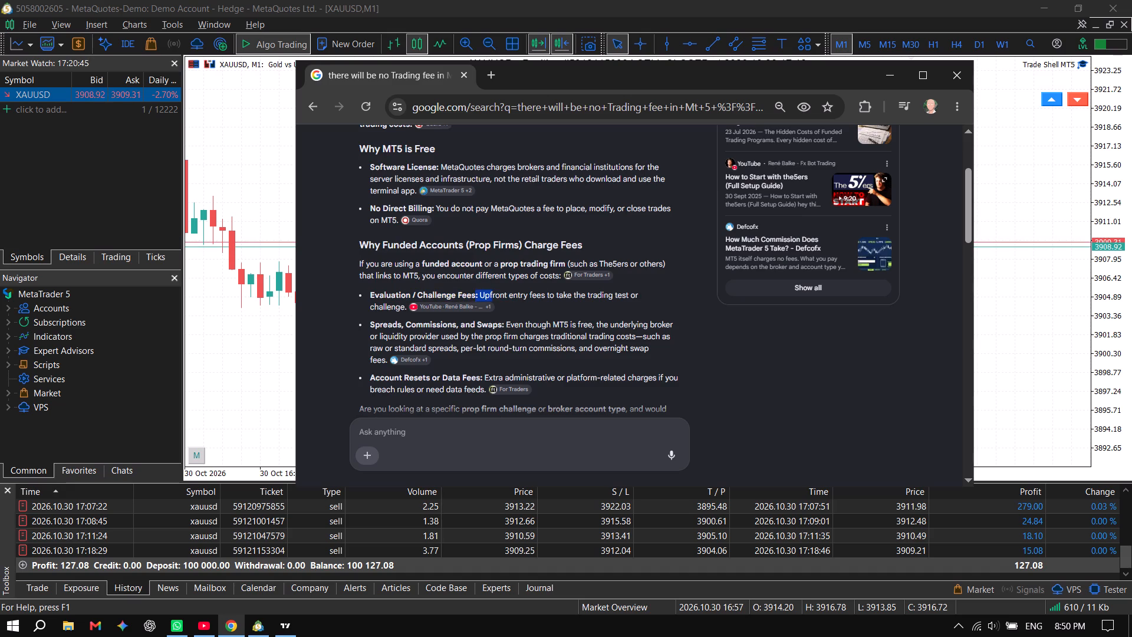
left_click_drag(488, 293, 547, 294)
left_click(550, 294)
left_click_drag(482, 295, 571, 295)
left_click(598, 295)
left_click_drag(626, 294, 561, 296)
left_click(542, 296)
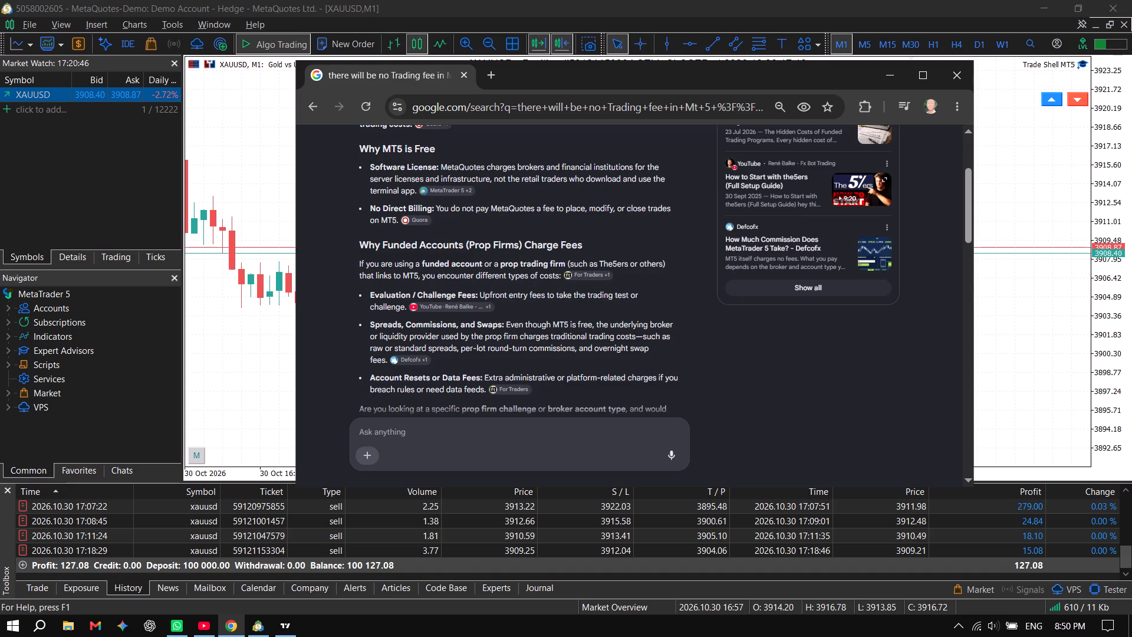
left_click_drag(514, 295, 599, 294)
left_click(631, 294)
left_click_drag(635, 294, 540, 295)
left_click(617, 295)
left_click_drag(642, 293, 605, 298)
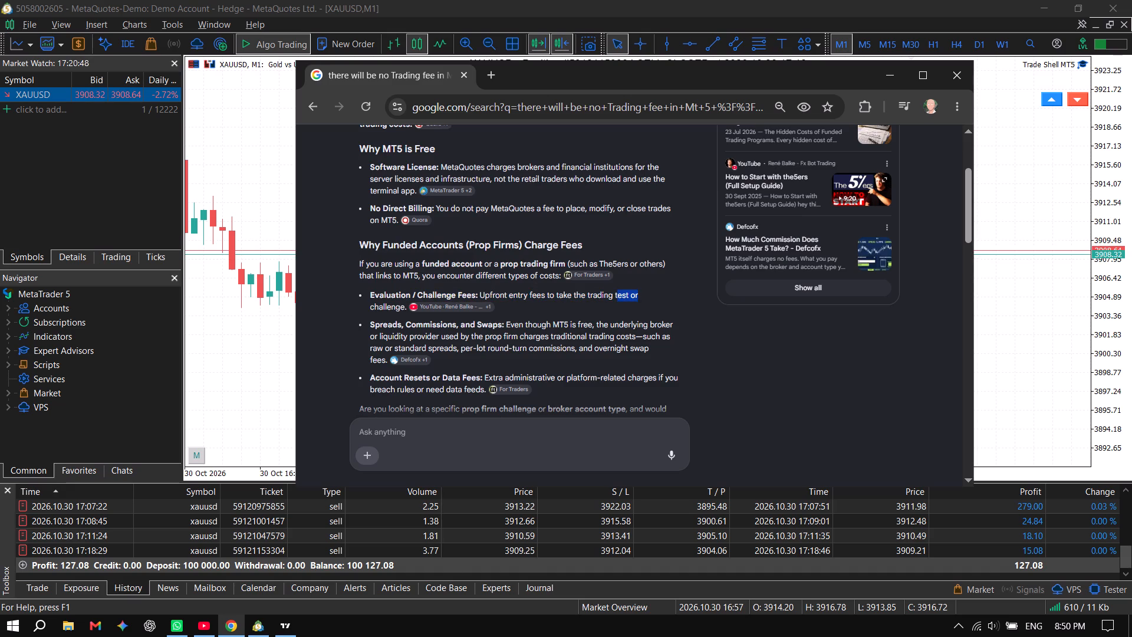
left_click_drag(605, 298, 556, 298)
left_click(638, 298)
left_click_drag(649, 294, 555, 294)
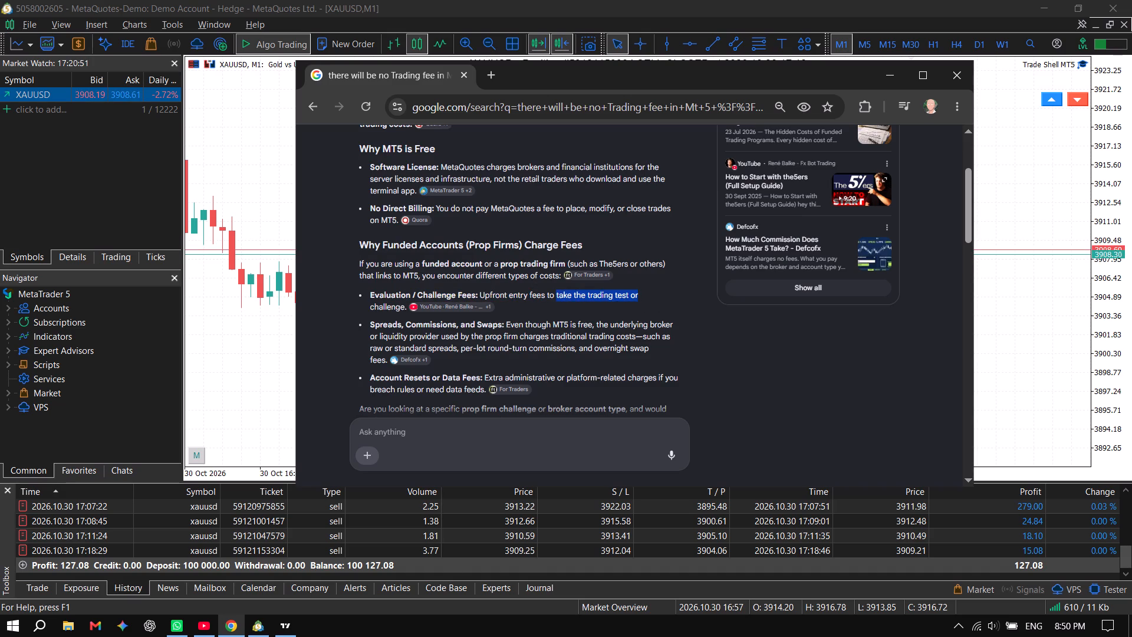
left_click(638, 294)
left_click_drag(649, 293, 564, 293)
left_click(548, 300)
left_click_drag(363, 303, 387, 302)
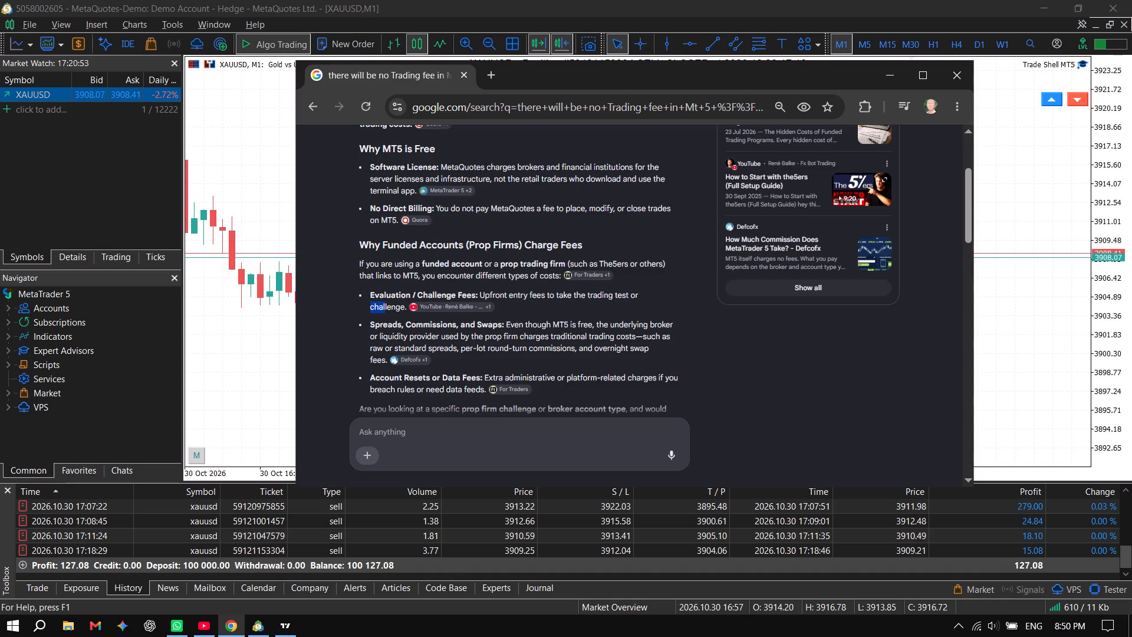
left_click_drag(387, 302, 387, 302)
left_click(381, 307)
Examine the "Spreads, Commissions, and Swaps" entry of the AI Overview.
left_click_drag(363, 320, 475, 320)
left_click_drag(557, 321, 568, 321)
left_click_drag(614, 321, 507, 323)
left_click_drag(492, 323, 476, 323)
Close the Google search window and switch MetaTrader 5's Toolbox from account history to current trades.
left_click(957, 80)
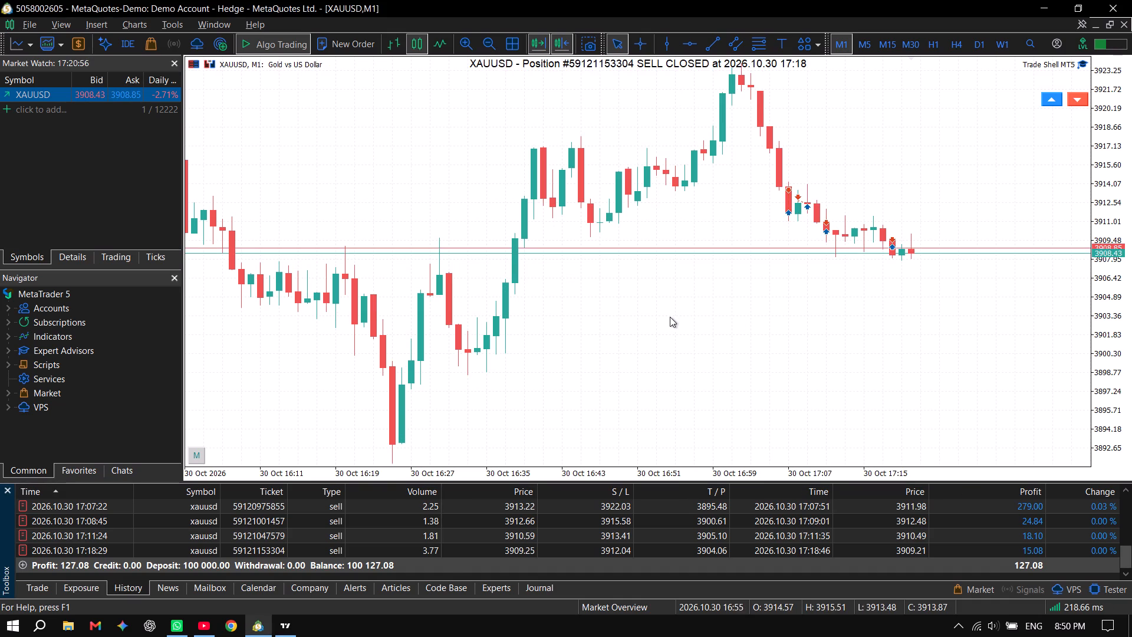
left_click(28, 588)
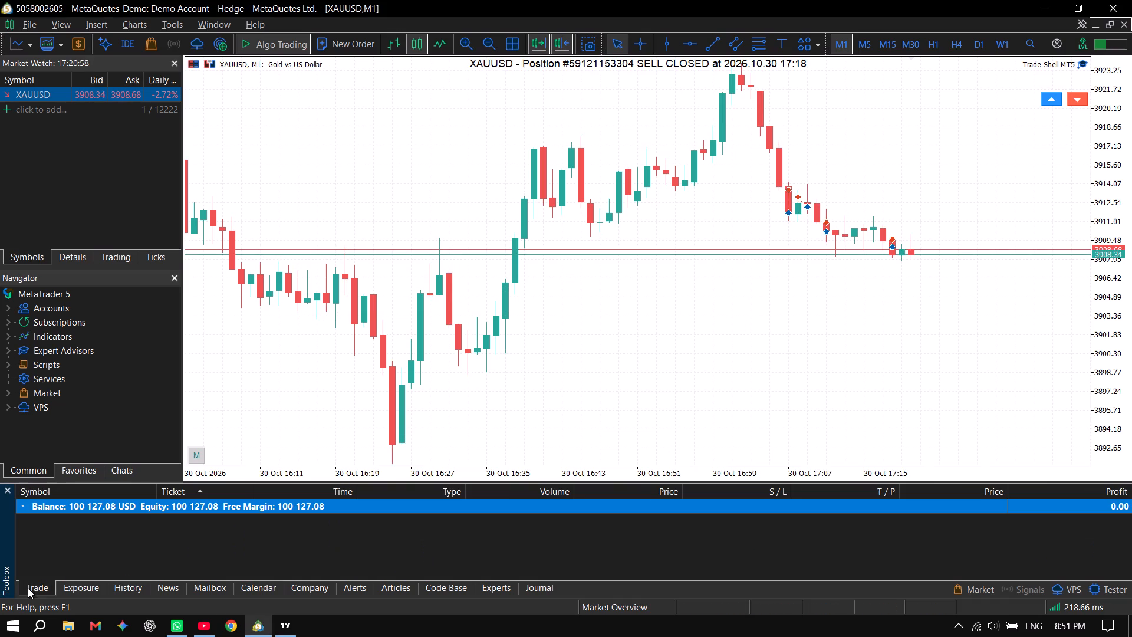
left_click(280, 547)
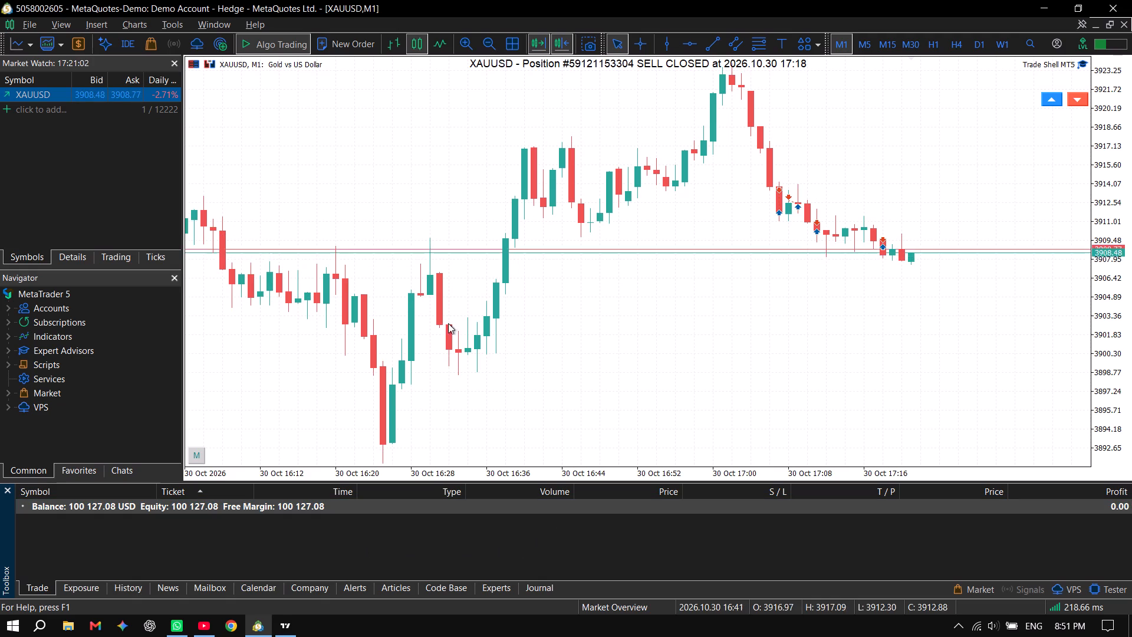
Open Orders Management and set the risk per trade to a fixed 500 USD instead of a percentage.
left_click(199, 457)
triple_click(295, 193)
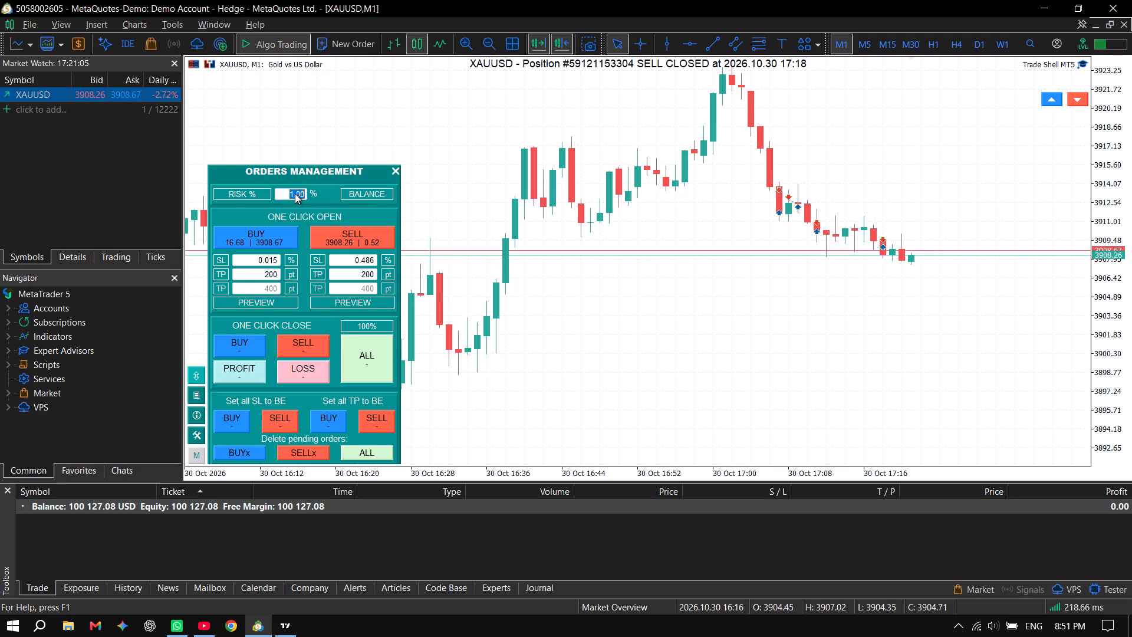
left_click(295, 193)
left_click(295, 193)
double_click(242, 192)
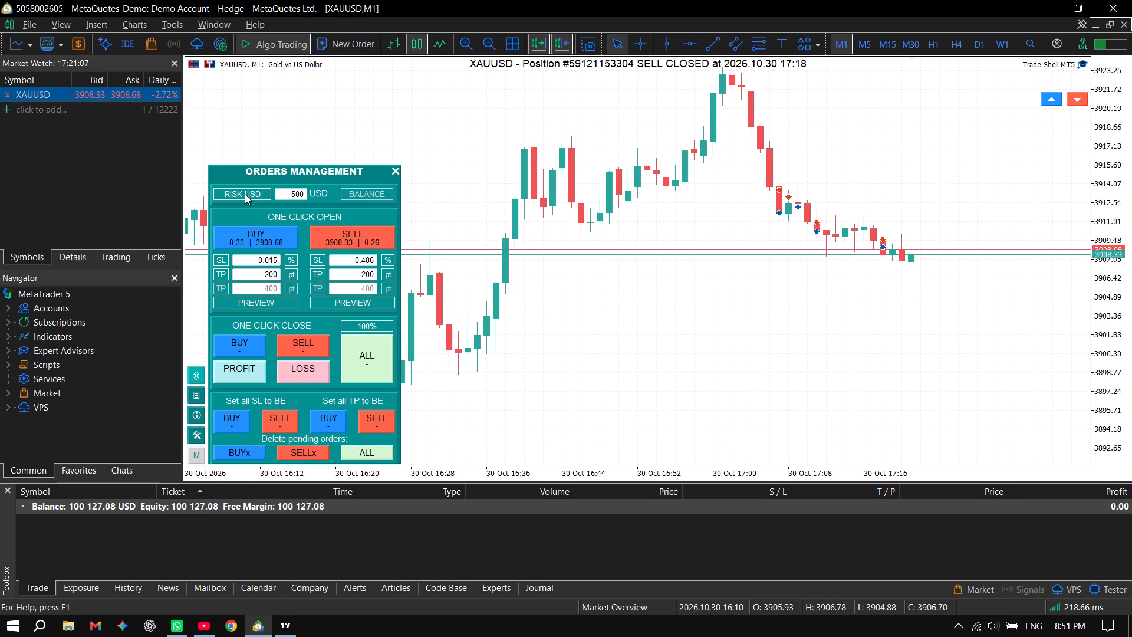
double_click(300, 193)
triple_click(300, 193)
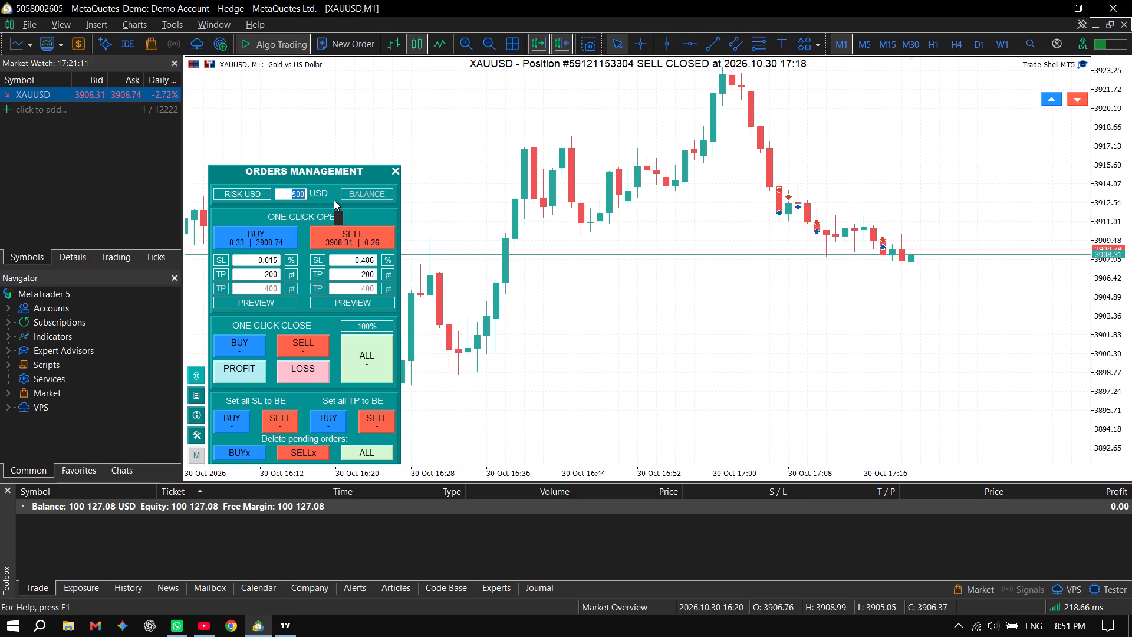
type("500")
key("Return")
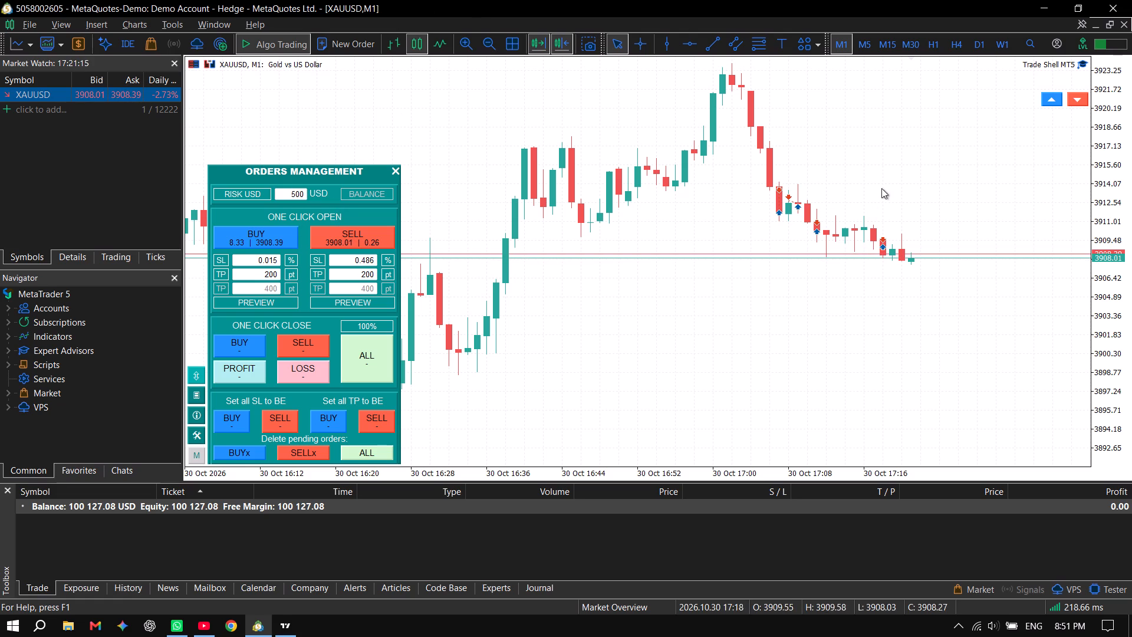
Create a XAUUSD sell preview with the stop loss at about 3909.17 and the take profit at about 3906.17.
left_click(1074, 97)
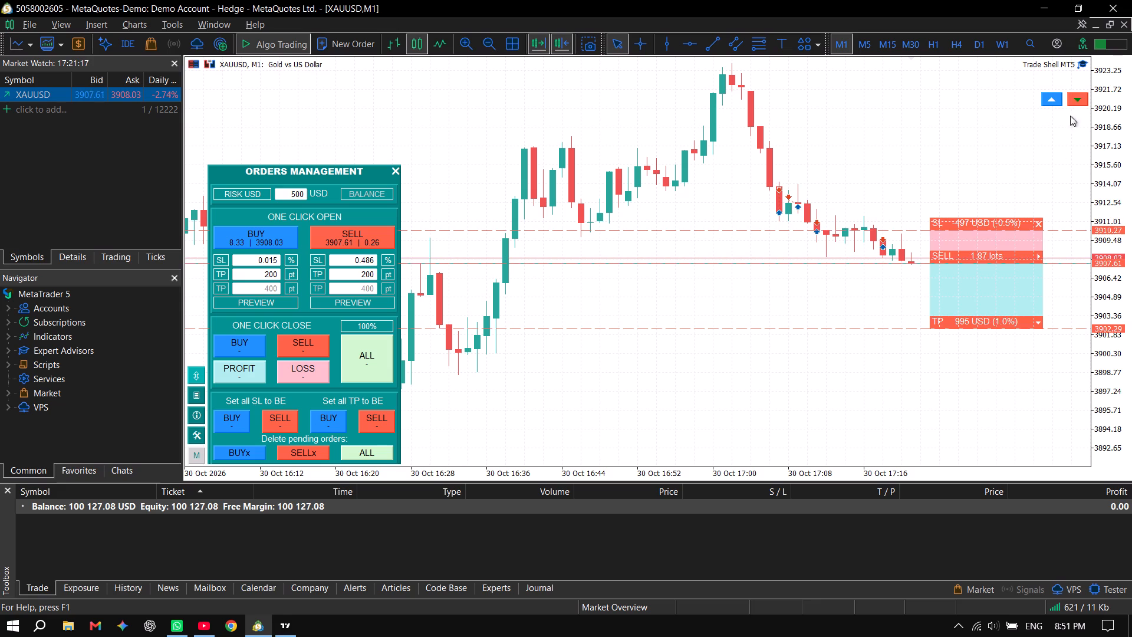
left_click_drag(988, 221, 988, 235)
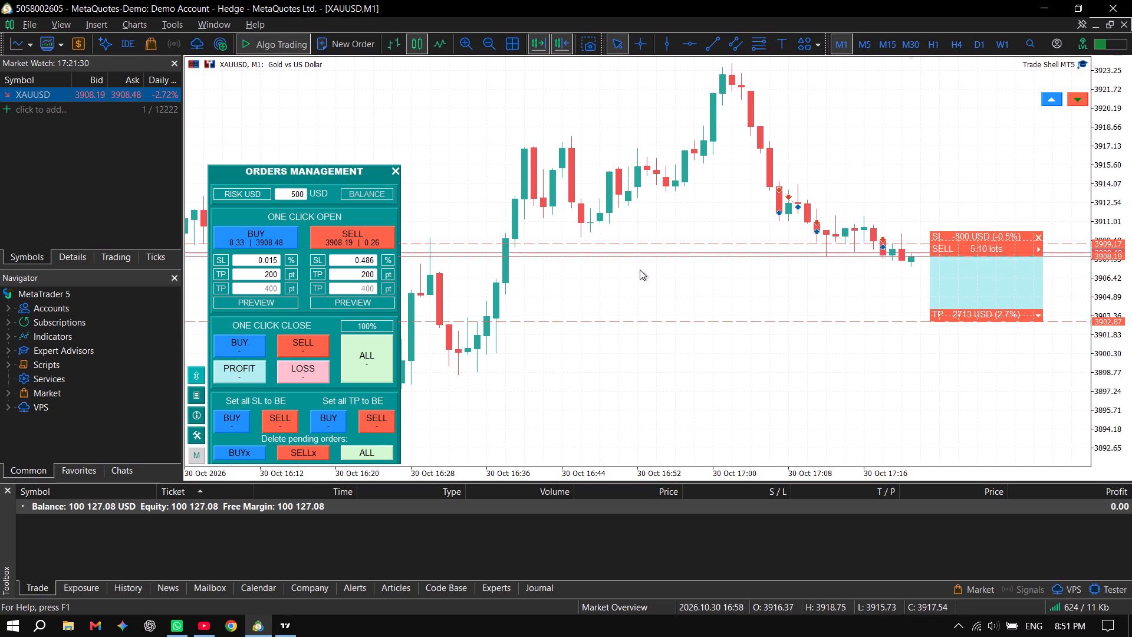
left_click_drag(970, 317, 973, 310)
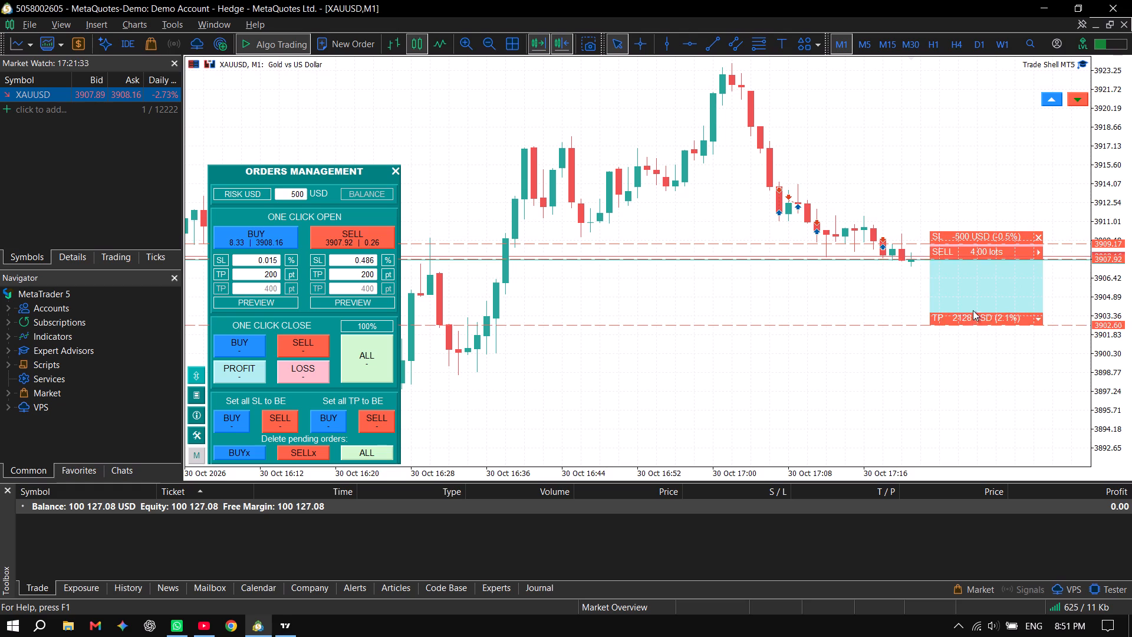
left_click_drag(973, 310, 977, 265)
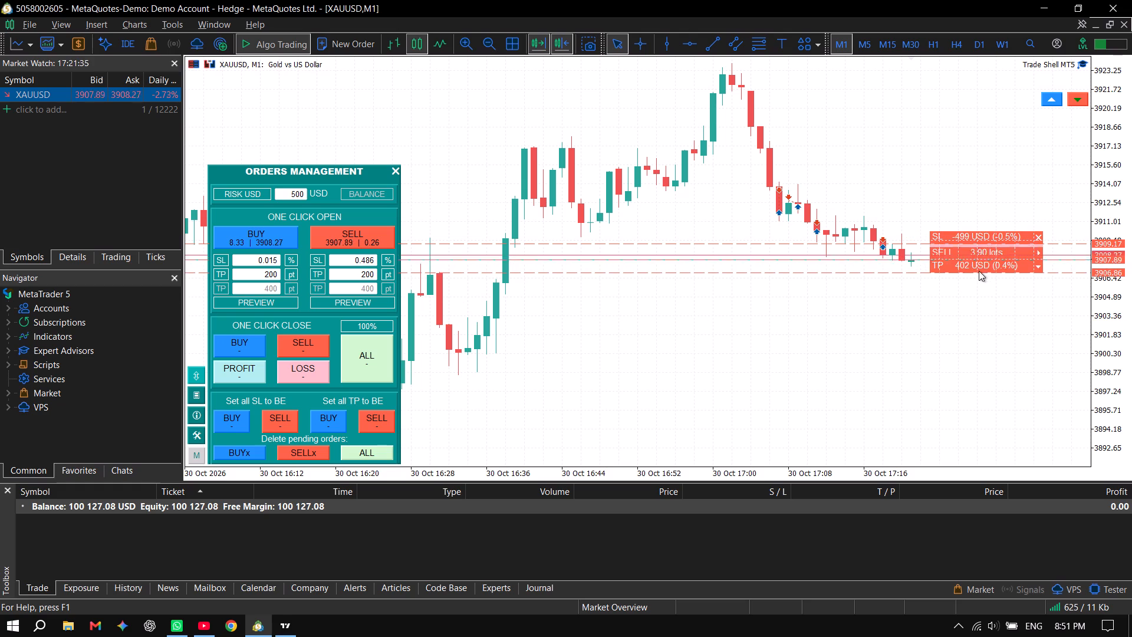
left_click(979, 270)
left_click_drag(983, 259, 985, 280)
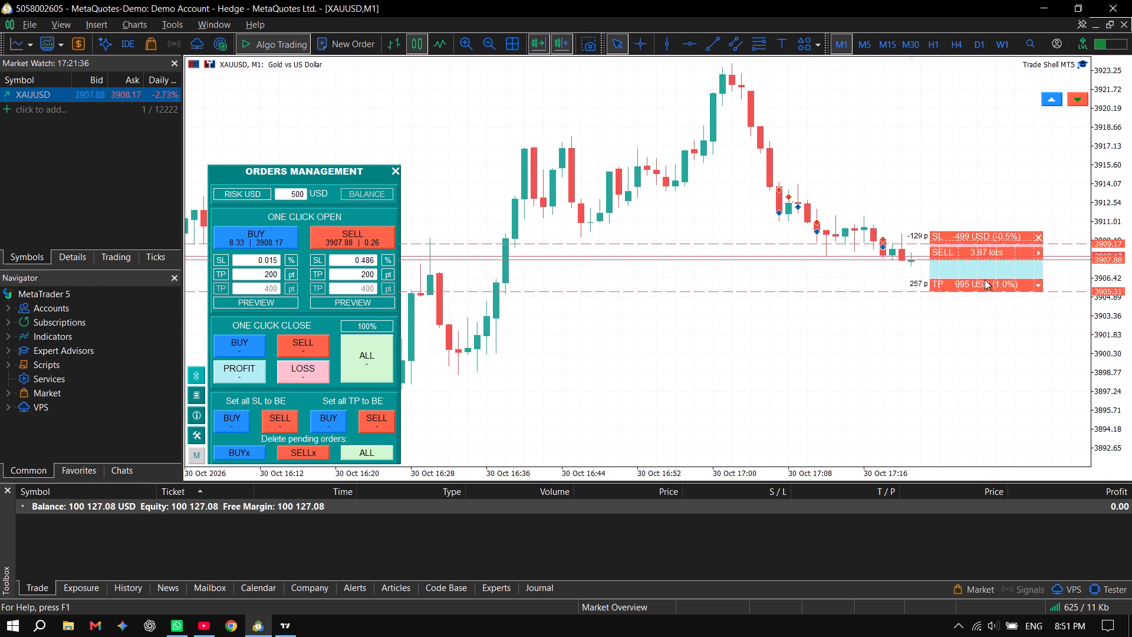
left_click_drag(985, 280, 985, 269)
Switch to the YouTube gold analysis stream and bring playback to the live point.
key("alt+Tab")
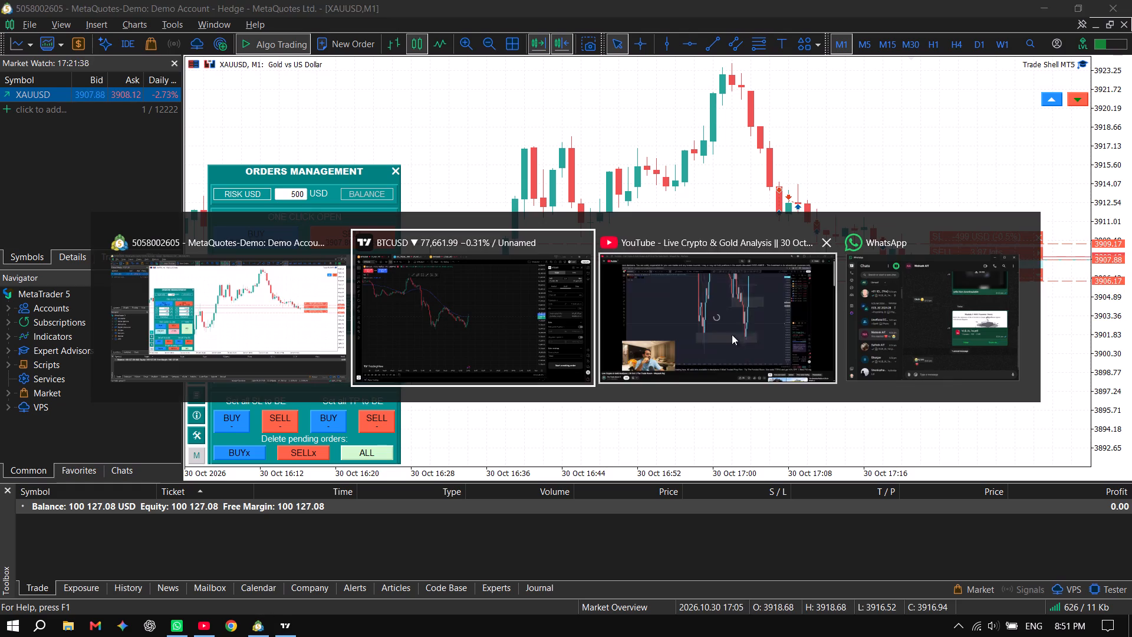
key("alt+Tab")
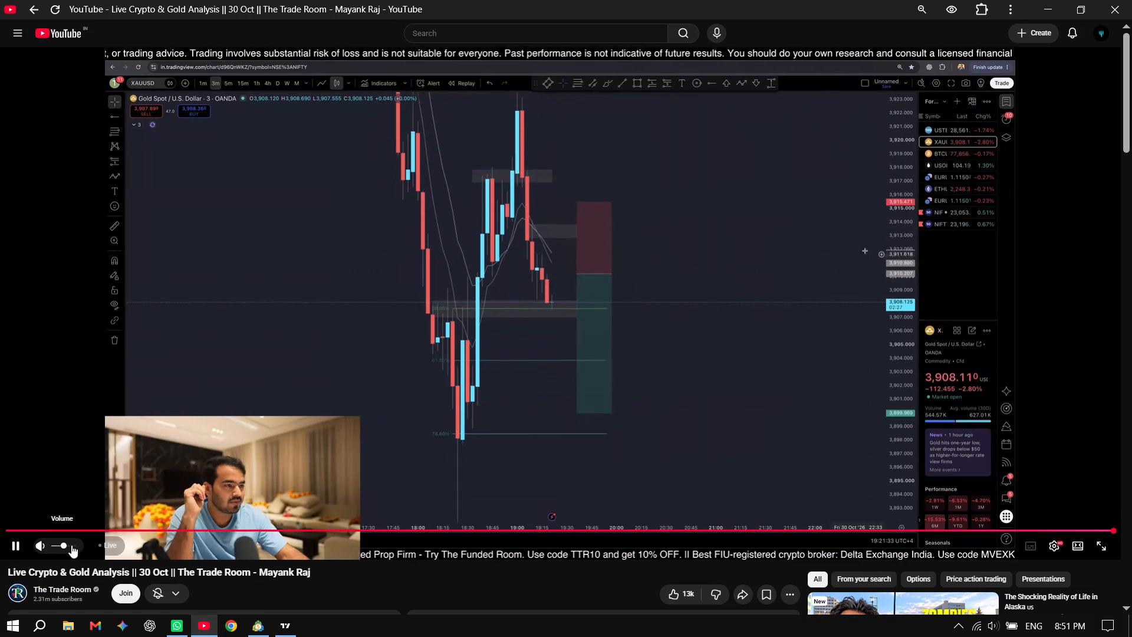
left_click(111, 550)
left_click(389, 587)
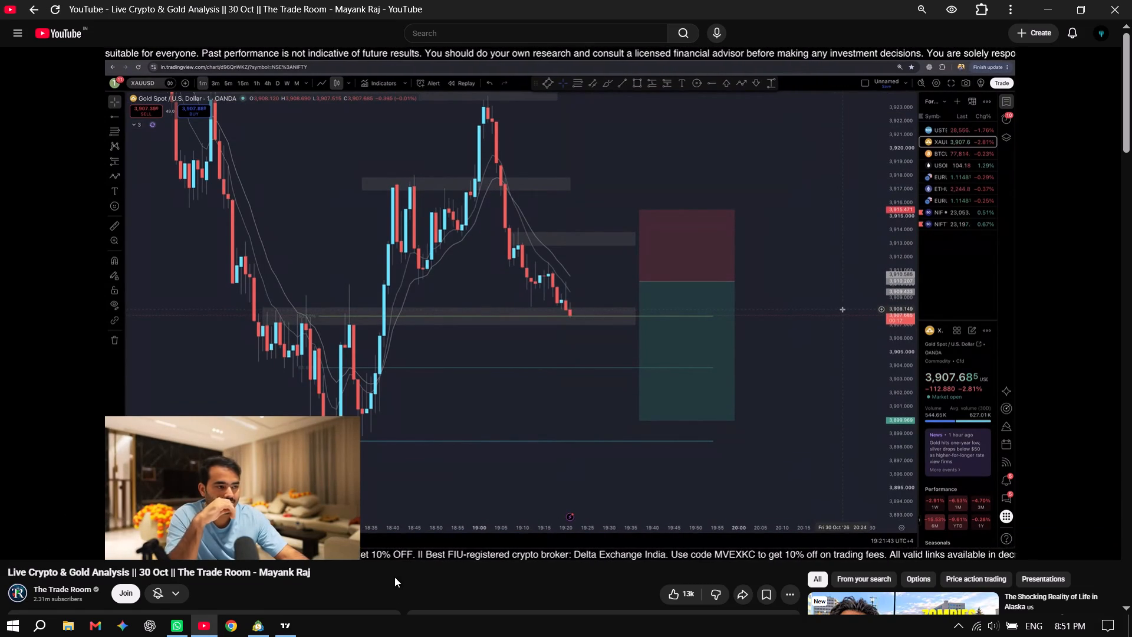
Switch to TradingView and examine recent price action on the 15-minute BTCUSD chart.
key("alt+Tab")
key("alt+Tab")
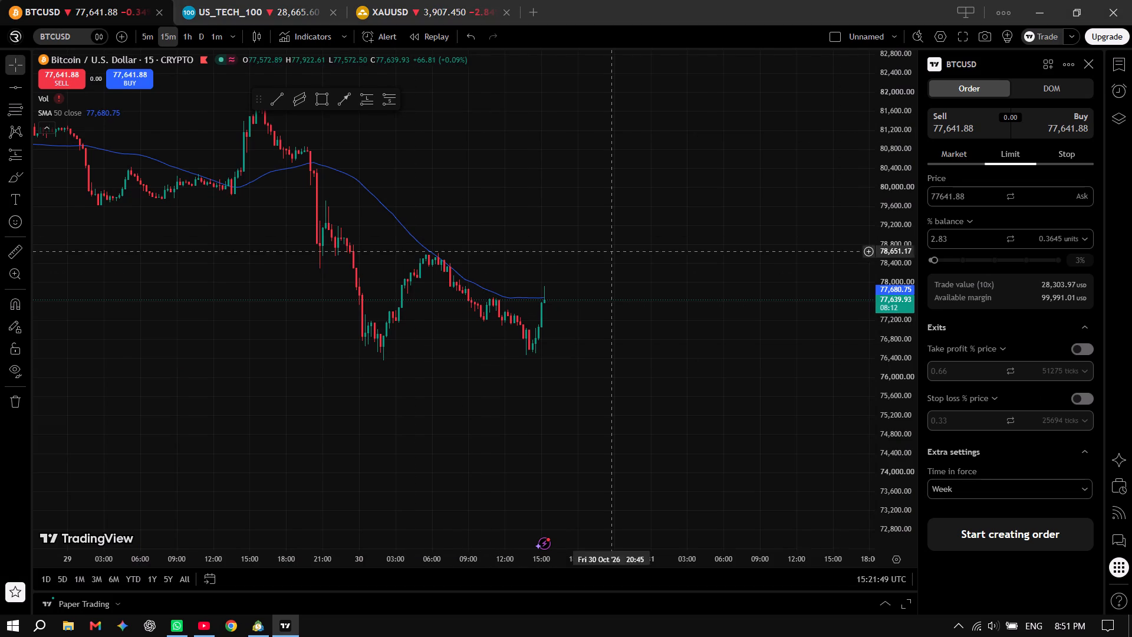
scroll(488, 277, "up", 6)
left_click_drag(358, 265, 678, 221)
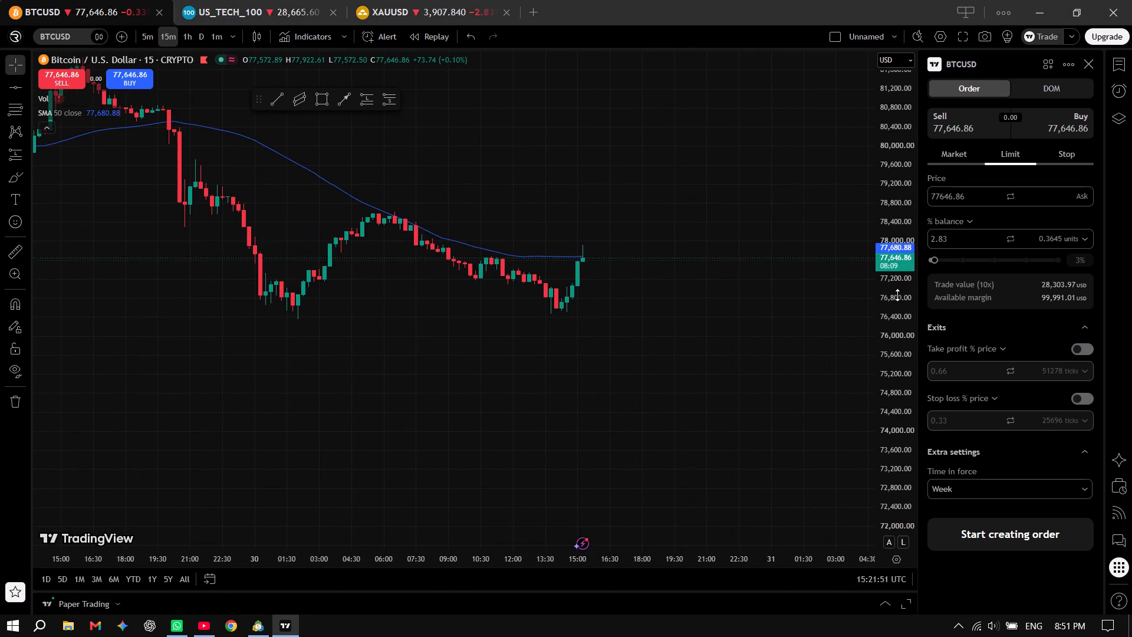
left_click_drag(897, 295, 898, 103)
left_click_drag(899, 282, 899, 111)
left_click_drag(899, 312, 906, 145)
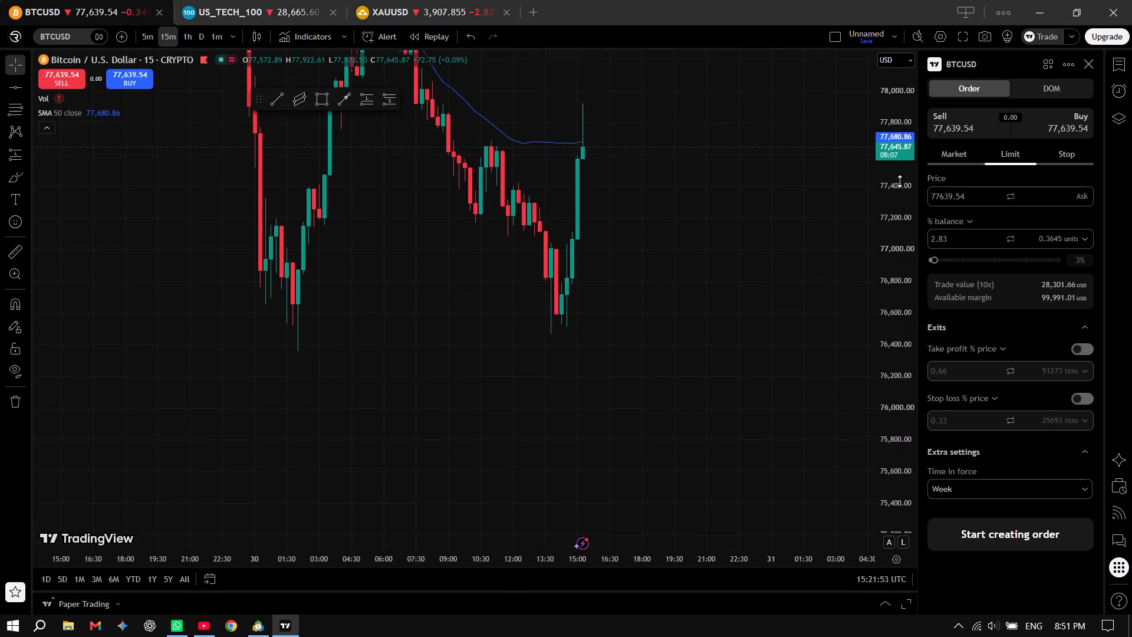
left_click_drag(909, 186, 902, 103)
left_click_drag(535, 224, 368, 425)
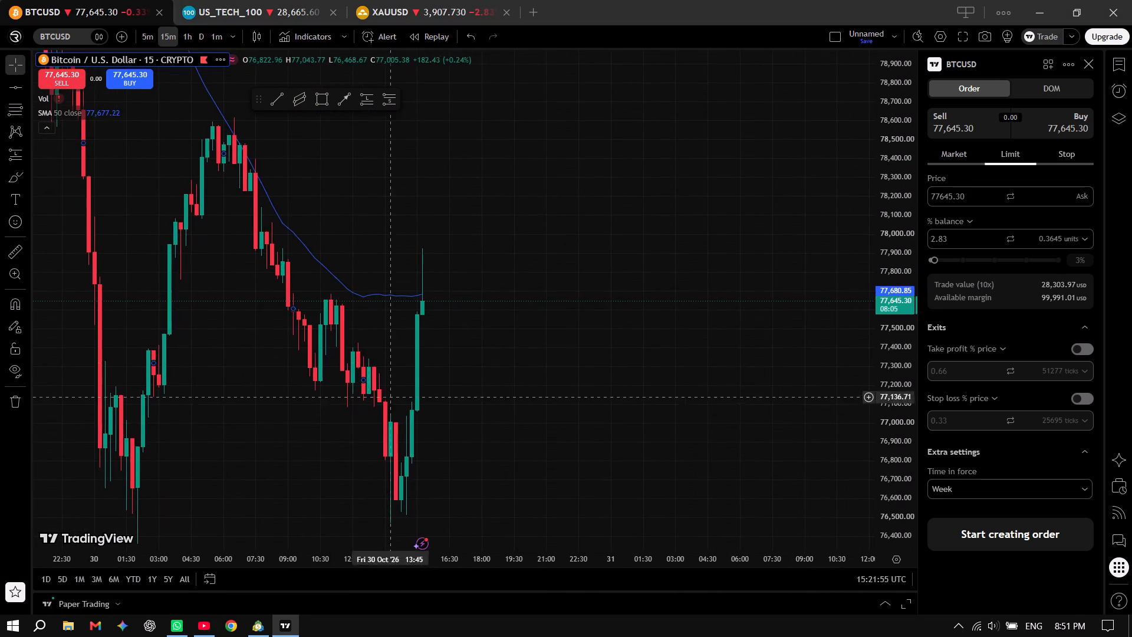
scroll(479, 346, "down", 1)
scroll(368, 252, "up", 2)
Open the 5-minute XAUUSD chart and examine the latest candles between the two purple zones up close.
left_click(254, 0)
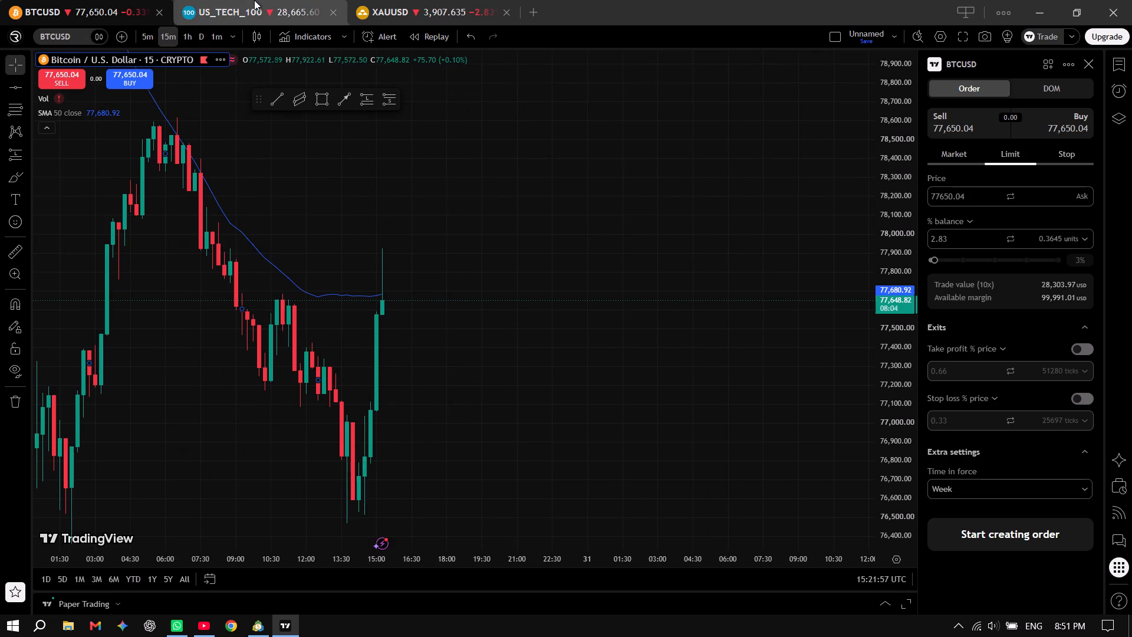
left_click(437, 1)
left_click_drag(1077, 340, 1081, 152)
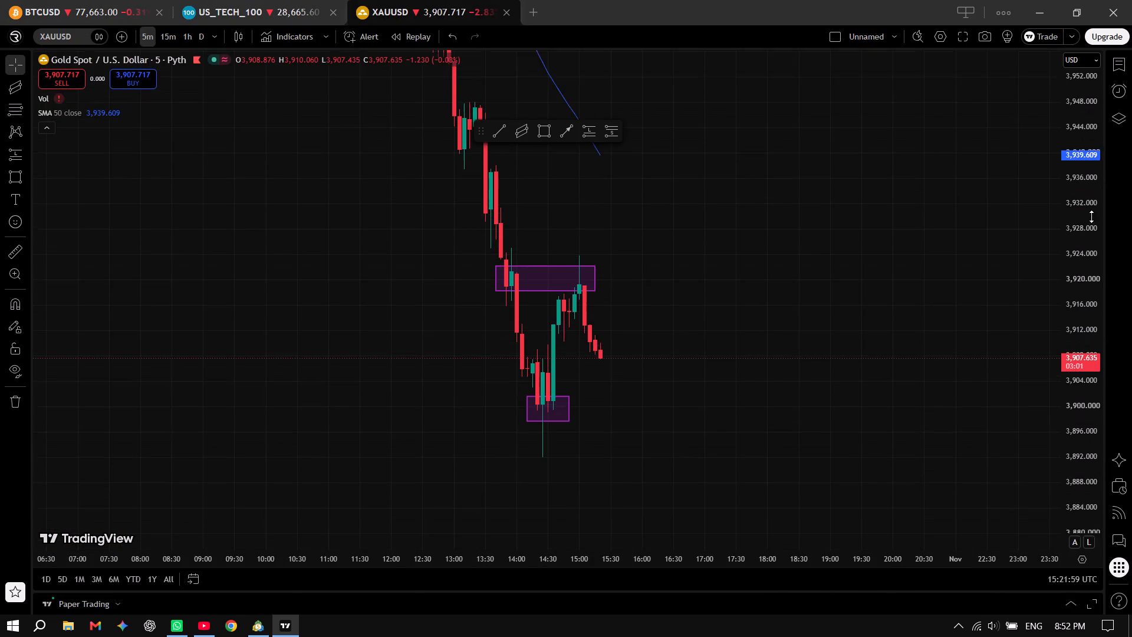
left_click_drag(1097, 340, 1110, 179)
left_click_drag(1091, 331, 1100, 203)
scroll(716, 412, "up", 6)
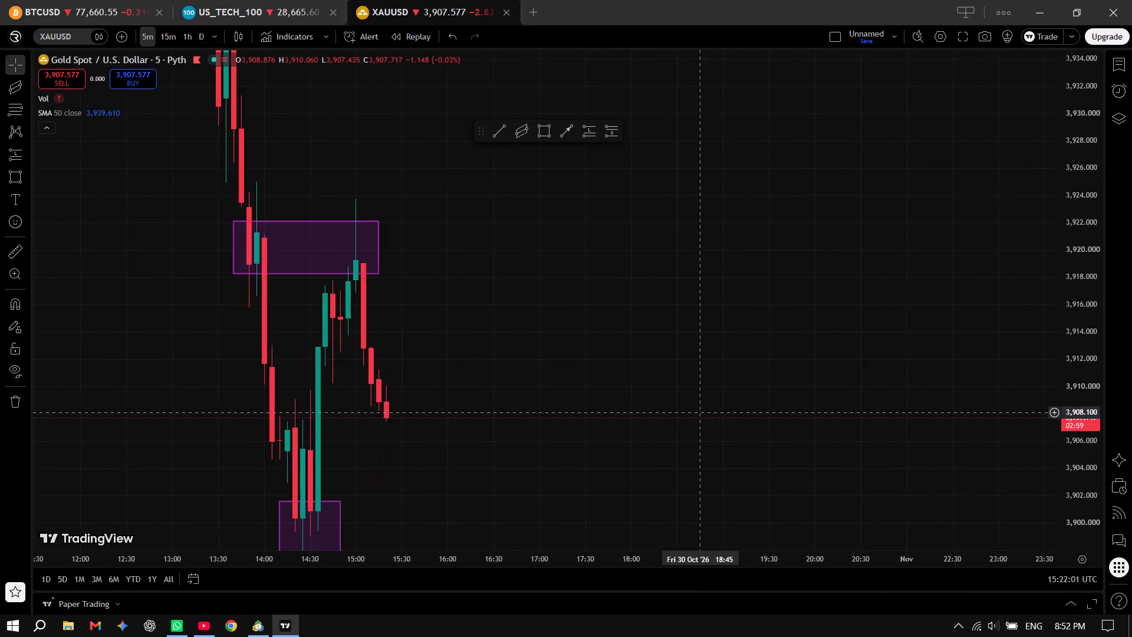
scroll(693, 412, "up", 1)
left_click_drag(522, 375, 909, 258)
scroll(759, 301, "up", 3)
left_click_drag(658, 297, 984, 293)
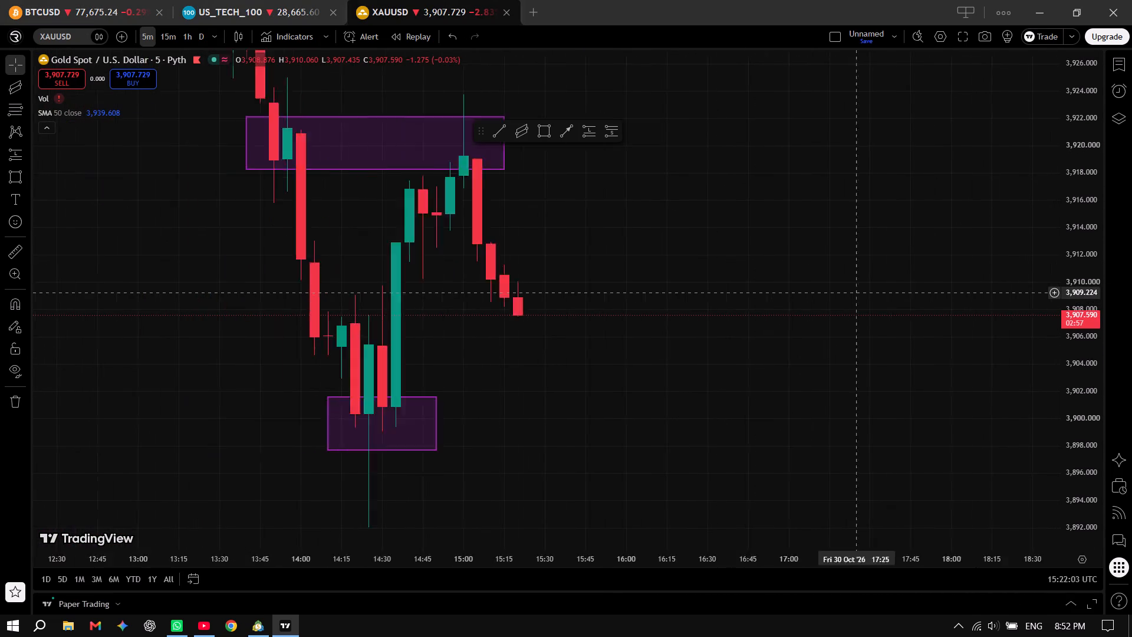
Examine the wider 5-minute XAUUSD price action around the two purple zones and the preceding decline.
left_click_drag(984, 293, 981, 346)
scroll(797, 291, "down", 3)
scroll(1085, 214, "down", 6)
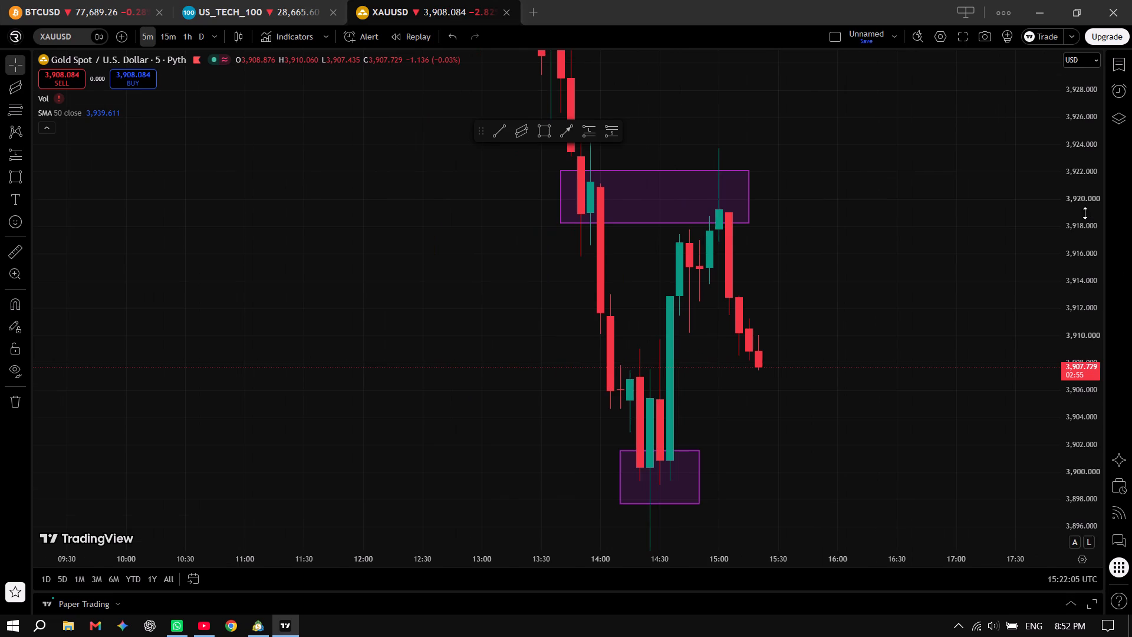
scroll(1085, 213, "down", 20)
scroll(1085, 213, "down", 6)
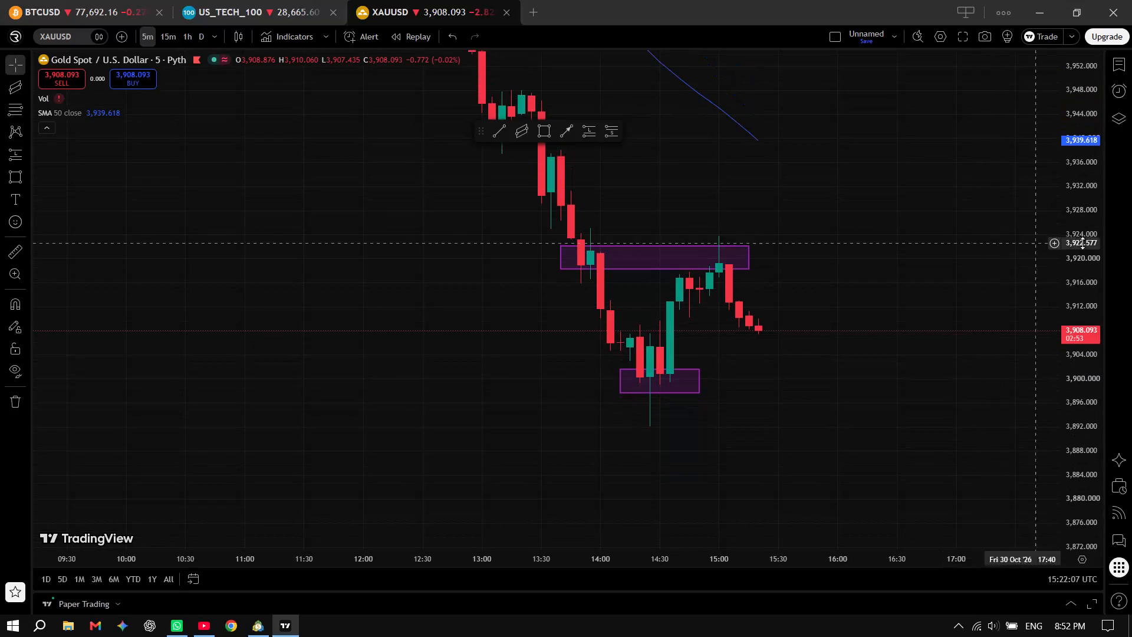
scroll(1071, 248, "up", 9)
left_click_drag(830, 268, 551, 320)
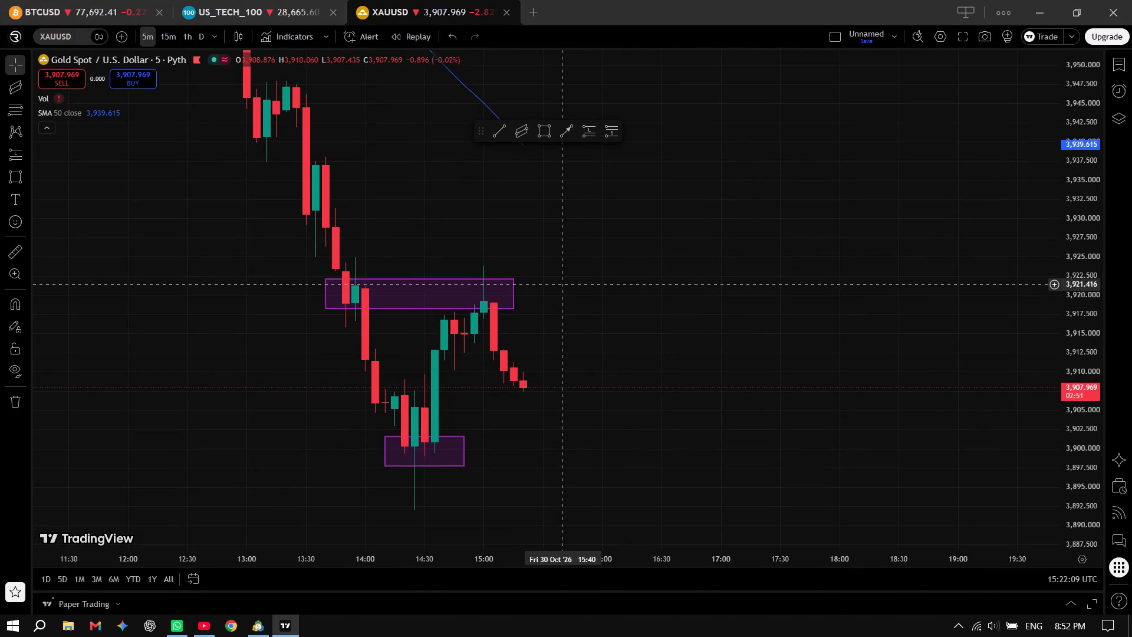
scroll(564, 288, "down", 5)
scroll(564, 290, "up", 2)
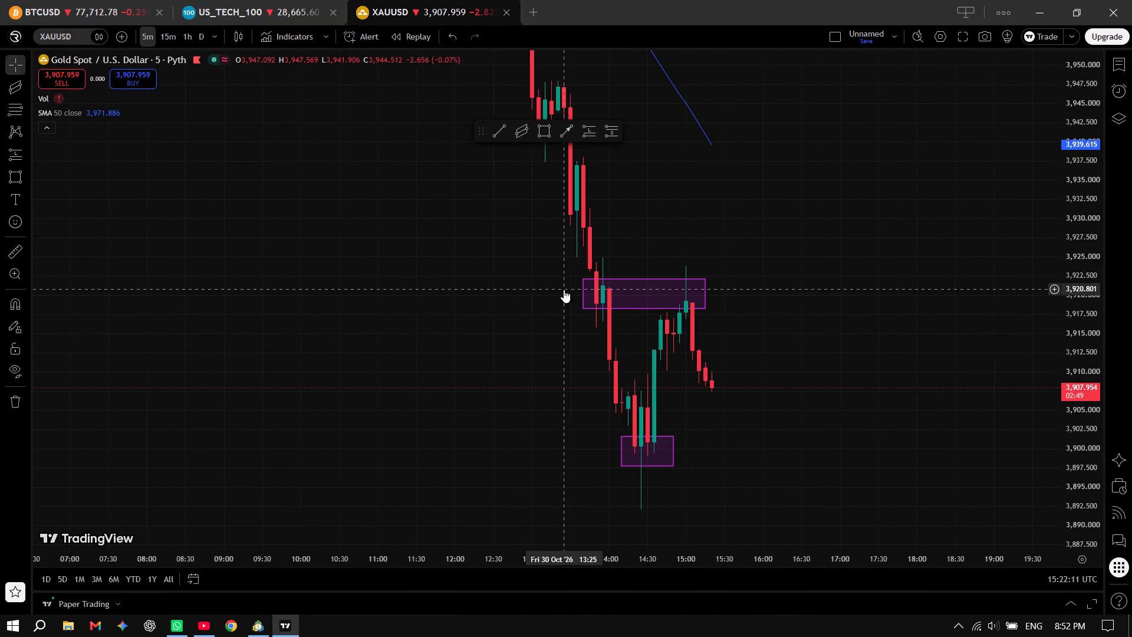
left_click_drag(781, 286, 696, 310)
left_click_drag(350, 239, 76, 156)
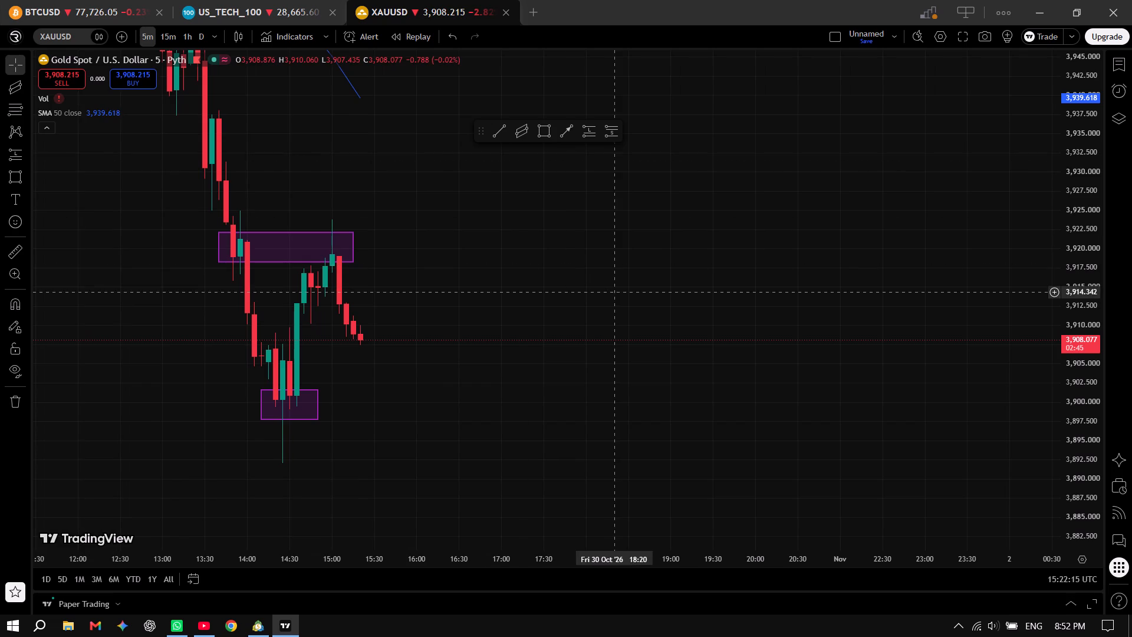
left_click_drag(560, 283, 466, 176)
Switch the XAUUSD chart to the 15-minute timeframe and examine the decline into the purple zones against the 50-period SMA.
left_click(170, 34)
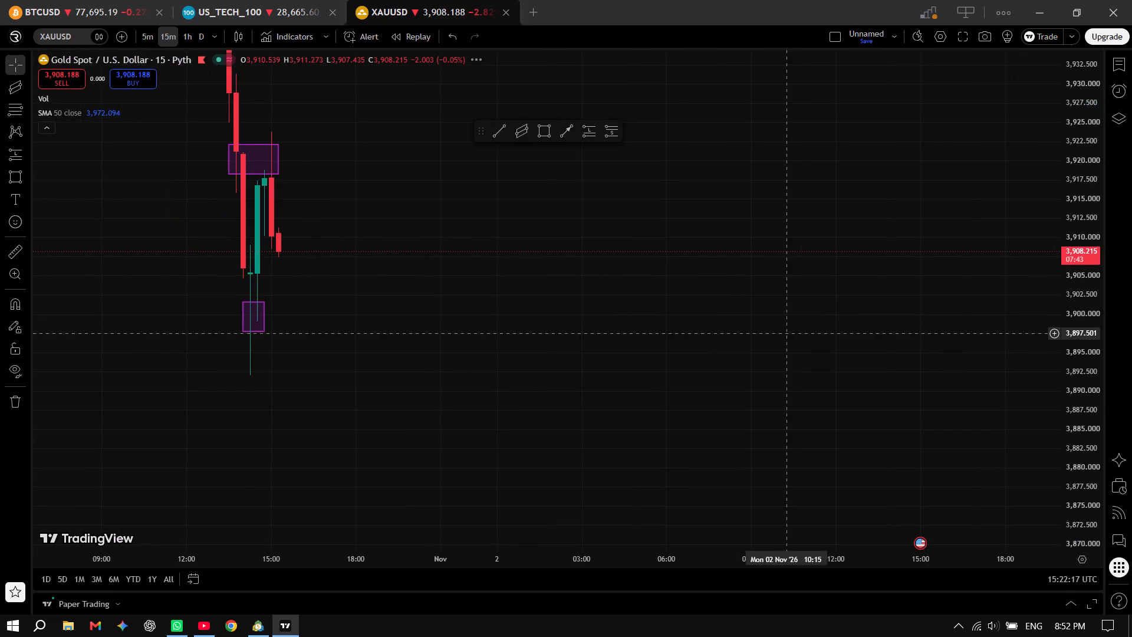
left_click_drag(1084, 155, 1077, 236)
scroll(432, 275, "down", 5)
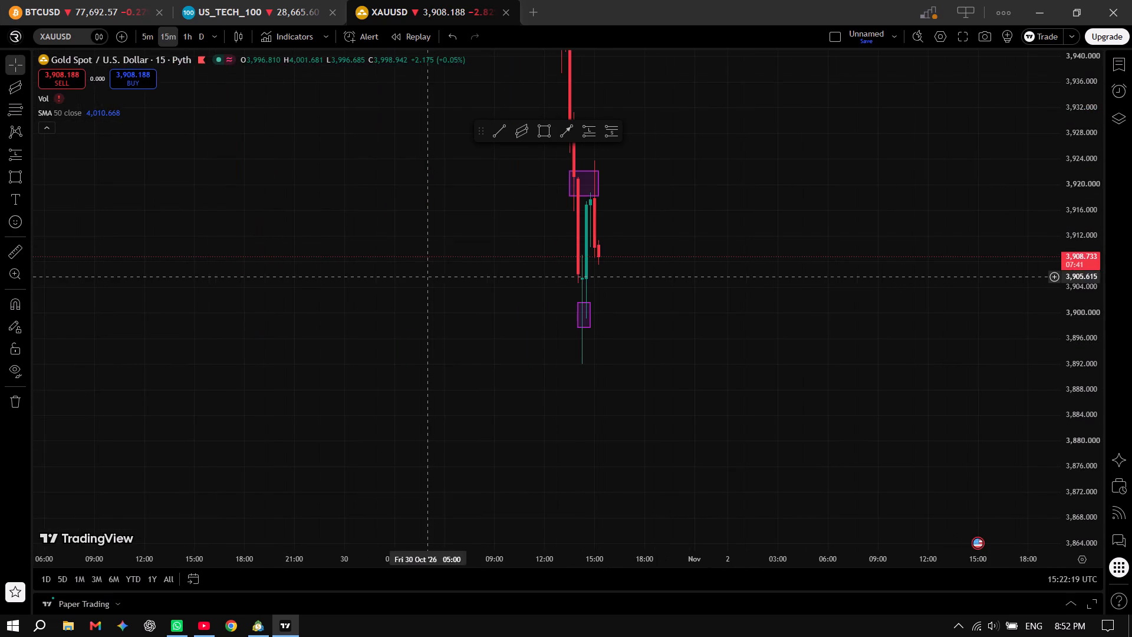
left_click_drag(1081, 143, 1057, 393)
left_click_drag(1095, 219, 1078, 375)
left_click_drag(704, 353, 693, 352)
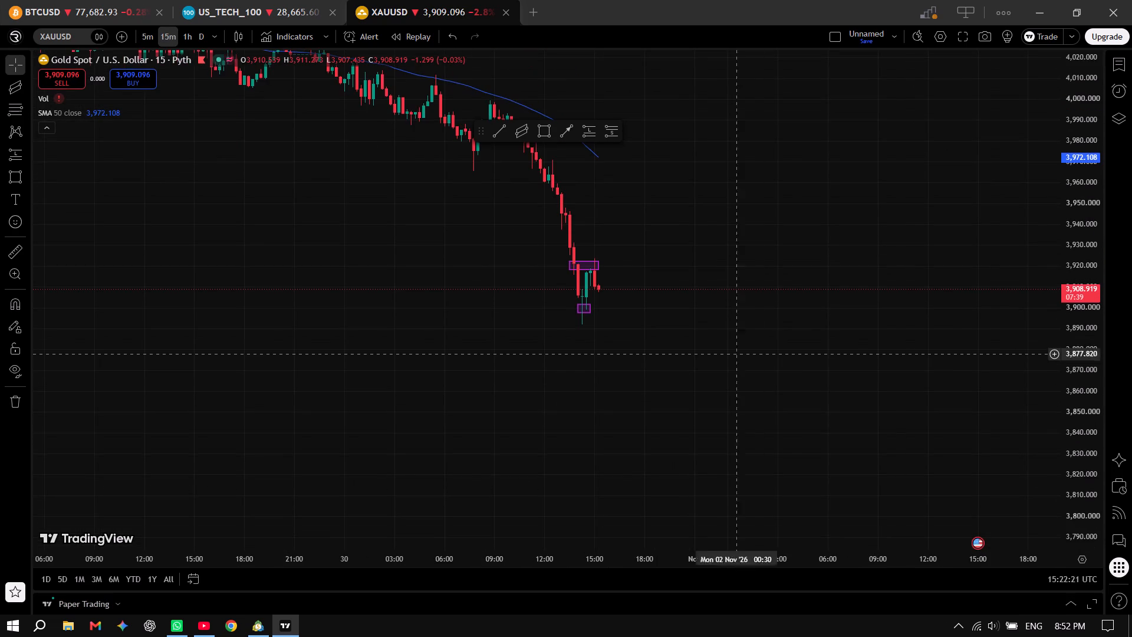
left_click_drag(693, 352, 459, 336)
scroll(460, 335, "up", 5)
left_click_drag(401, 326, 1075, 347)
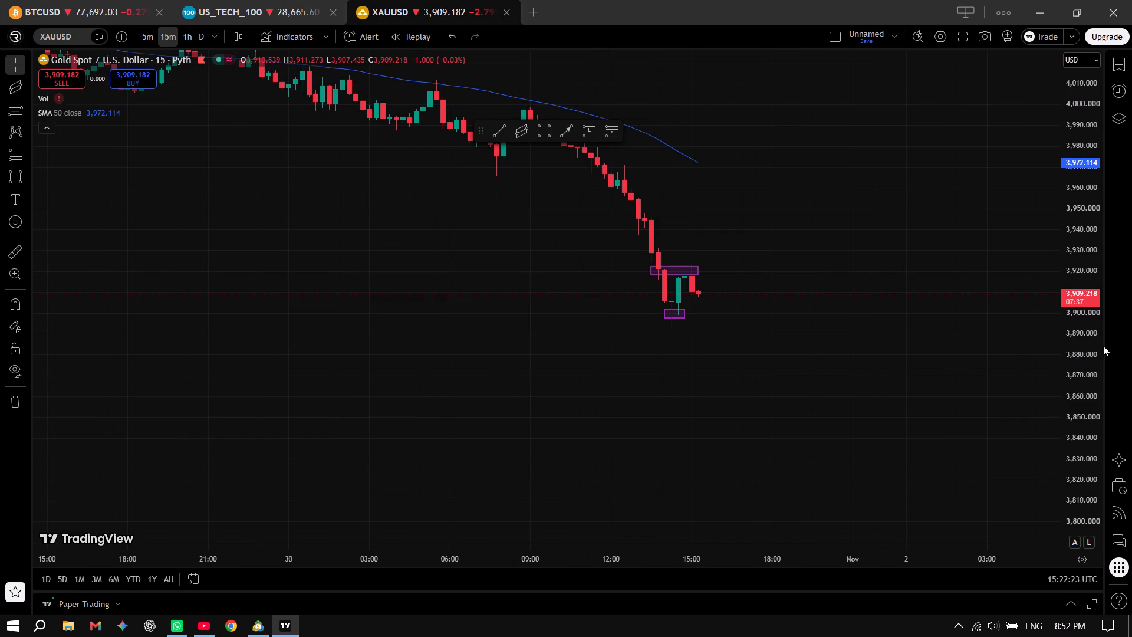
scroll(1091, 336, "up", 5)
left_click_drag(872, 366, 704, 416)
scroll(707, 411, "up", 3)
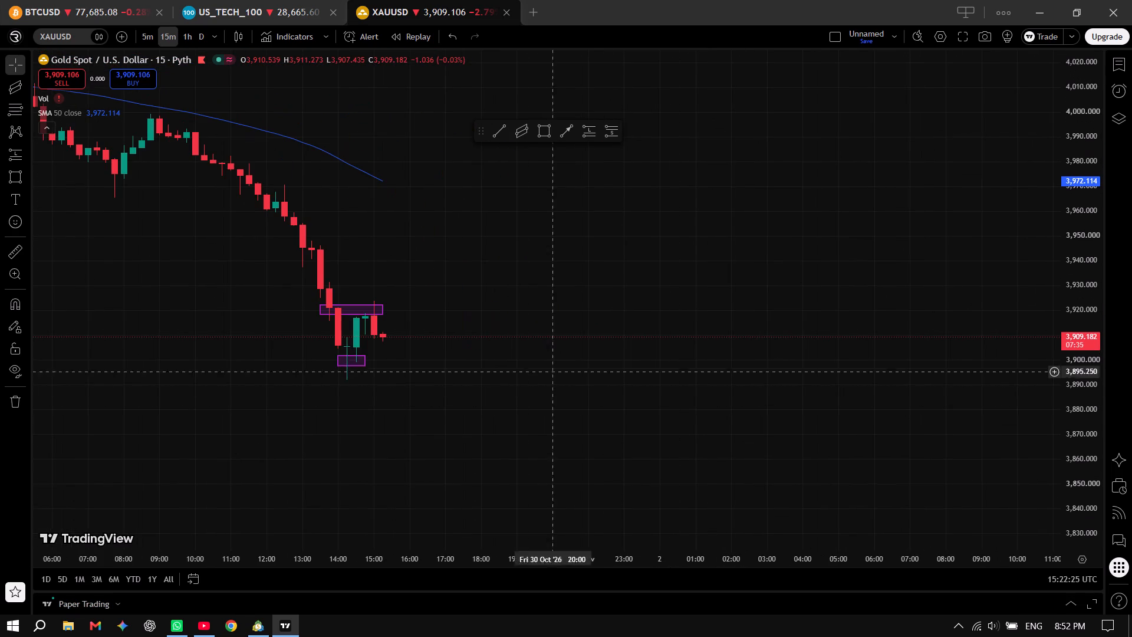
scroll(1100, 310, "up", 20)
scroll(1100, 310, "up", 3)
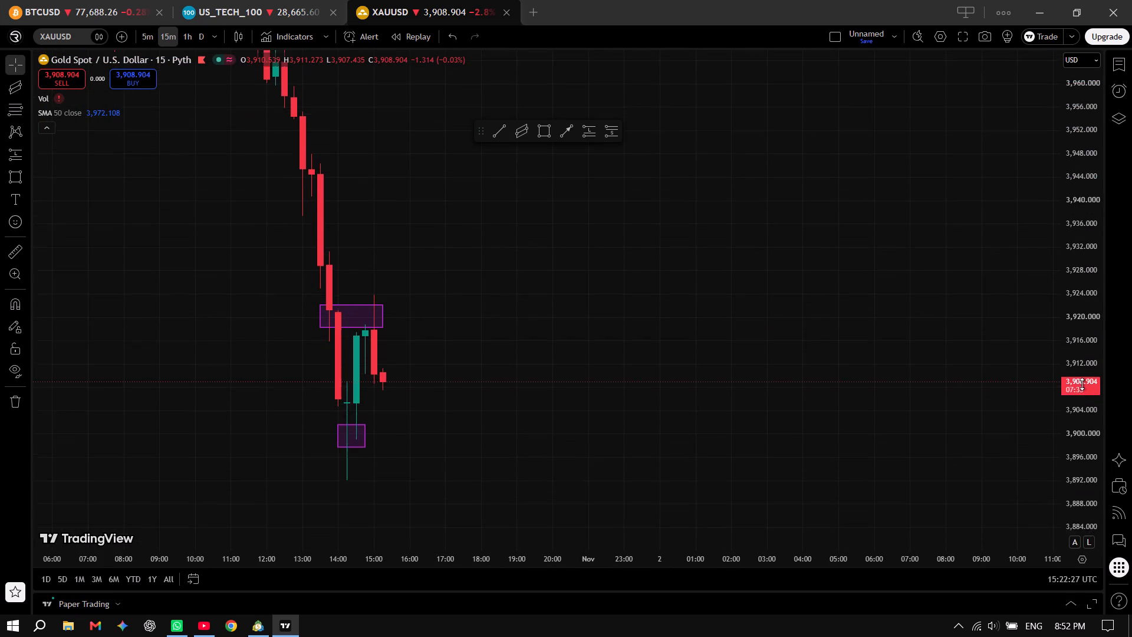
scroll(1082, 384, "up", 13)
scroll(1082, 384, "down", 6)
scroll(1082, 384, "down", 17)
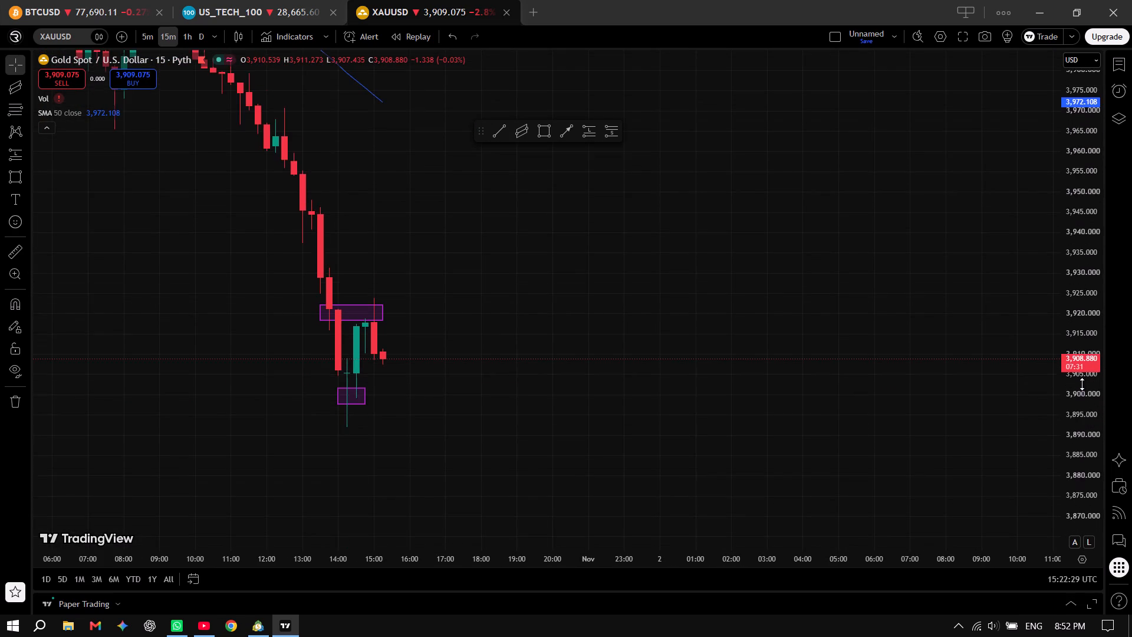
scroll(1082, 384, "down", 9)
left_click_drag(713, 381, 882, 350)
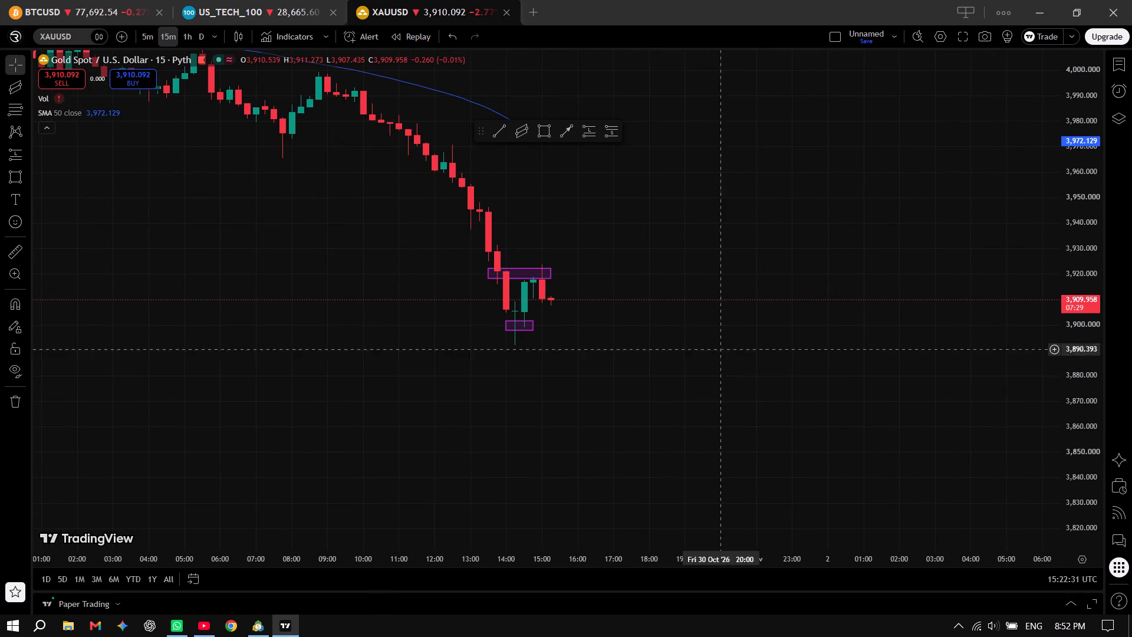
left_click(242, 0)
left_click(412, 1)
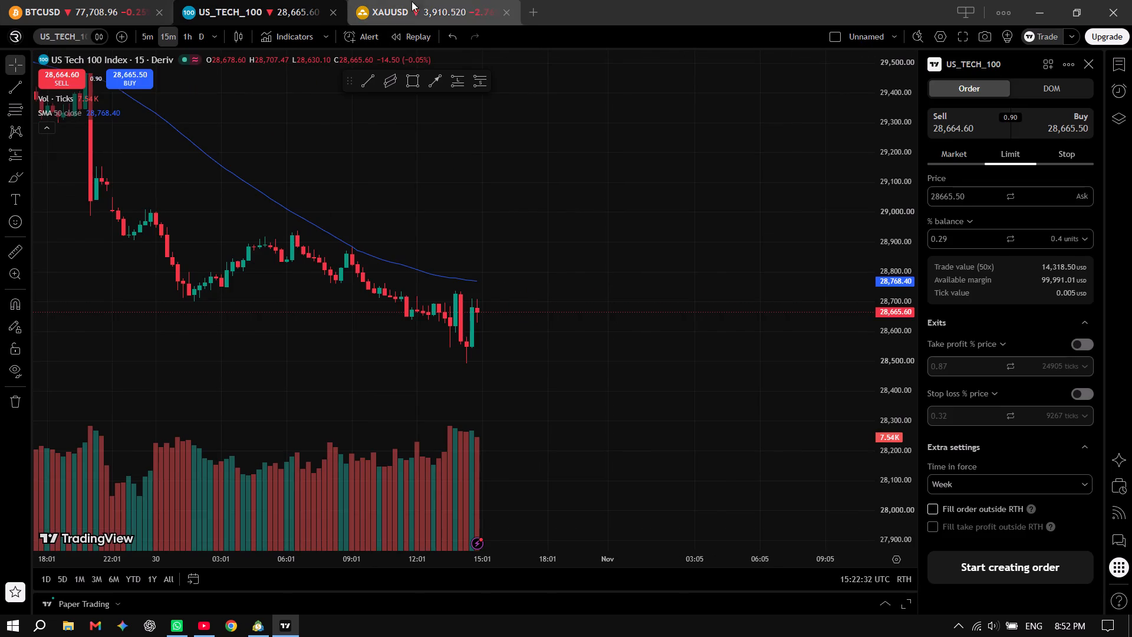
scroll(532, 307, "up", 2)
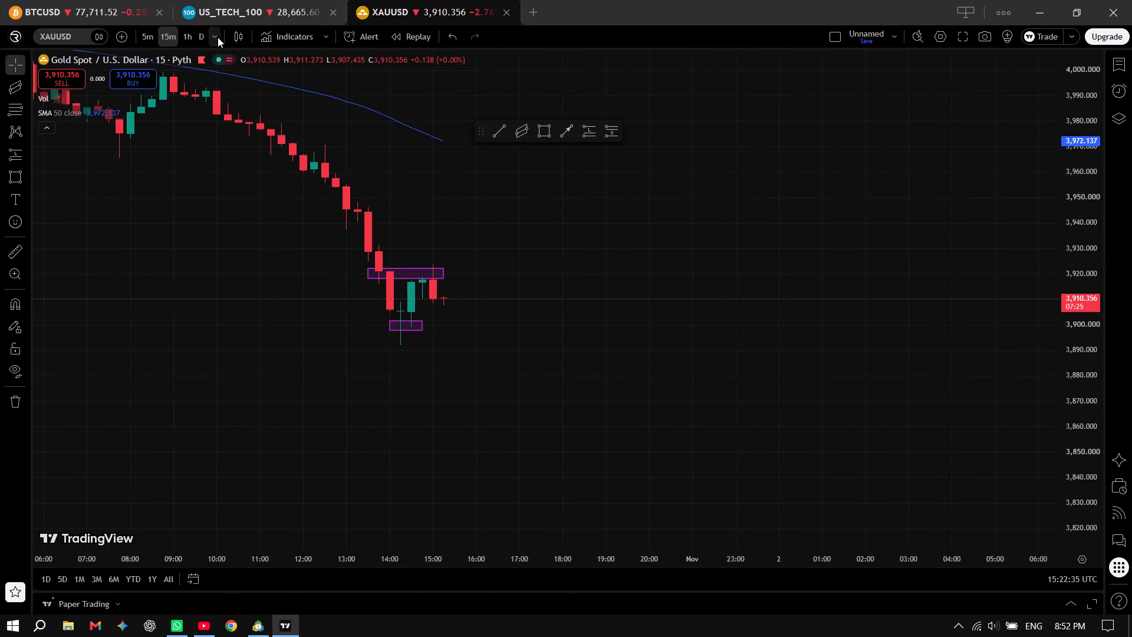
Set the XAUUSD chart to the 1-minute interval and add that interval to the favourites.
left_click(218, 37)
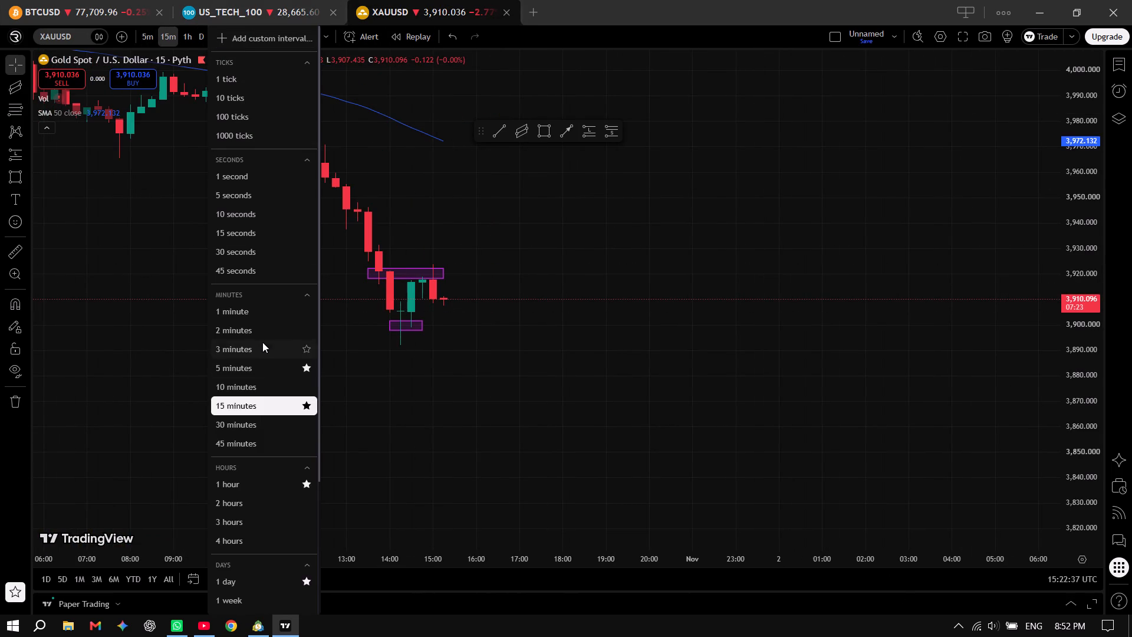
left_click(254, 316)
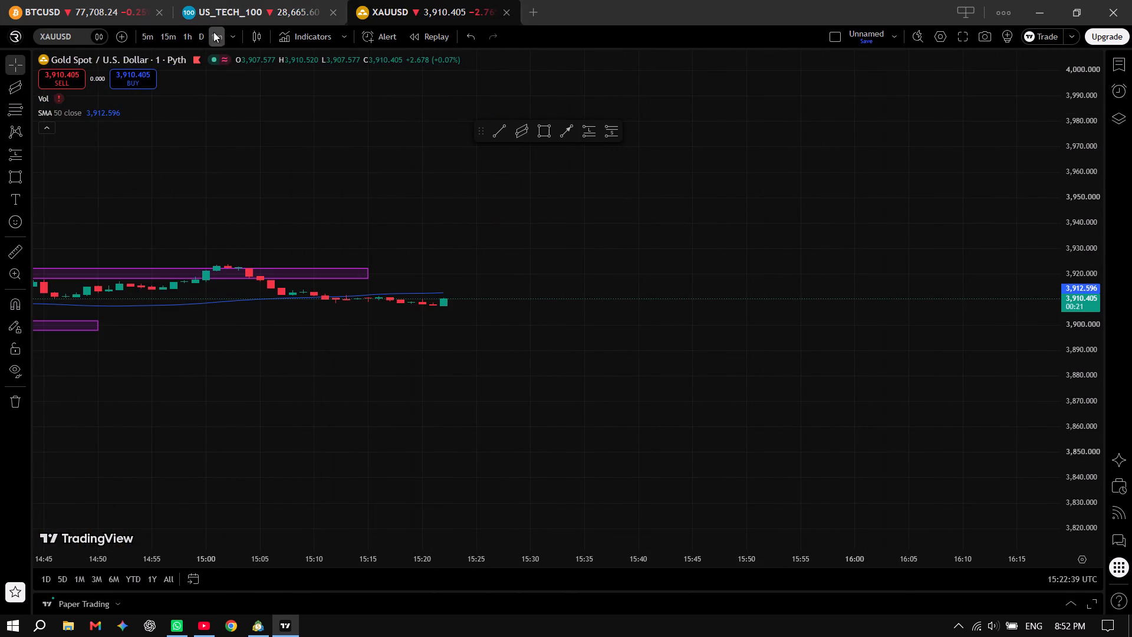
left_click(231, 36)
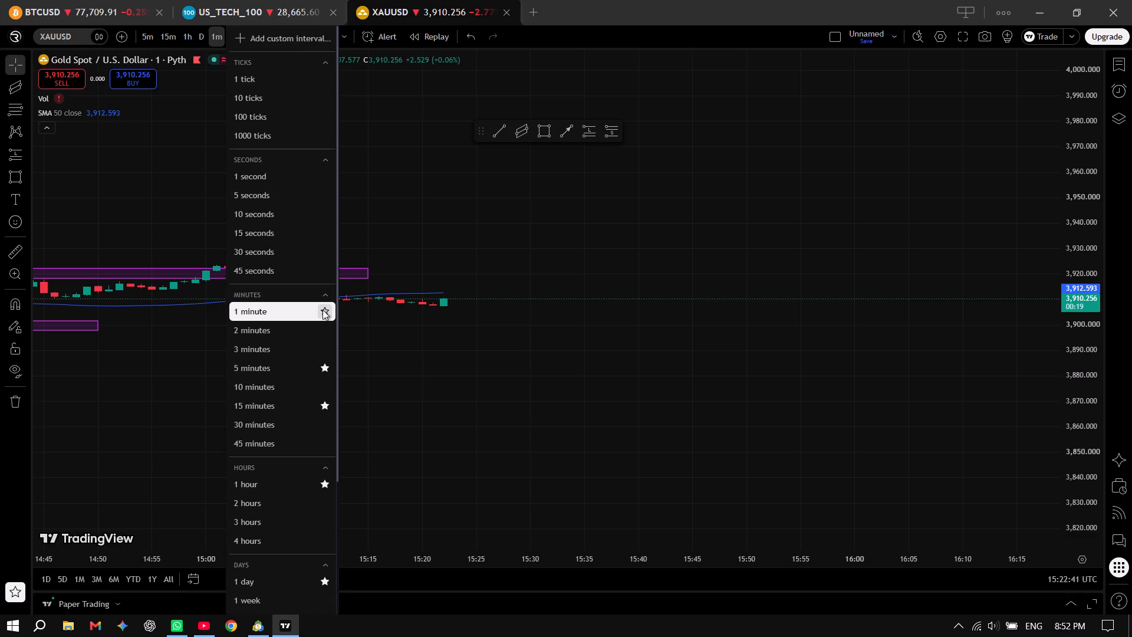
left_click(323, 310)
left_click(181, 171)
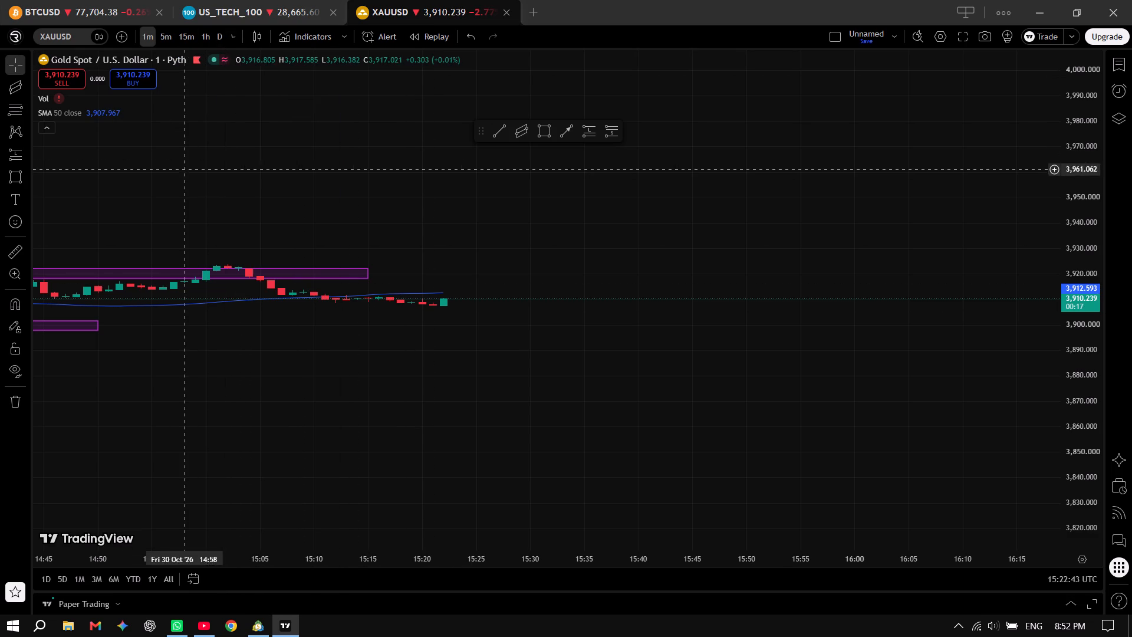
Examine the latest 1-minute XAUUSD candles between the two purple zones and relative to the 50-period SMA.
left_click_drag(1090, 349, 1081, 133)
left_click_drag(1100, 385, 1086, 169)
left_click_drag(1102, 325, 1105, 164)
left_click_drag(1099, 321, 1101, 175)
left_click_drag(1097, 314, 1094, 186)
left_click_drag(1094, 311, 1081, 193)
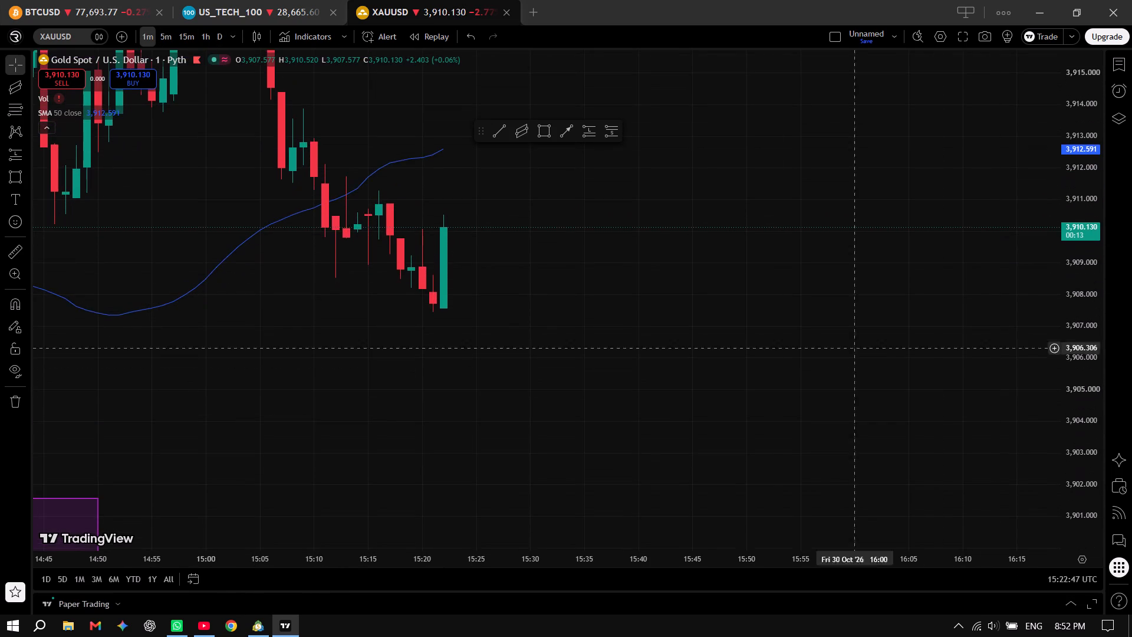
scroll(493, 326, "down", 5)
left_click_drag(822, 345, 657, 441)
scroll(616, 407, "down", 3)
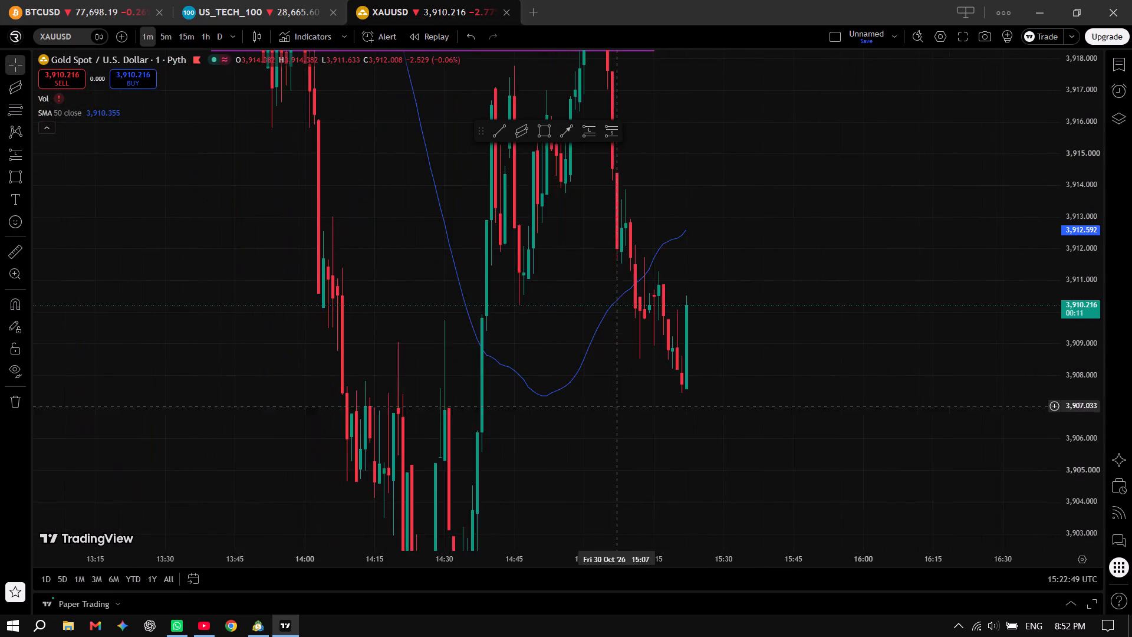
left_click_drag(840, 346, 630, 489)
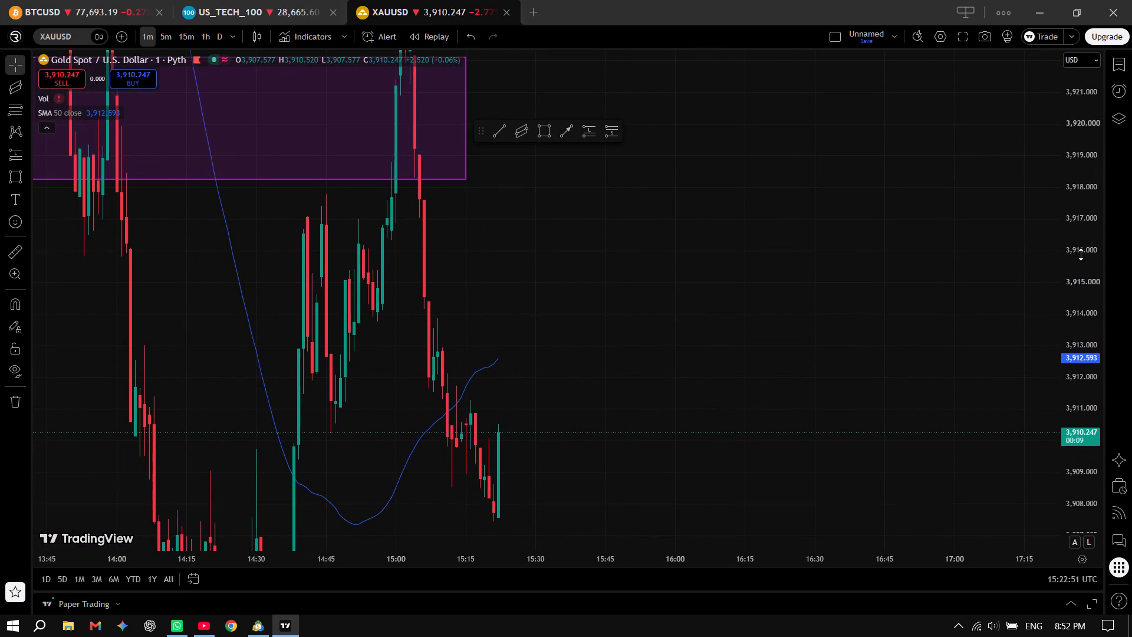
left_click_drag(1085, 222, 1069, 354)
left_click_drag(1081, 251, 1061, 371)
left_click_drag(755, 408, 686, 347)
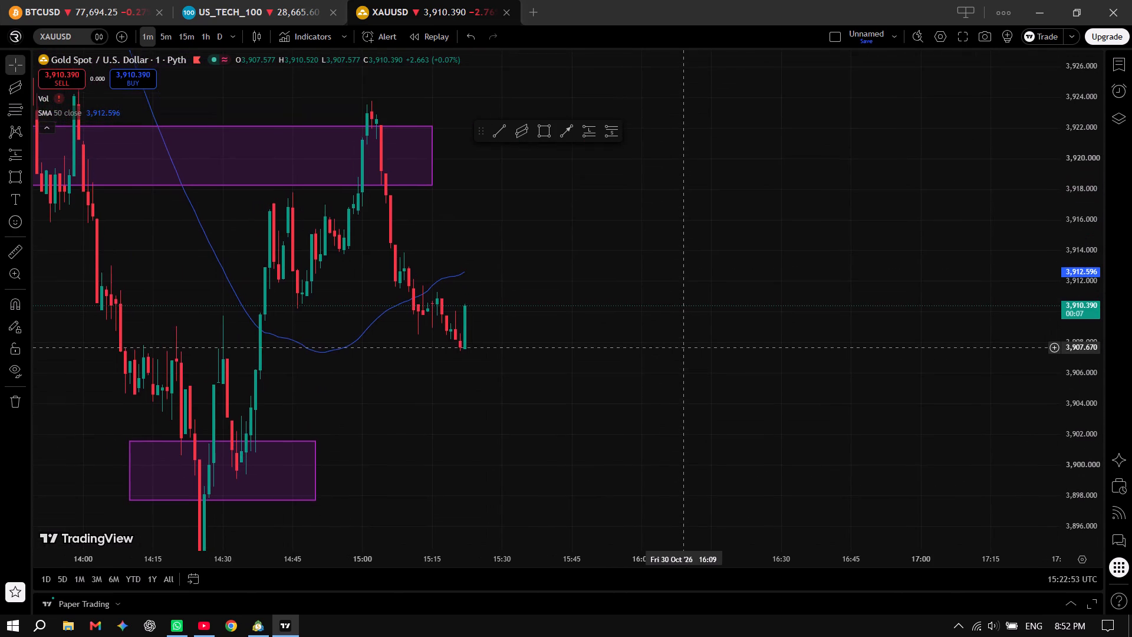
left_click_drag(686, 347, 690, 324)
left_click_drag(606, 366, 686, 377)
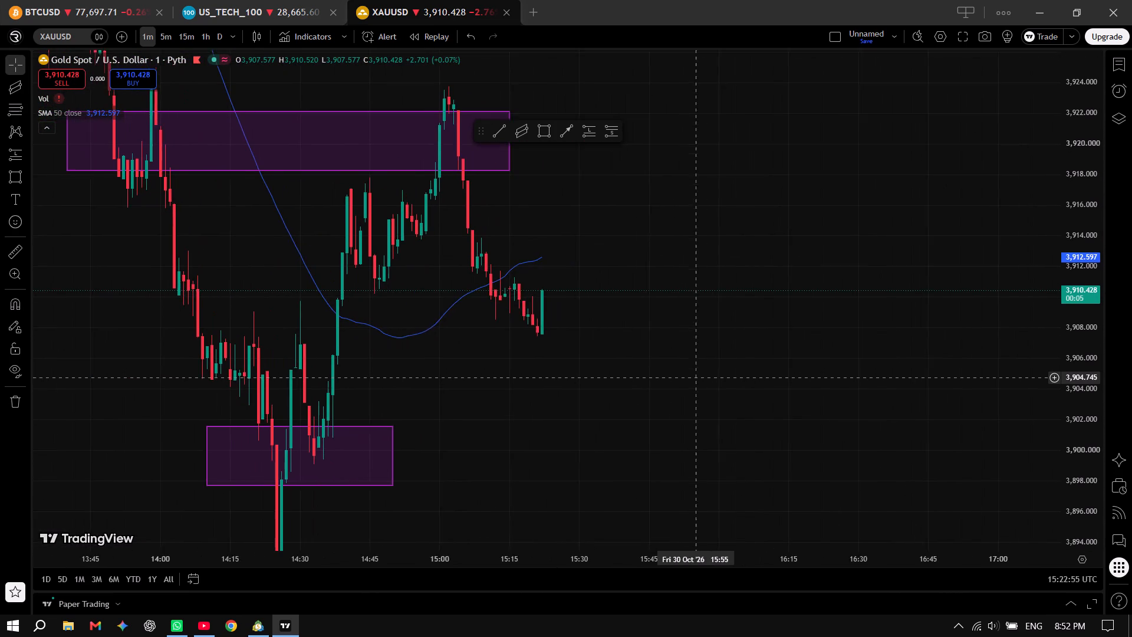
left_click_drag(686, 377, 662, 394)
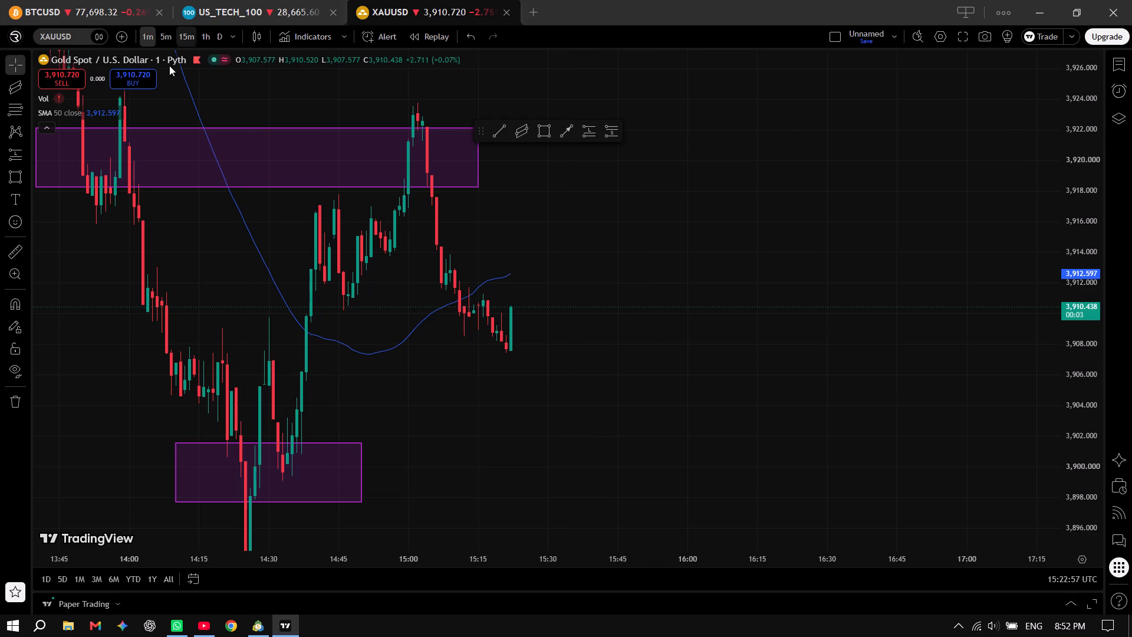
left_click(288, 0)
left_click(436, 5)
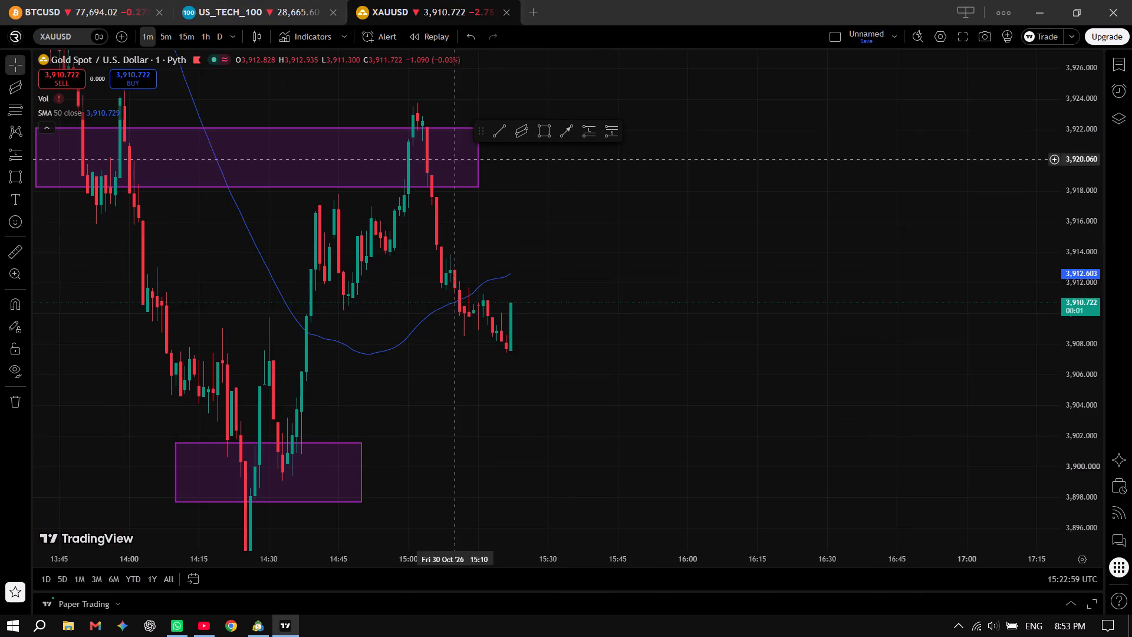
left_click_drag(574, 342, 530, 365)
Compare the YouTube gold stream at its live point with the 1-minute XAUUSD chart in TradingView.
key("alt+Tab")
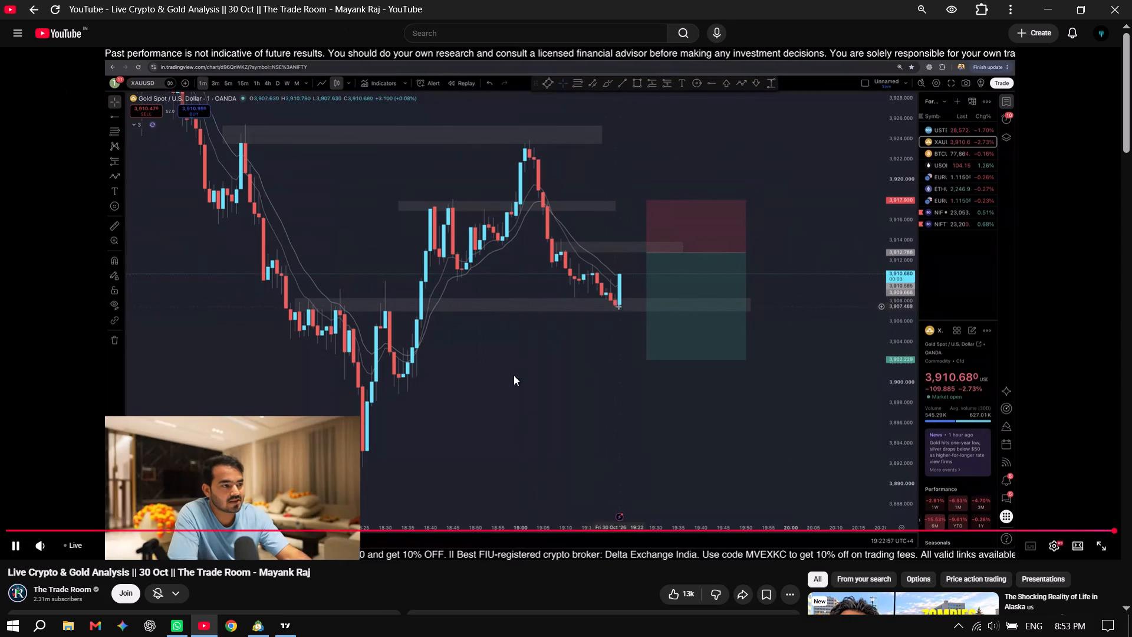
key("alt+Tab")
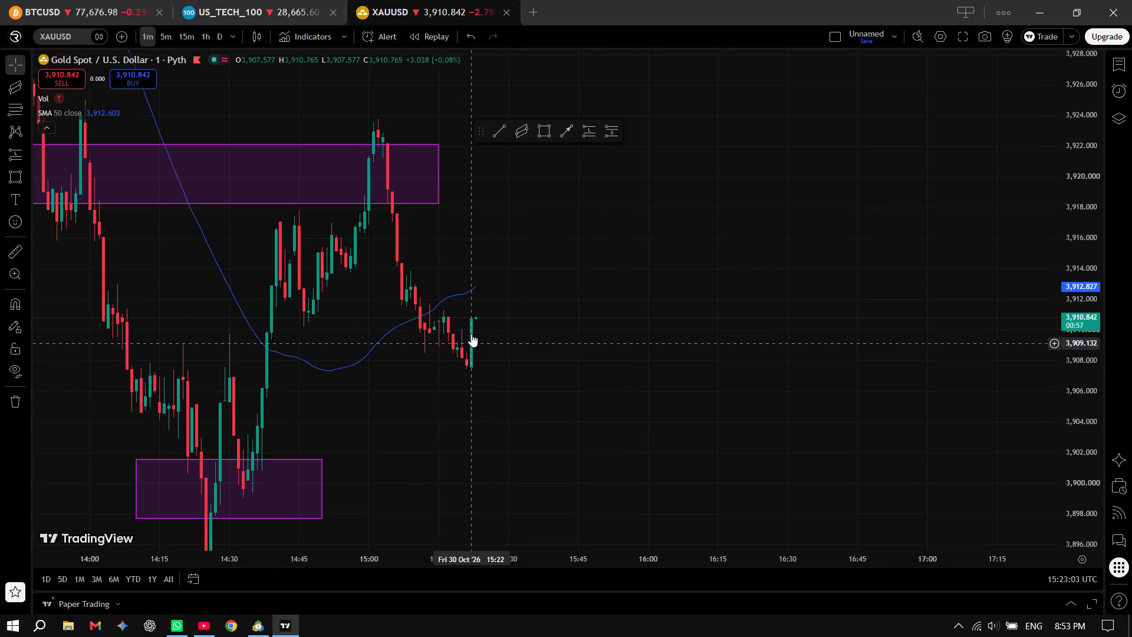
left_click(471, 341)
key("alt+Tab")
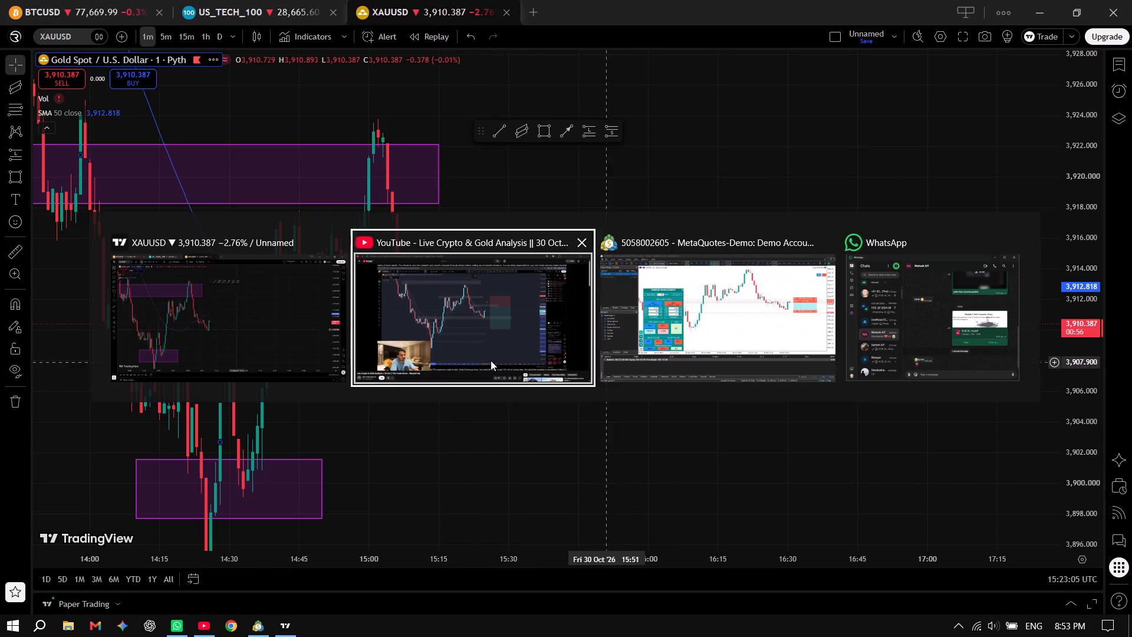
key("alt+Tab")
left_click(452, 343, "alt")
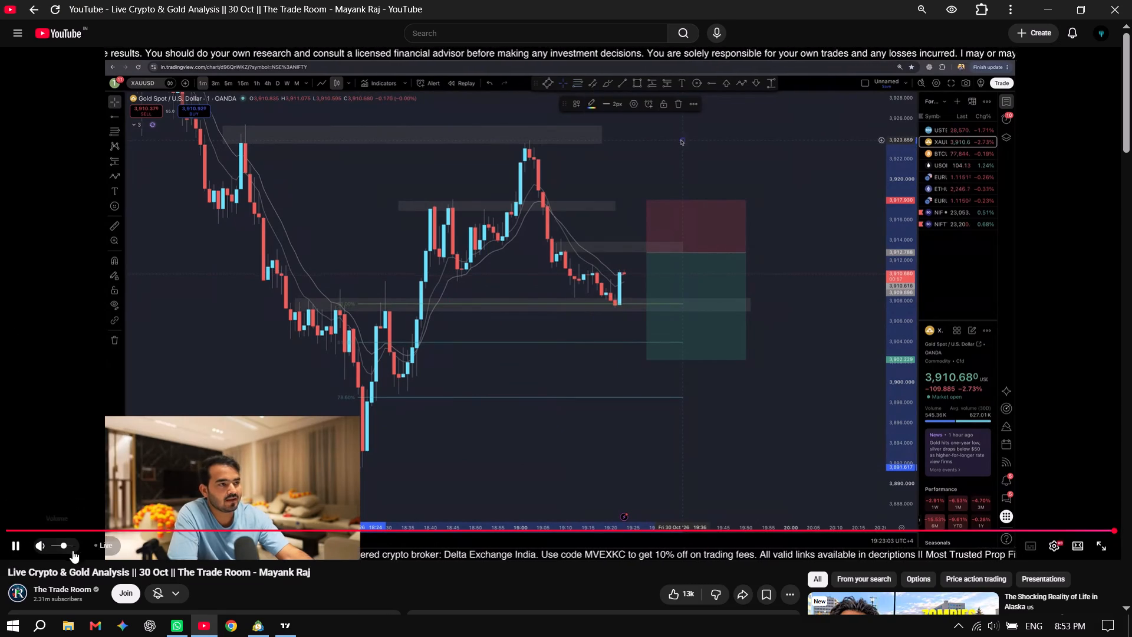
left_click(115, 551)
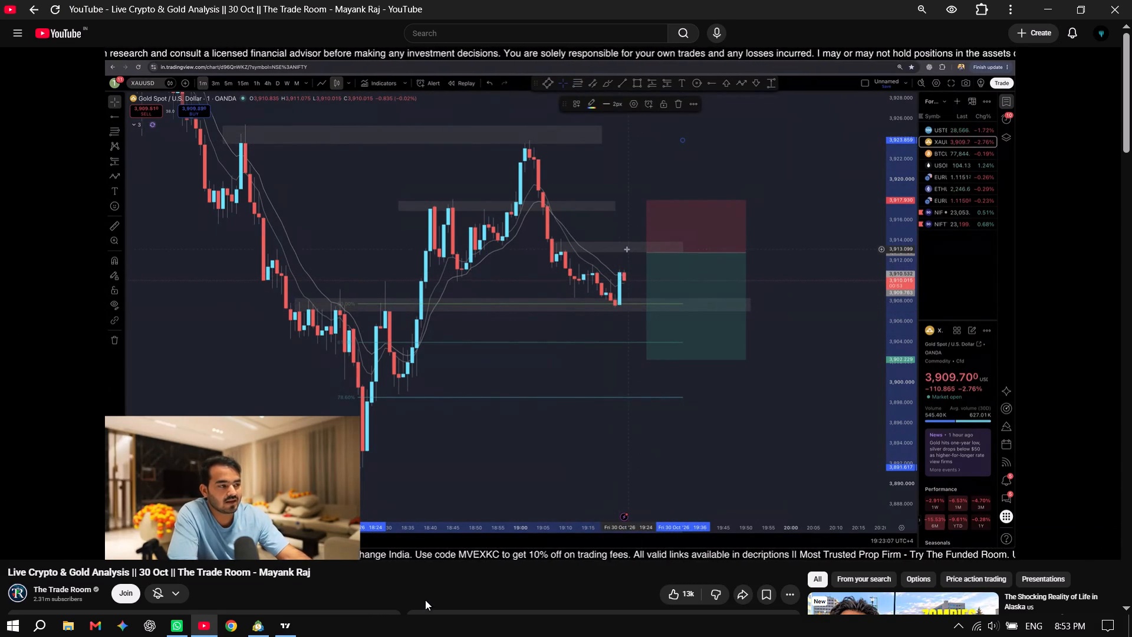
key("alt+Tab")
left_click_drag(558, 433, 475, 432)
key("alt+Tab")
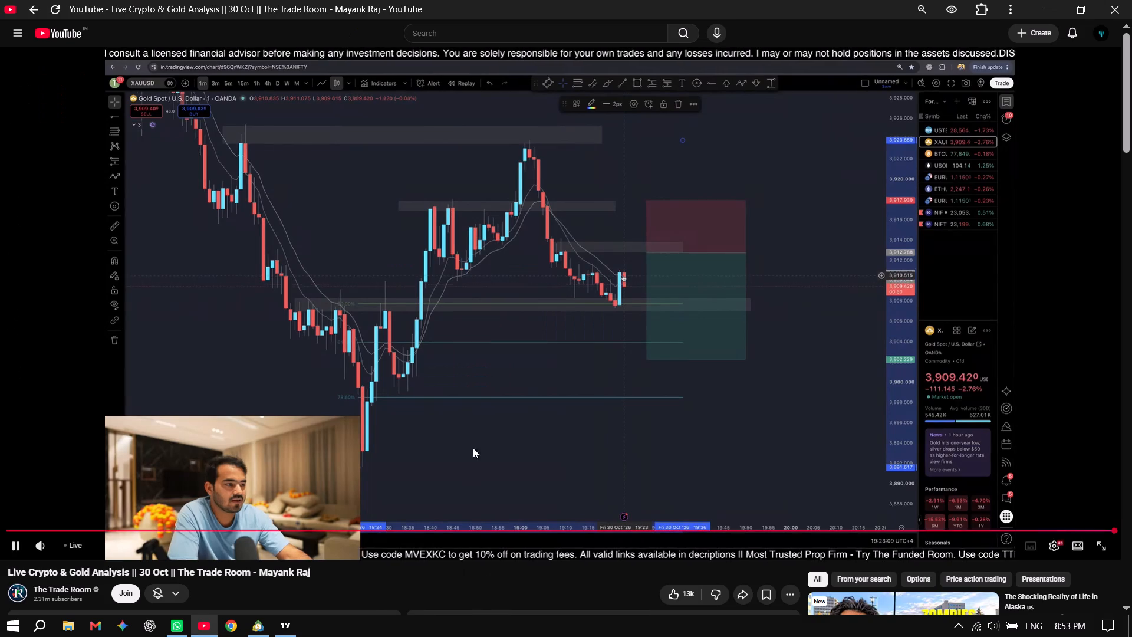
key("alt+Tab")
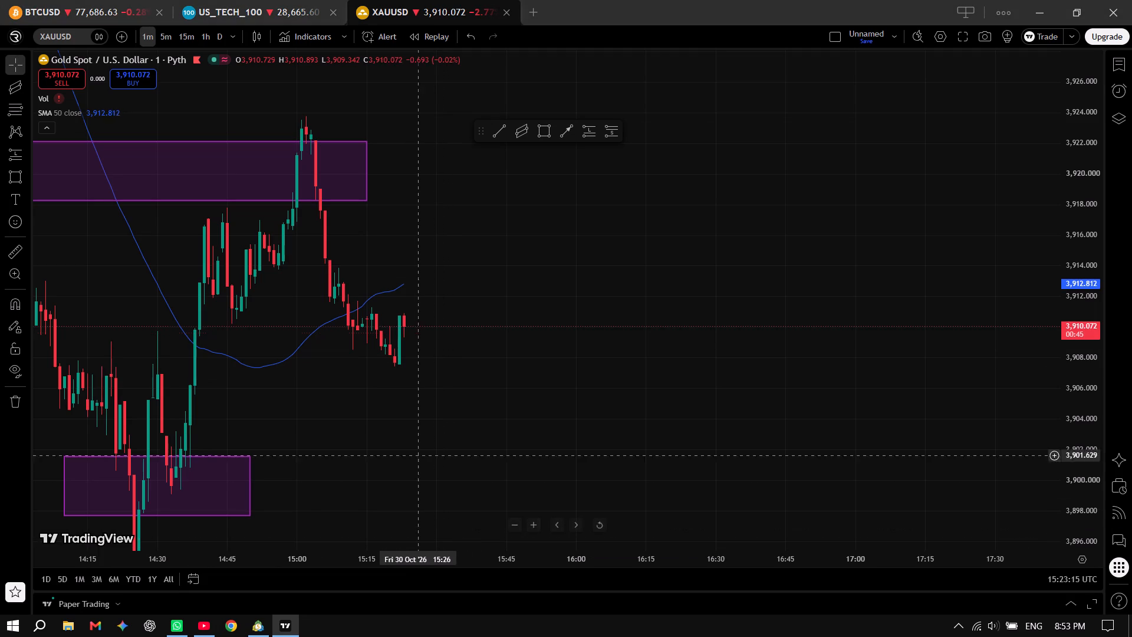
left_click_drag(528, 405, 569, 383)
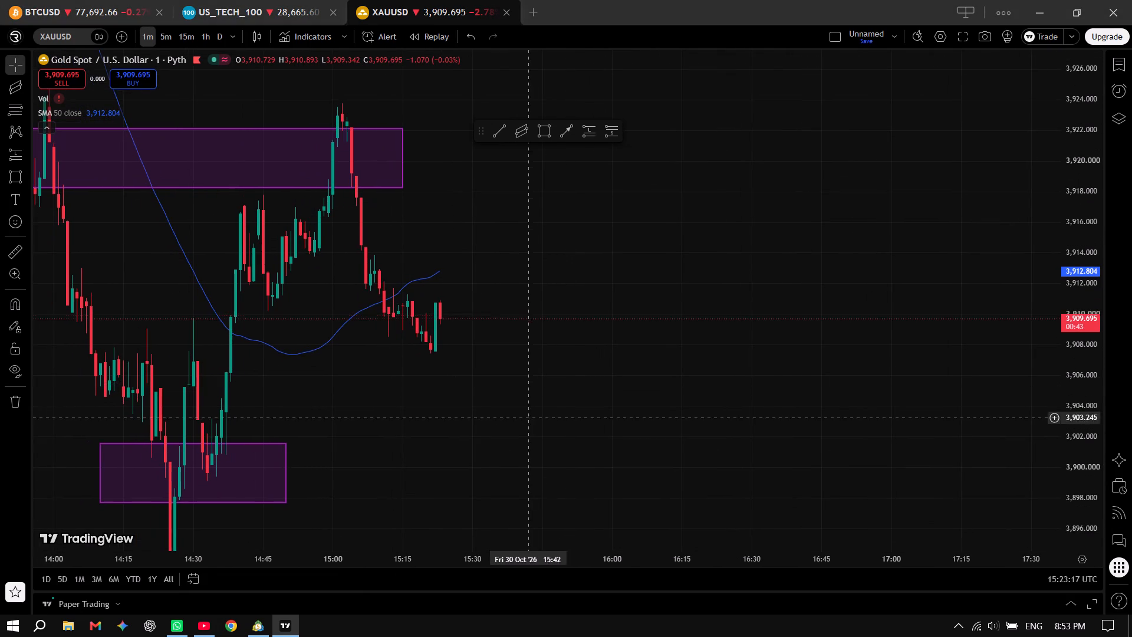
left_click_drag(468, 427, 397, 379)
left_click_drag(578, 408, 651, 431)
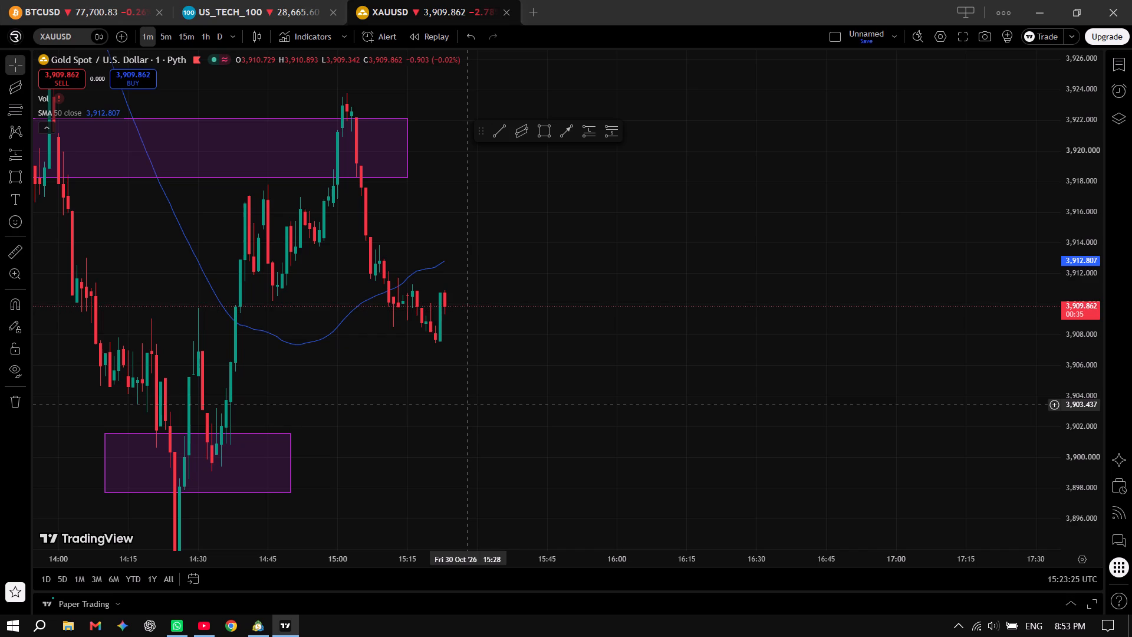
Switch to MetaTrader 5, discard the pending sell trade preview on the XAUUSD chart, and close the Orders Management window.
key("alt+Tab")
key("alt+Tab")
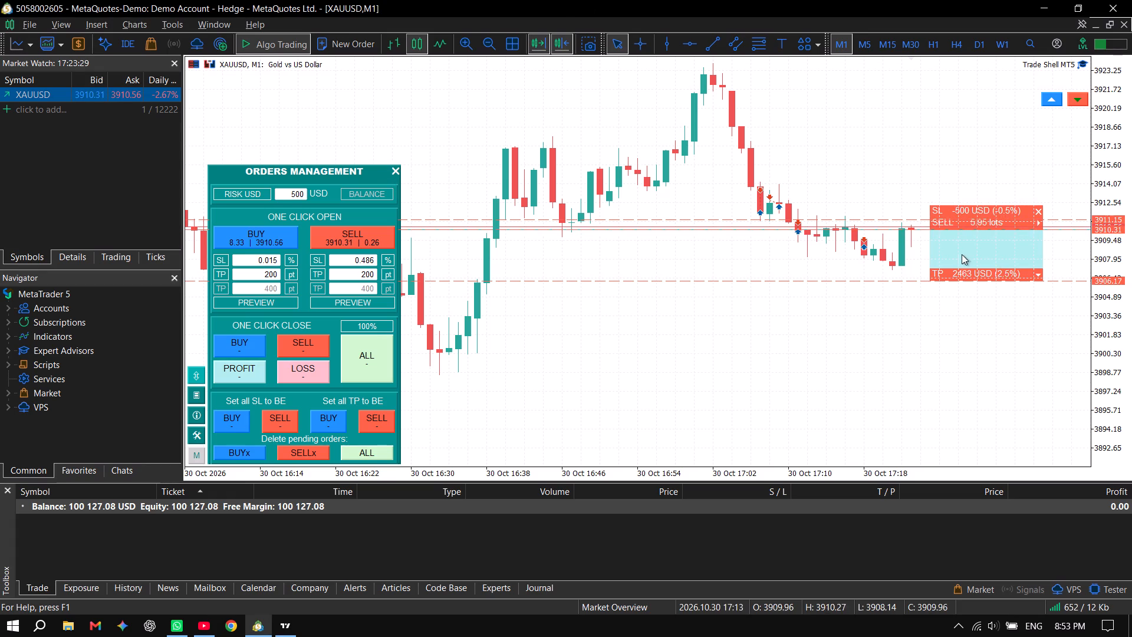
left_click(1039, 207)
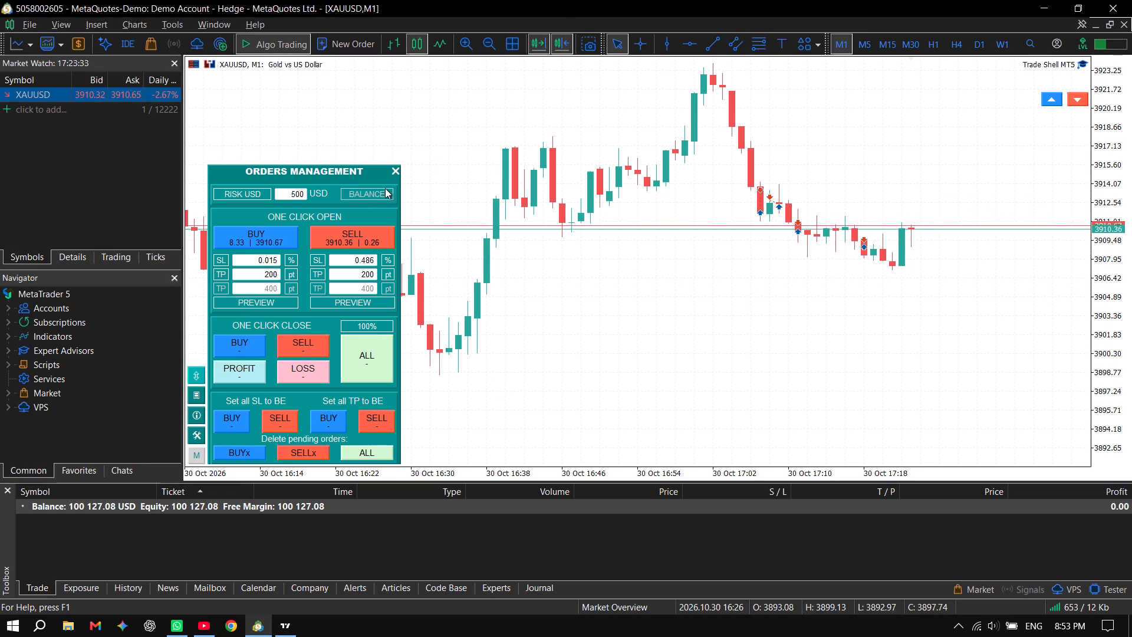
left_click(391, 169)
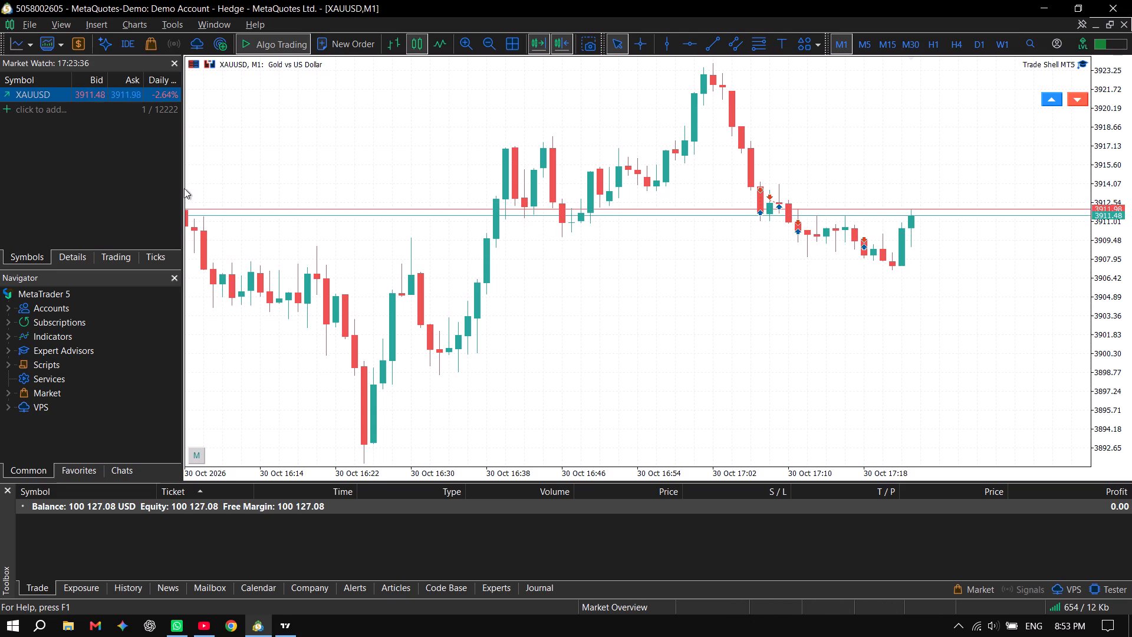
Narrow the Market Watch and Navigator area to widen the XAUUSD chart.
left_click_drag(183, 188, 101, 191)
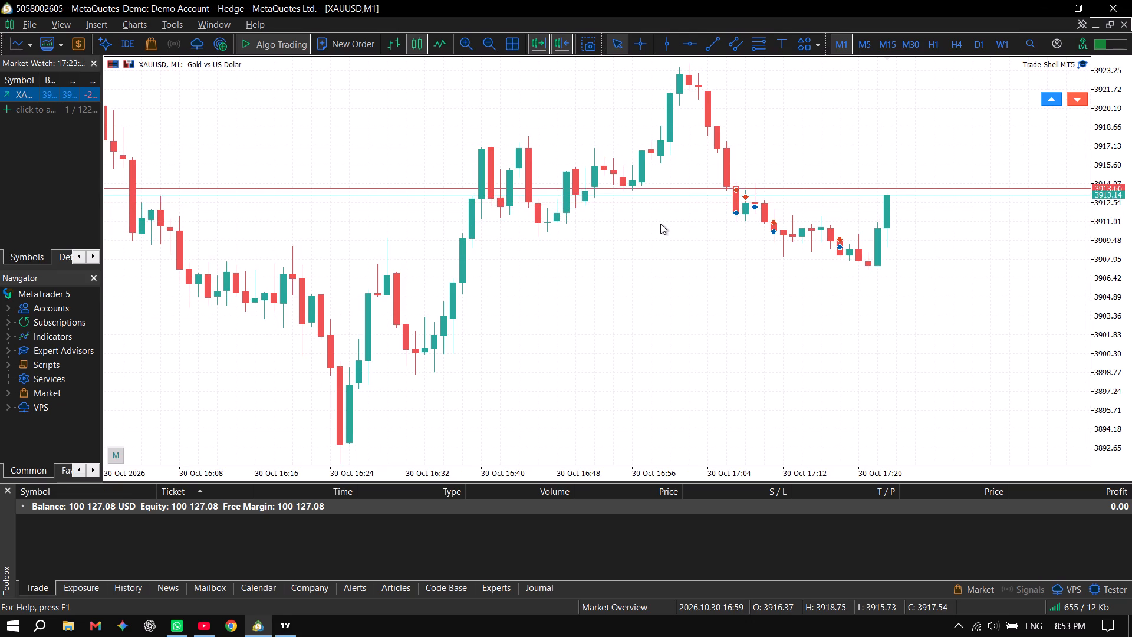
Delete the two red horizontal lines at 4015.91 and 4039.25 from the XAUUSD chart.
left_click_drag(864, 309, 722, 386)
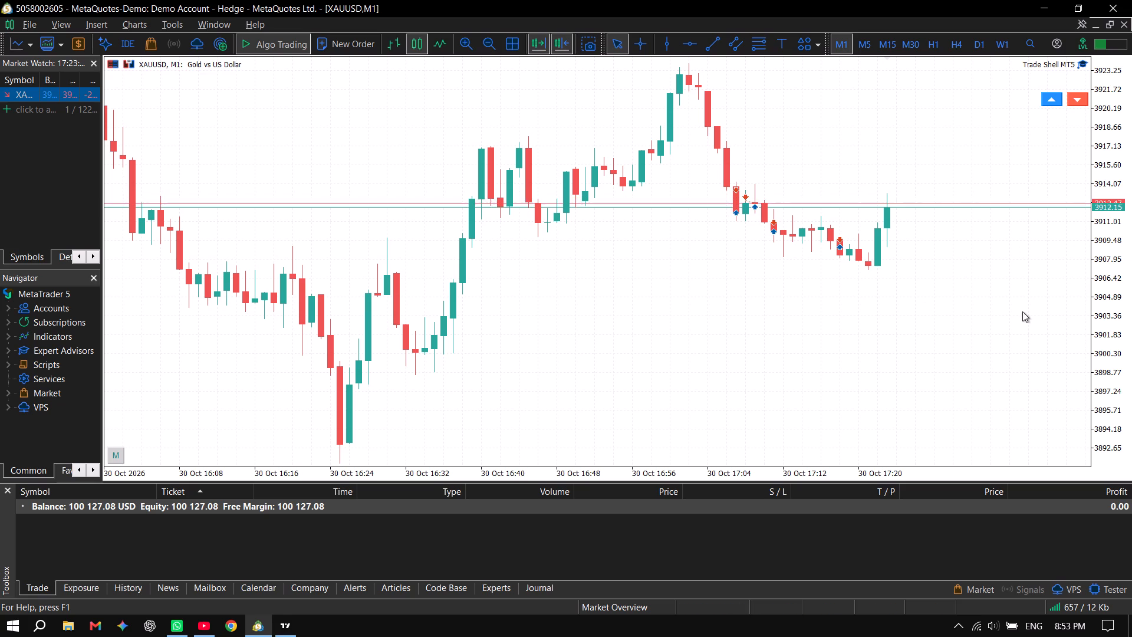
left_click_drag(743, 471, 782, 472)
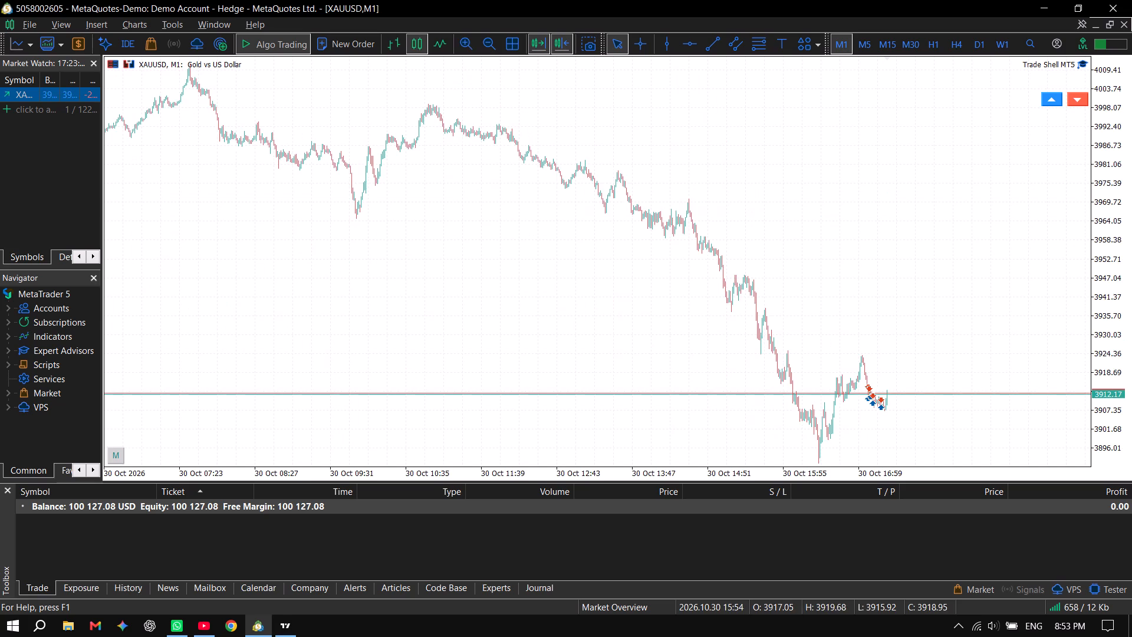
left_click_drag(782, 472, 801, 472)
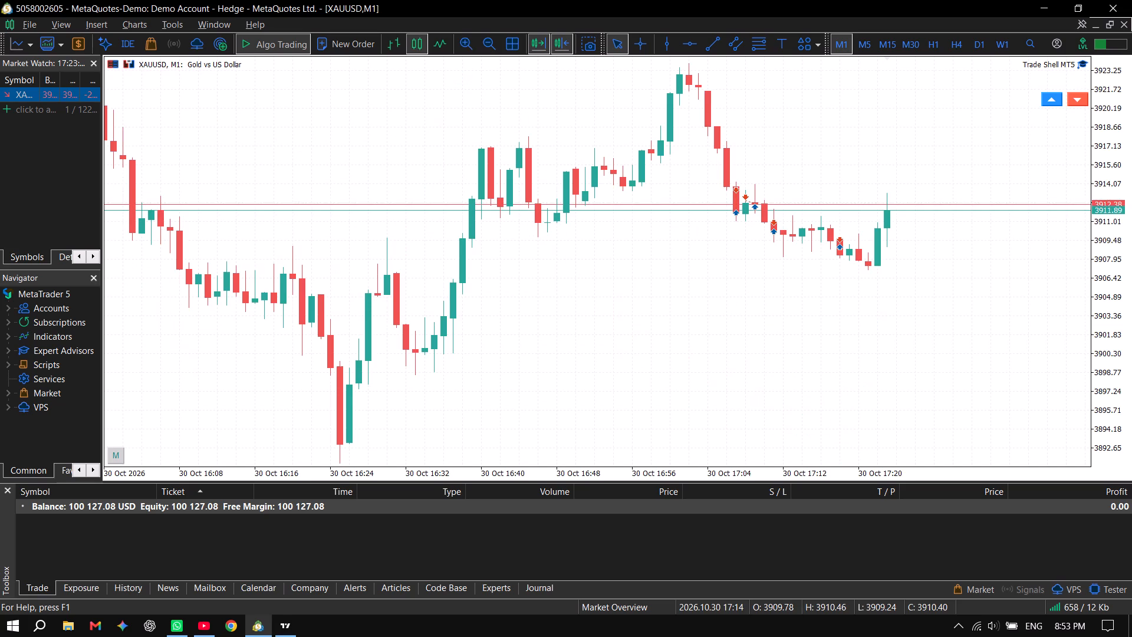
left_click_drag(801, 472, 766, 469)
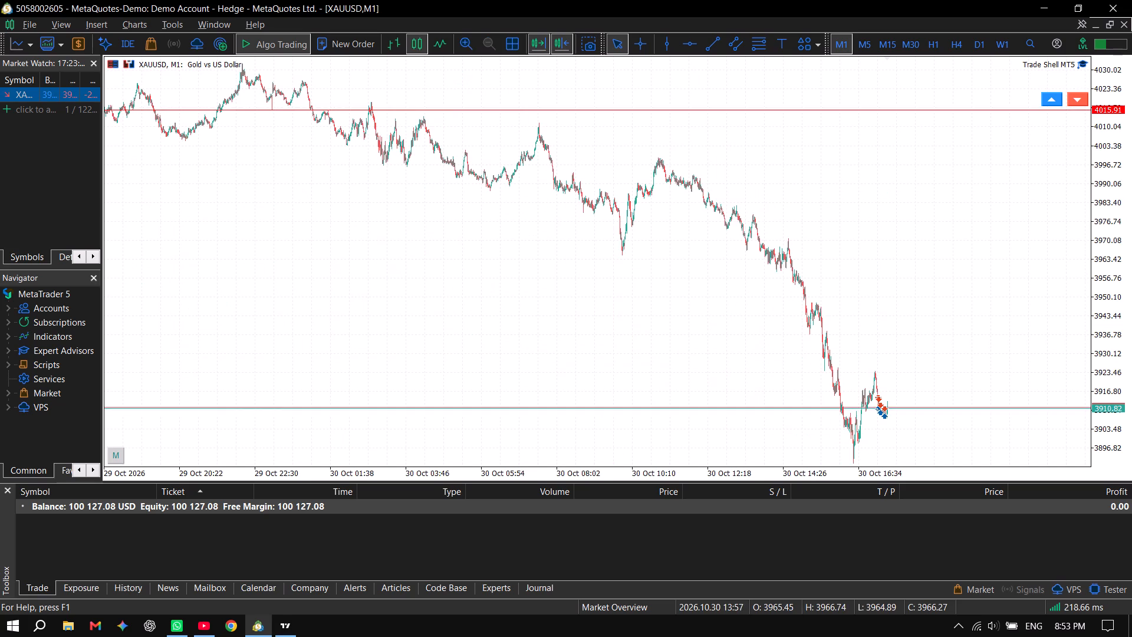
left_click_drag(766, 469, 789, 471)
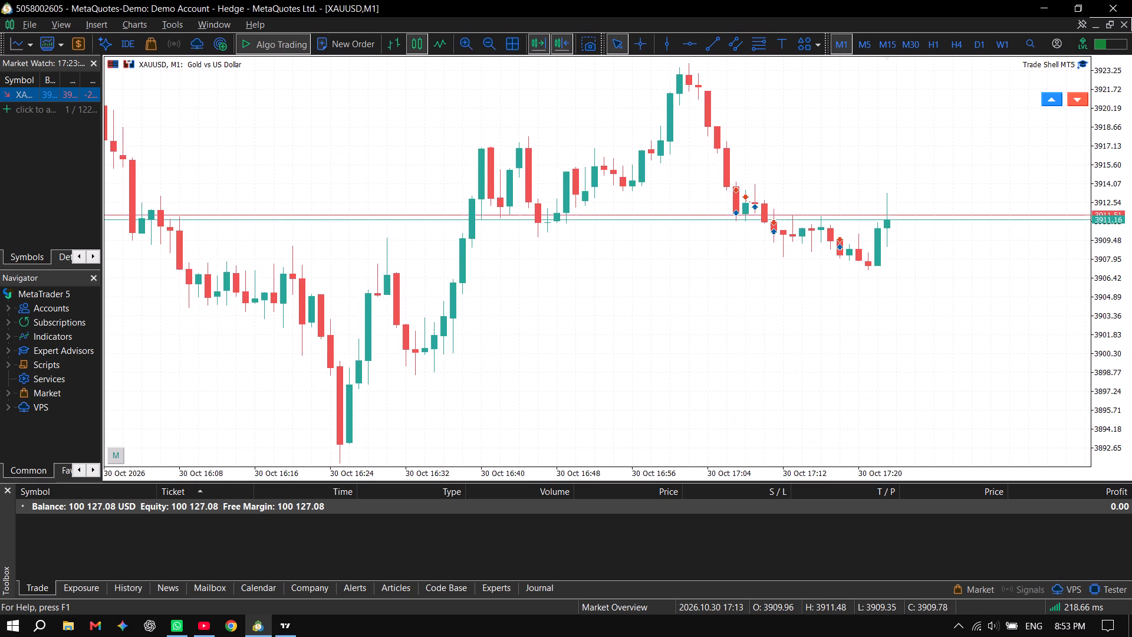
left_click_drag(789, 471, 779, 471)
left_click_drag(1112, 178, 1097, 290)
left_click_drag(1101, 194, 1094, 290)
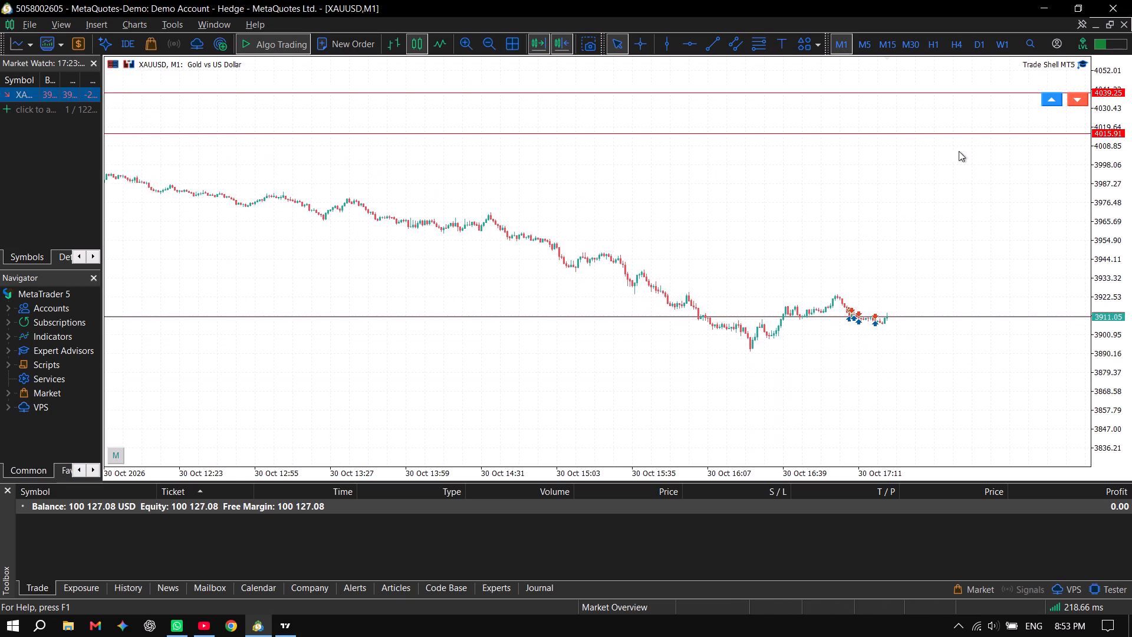
left_click(913, 131)
left_click(913, 131)
right_click(913, 131)
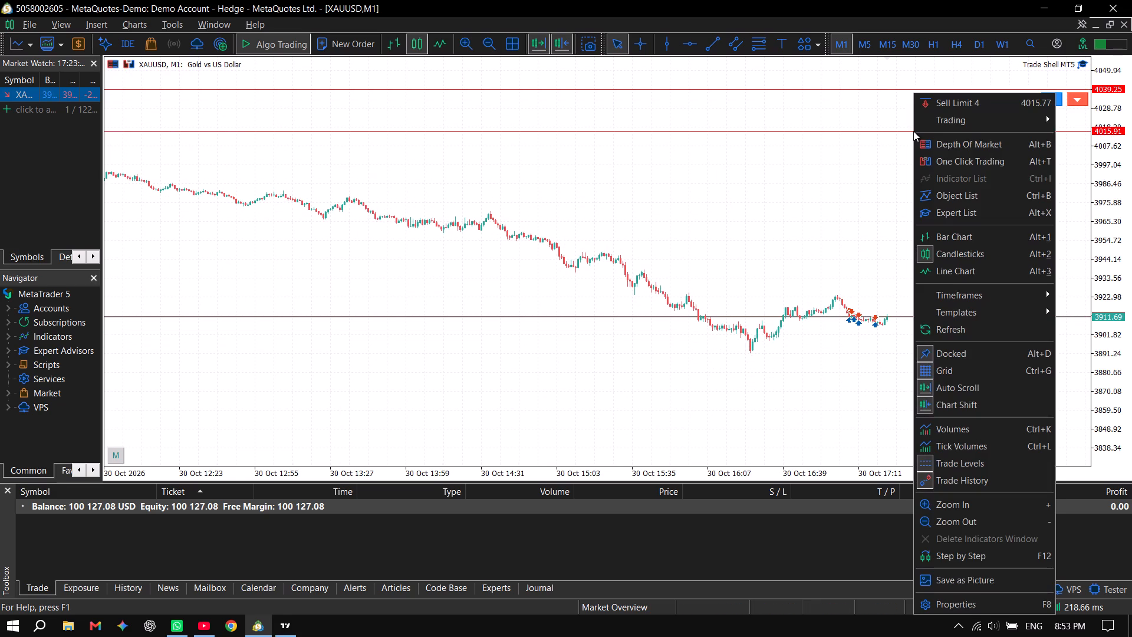
left_click(795, 132)
triple_click(782, 130)
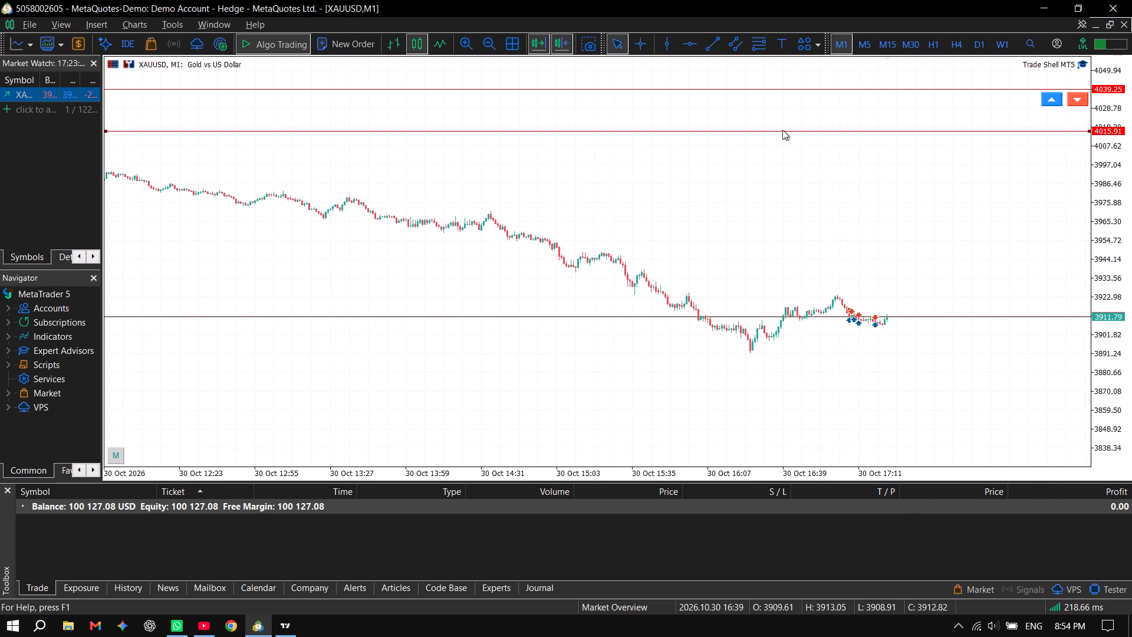
triple_click(782, 130)
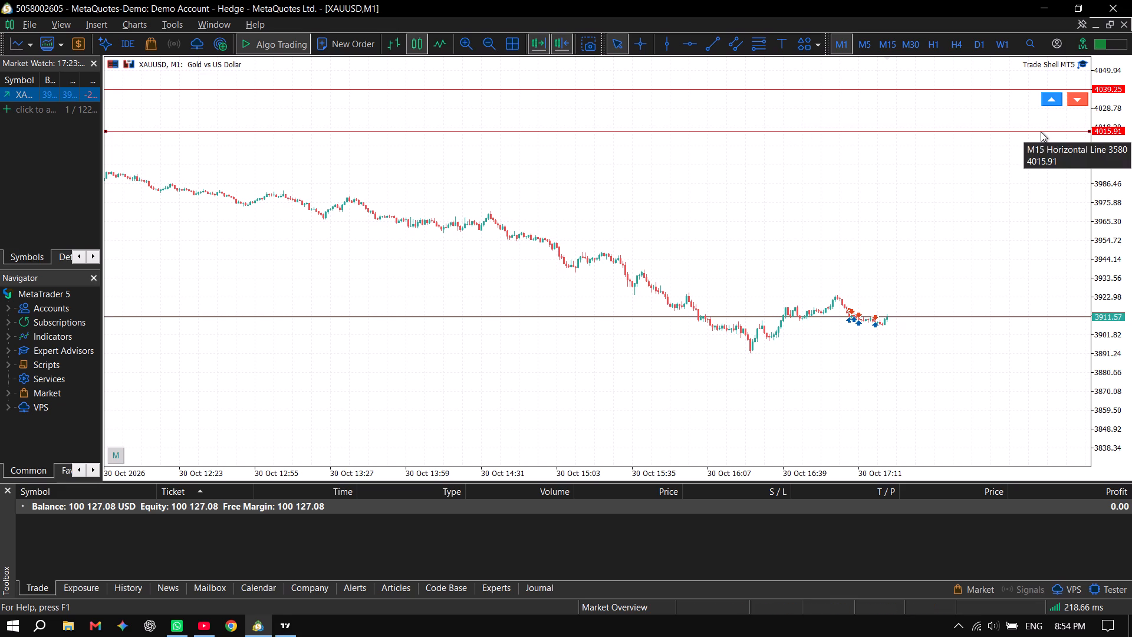
key("Delete")
triple_click(1012, 89)
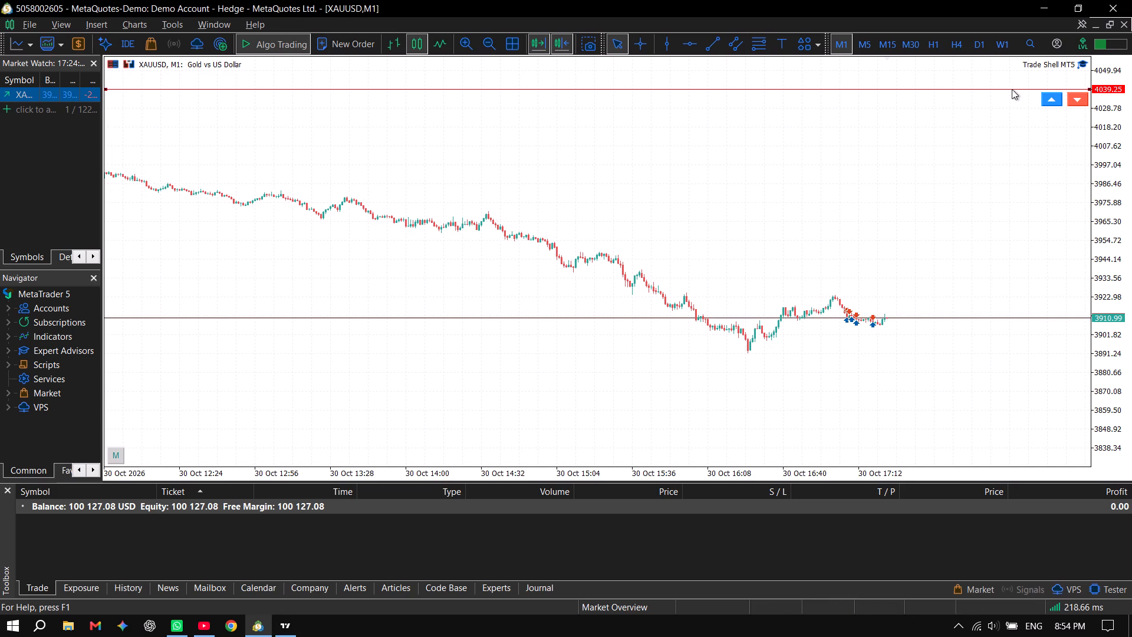
key("Delete")
Compare the XAUUSD decline on the M5, M15, M30 and H1 timeframes, and return the chart to M1.
left_click_drag(873, 404, 713, 317)
left_click_drag(1098, 326, 1101, 196)
left_click_drag(1098, 331, 1111, 247)
left_click_drag(1101, 348, 1111, 241)
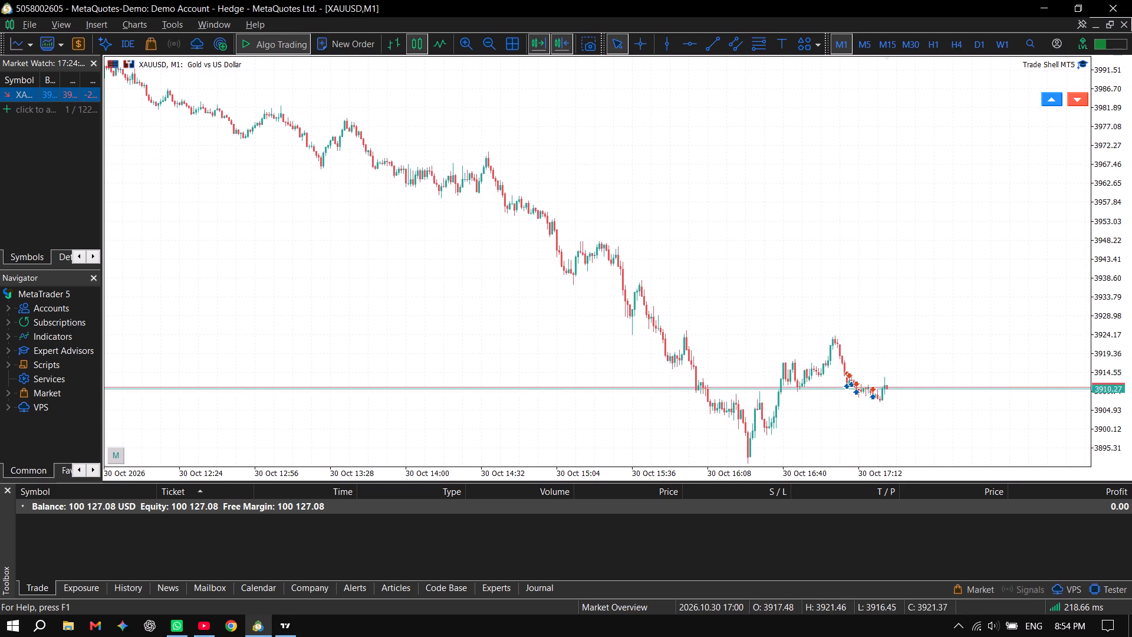
left_click_drag(830, 468, 914, 468)
left_click(858, 50)
left_click(890, 50)
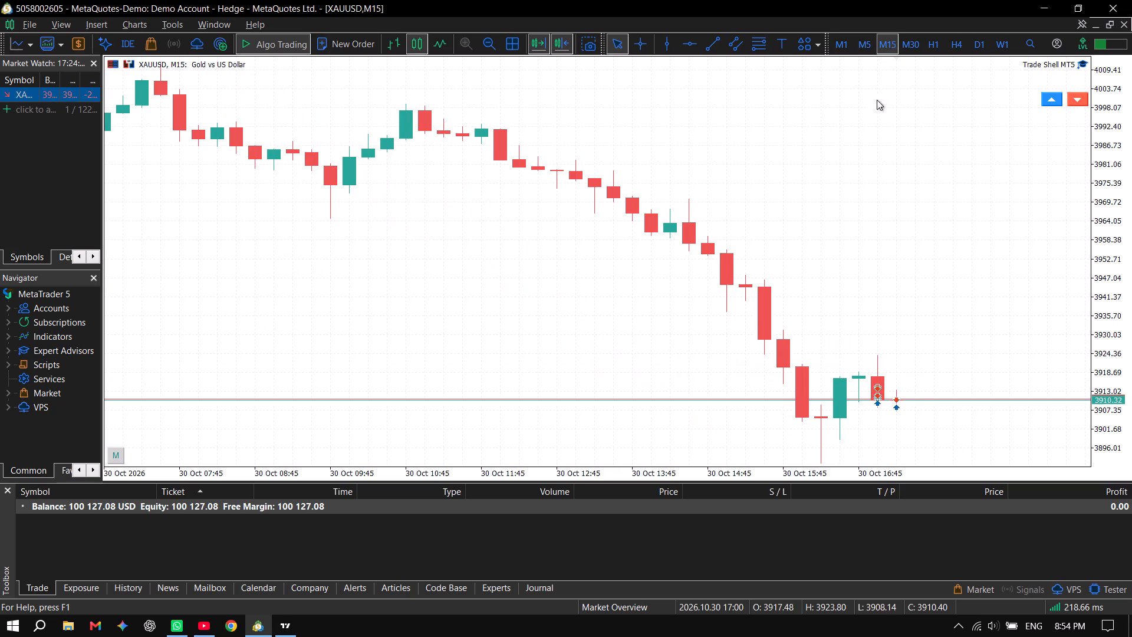
left_click_drag(818, 477, 879, 478)
left_click_drag(866, 478, 815, 472)
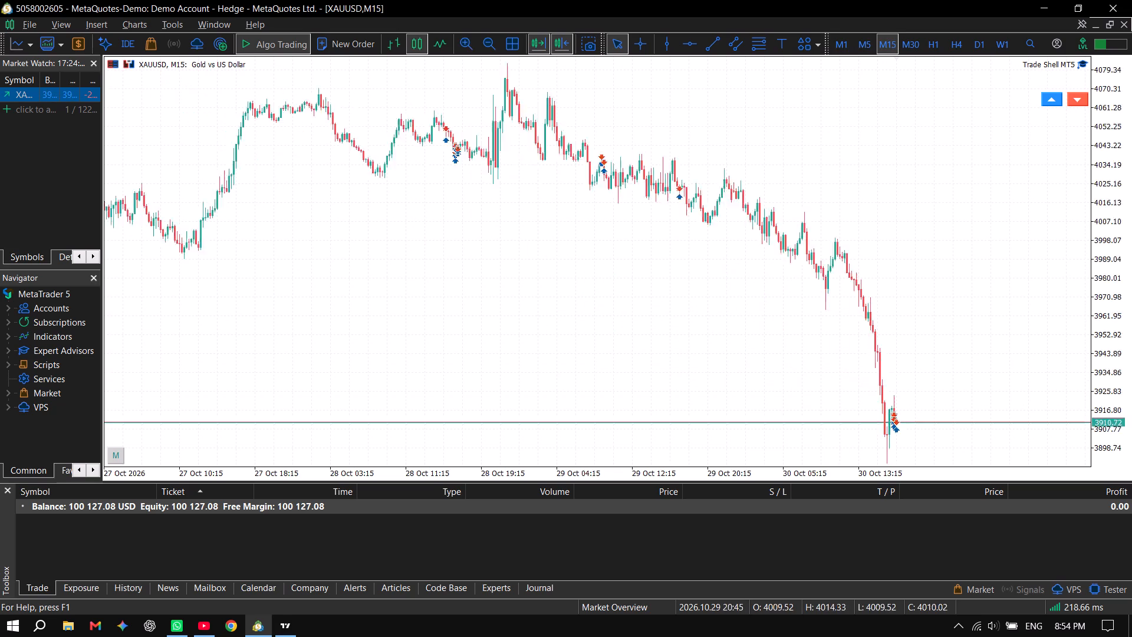
left_click_drag(815, 472, 861, 470)
left_click_drag(1101, 207, 1102, 260)
left_click(906, 48)
left_click(933, 48)
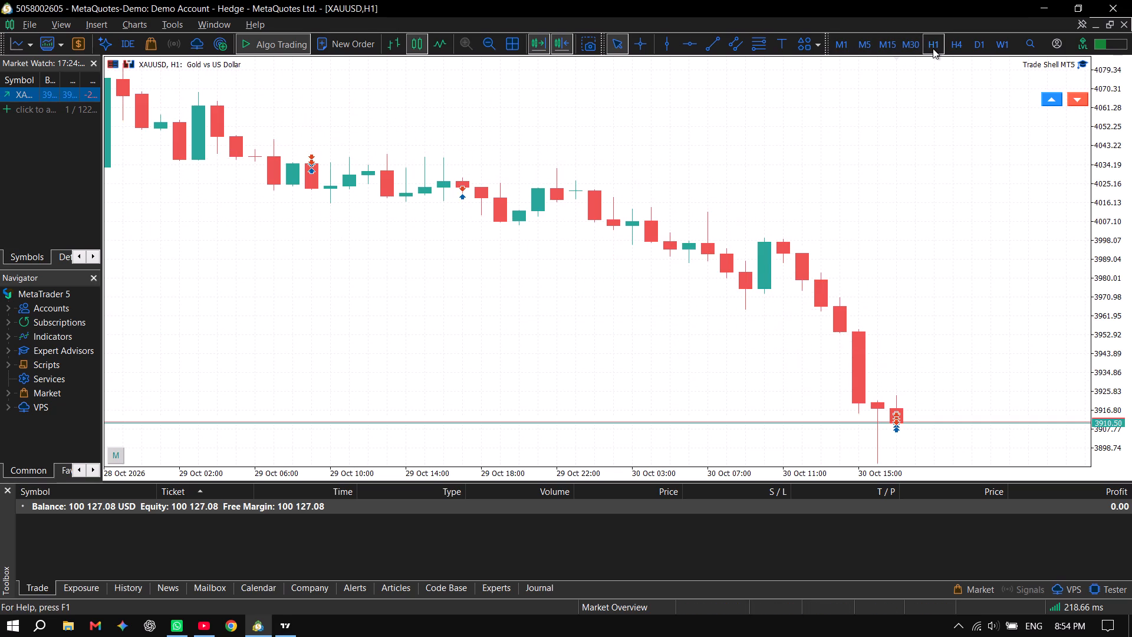
left_click(897, 47)
left_click(876, 48)
left_click(850, 46)
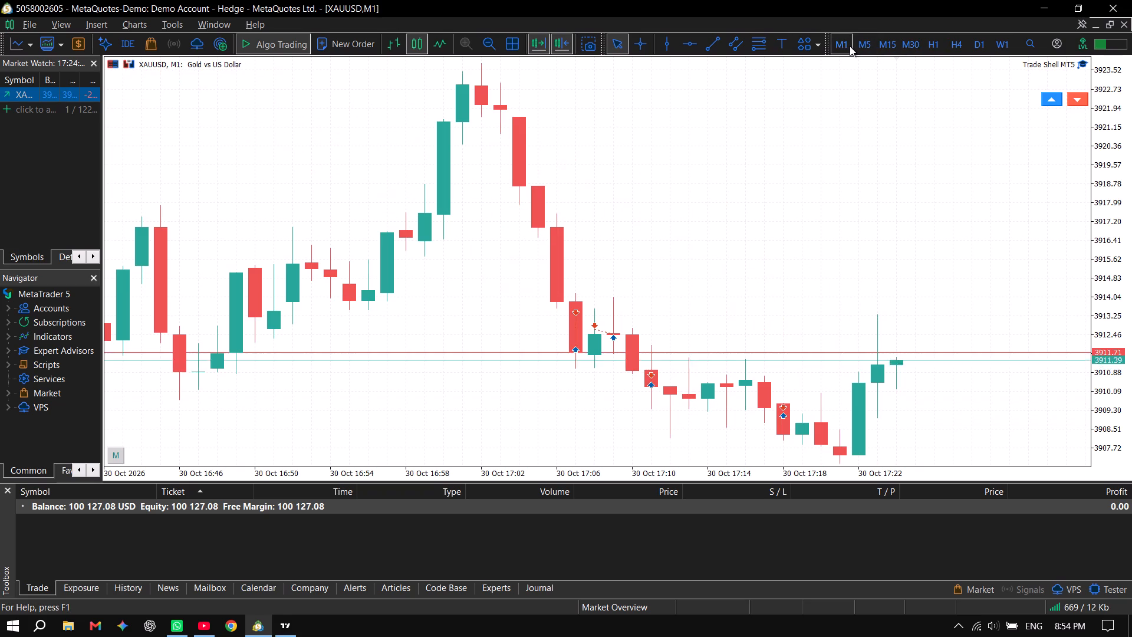
Examine the M1 XAUUSD candles at several time and price scales, from the wider decline to the latest bars.
left_click_drag(1117, 244, 1111, 294)
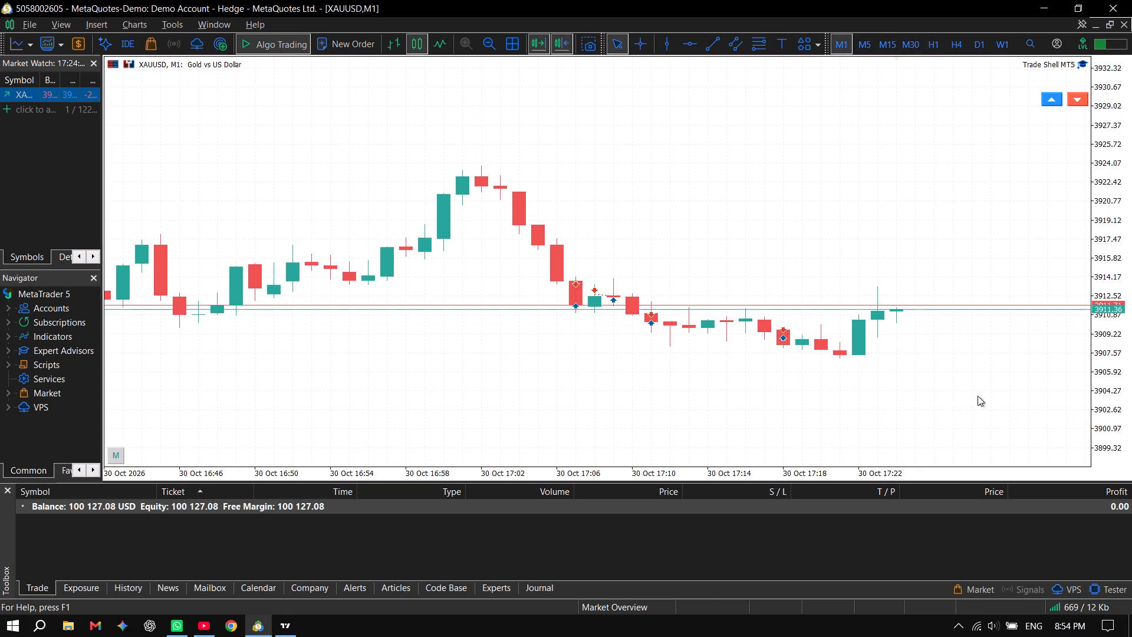
left_click_drag(798, 477, 843, 474)
left_click_drag(855, 474, 832, 475)
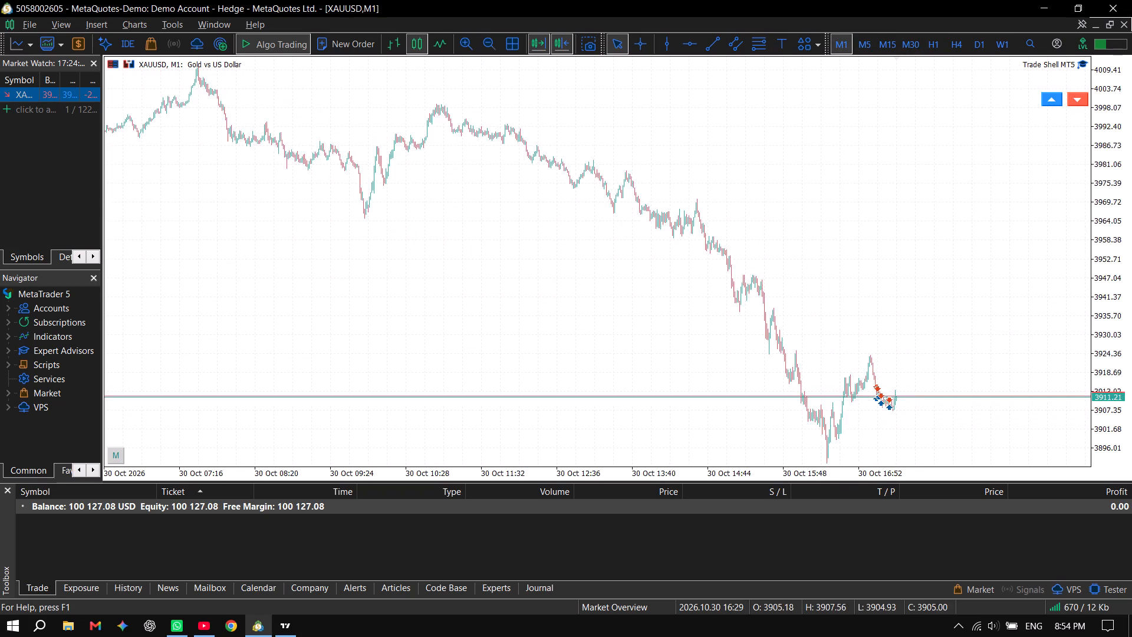
left_click_drag(832, 475, 844, 475)
left_click_drag(857, 431, 742, 403)
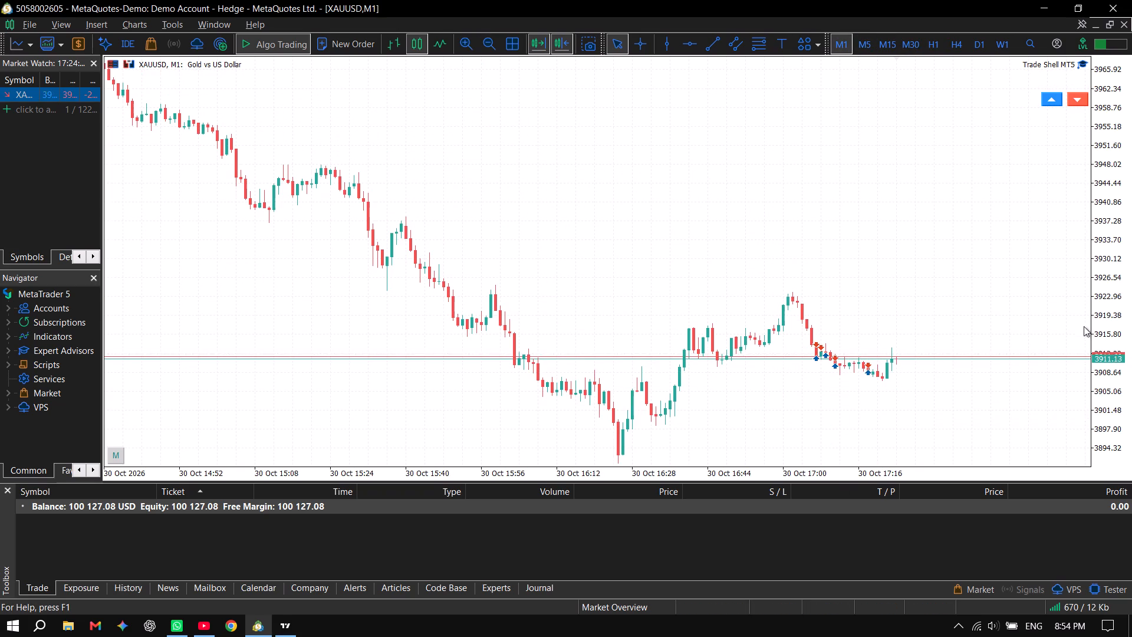
left_click_drag(1107, 341, 1106, 266)
left_click_drag(1106, 266, 1103, 218)
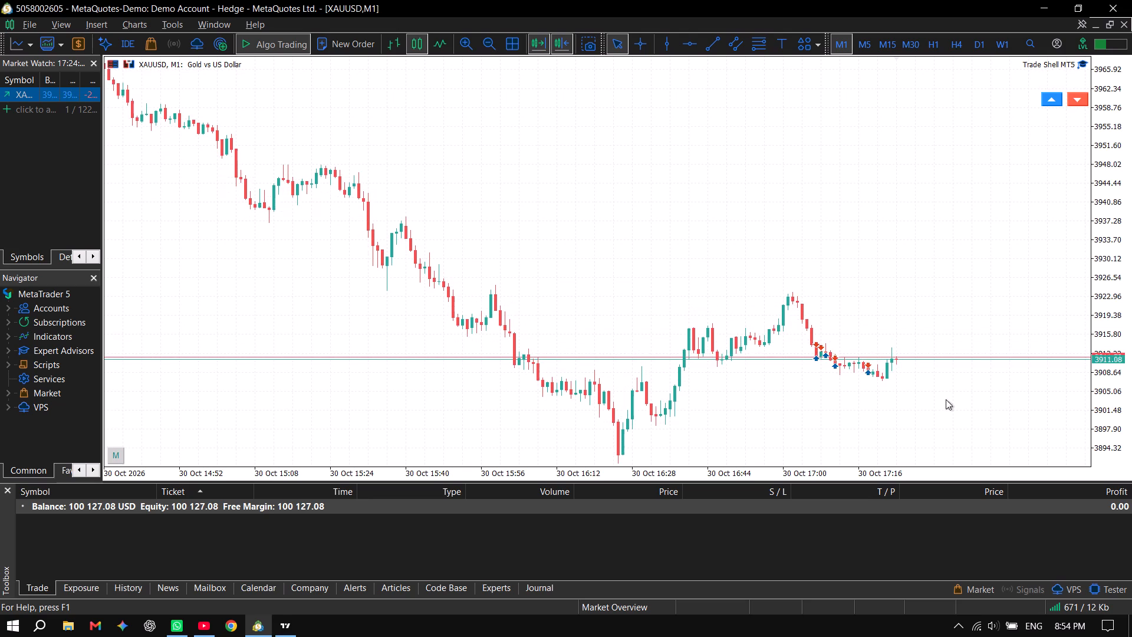
left_click_drag(838, 469, 844, 470)
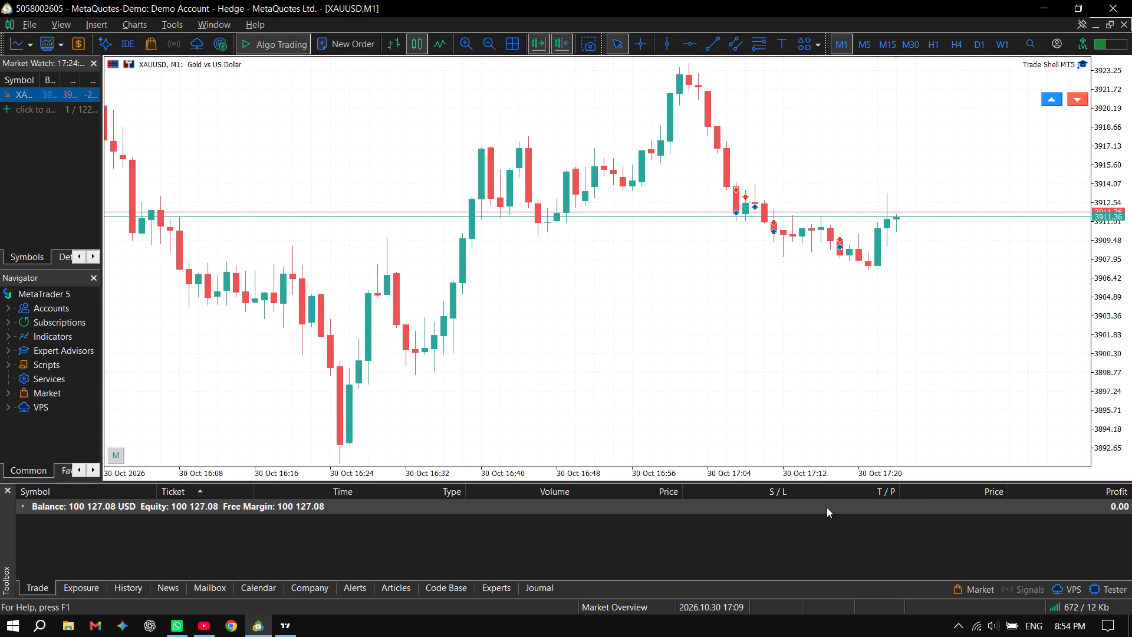
Try the XAUUSD chart without the chart shift, restore the shift, and turn off Auto Scroll.
right_click(560, 48)
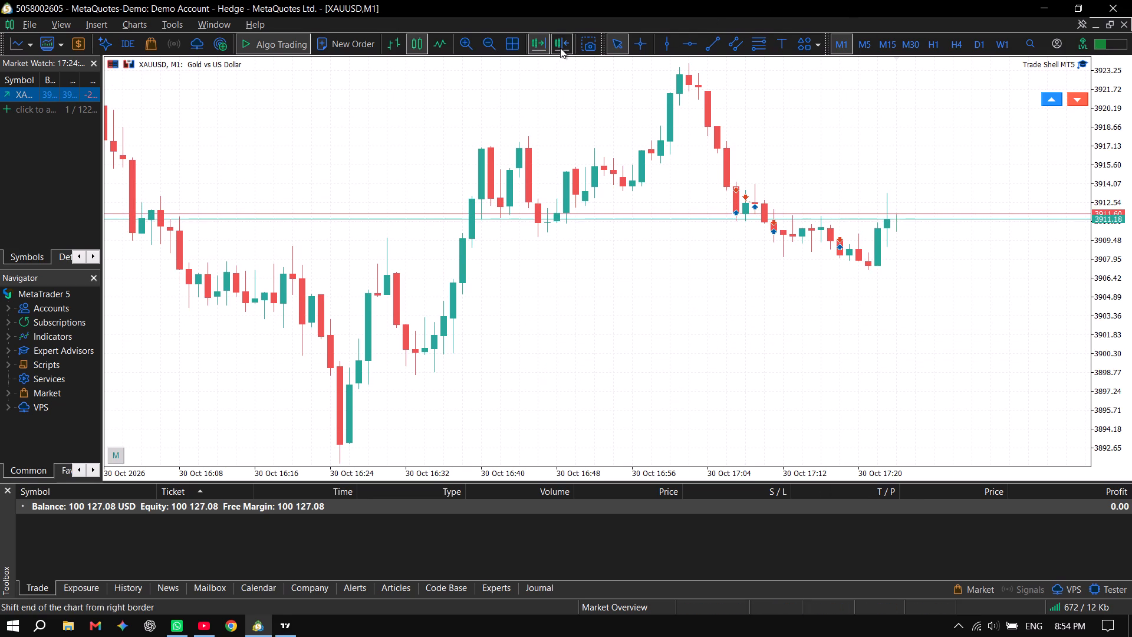
left_click(560, 44)
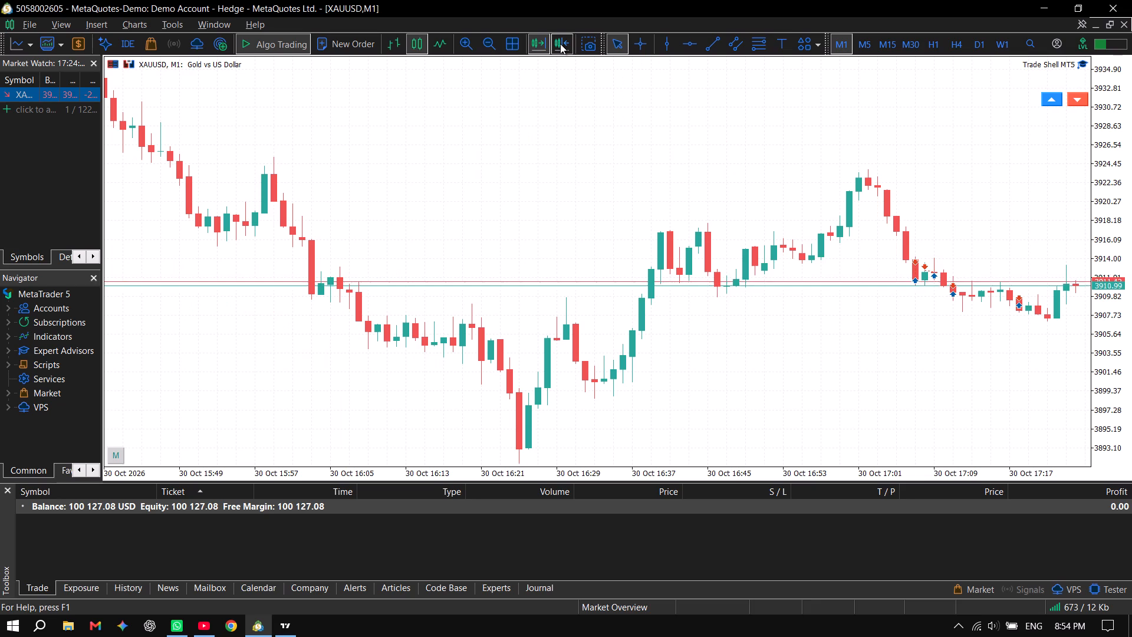
left_click(560, 44)
left_click(530, 41)
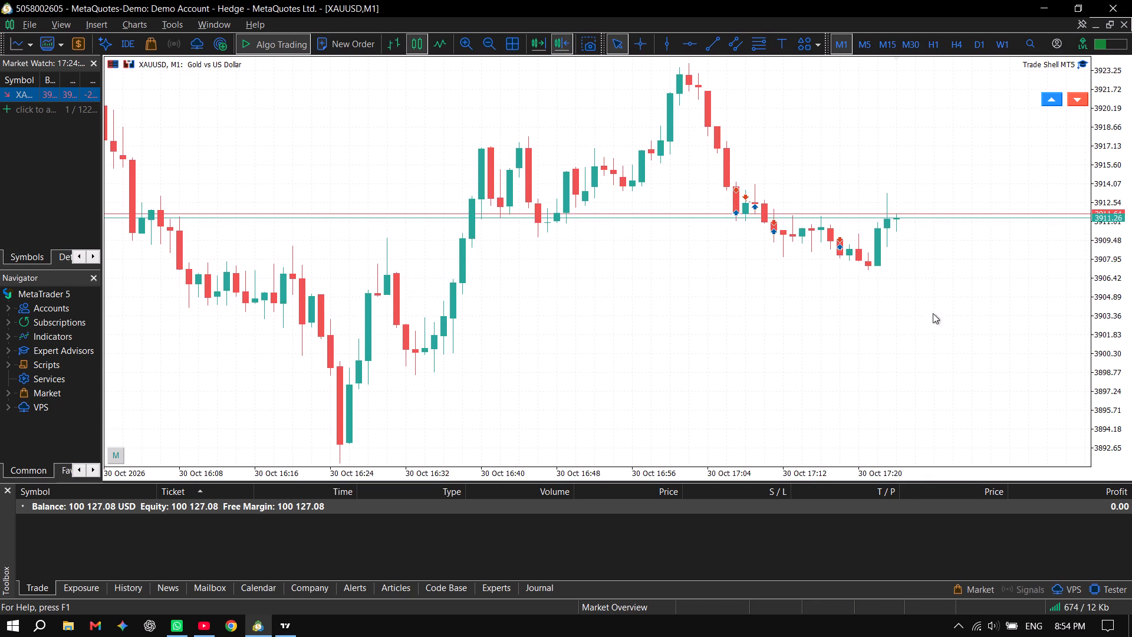
Examine earlier and latest M1 XAUUSD candles at different zoom levels and vertical scales.
scroll(644, 352, "down", 3)
scroll(644, 352, "up", 9)
scroll(644, 352, "down", 11)
scroll(632, 373, "up", 4)
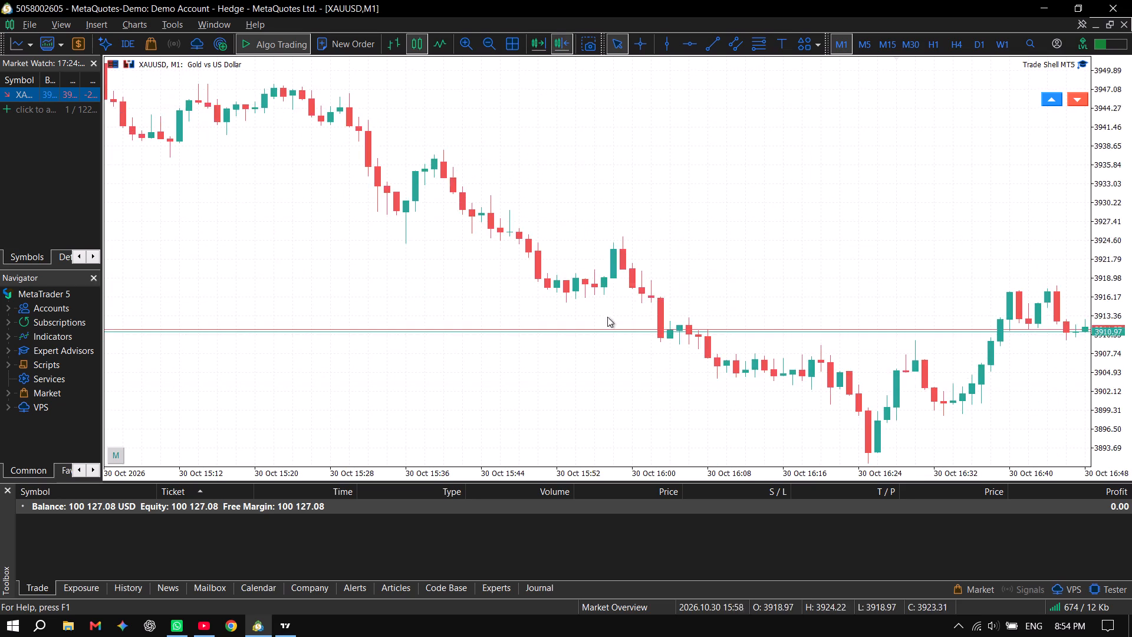
scroll(607, 317, "up", 5)
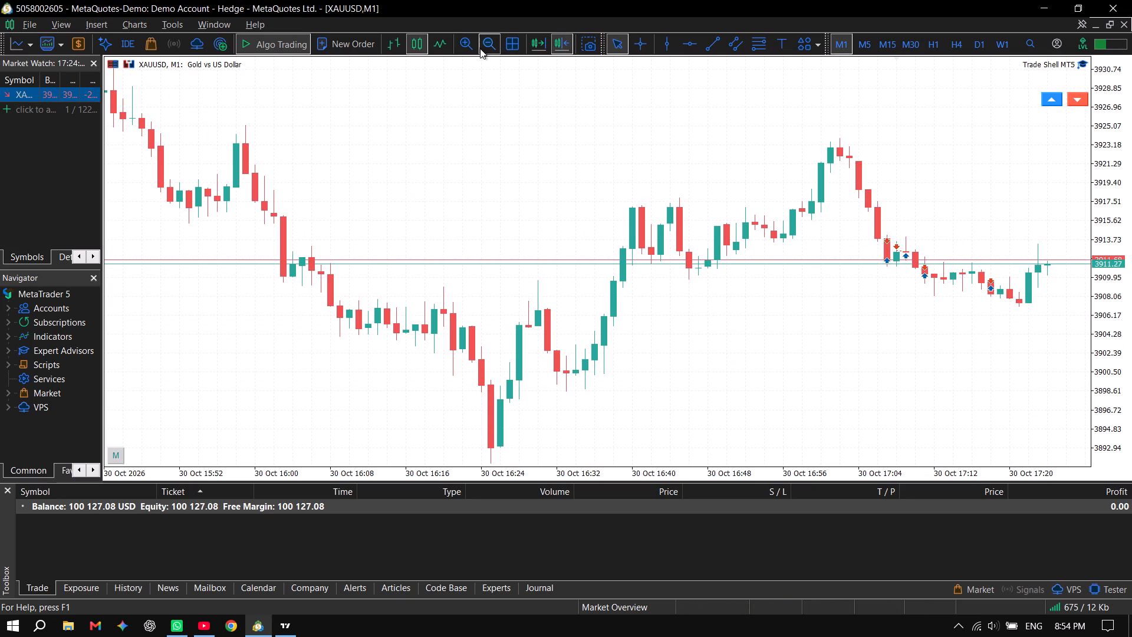
left_click(482, 47)
left_click(464, 45)
double_click(464, 45)
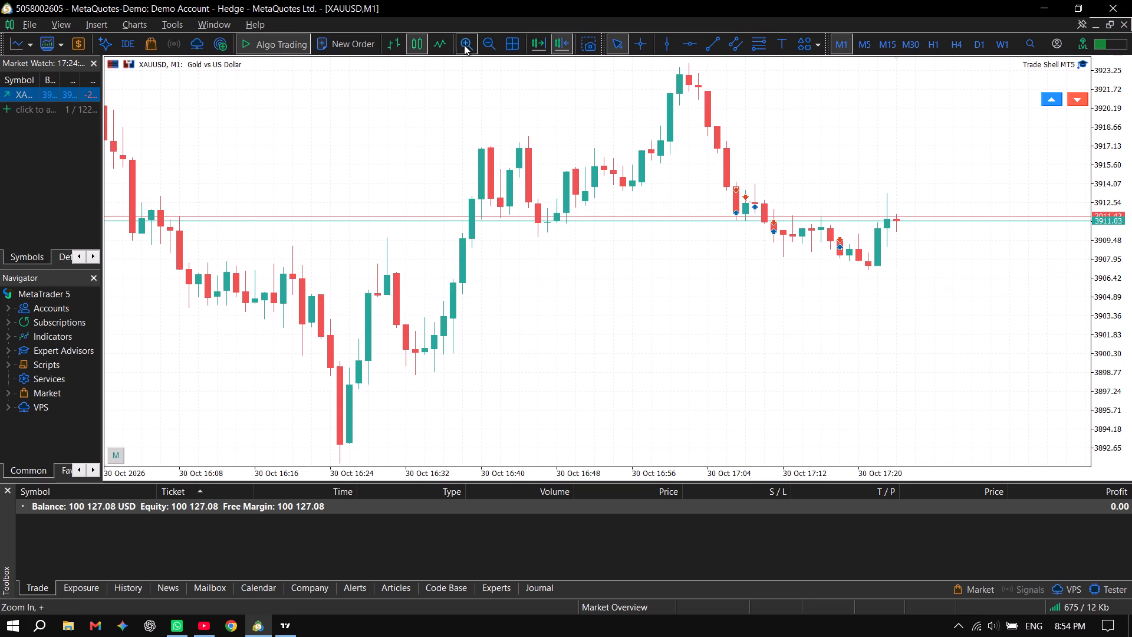
left_click_drag(894, 280, 719, 196)
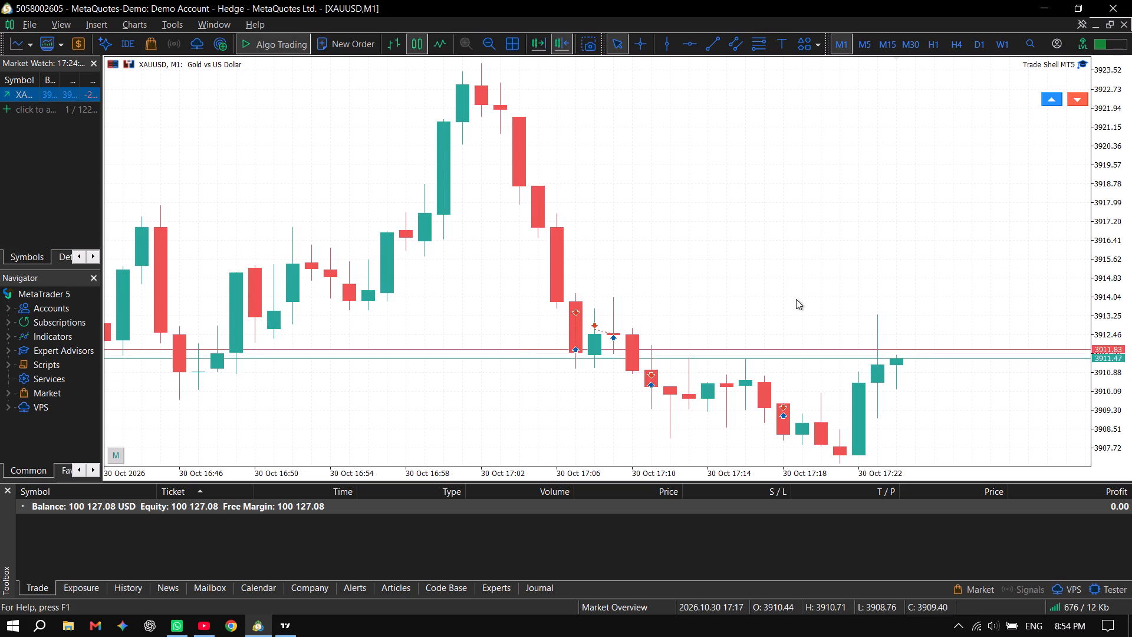
left_click_drag(1128, 246, 1123, 273)
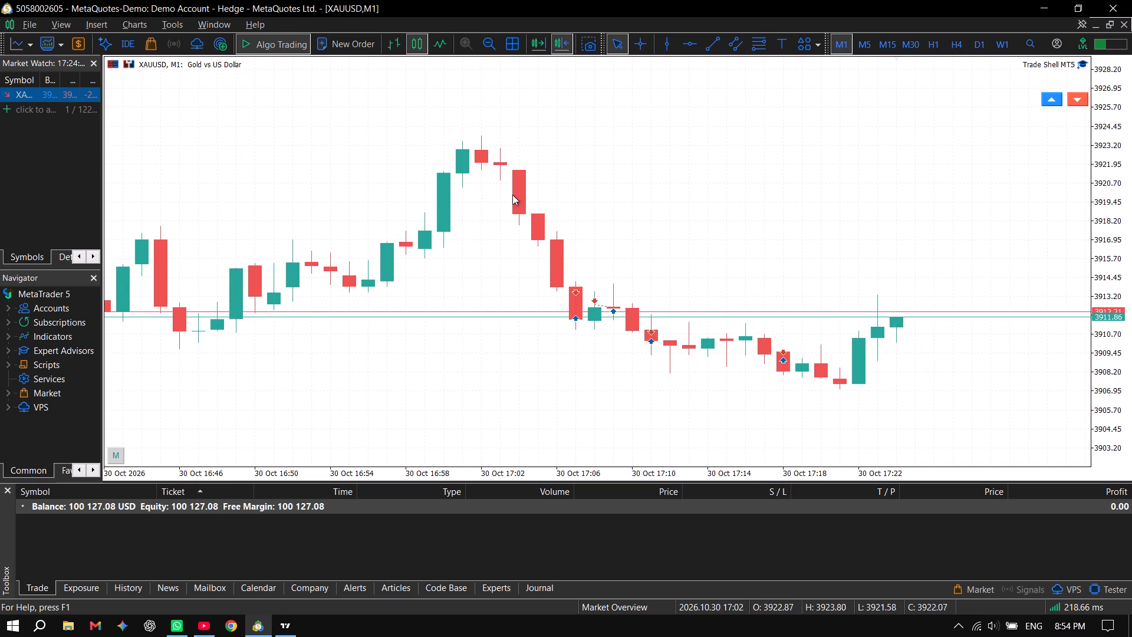
left_click_drag(1094, 352, 1093, 224)
left_click_drag(1100, 316, 1100, 244)
left_click_drag(1101, 331, 1101, 226)
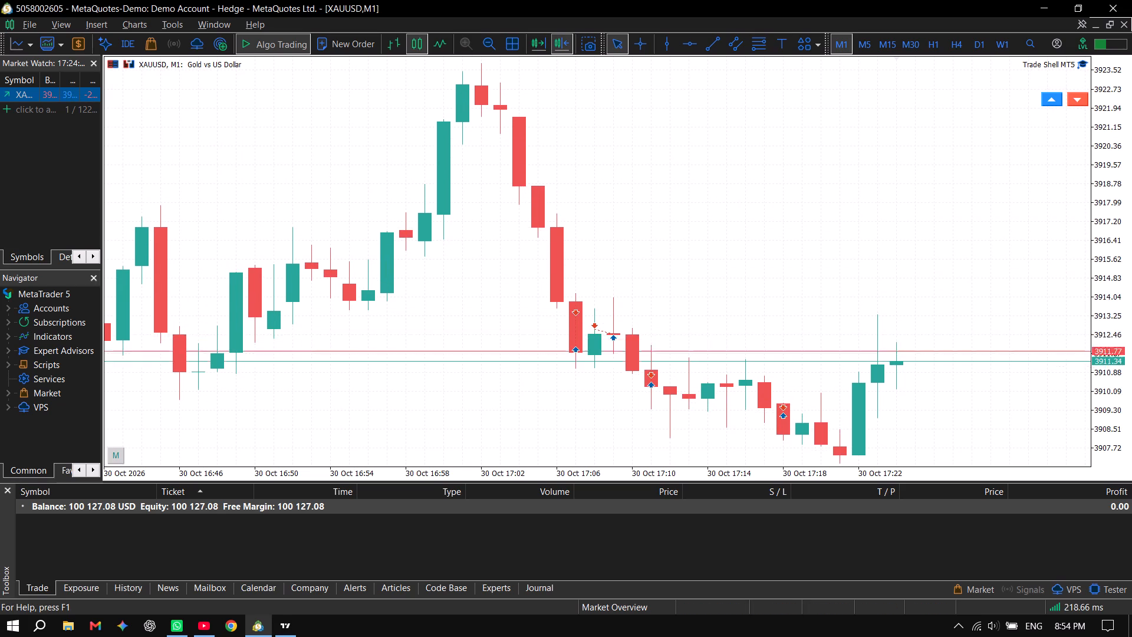
left_click(482, 45)
left_click_drag(914, 274, 682, 301)
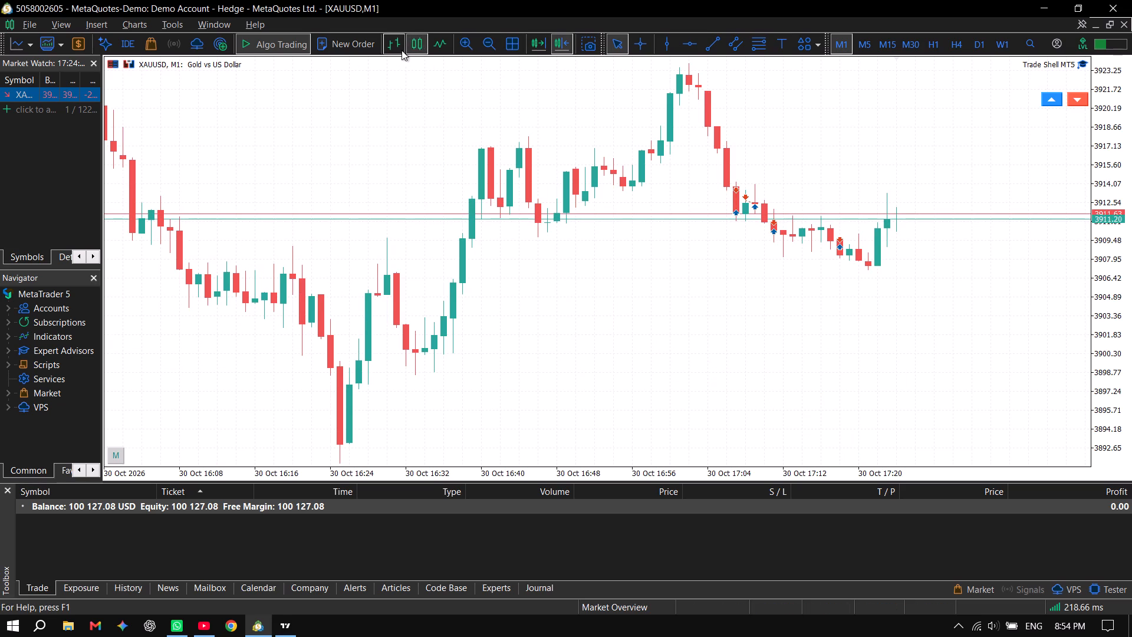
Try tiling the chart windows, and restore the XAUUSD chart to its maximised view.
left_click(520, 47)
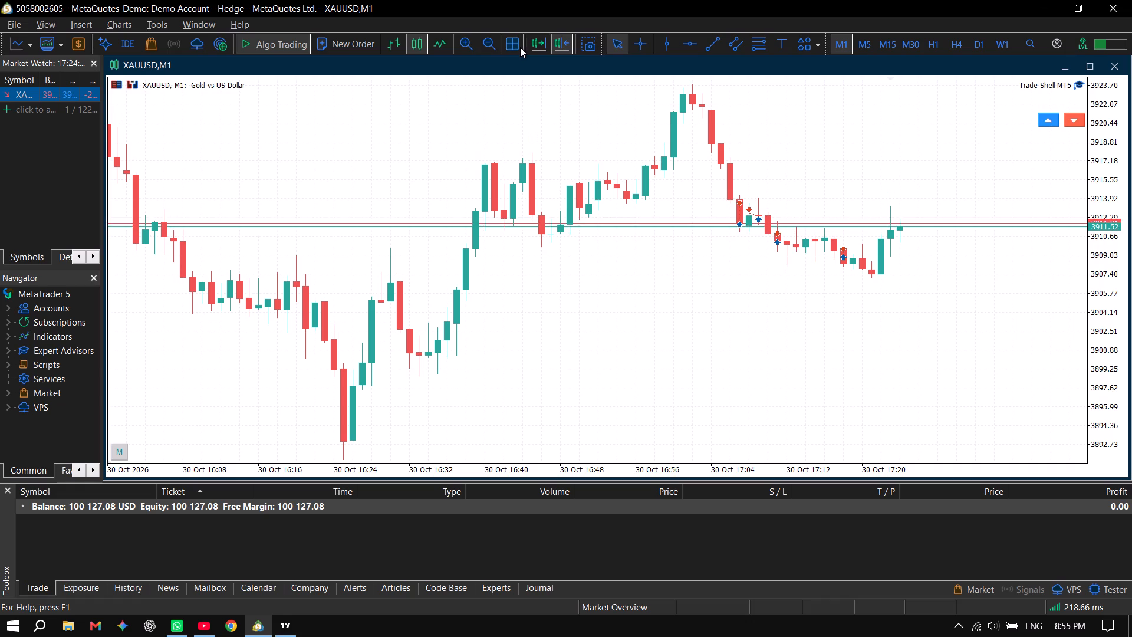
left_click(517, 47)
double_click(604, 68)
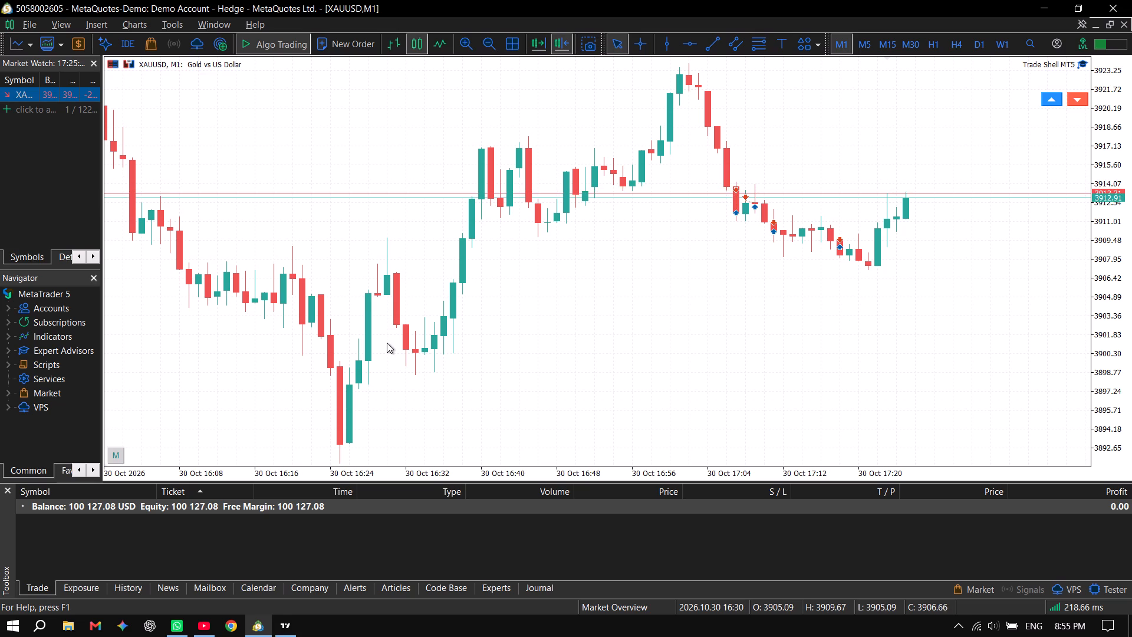
Switch to the YouTube gold stream and bring it to its live point.
key("alt+Tab")
key("alt+Tab")
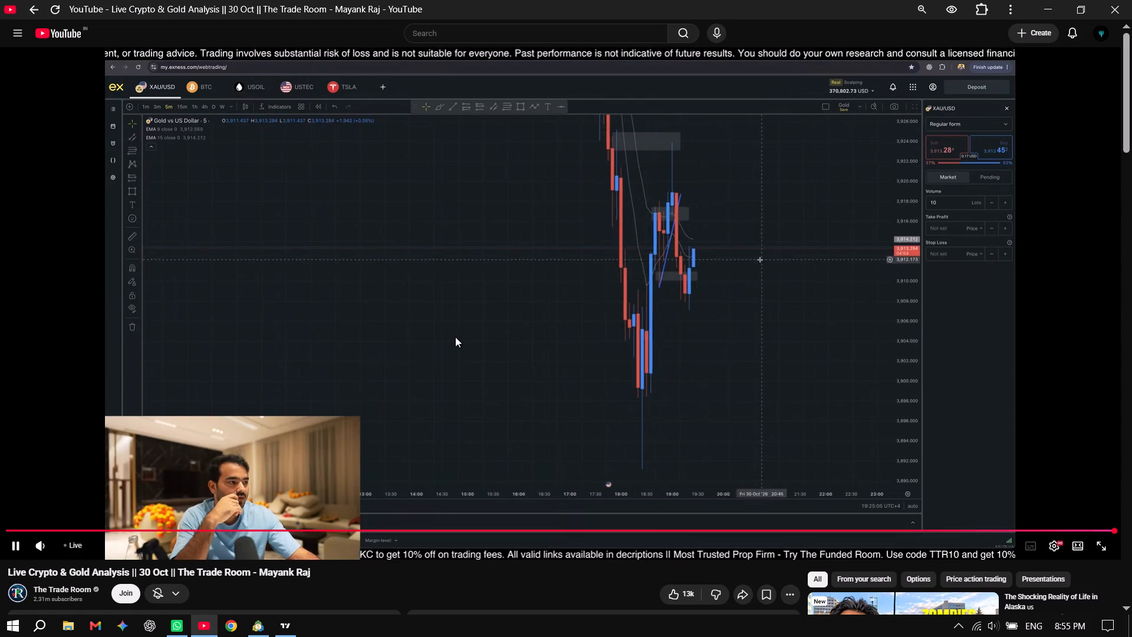
left_click(75, 545)
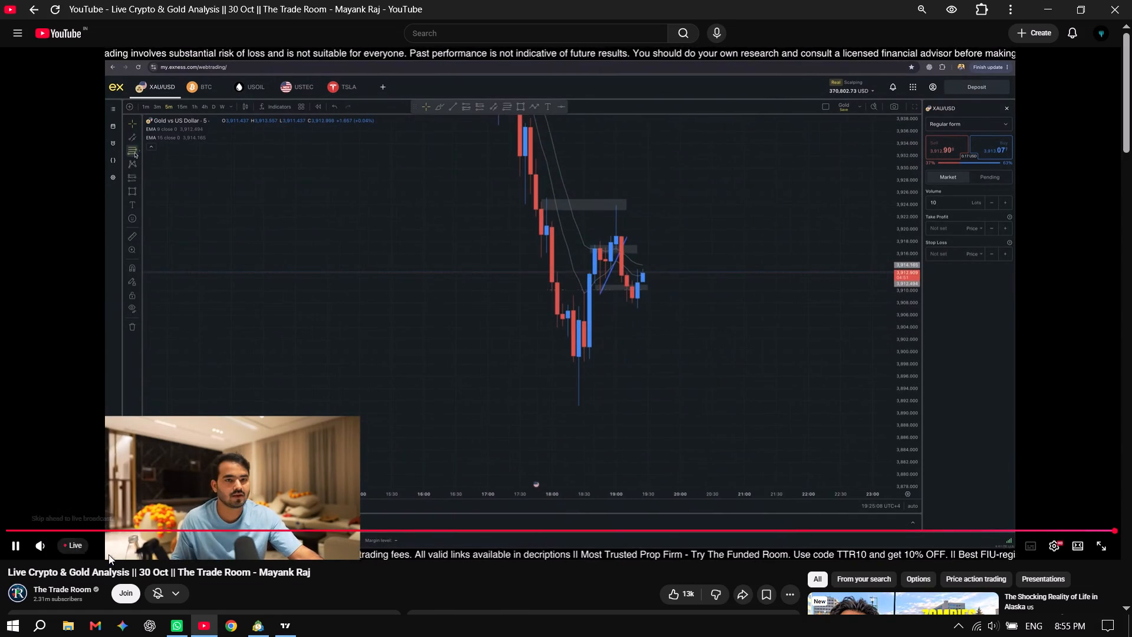
Show the hidden system-tray apps.
left_click(956, 626)
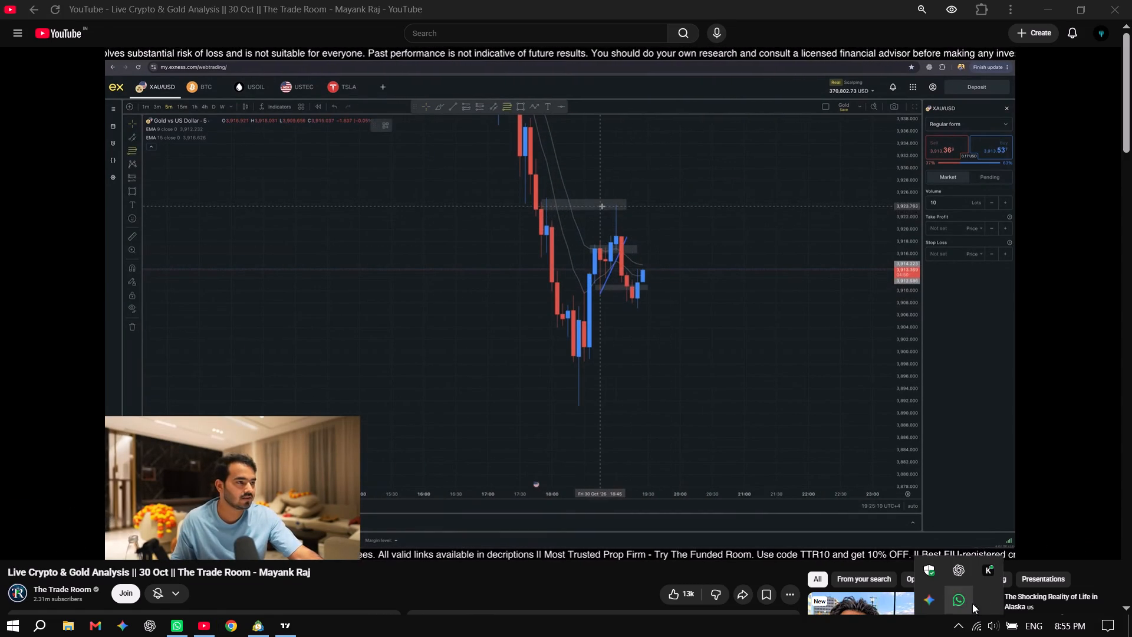
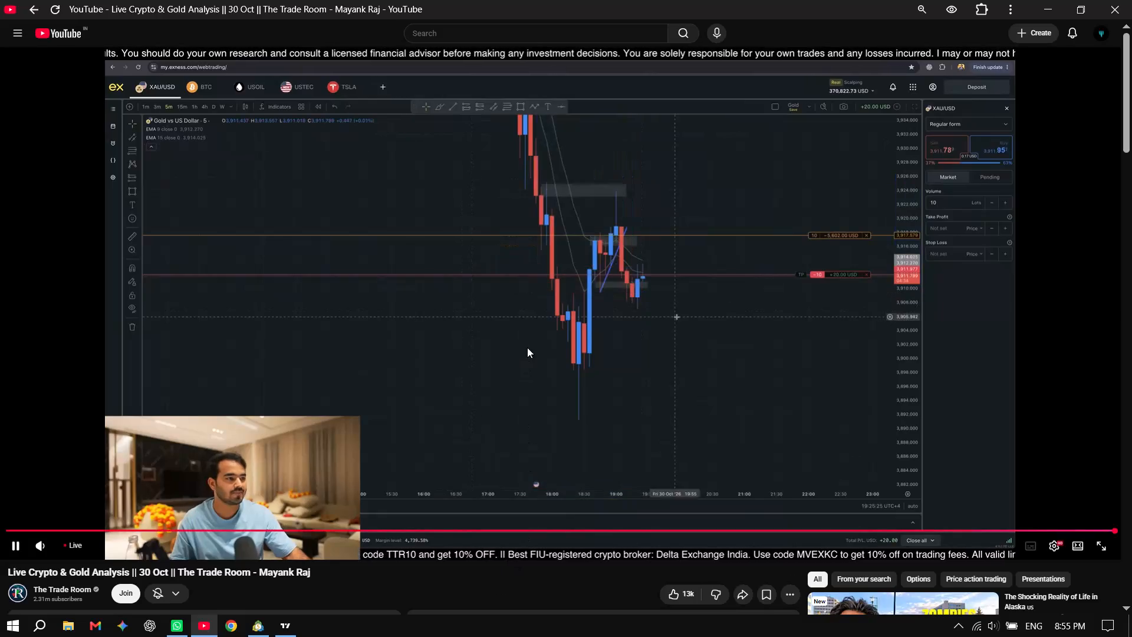
Switch to TradingView and check the US_TECH_100 chart and the XAUUSD chart.
key("alt+Tab")
key("alt+Tab")
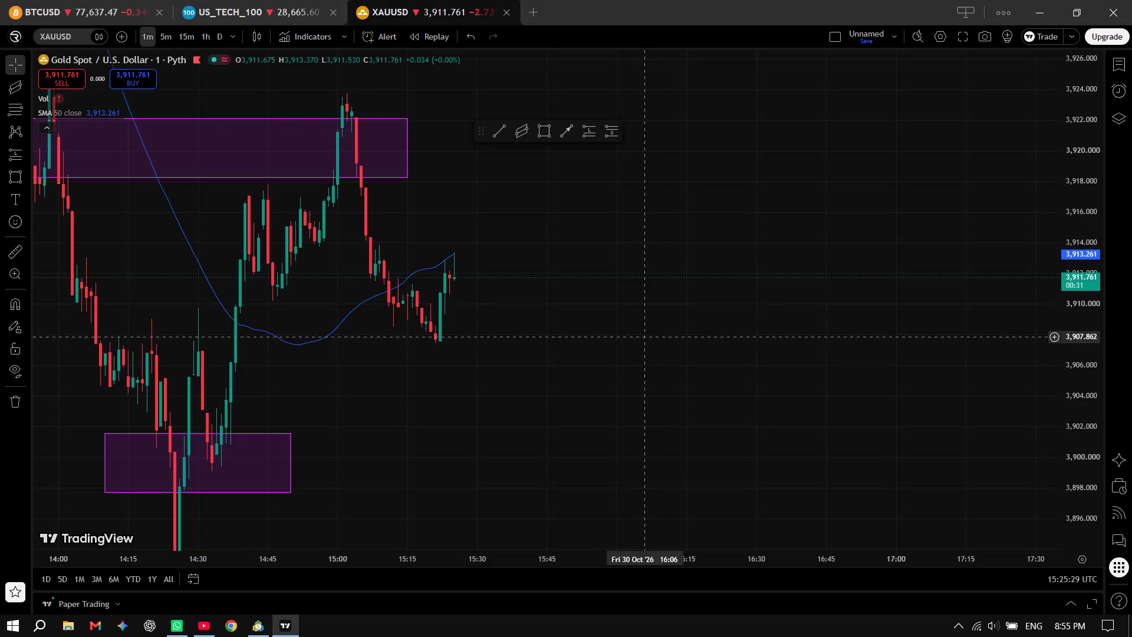
left_click(254, 0)
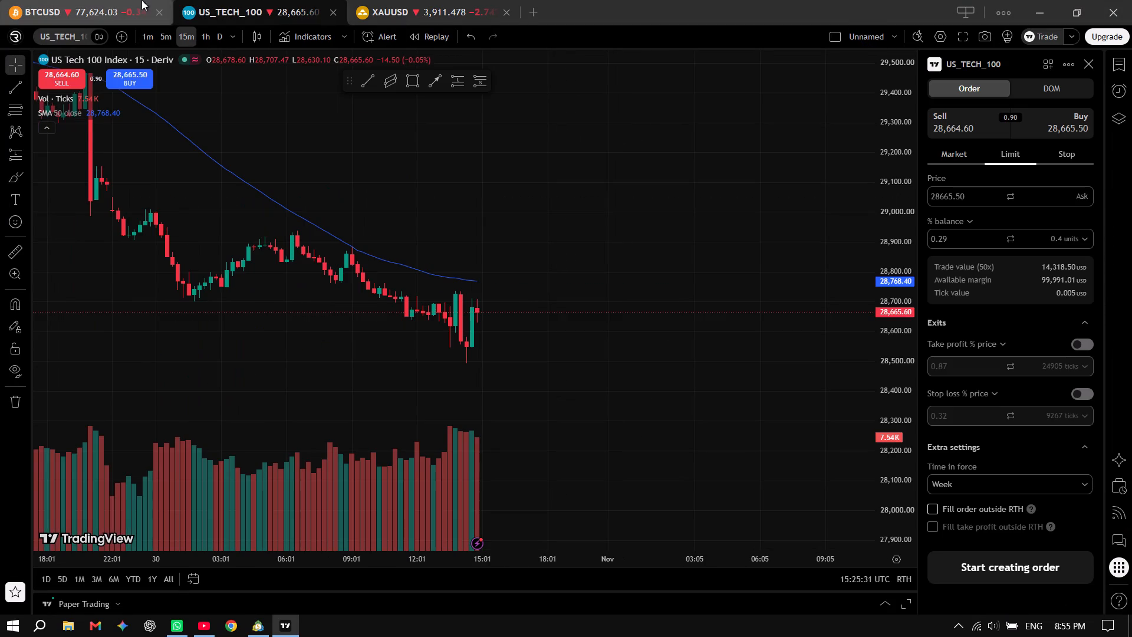
left_click(455, 0)
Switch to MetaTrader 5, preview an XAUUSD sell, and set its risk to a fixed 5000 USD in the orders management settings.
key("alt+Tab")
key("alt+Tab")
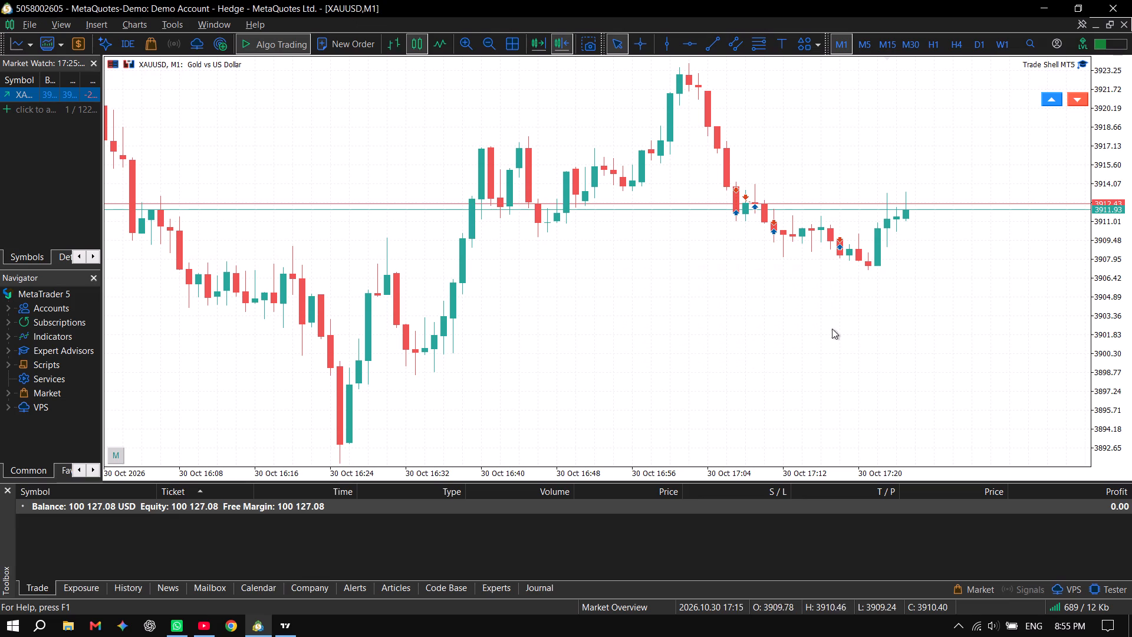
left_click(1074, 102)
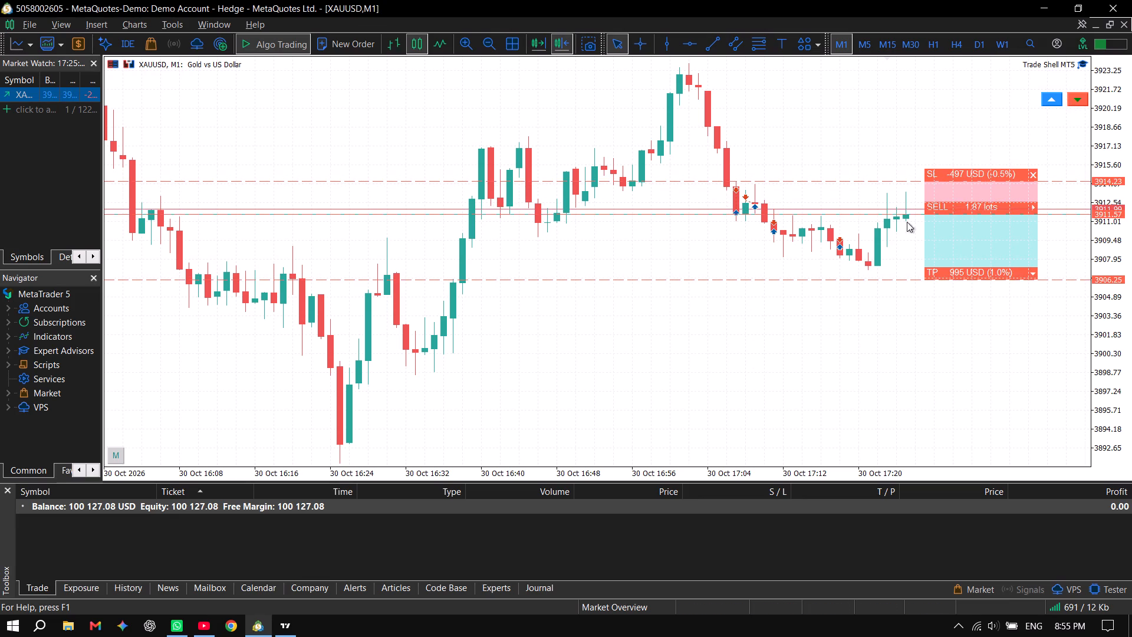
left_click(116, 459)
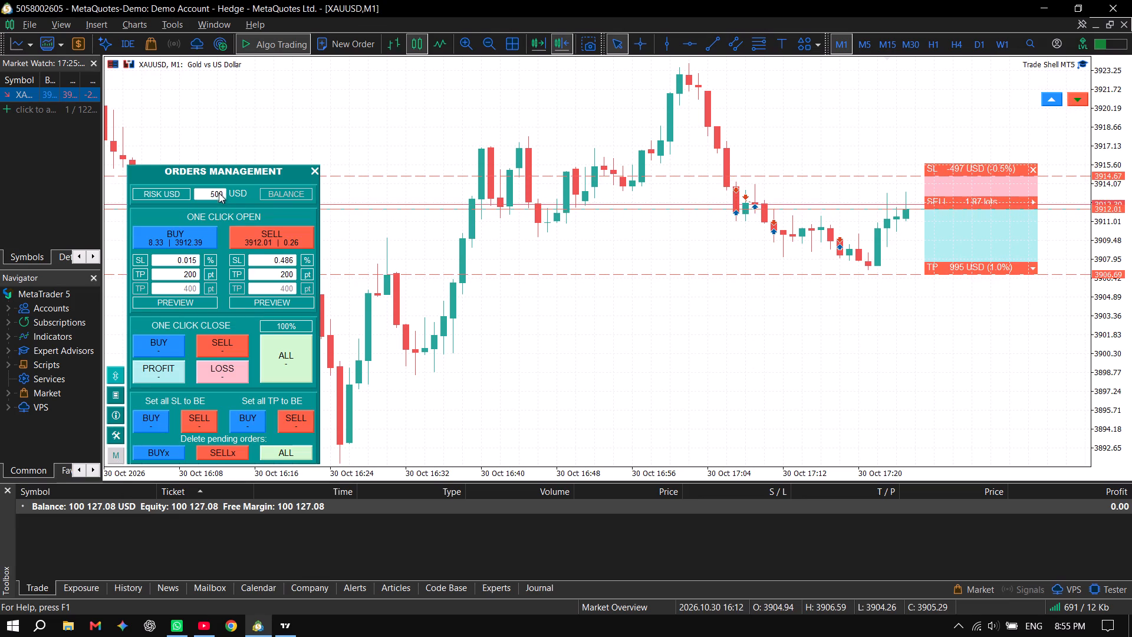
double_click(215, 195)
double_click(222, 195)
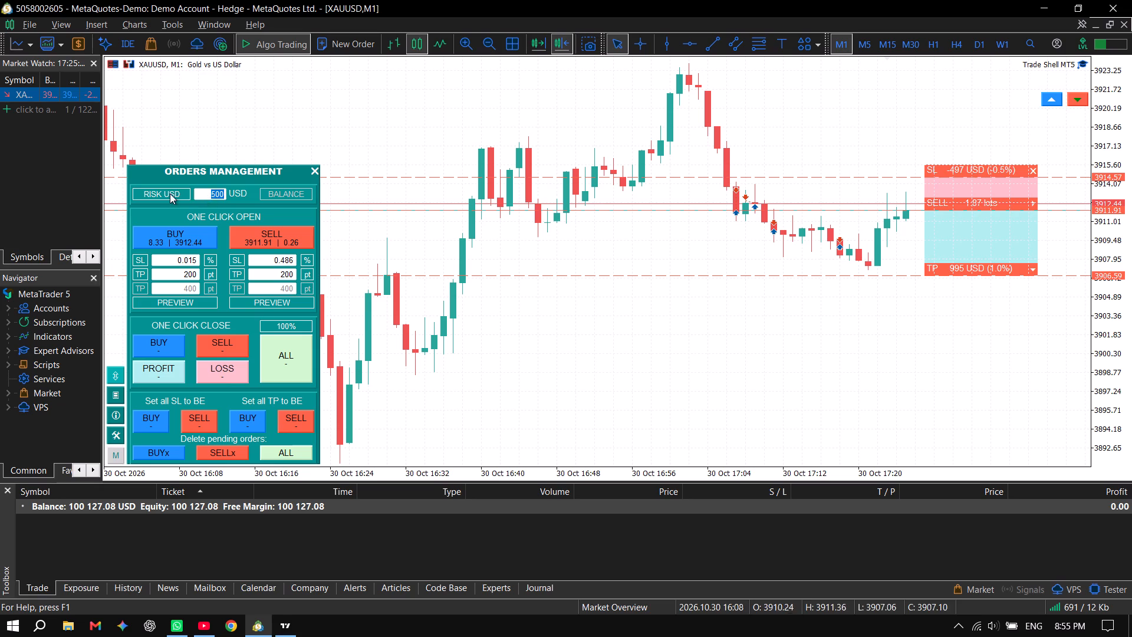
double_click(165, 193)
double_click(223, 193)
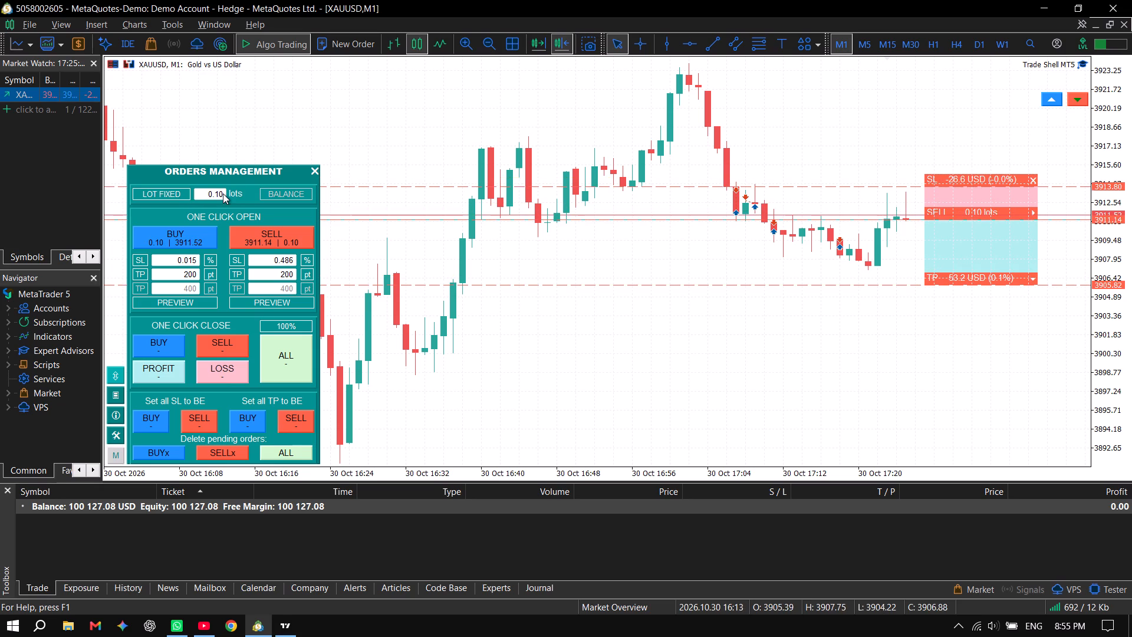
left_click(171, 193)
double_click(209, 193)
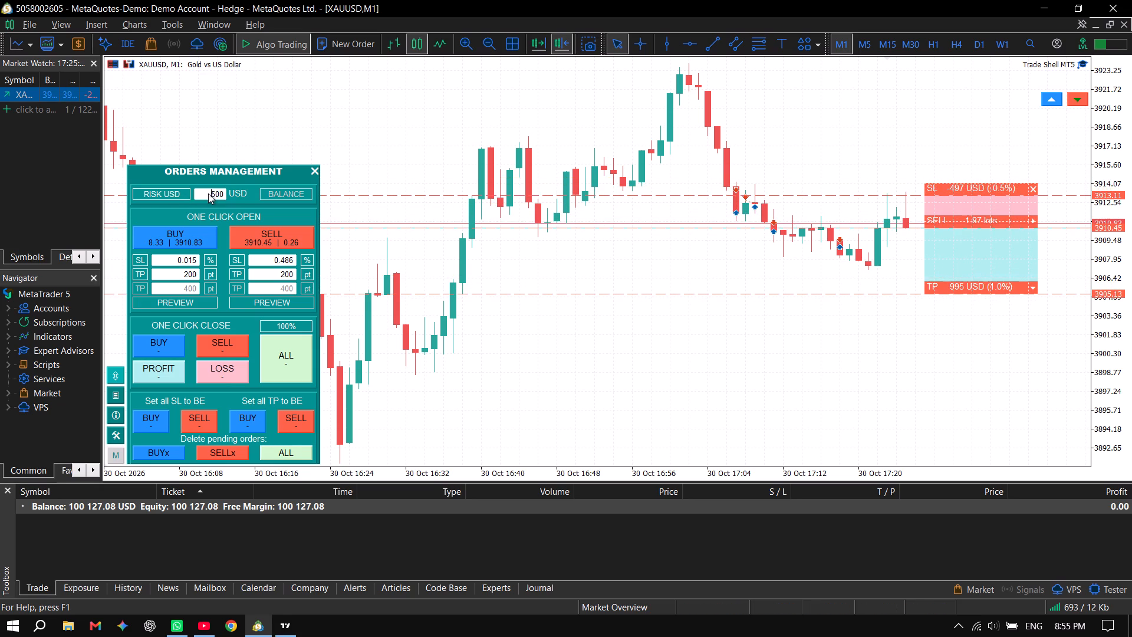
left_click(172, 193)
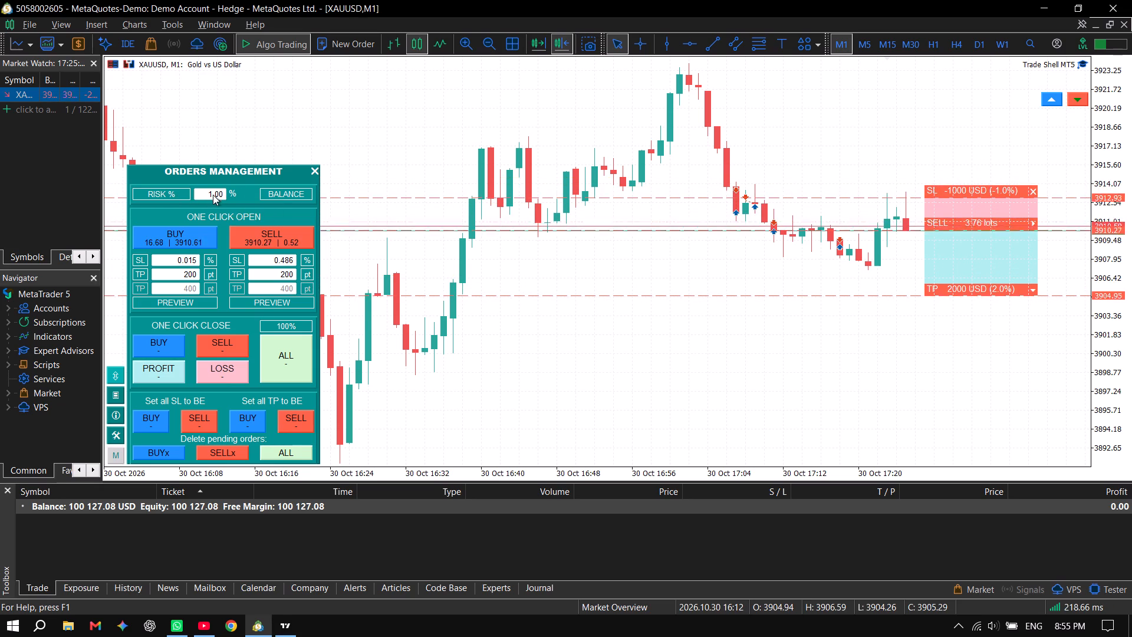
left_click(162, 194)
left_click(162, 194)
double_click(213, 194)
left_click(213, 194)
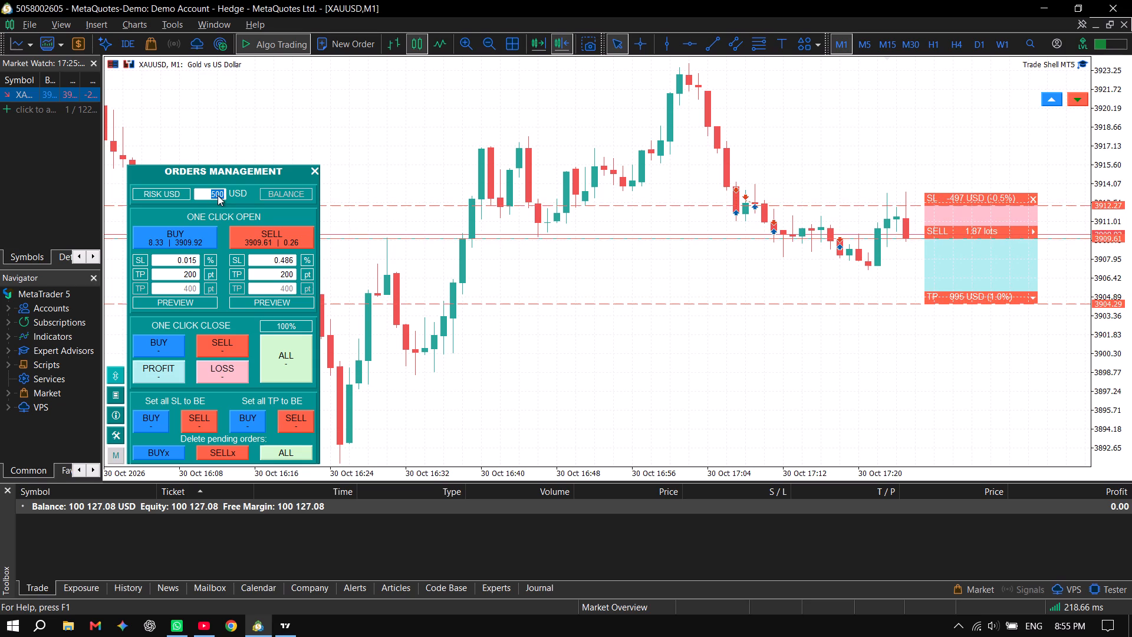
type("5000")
Check the TradingView XAUUSD chart and the YouTube gold stream.
key("alt+Tab")
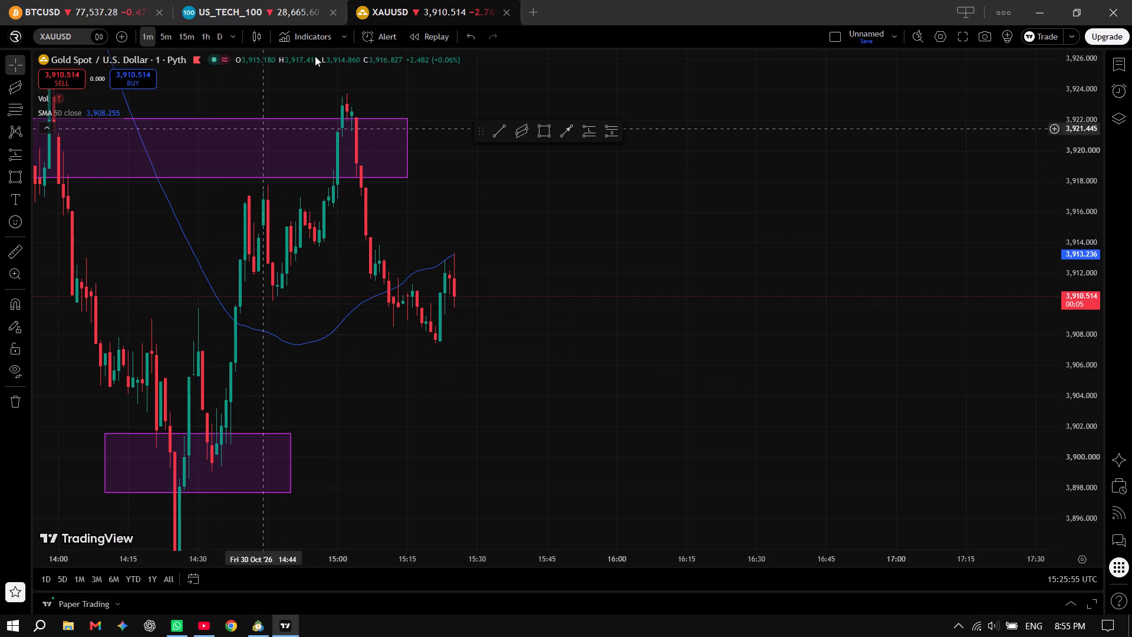
key("alt+Tab")
key("alt+Tab")
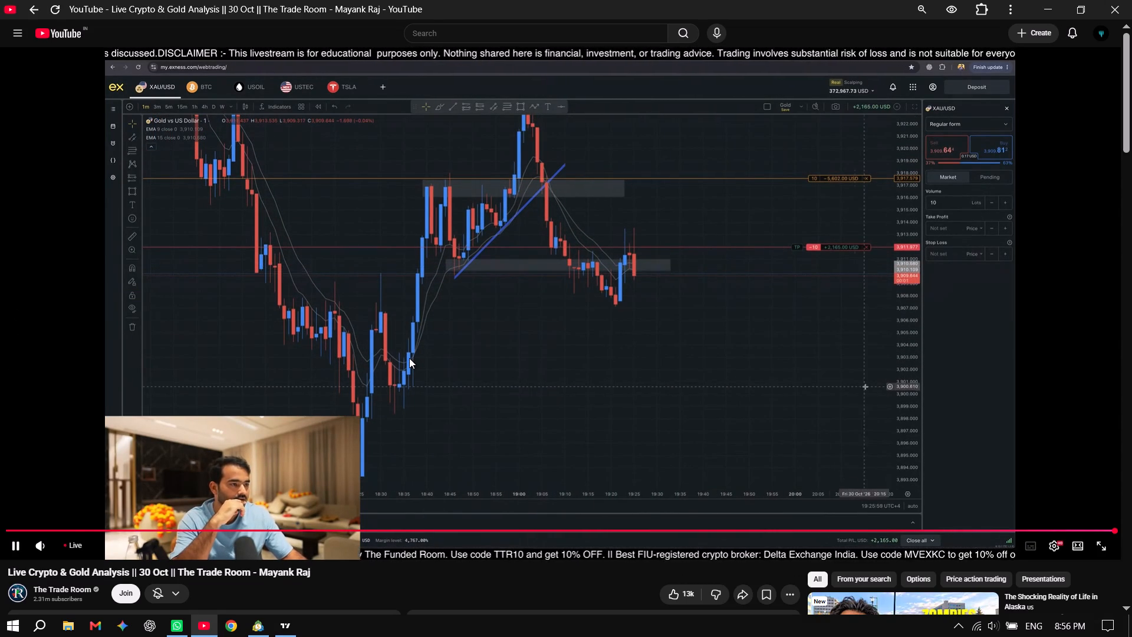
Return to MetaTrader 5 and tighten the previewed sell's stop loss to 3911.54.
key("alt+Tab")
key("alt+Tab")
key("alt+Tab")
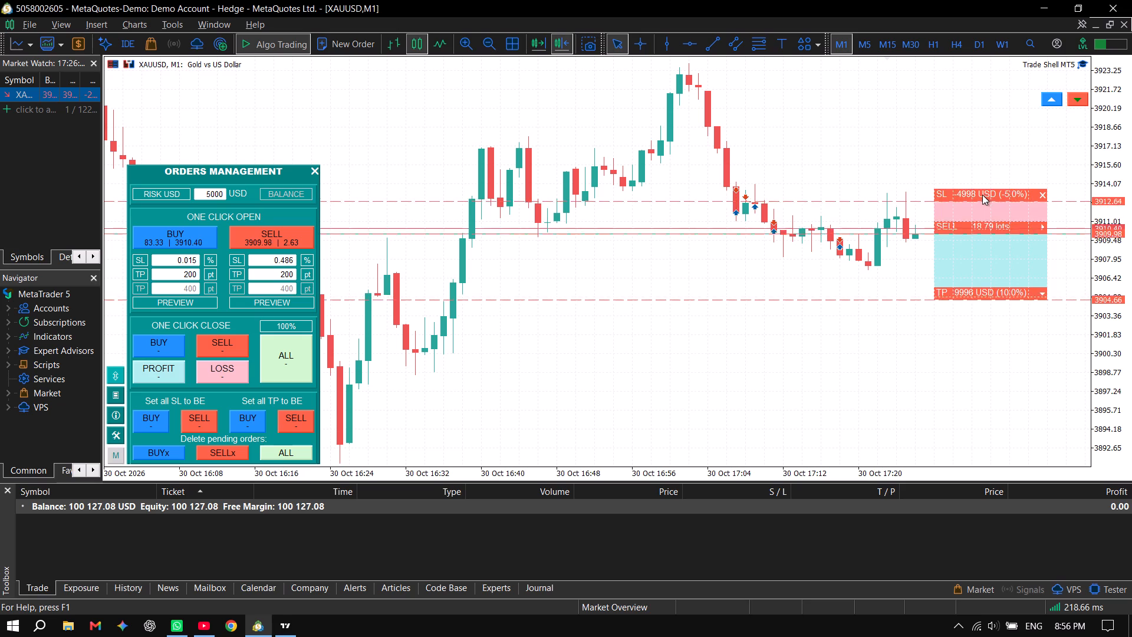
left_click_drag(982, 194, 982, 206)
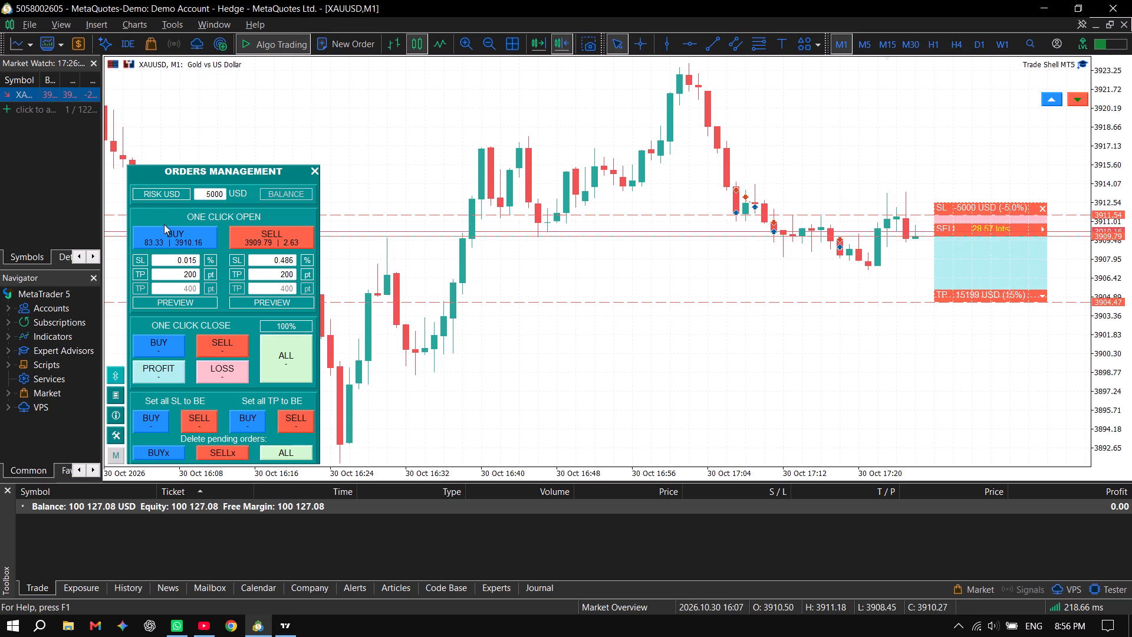
Set the order risk to 2% of the balance and close the orders management settings.
left_click(174, 192)
triple_click(216, 192)
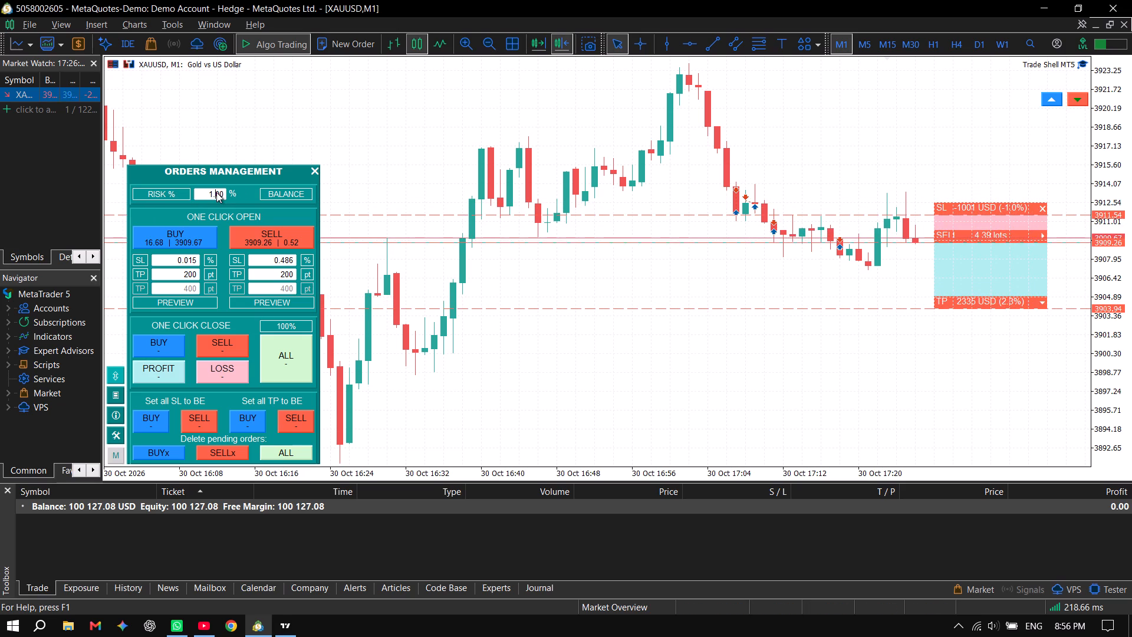
double_click(216, 192)
key("2")
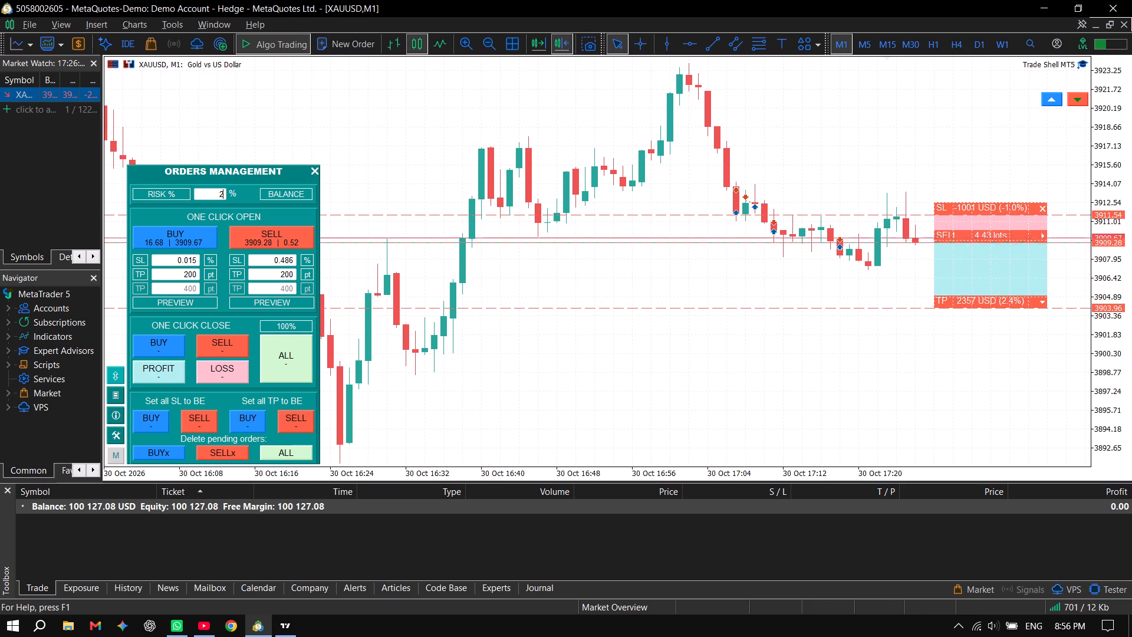
key("Return")
left_click(316, 173)
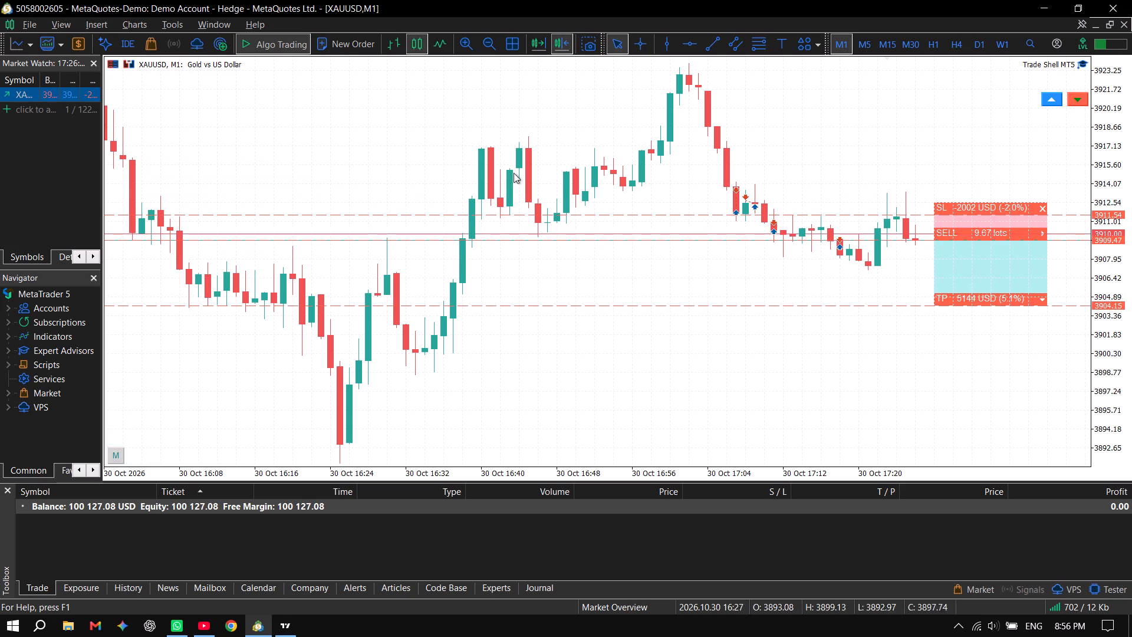
Discard the sell preview, start a fresh one, and open a 7.52-lot XAUUSD sell with stop 3911.11 and target 3903.13.
left_click(1075, 101)
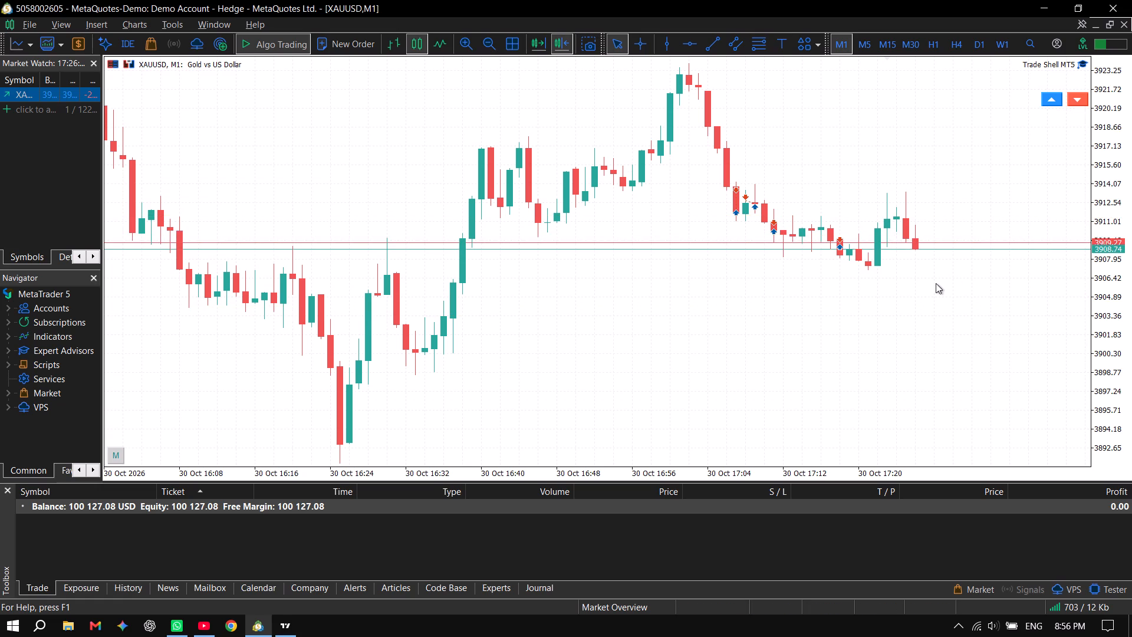
left_click(1076, 97)
left_click(1043, 244)
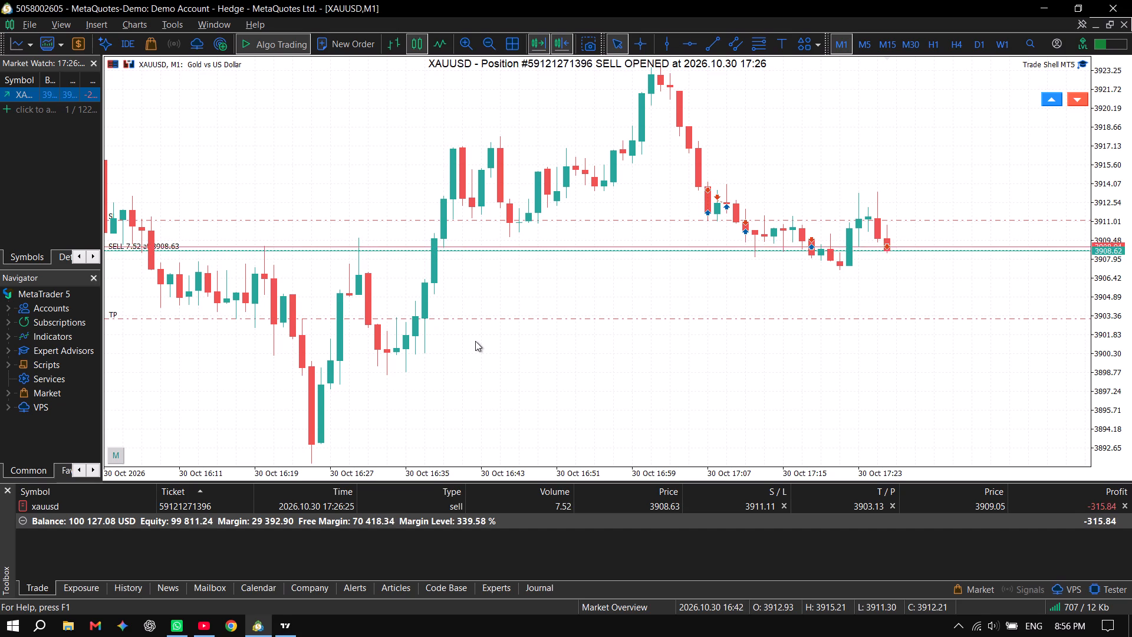
Switch to the YouTube stream to check its live gold chart.
left_click(202, 631)
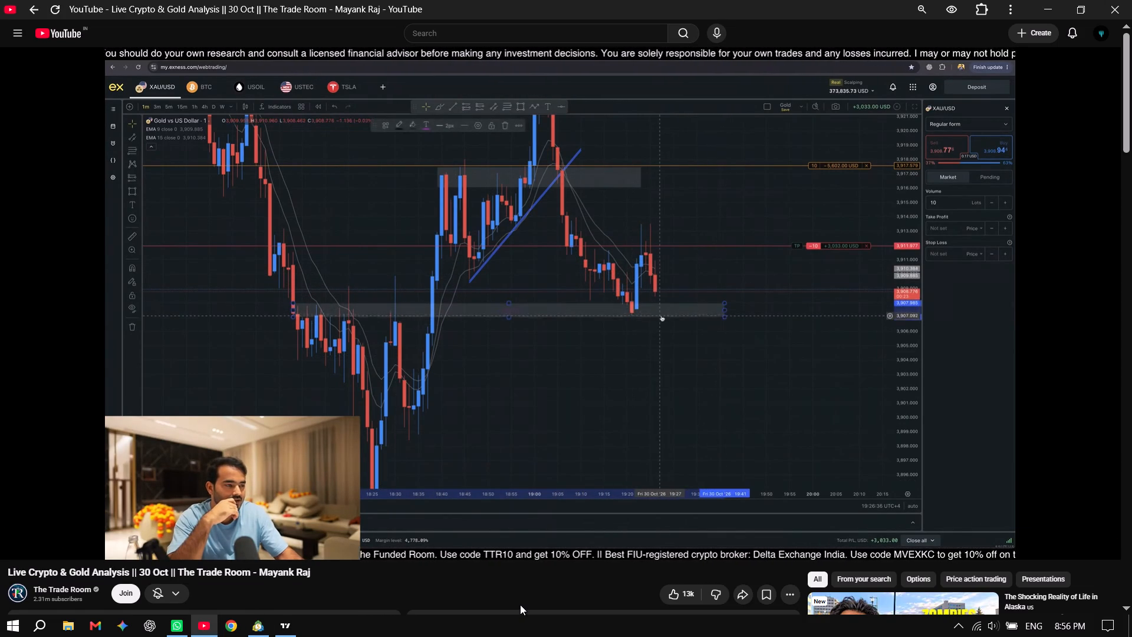
Return to MetaTrader 5 and move the open XAUUSD sell's take profit to 3907.41.
key("alt+Tab")
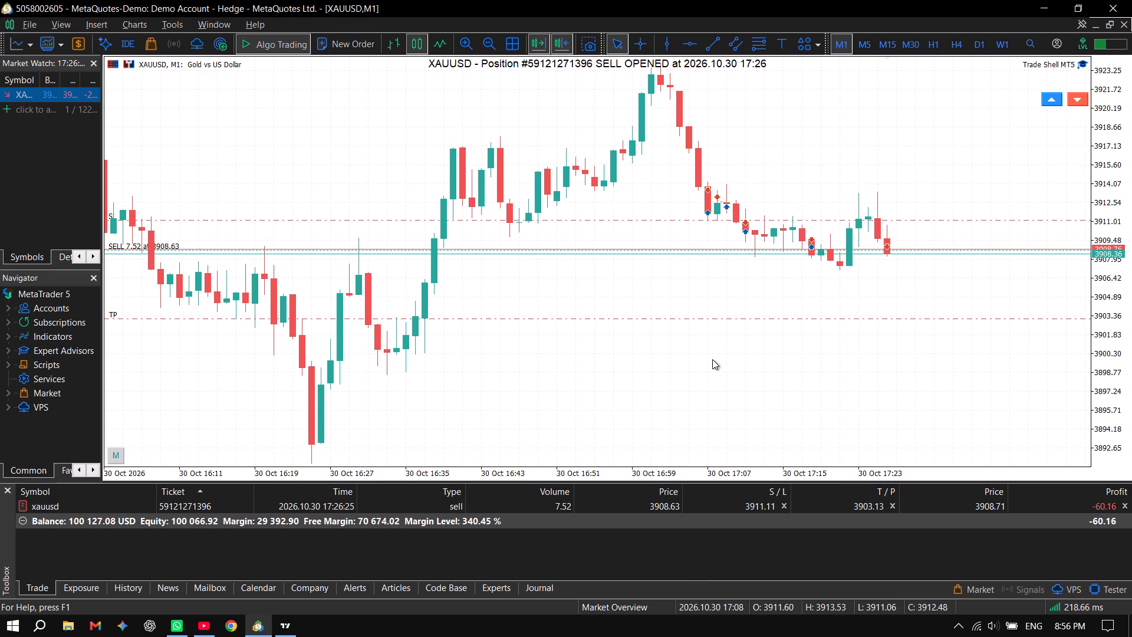
left_click_drag(731, 318, 735, 272)
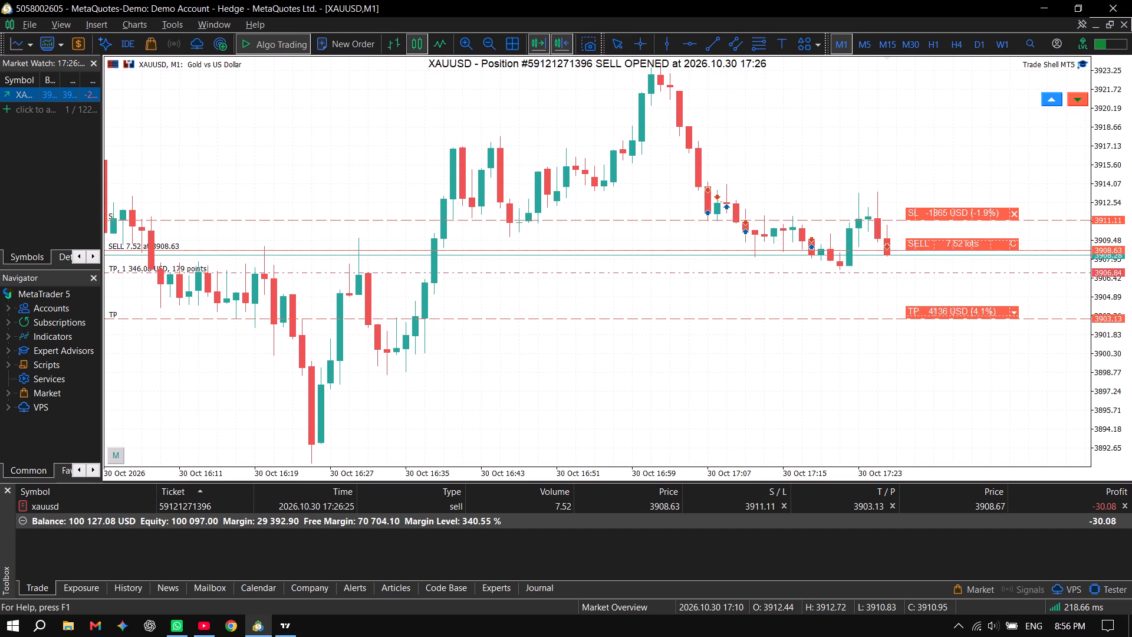
left_click_drag(735, 272, 735, 265)
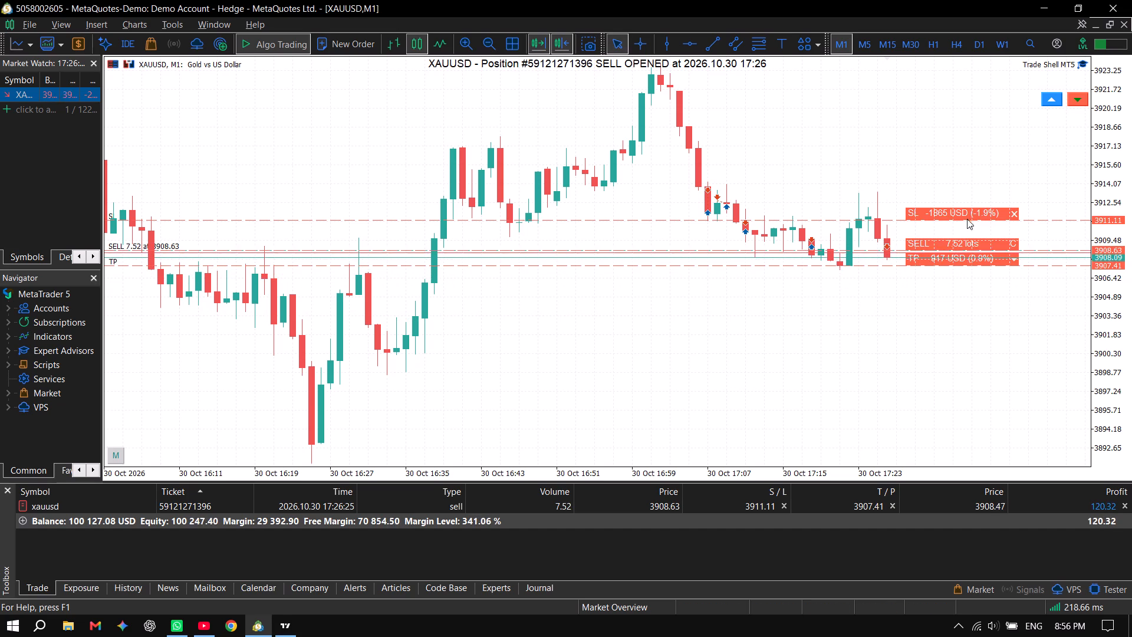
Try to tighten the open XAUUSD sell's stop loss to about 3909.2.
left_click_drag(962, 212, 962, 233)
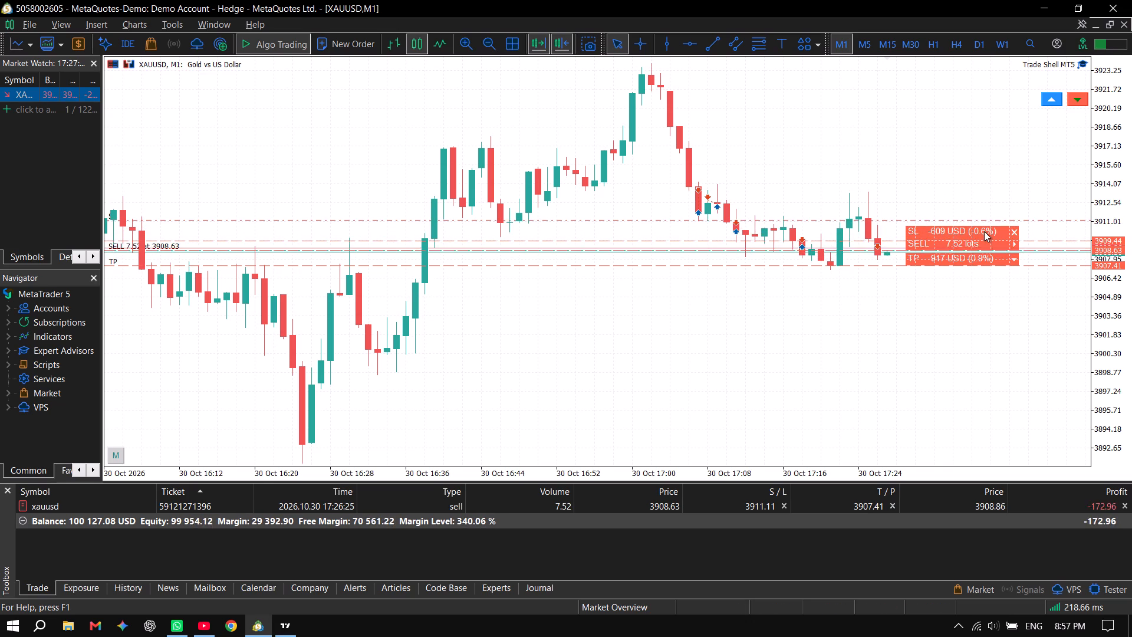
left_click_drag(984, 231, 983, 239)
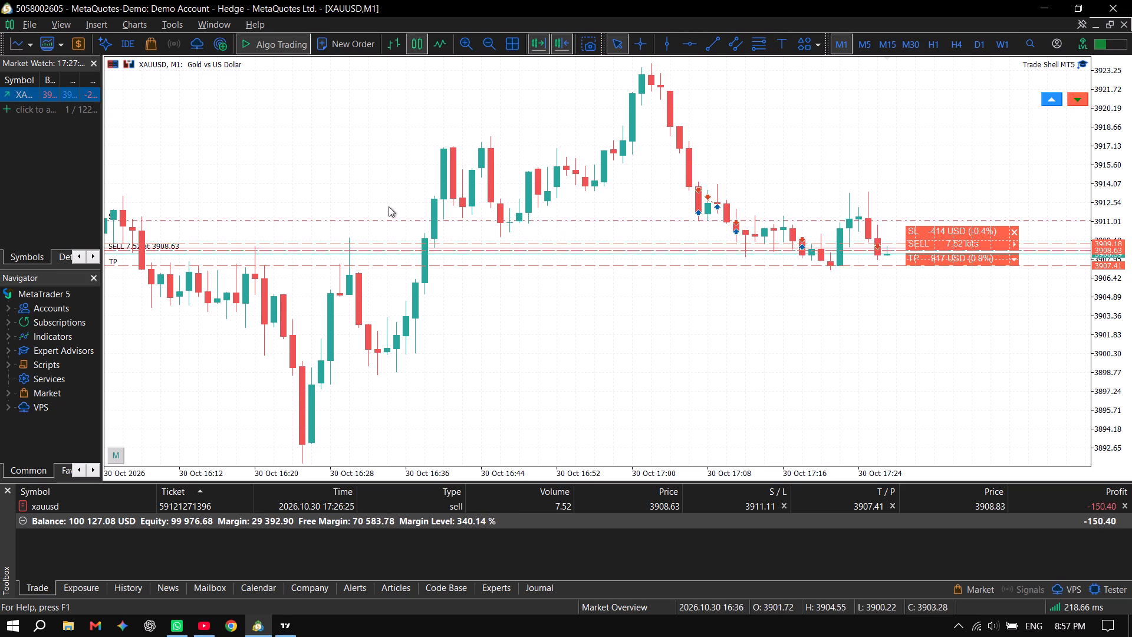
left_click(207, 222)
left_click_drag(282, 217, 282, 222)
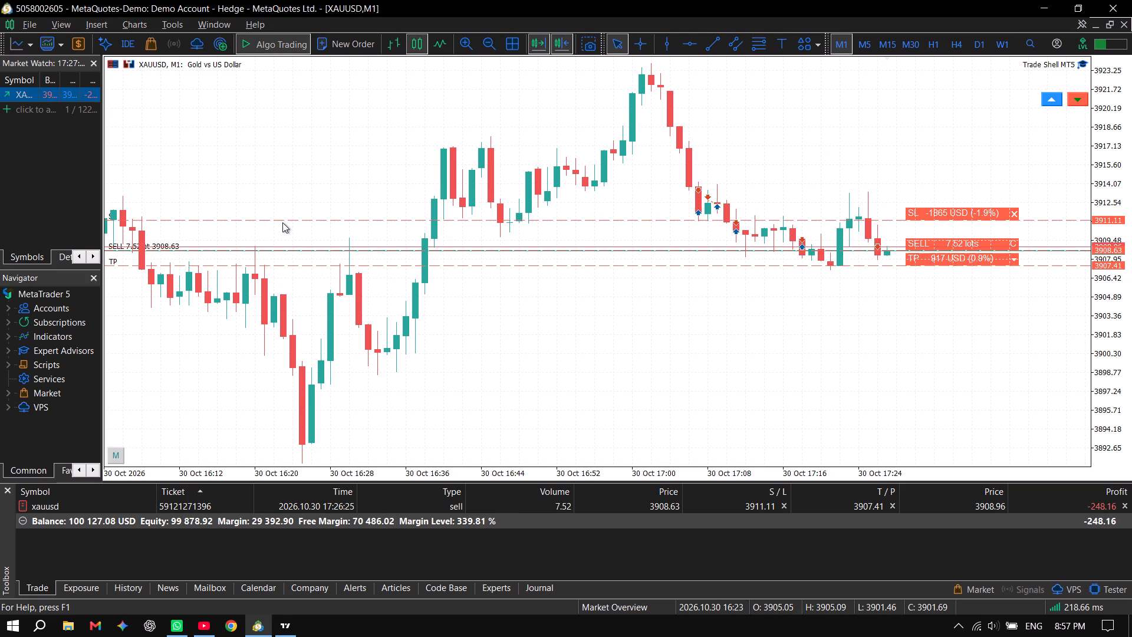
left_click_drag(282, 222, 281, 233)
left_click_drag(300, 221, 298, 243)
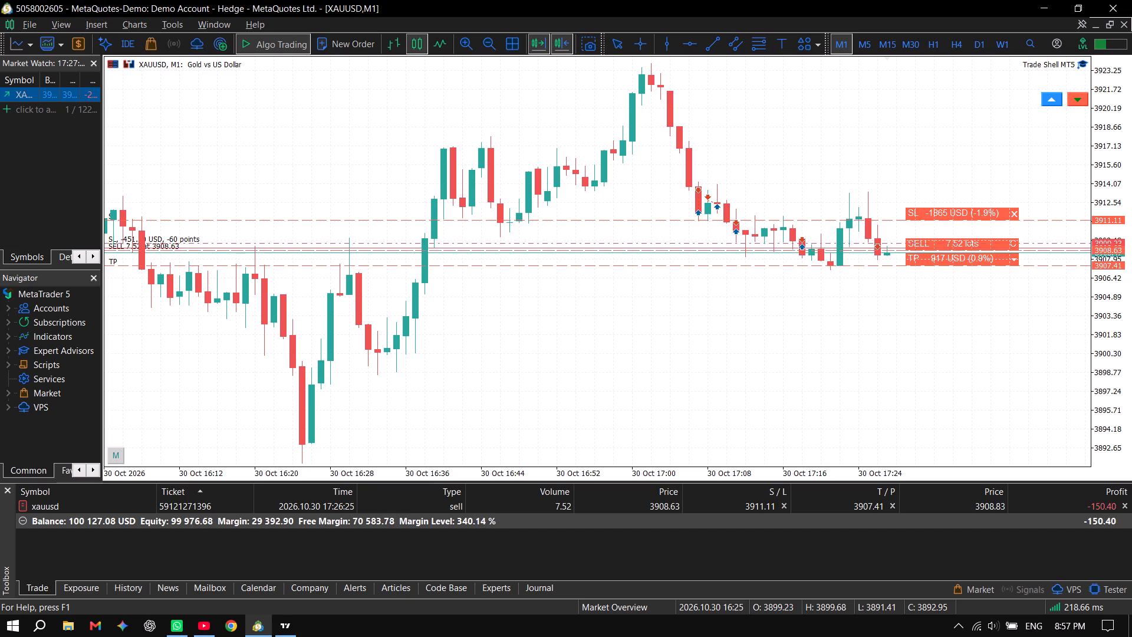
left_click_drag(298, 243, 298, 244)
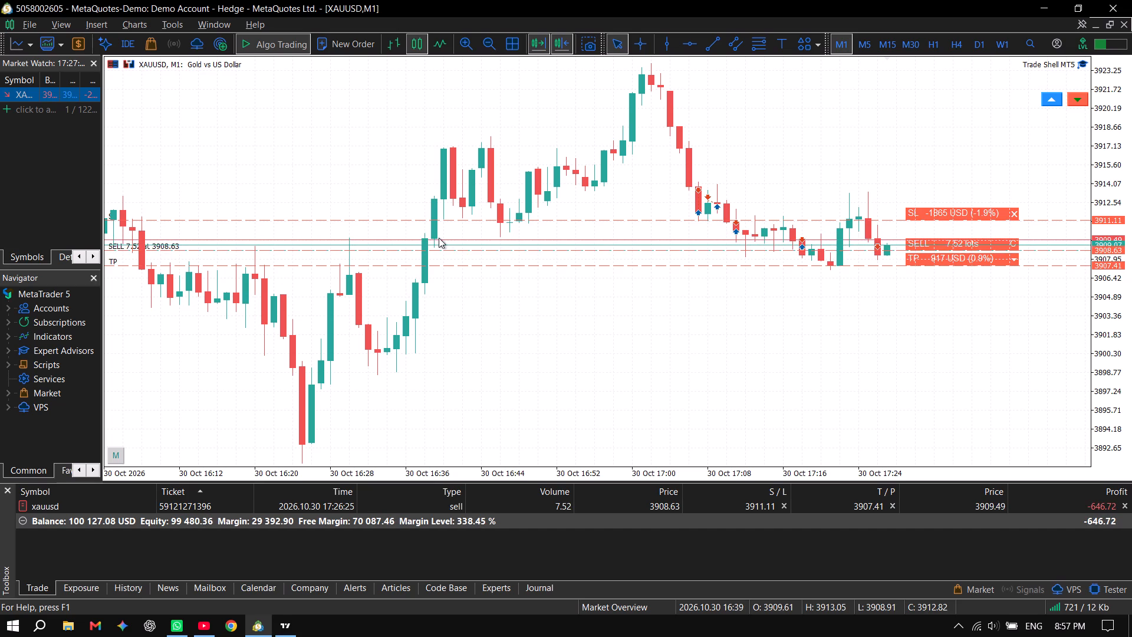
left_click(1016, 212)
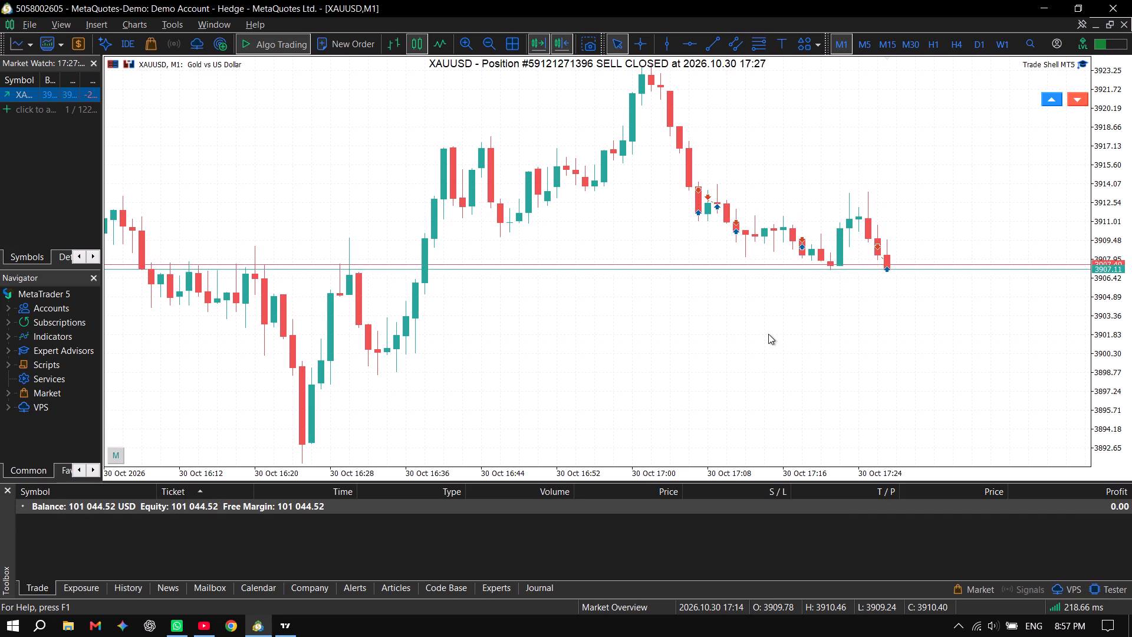
Examine the closed trades in the account history, sorted newest first, and return to the open positions list.
left_click(129, 589)
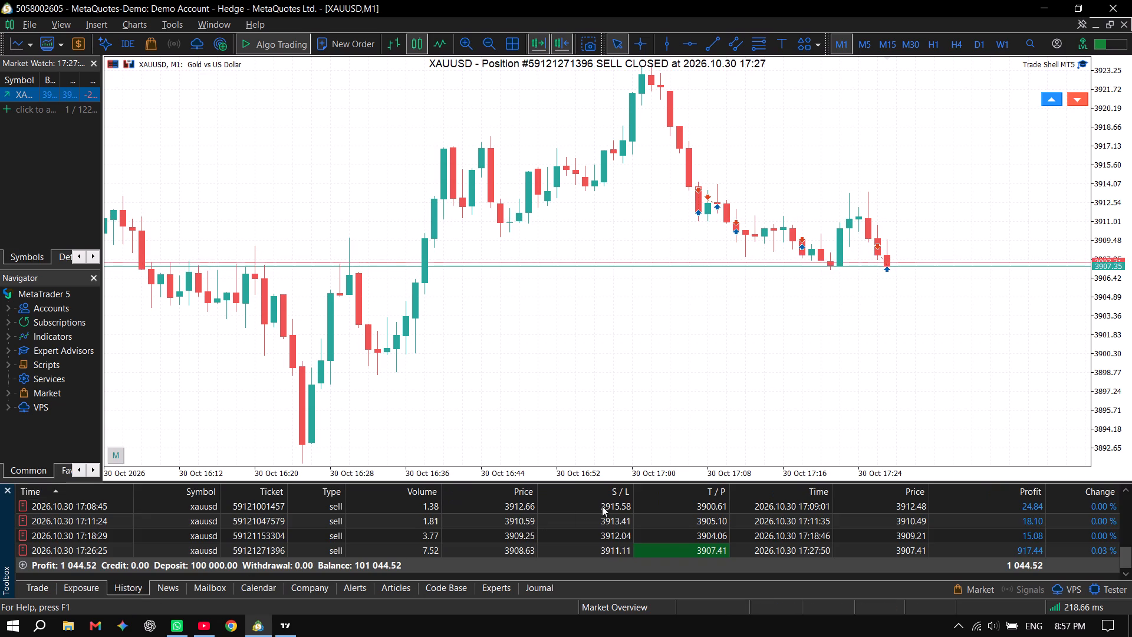
scroll(999, 534, "down", 4)
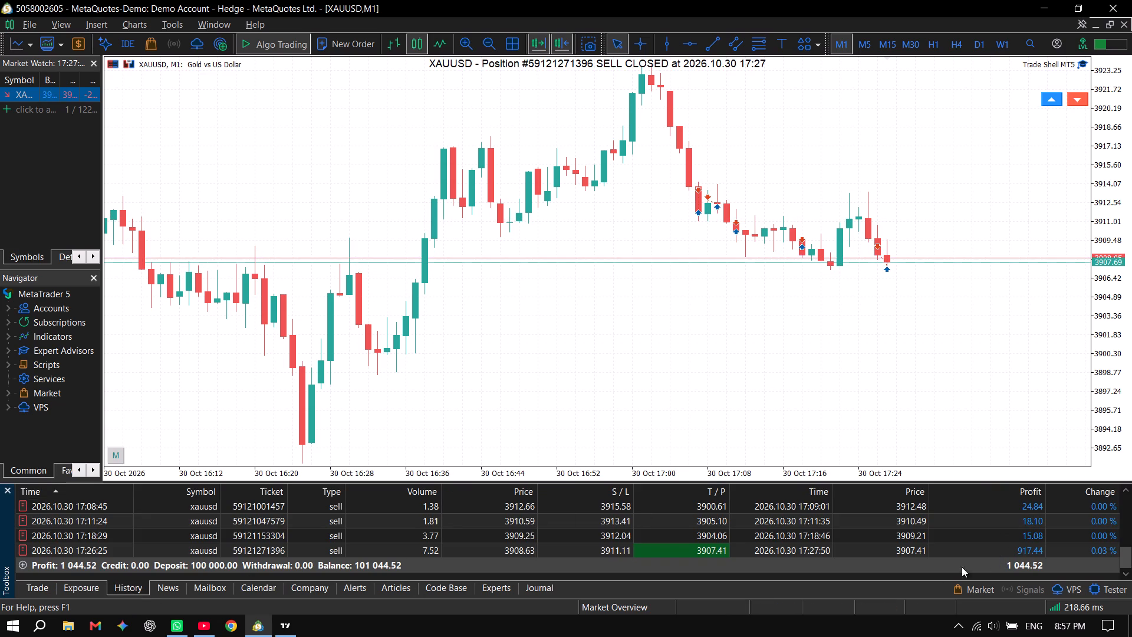
left_click(40, 587)
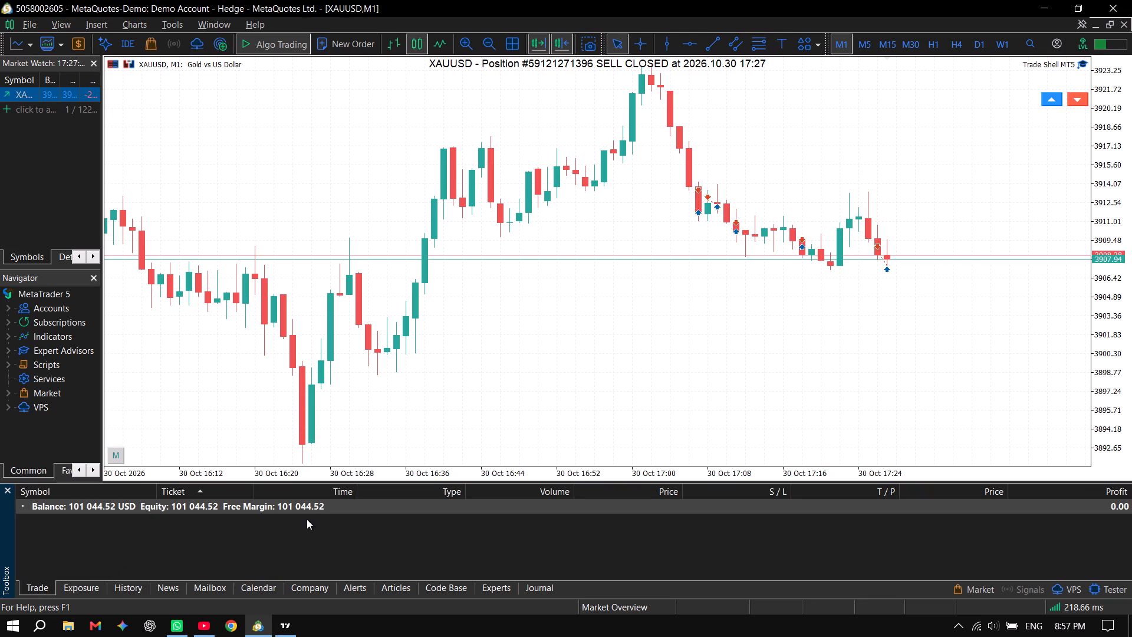
left_click(121, 586)
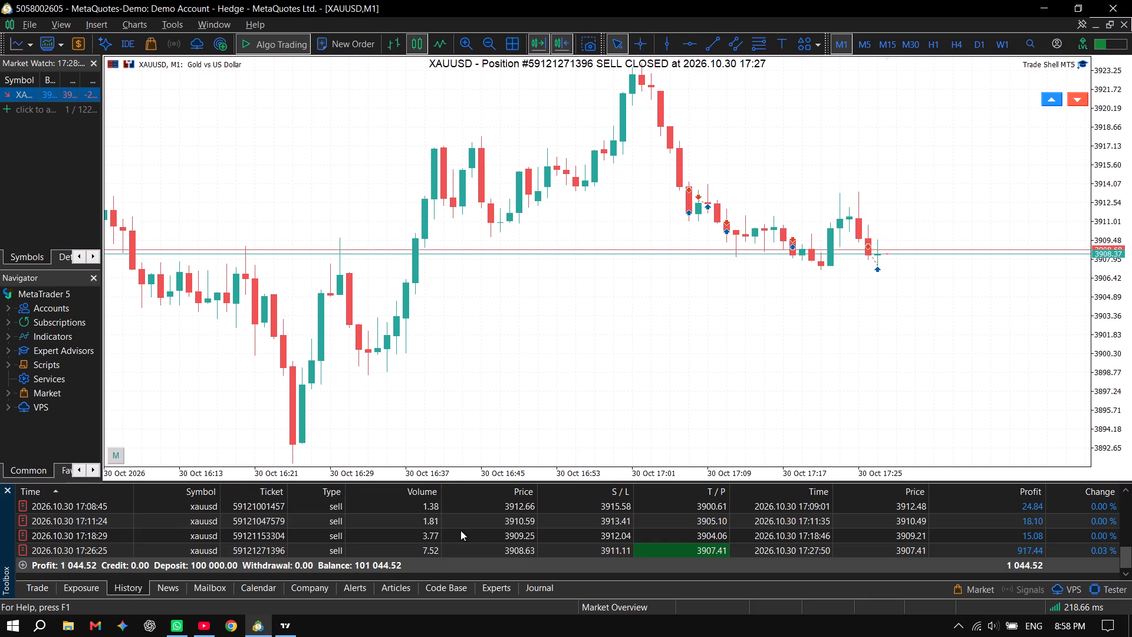
scroll(497, 530, "down", 5)
left_click(75, 485)
left_click(71, 490)
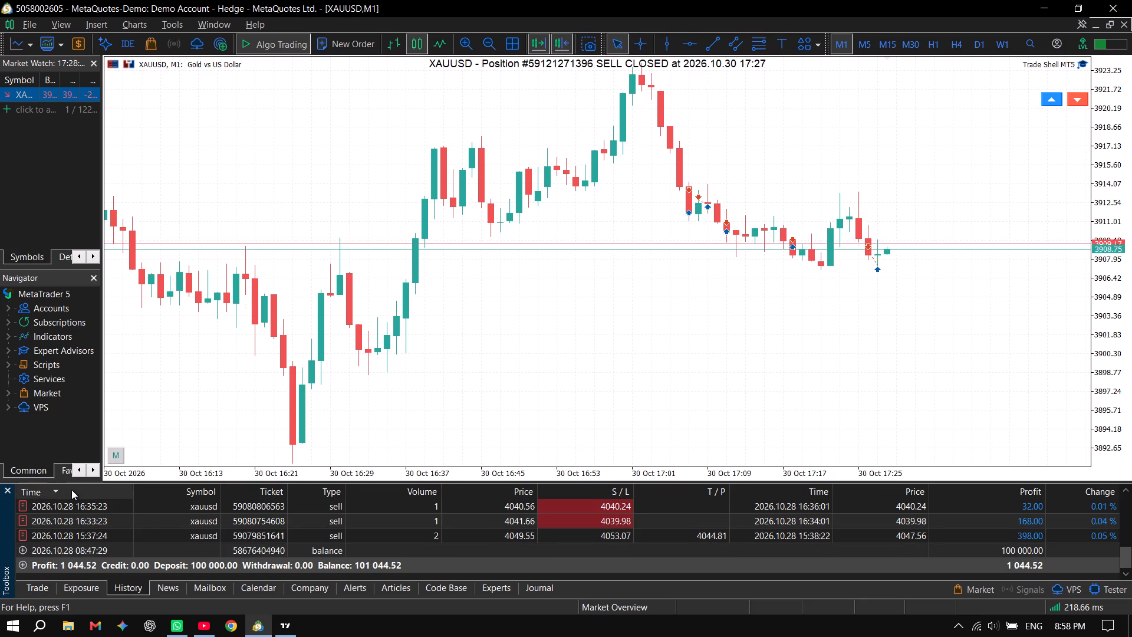
left_click(71, 490)
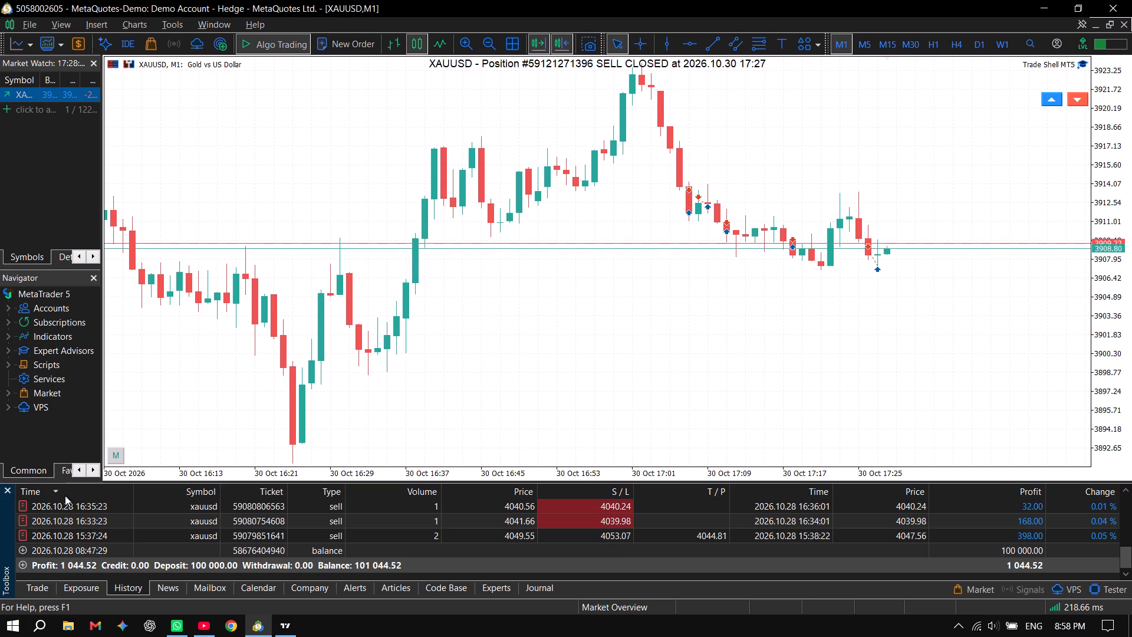
scroll(849, 581, "down", 4)
scroll(903, 522, "down", 2)
scroll(910, 516, "up", 3)
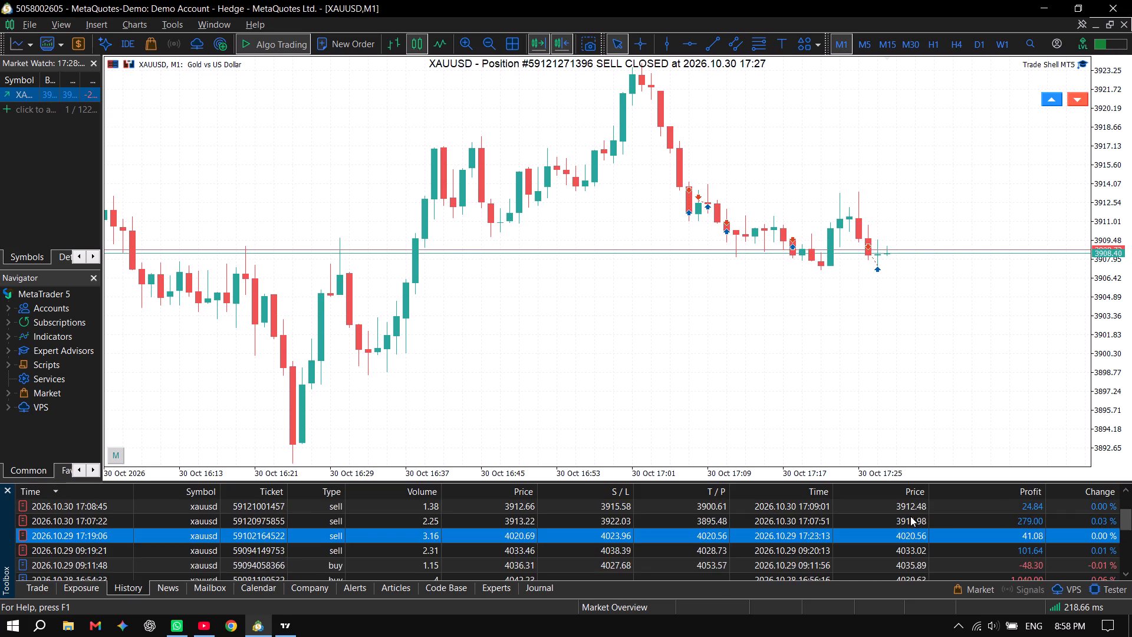
scroll(910, 516, "up", 5)
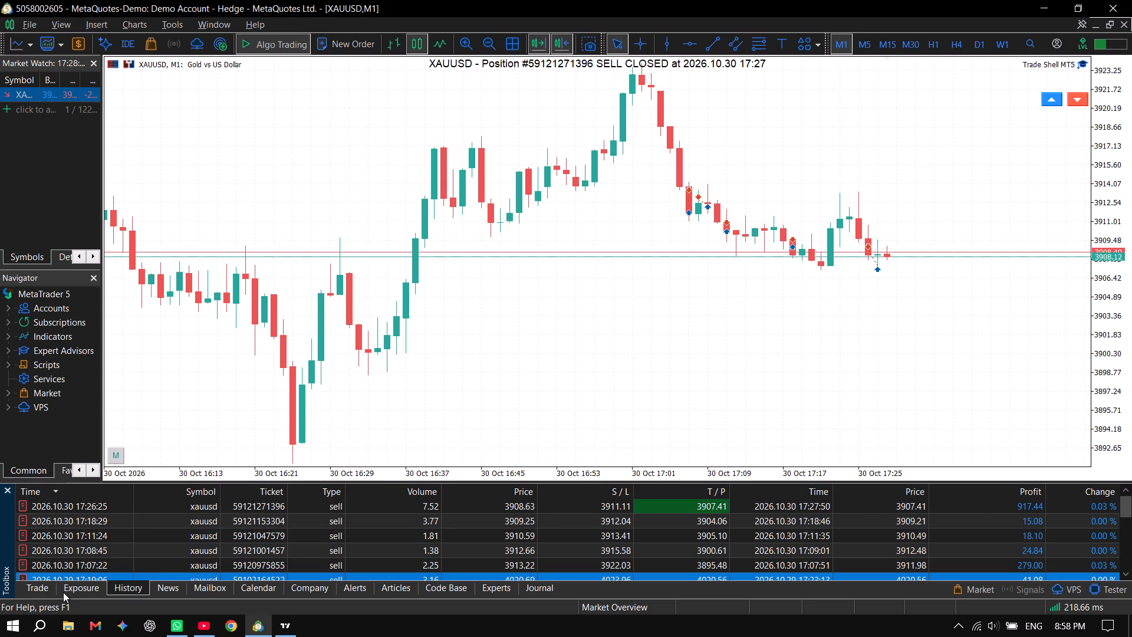
left_click(38, 590)
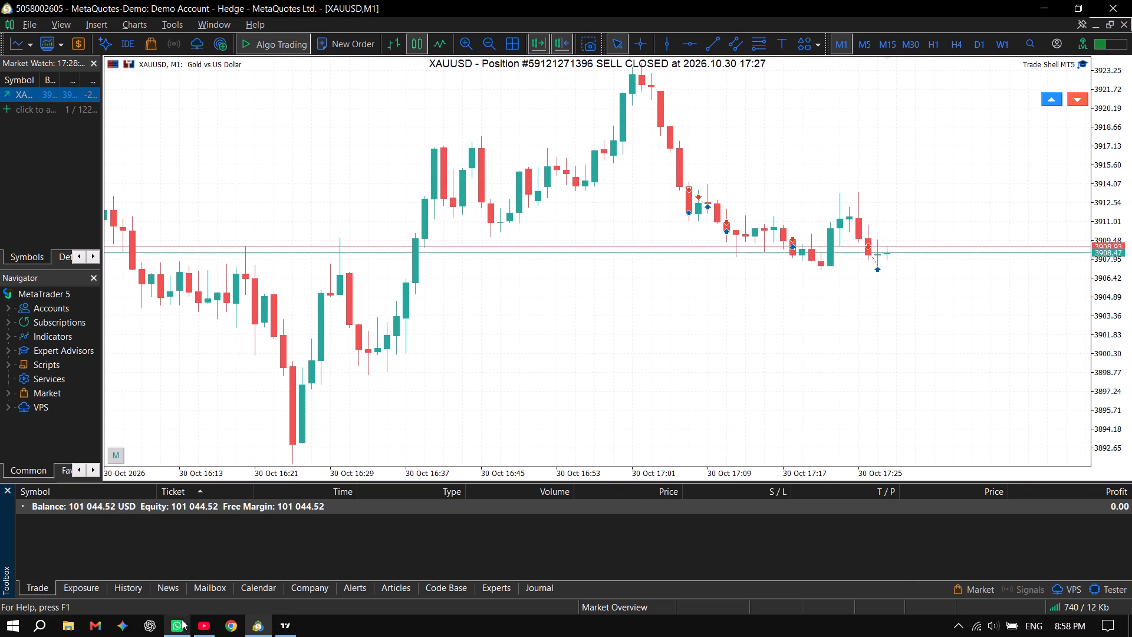
Switch to the YouTube stream to check its live gold chart.
left_click(199, 623)
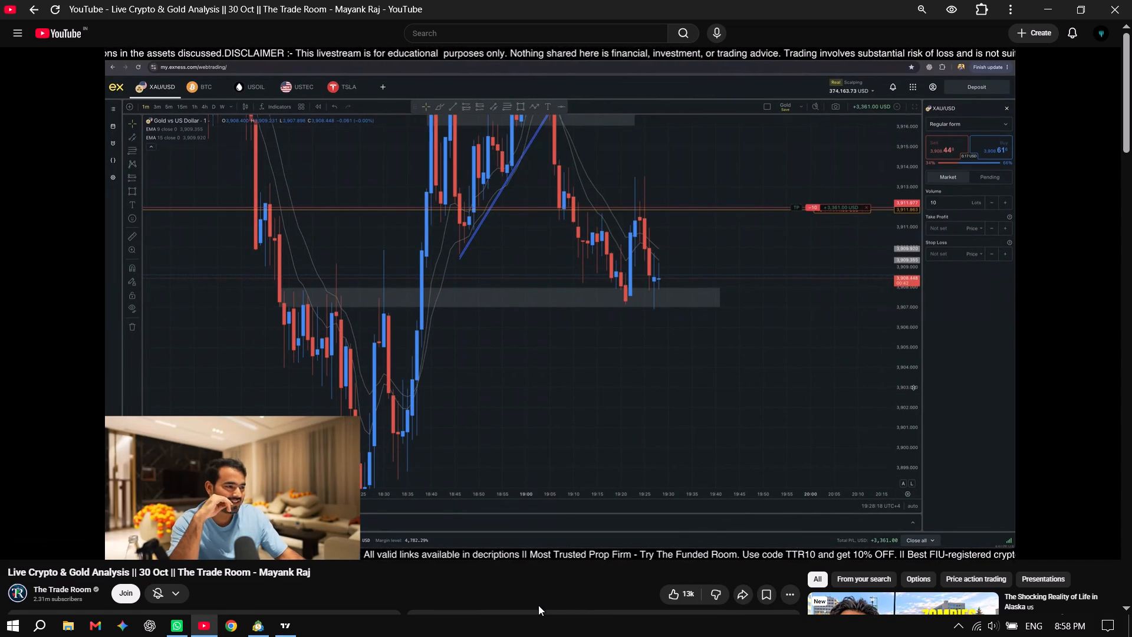
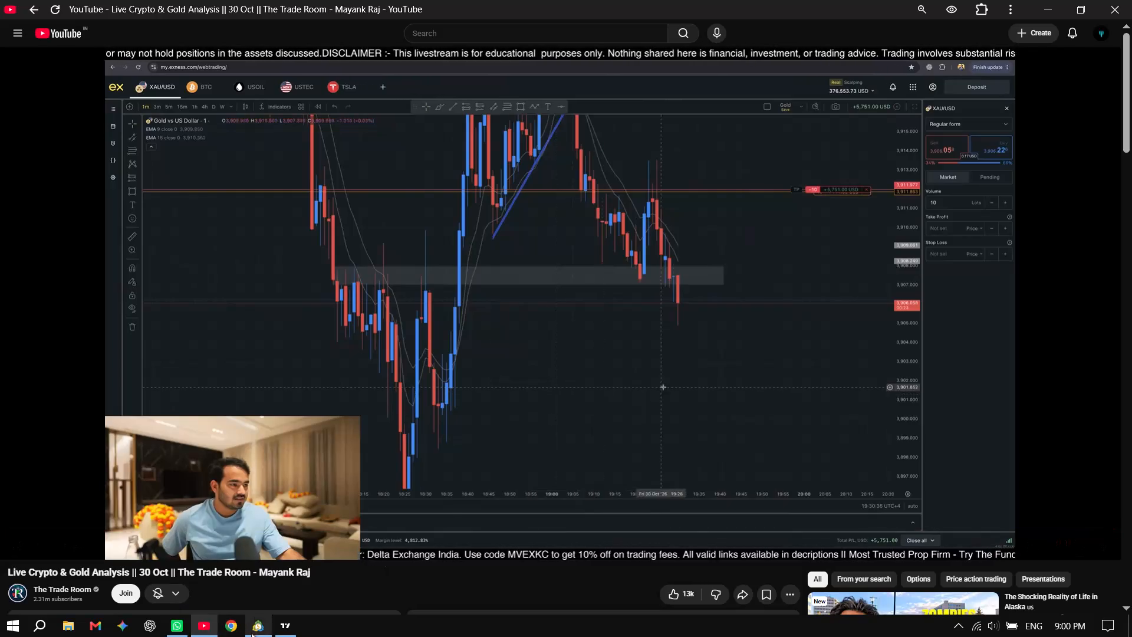
Switch to MetaTrader 5 and examine the closed trades in the account history, from the newest down to the initial deposit.
left_click(251, 633)
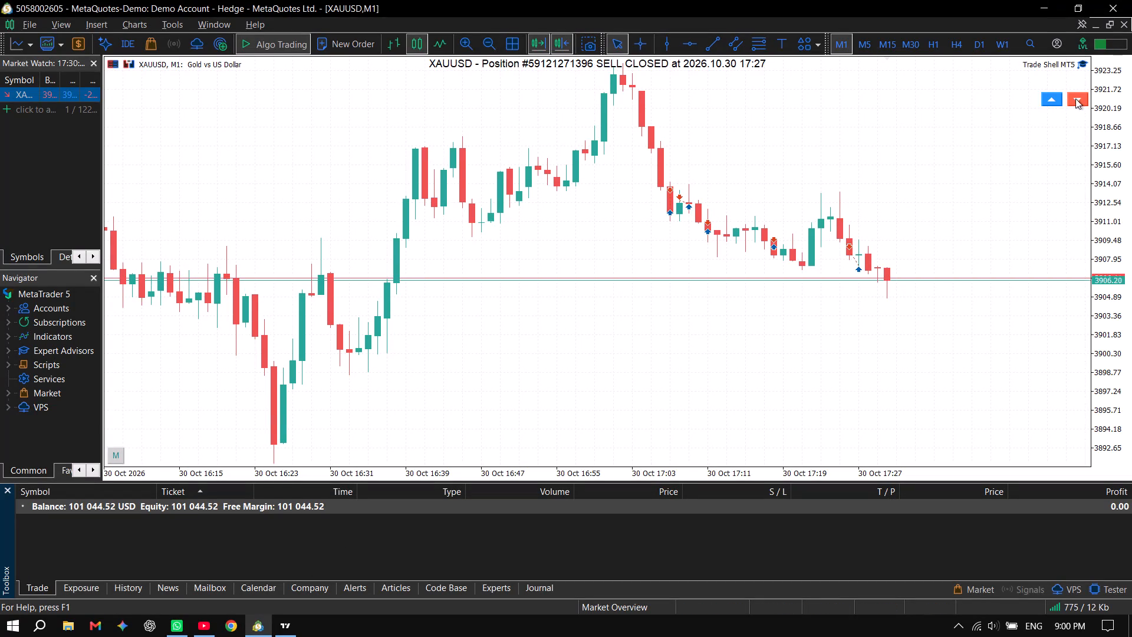
left_click_drag(1114, 176, 1106, 116)
left_click_drag(1091, 220, 1095, 159)
left_click_drag(716, 472, 728, 472)
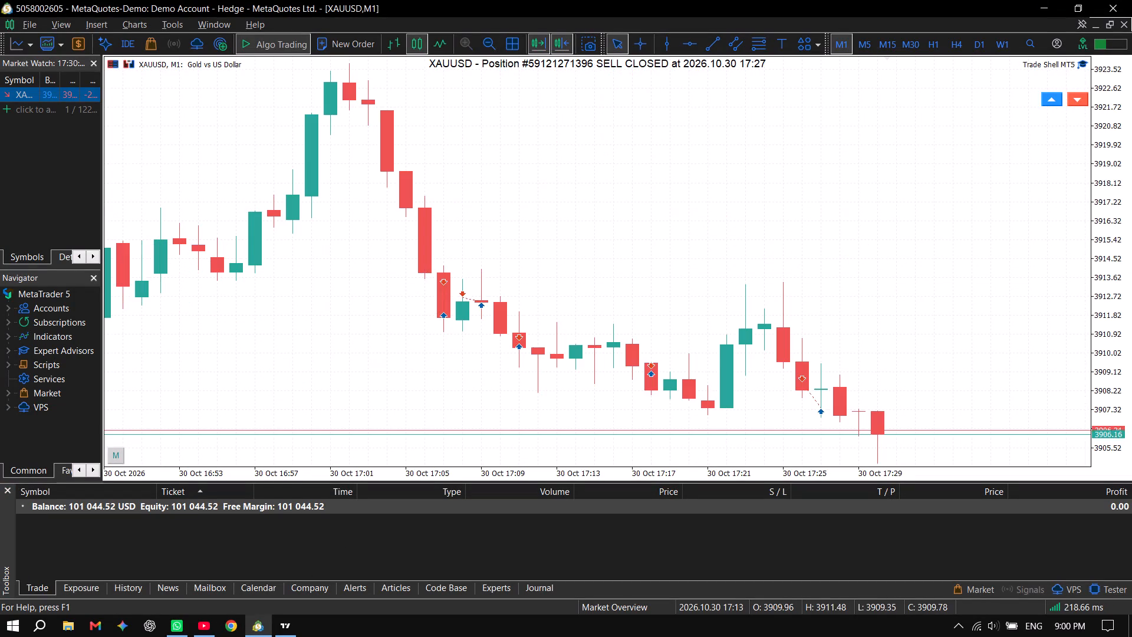
left_click_drag(728, 472, 745, 472)
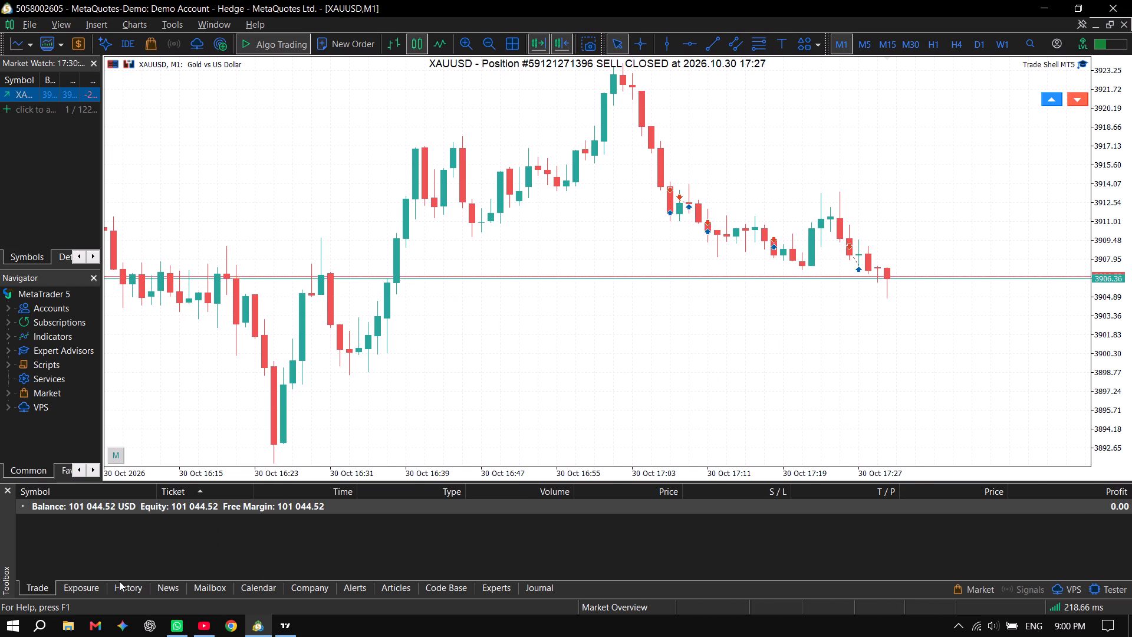
left_click(133, 586)
scroll(1067, 526, "up", 3)
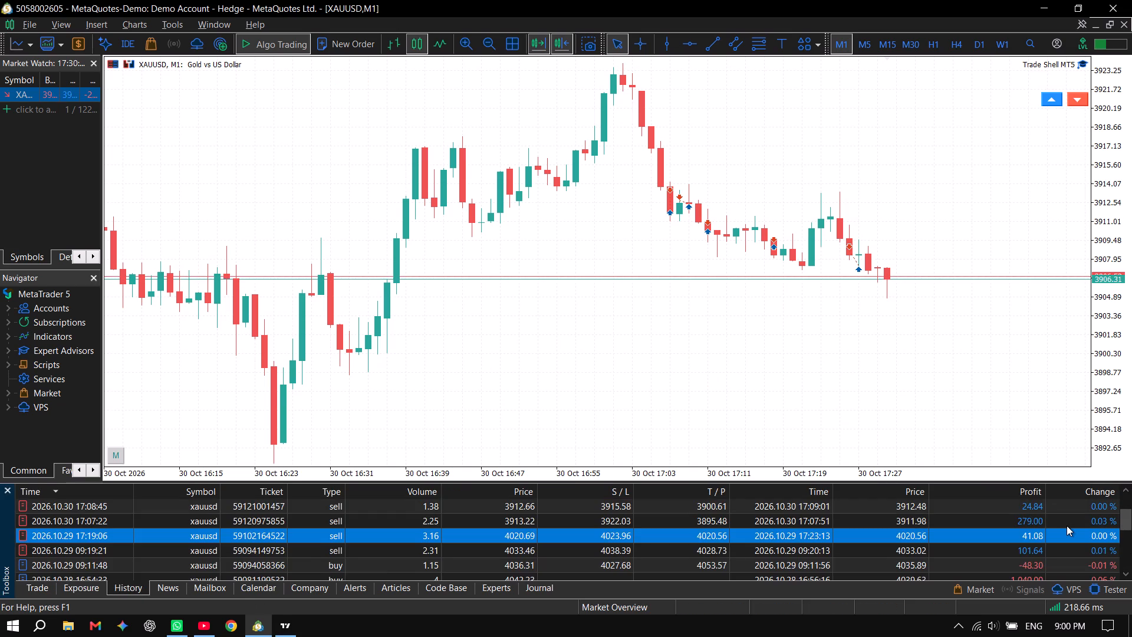
scroll(1067, 526, "up", 1)
scroll(1067, 526, "down", 6)
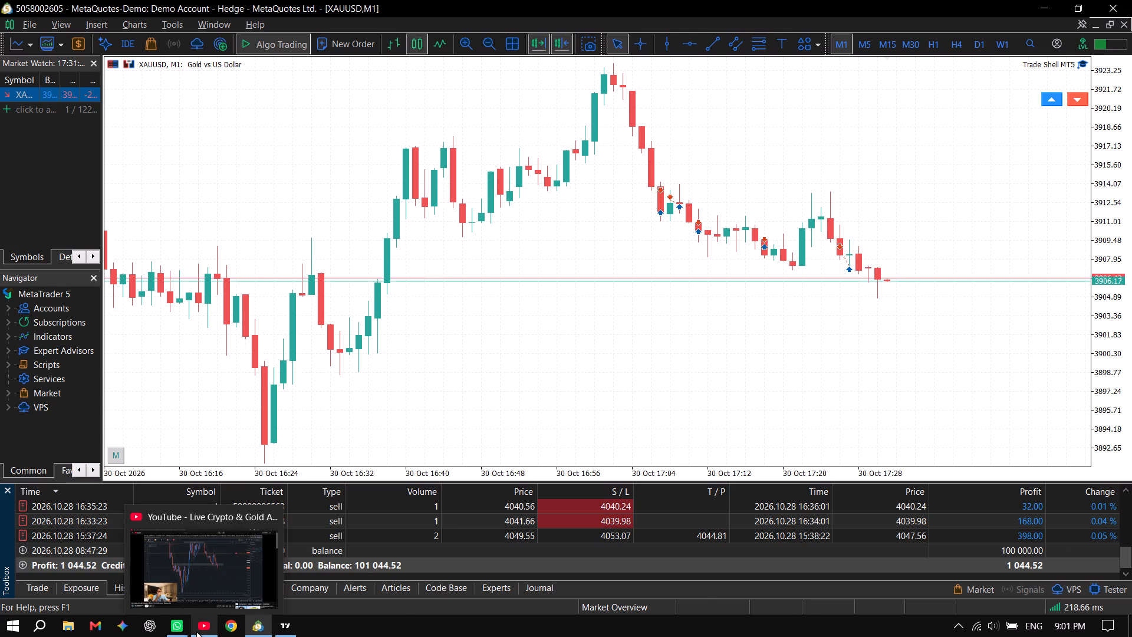
Switch to the YouTube stream to follow its live gold chart.
left_click(205, 567)
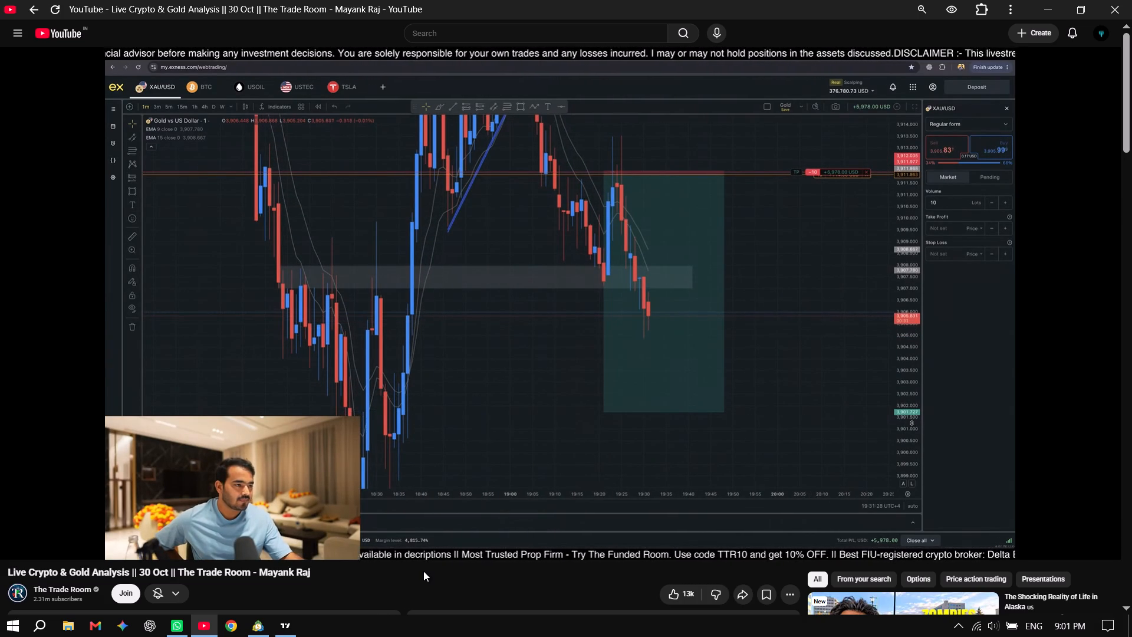
Return to MetaTrader 5, re-examine the closed XAUUSD trades in the account history, and go back to the open positions list.
key("alt+Tab")
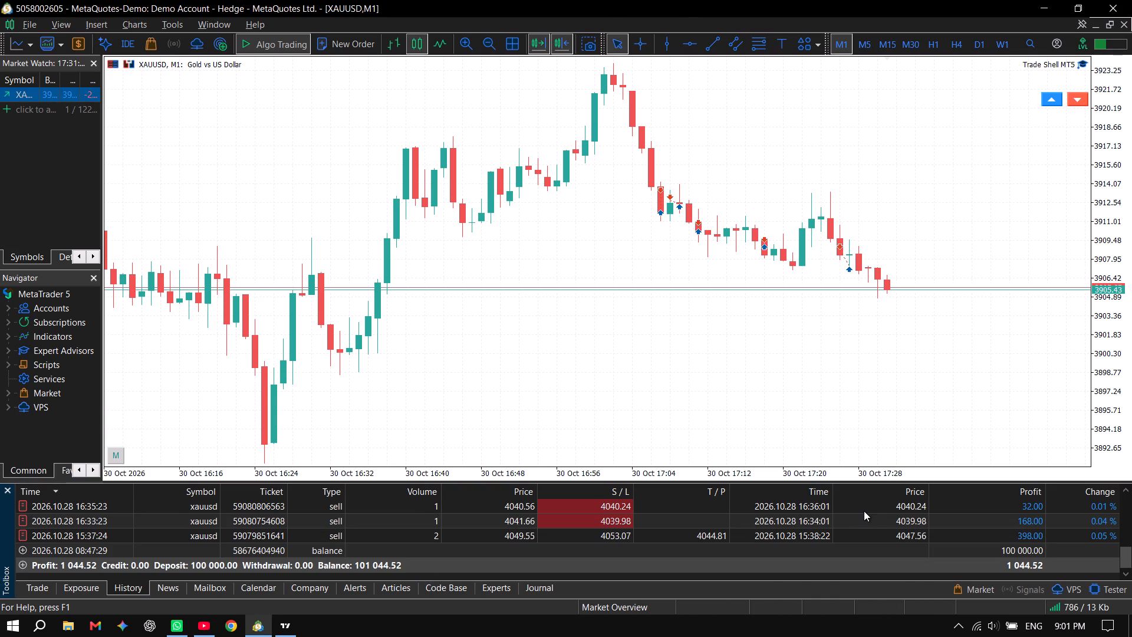
scroll(864, 511, "up", 4)
key("alt+Tab")
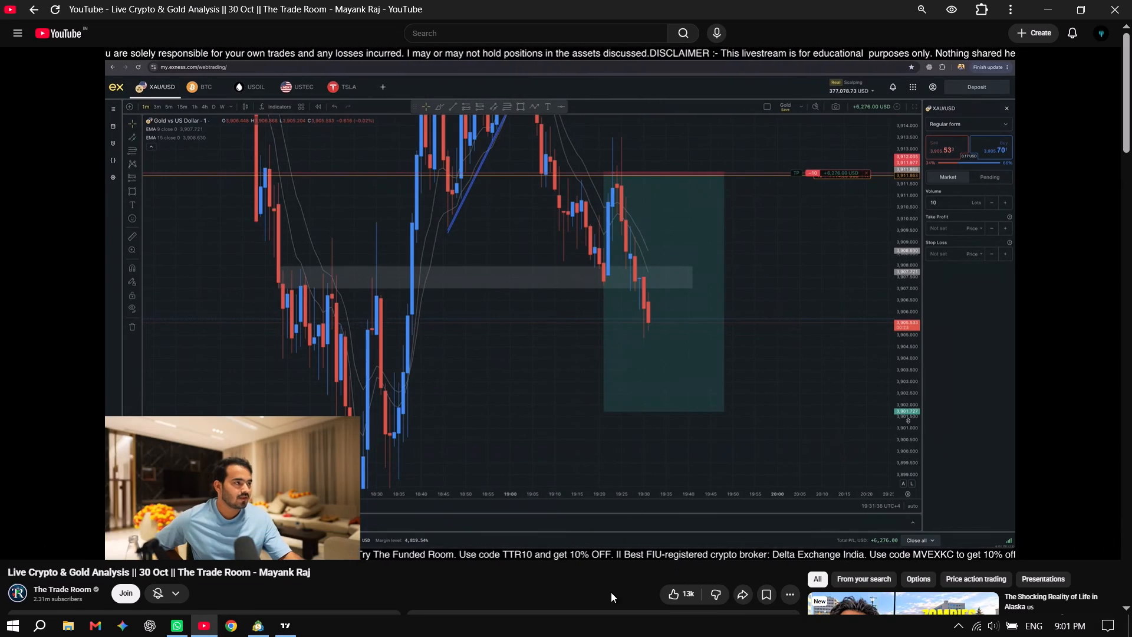
key("alt+Tab")
scroll(495, 493, "down", 4)
scroll(489, 540, "up", 9)
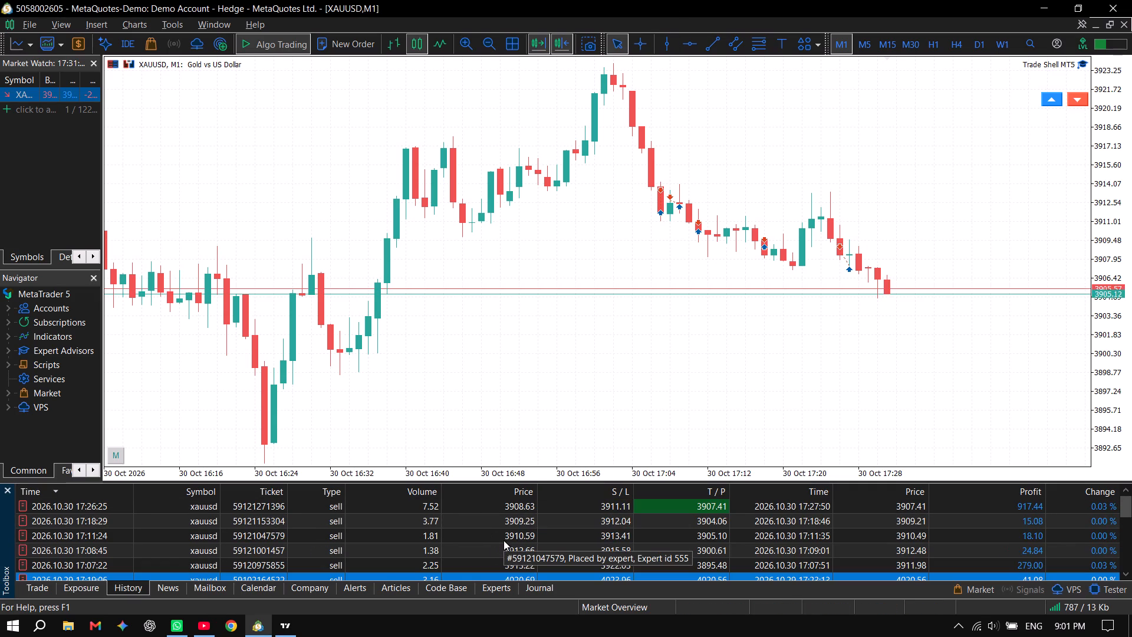
scroll(504, 540, "down", 4)
scroll(504, 540, "up", 5)
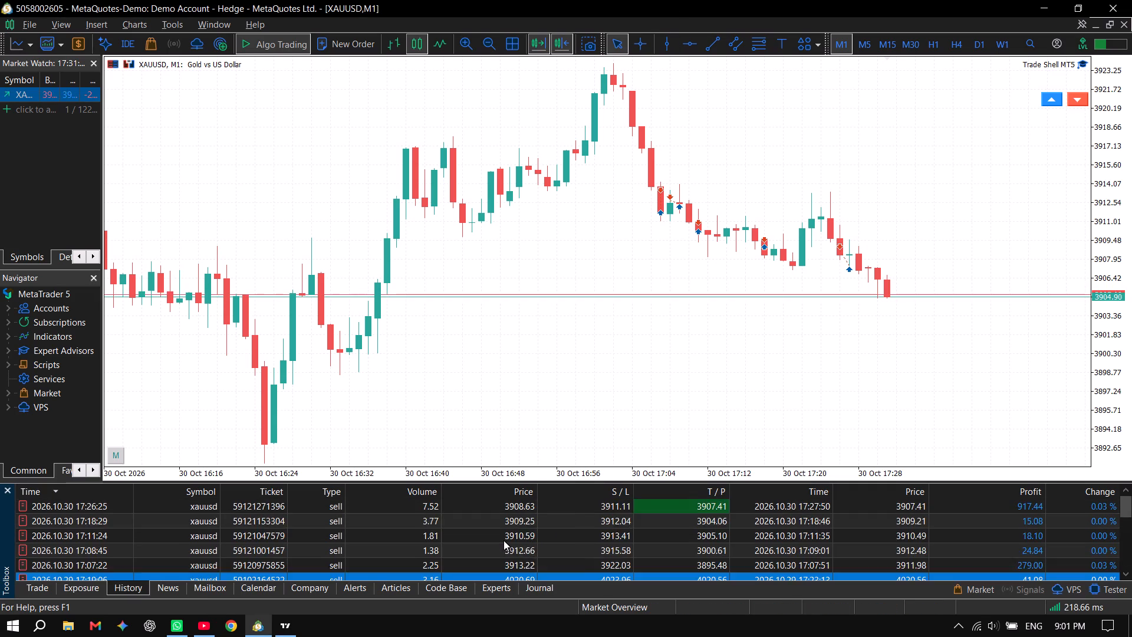
scroll(504, 540, "down", 4)
scroll(504, 540, "up", 5)
scroll(504, 540, "down", 2)
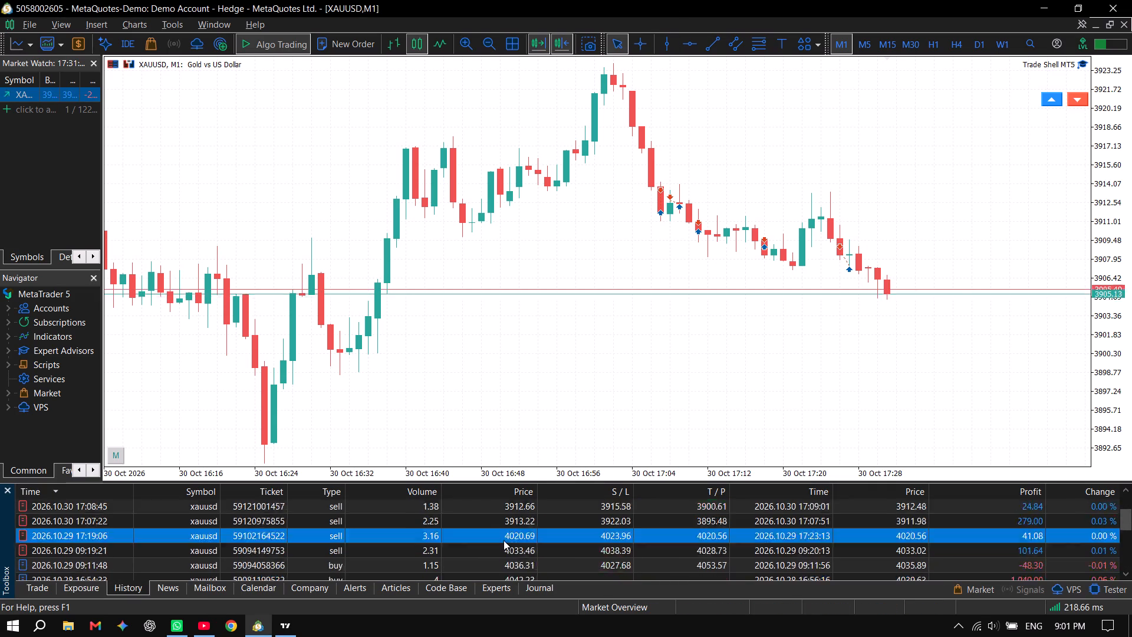
scroll(504, 540, "down", 3)
scroll(504, 540, "up", 1)
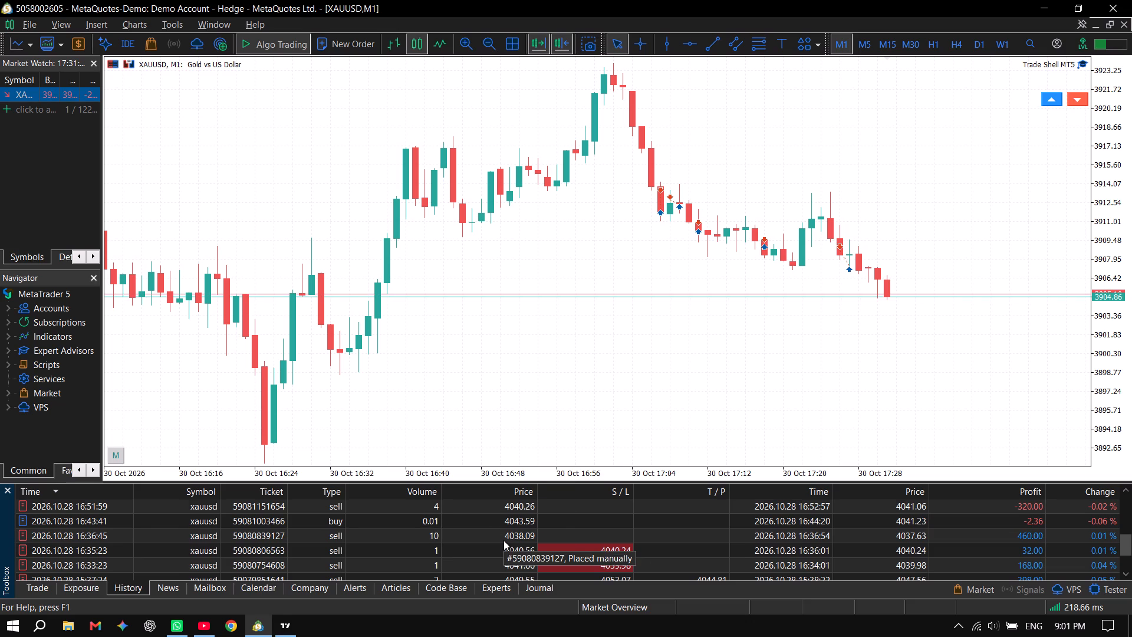
scroll(504, 540, "down", 5)
left_click(40, 590)
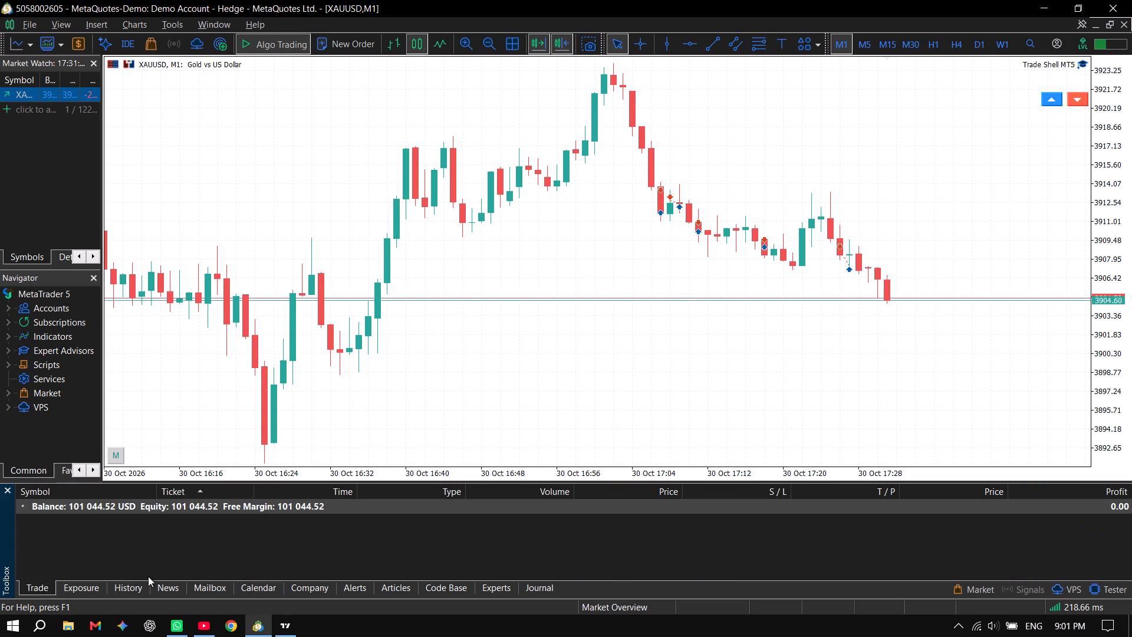
Switch to the YouTube live gold stream and like it.
key("alt+Tab")
left_click(684, 598)
left_click(547, 592)
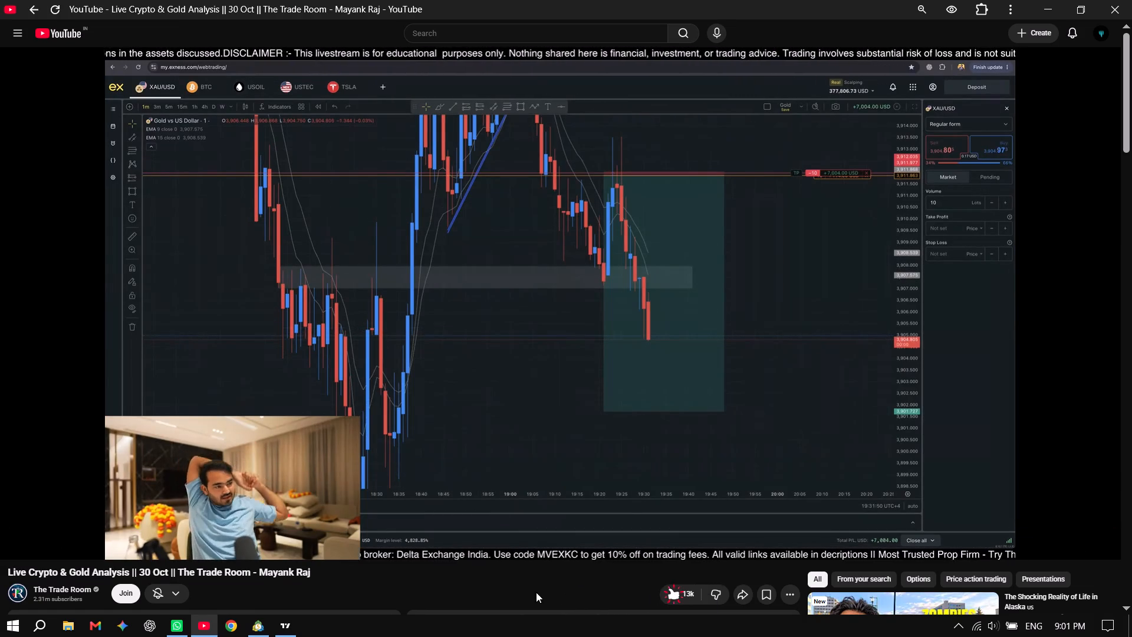
scroll(177, 537, "down", 2)
scroll(391, 539, "up", 2)
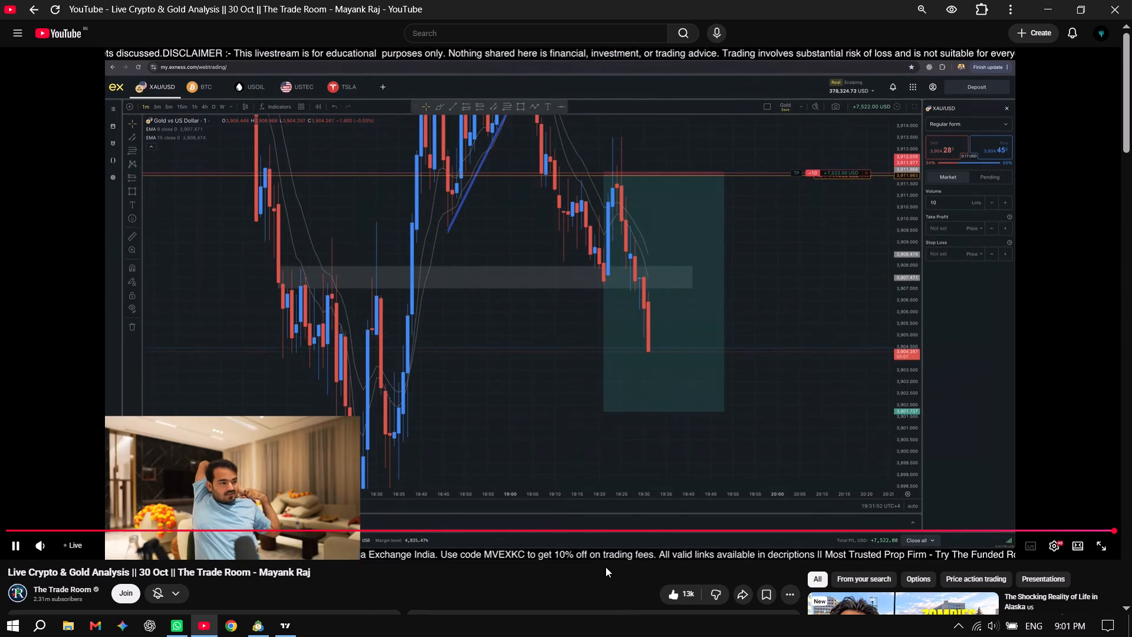
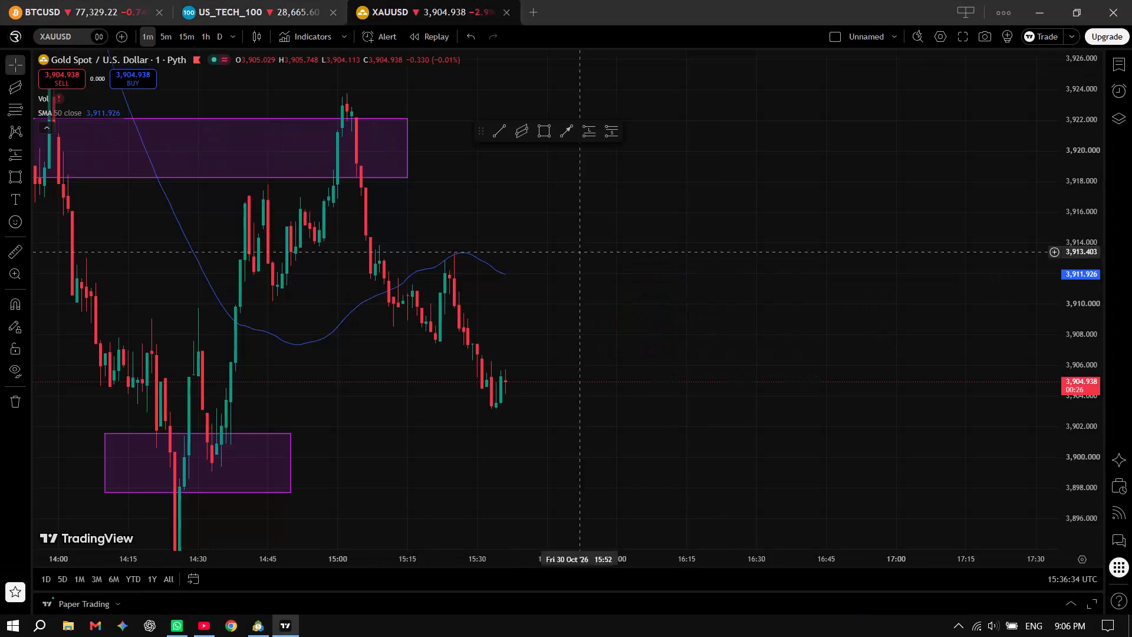
Examine the recent XAUUSD candles around the two purple zones on the 1-minute chart.
scroll(521, 288, "up", 5)
left_click_drag(256, 367, 867, 300)
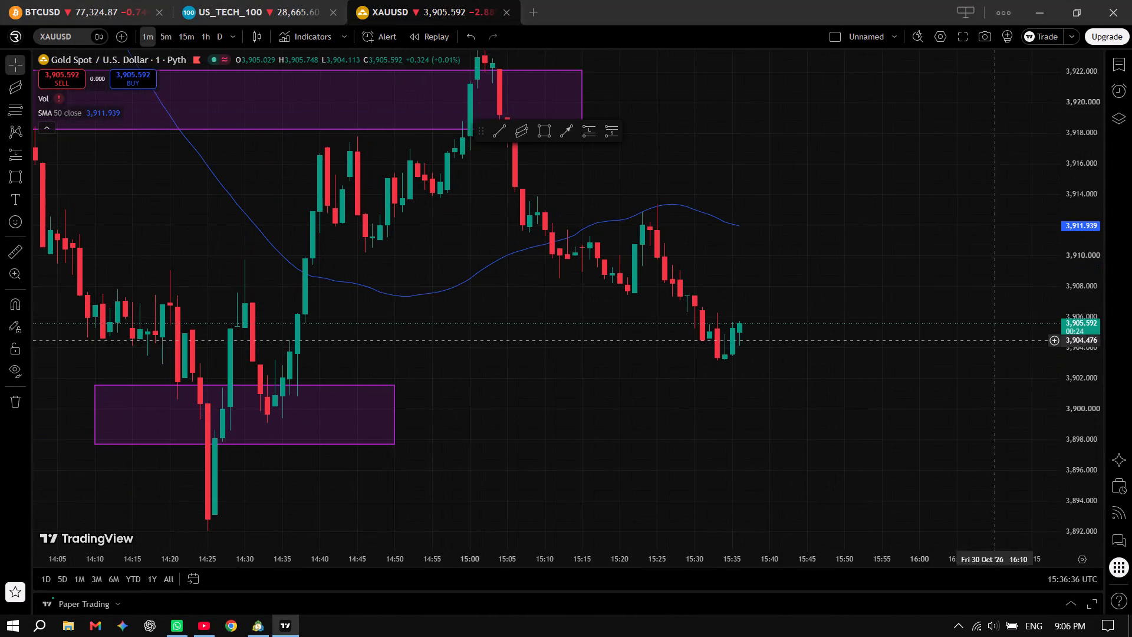
left_click_drag(1090, 179, 1078, 270)
left_click_drag(1090, 188, 1093, 320)
scroll(555, 435, "down", 5)
scroll(566, 421, "up", 7)
left_click_drag(750, 335, 616, 410)
Add the XAUUSD symbol to the existing Watchlist from its price series on the chart.
left_click(551, 379)
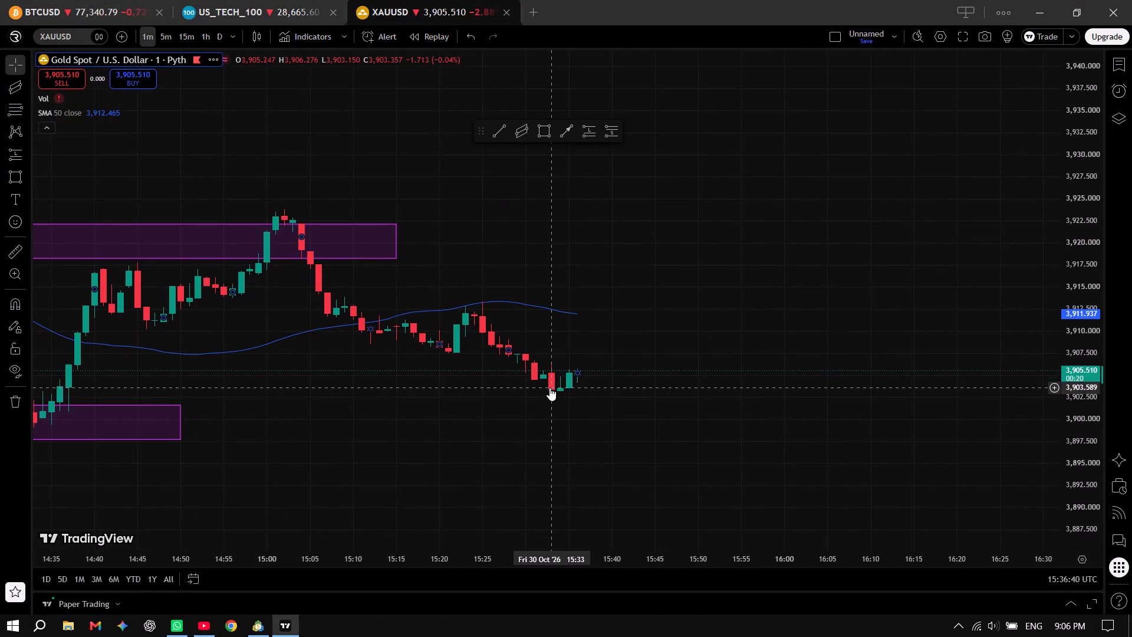
right_click(549, 386)
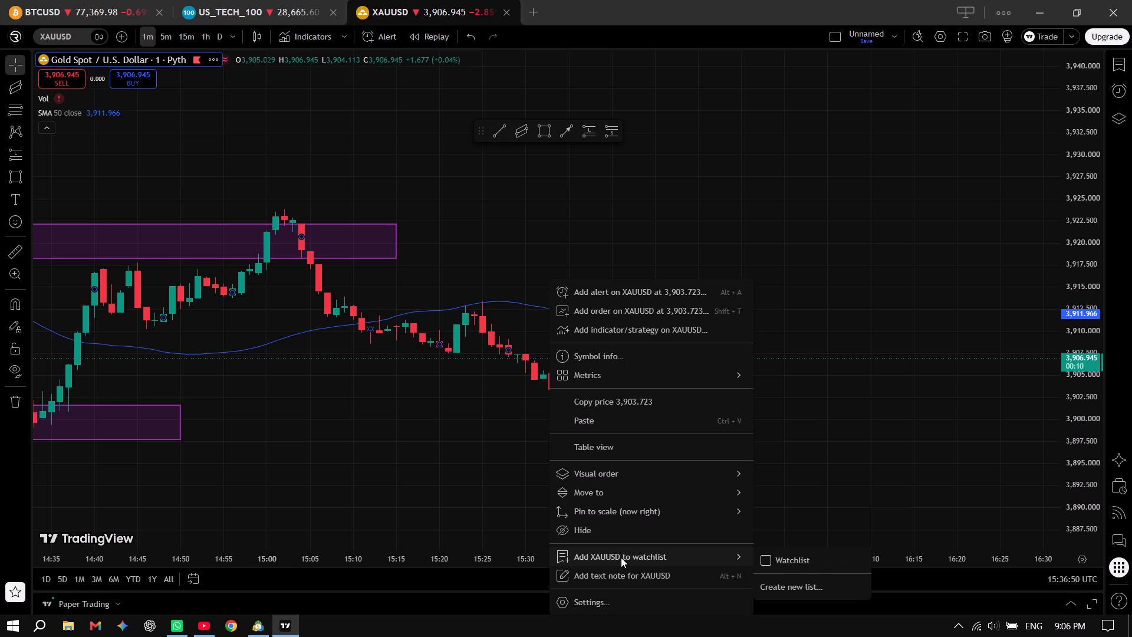
left_click(765, 562)
left_click(800, 438)
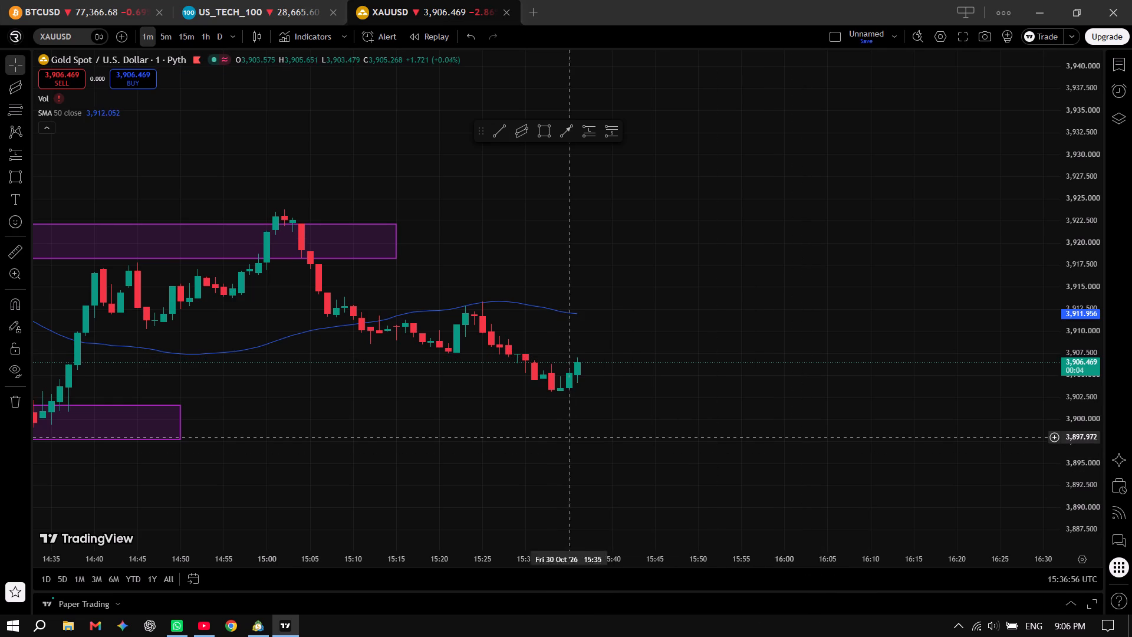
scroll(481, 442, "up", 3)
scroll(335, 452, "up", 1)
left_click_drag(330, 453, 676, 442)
Switch to the YouTube live stream, leave it for the home page, and close the YouTube window.
key("alt+Tab")
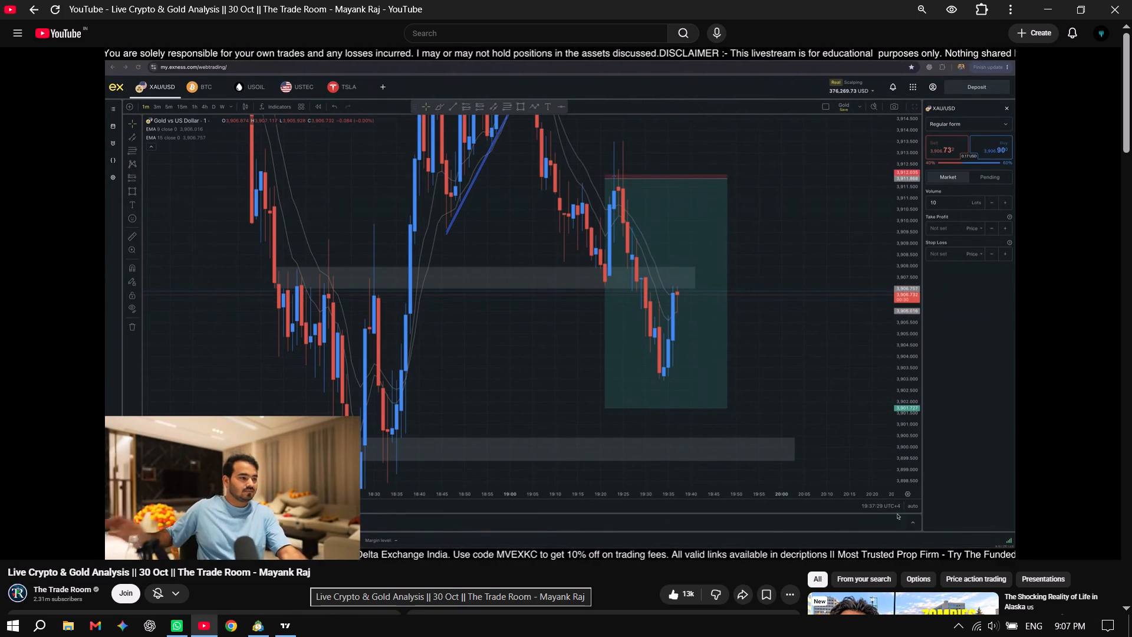
left_click(67, 34)
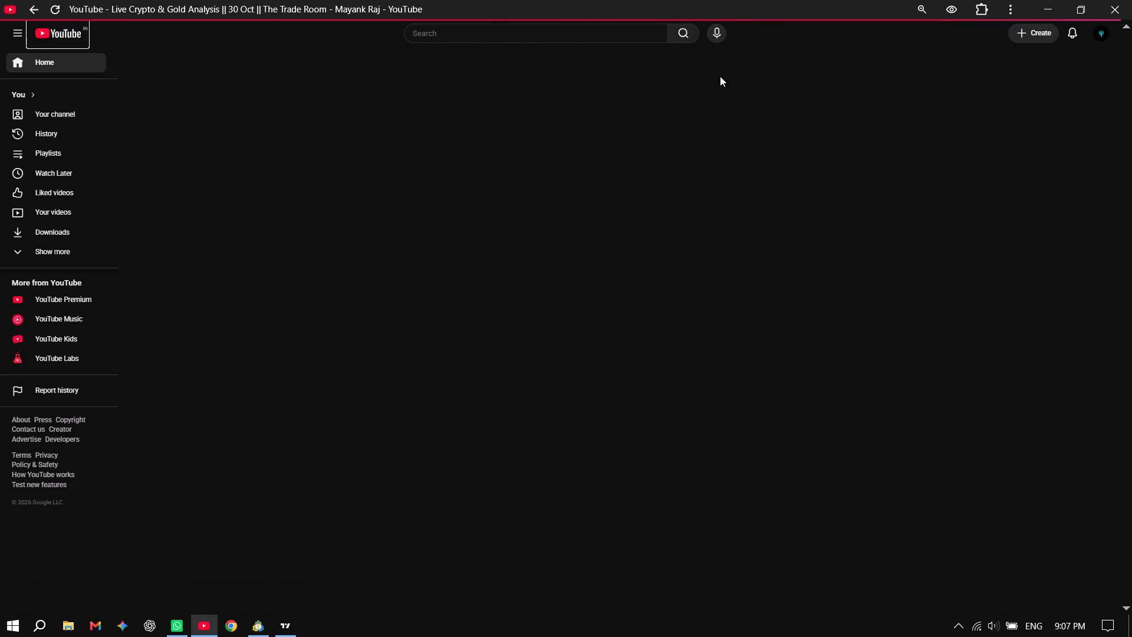
left_click_drag(799, 5, 637, 80)
left_click(944, 78)
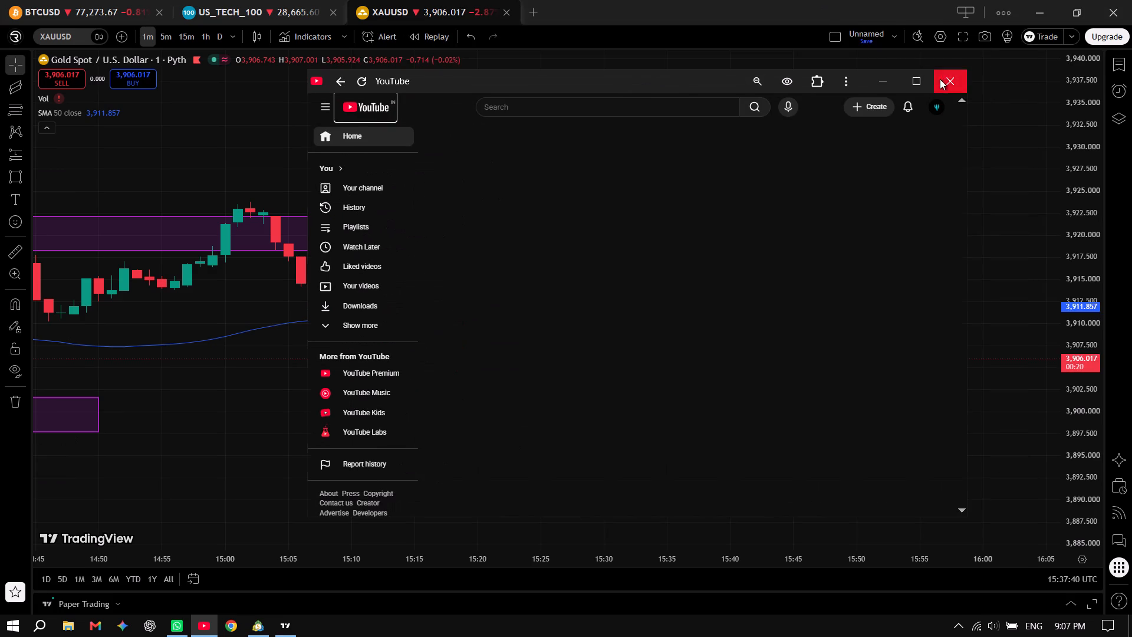
Examine the XAUUSD 1-minute chart, comparing the latest candles with the purple zones and the 50-period moving average.
left_click_drag(800, 0, 622, 0)
scroll(887, 336, "down", 2)
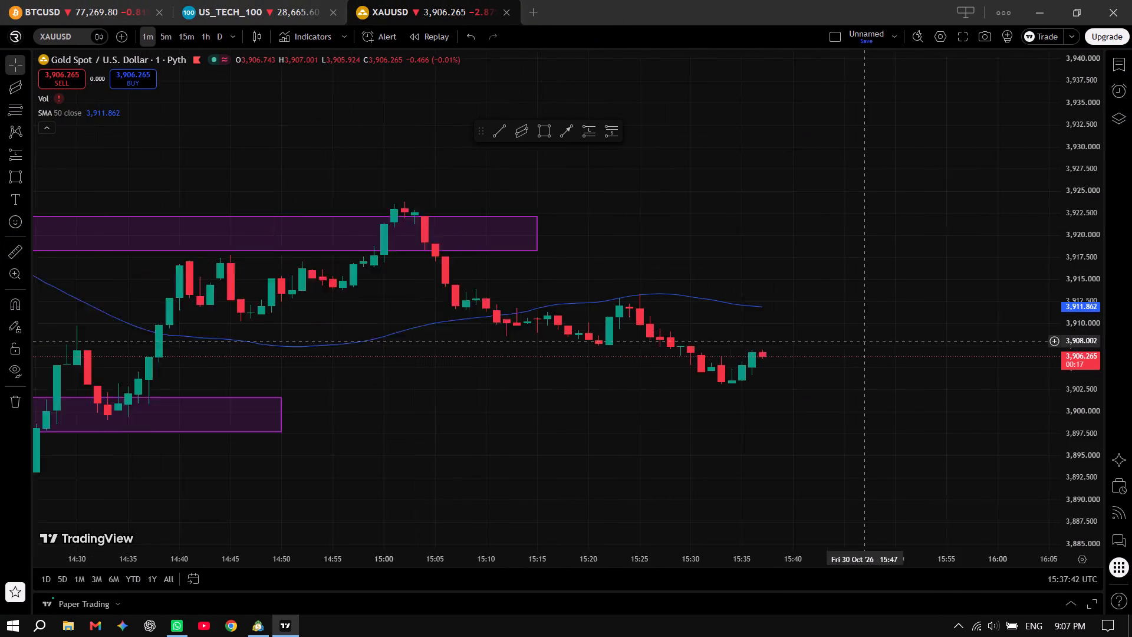
scroll(866, 341, "down", 1)
scroll(848, 341, "up", 1)
left_click_drag(824, 349, 432, 303)
scroll(442, 293, "down", 9)
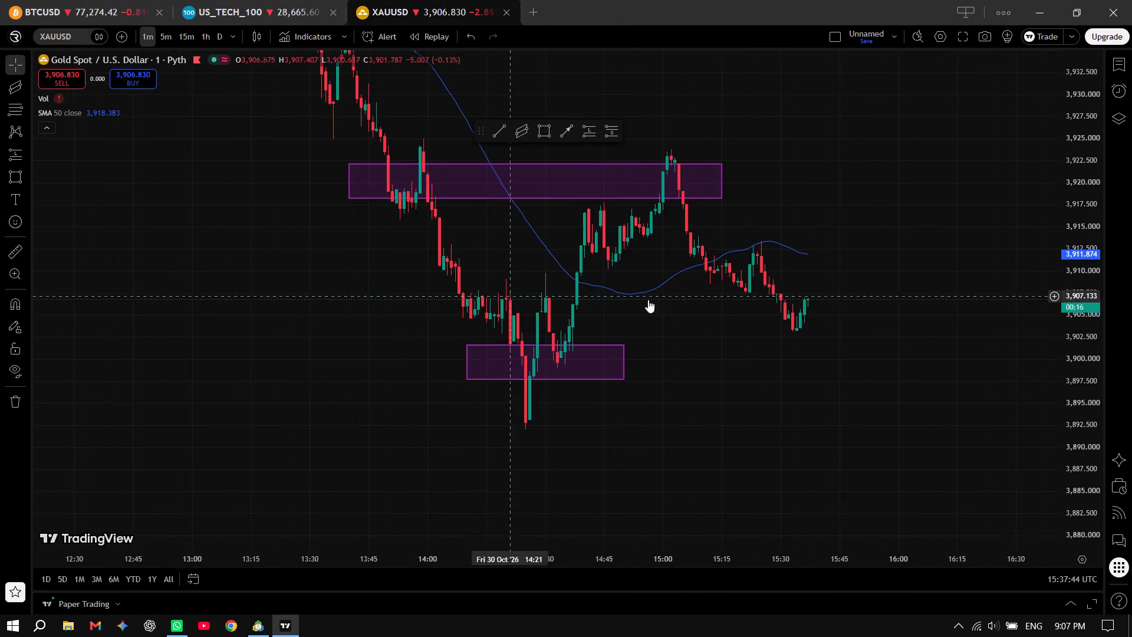
left_click_drag(728, 313, 371, 314)
scroll(448, 337, "up", 2)
left_click_drag(839, 348, 990, 354)
Go to the BTCUSD chart and examine its 15-minute price action relative to the 50-period moving average.
left_click(273, 0)
left_click(77, 0)
scroll(426, 298, "up", 3)
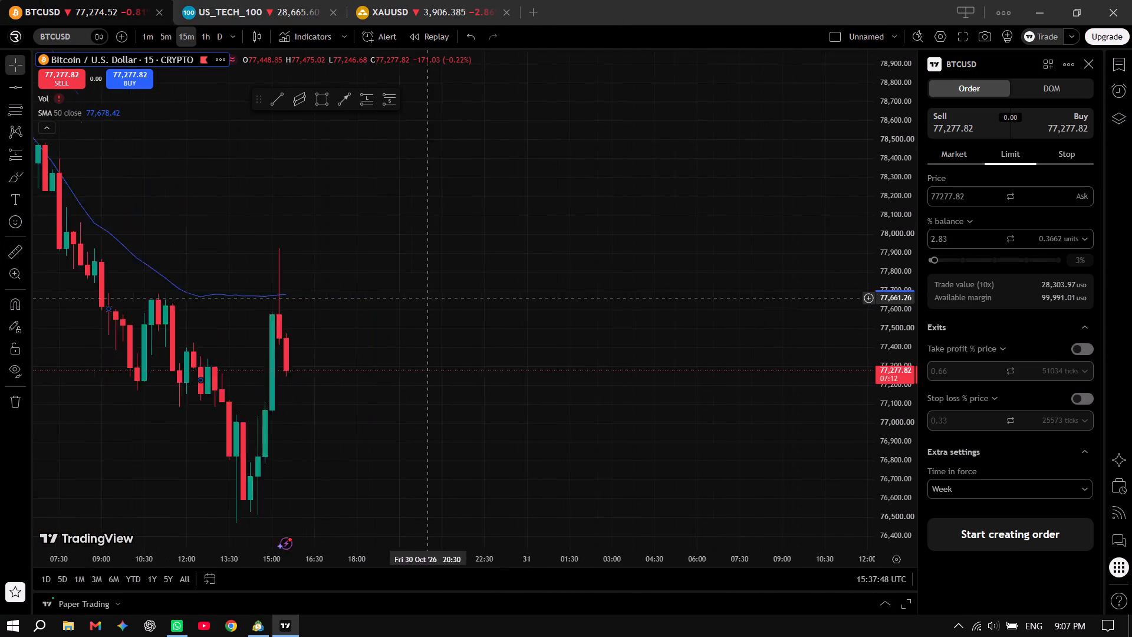
left_click_drag(382, 298, 828, 228)
left_click_drag(918, 169, 903, 281)
left_click_drag(874, 214, 876, 318)
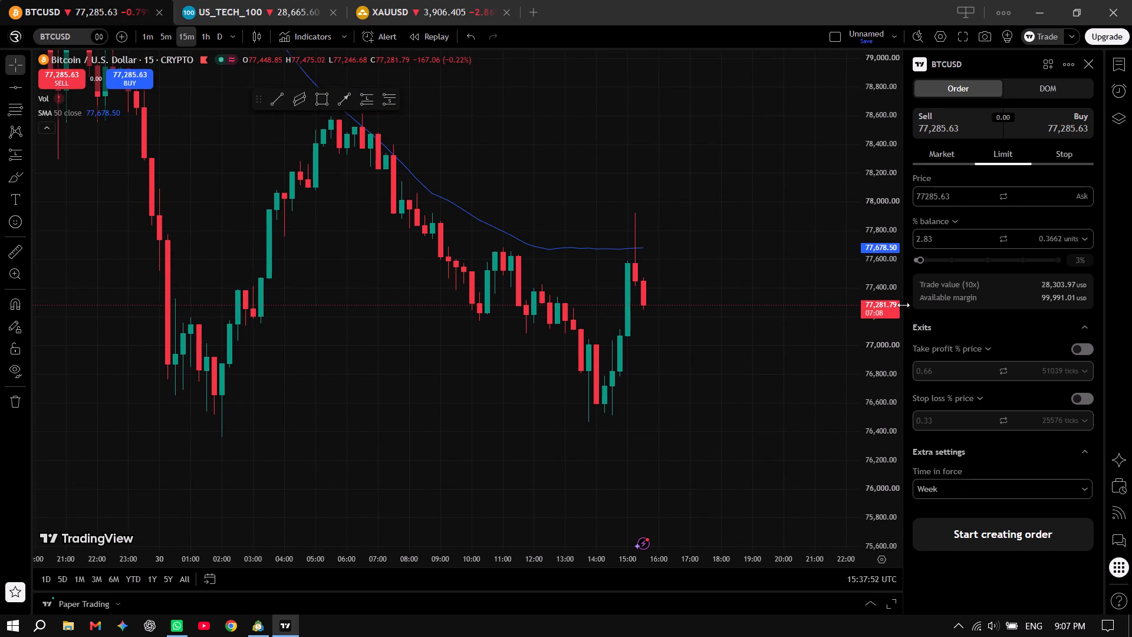
left_click_drag(903, 305, 979, 300)
left_click_drag(821, 297, 635, 317)
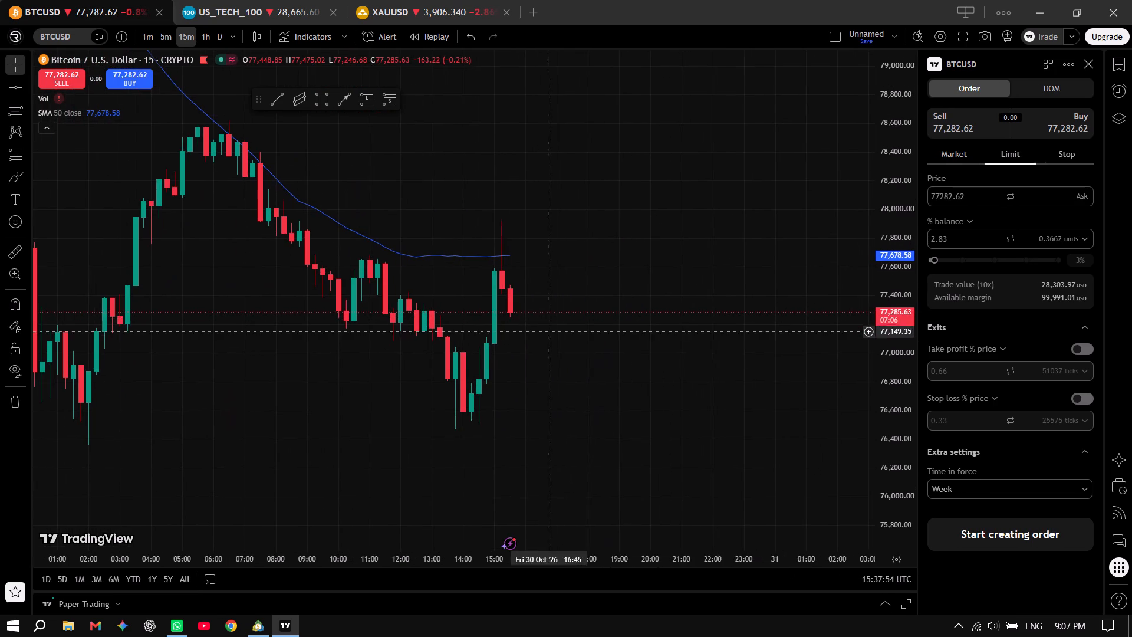
left_click_drag(718, 350, 647, 388)
left_click_drag(896, 229, 897, 316)
scroll(457, 349, "down", 3)
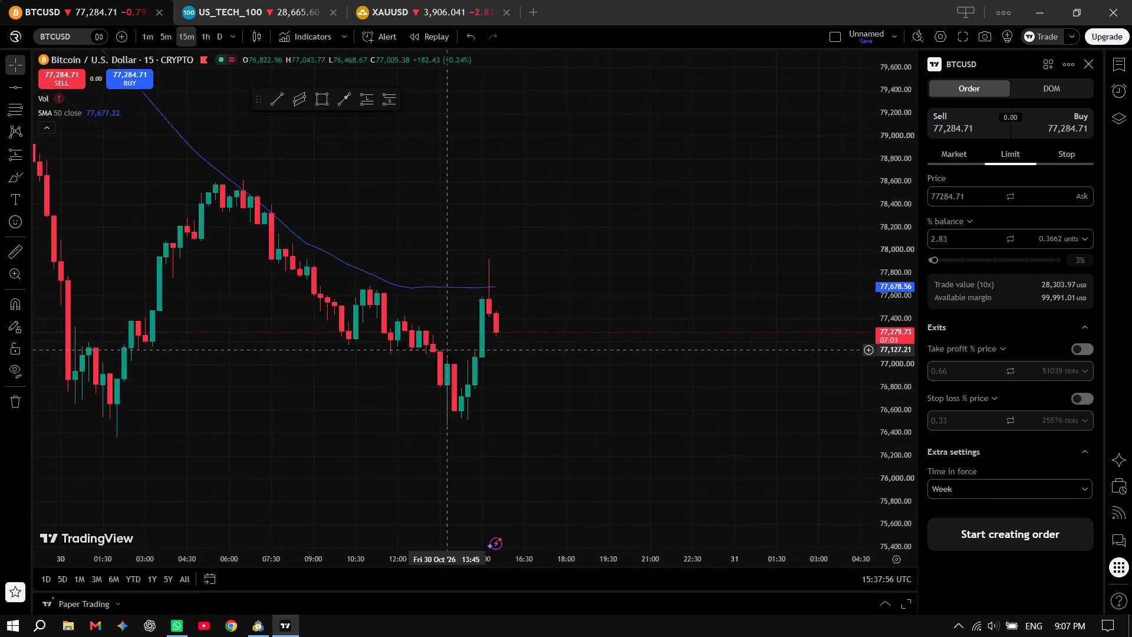
scroll(445, 350, "down", 1)
left_click_drag(775, 384, 528, 395)
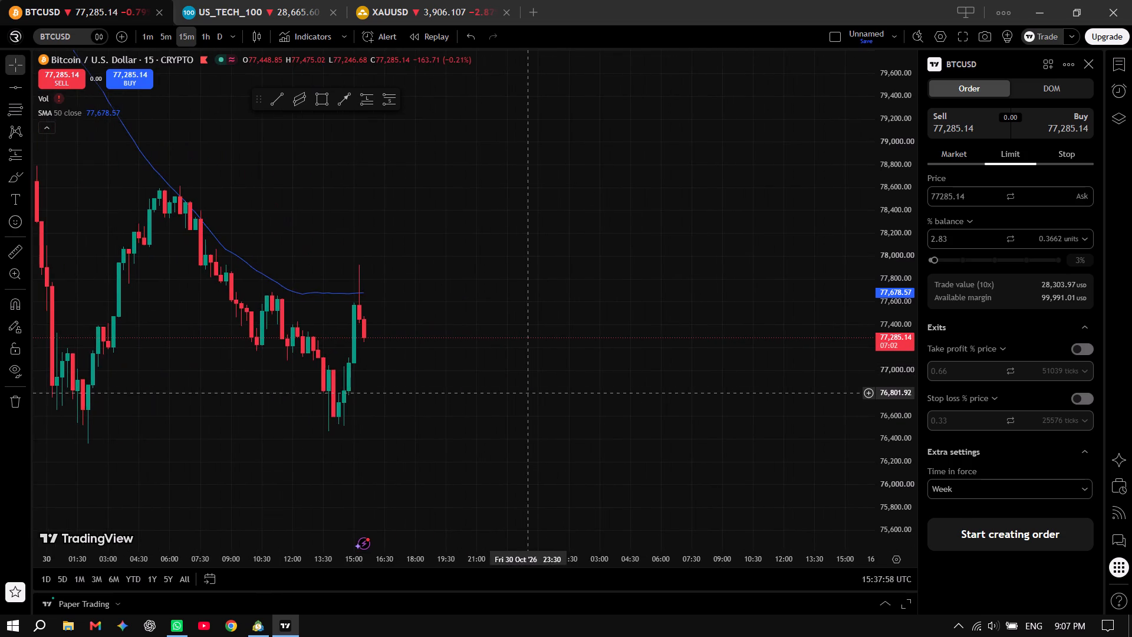
left_click_drag(469, 374, 614, 377)
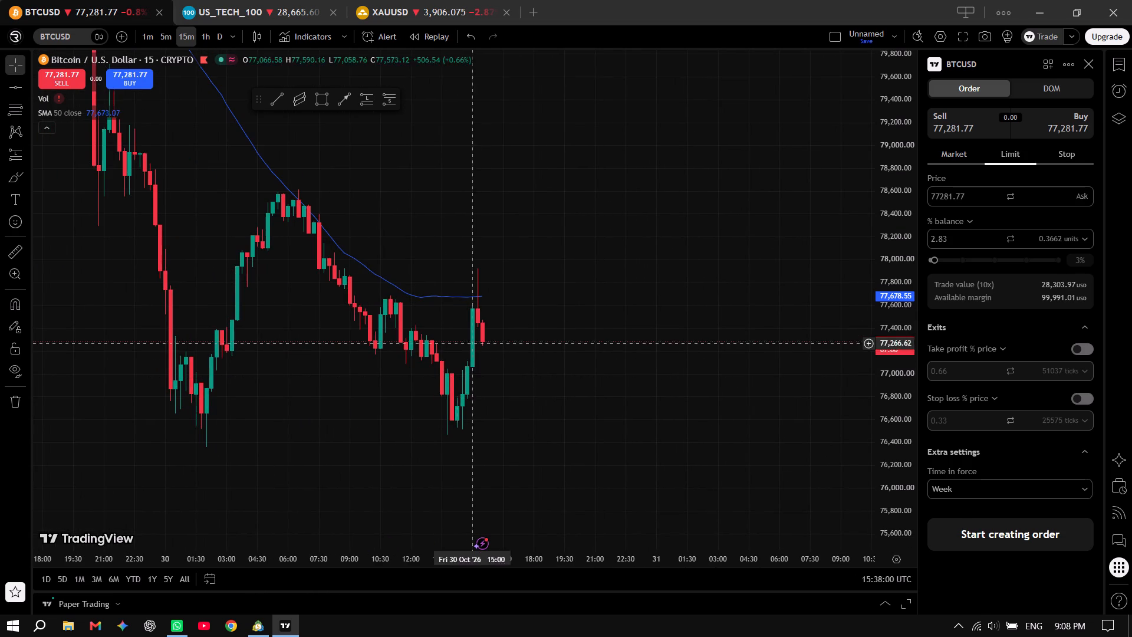
left_click_drag(440, 400, 317, 390)
scroll(234, 367, "up", 2)
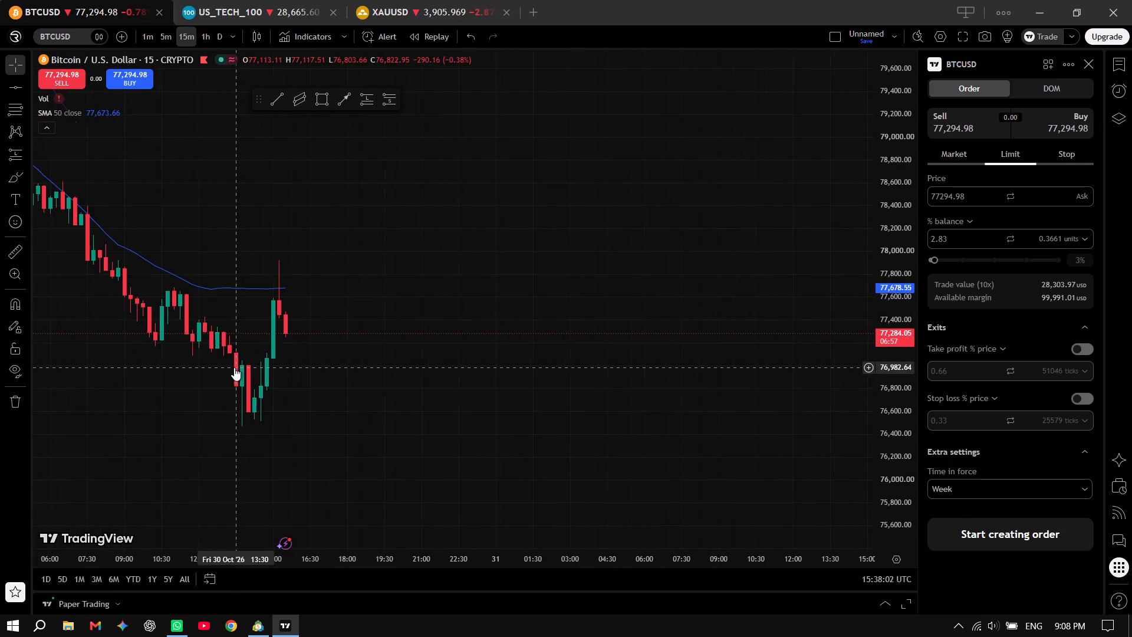
left_click_drag(502, 363, 715, 349)
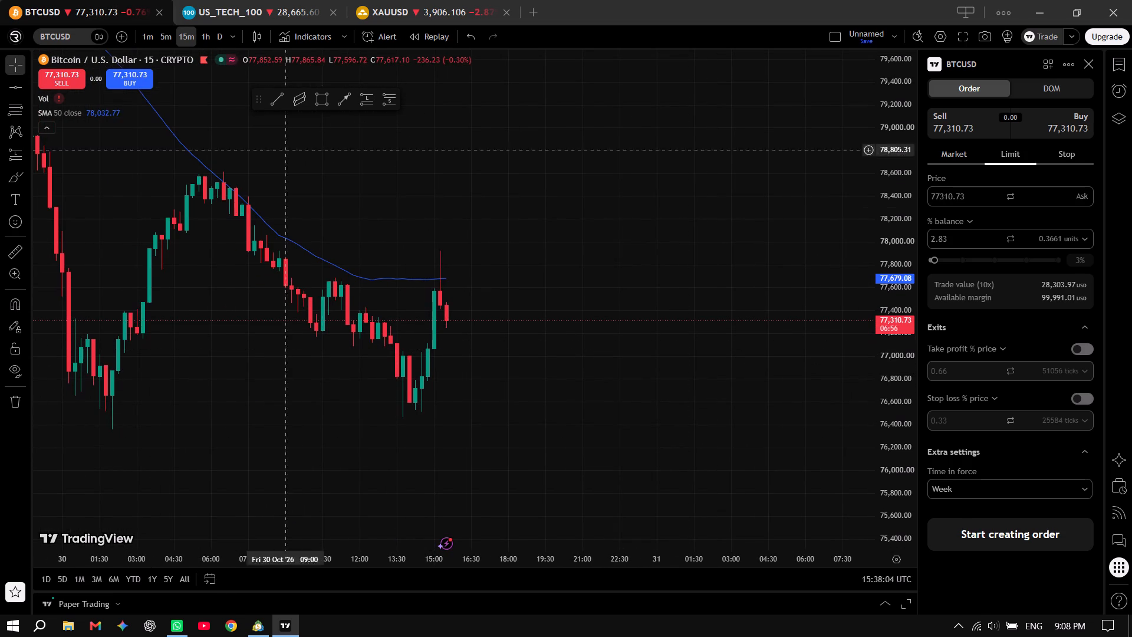
Set the BTCUSD chart to the 1-minute timeframe and examine the recent swings in its price action.
left_click(144, 35)
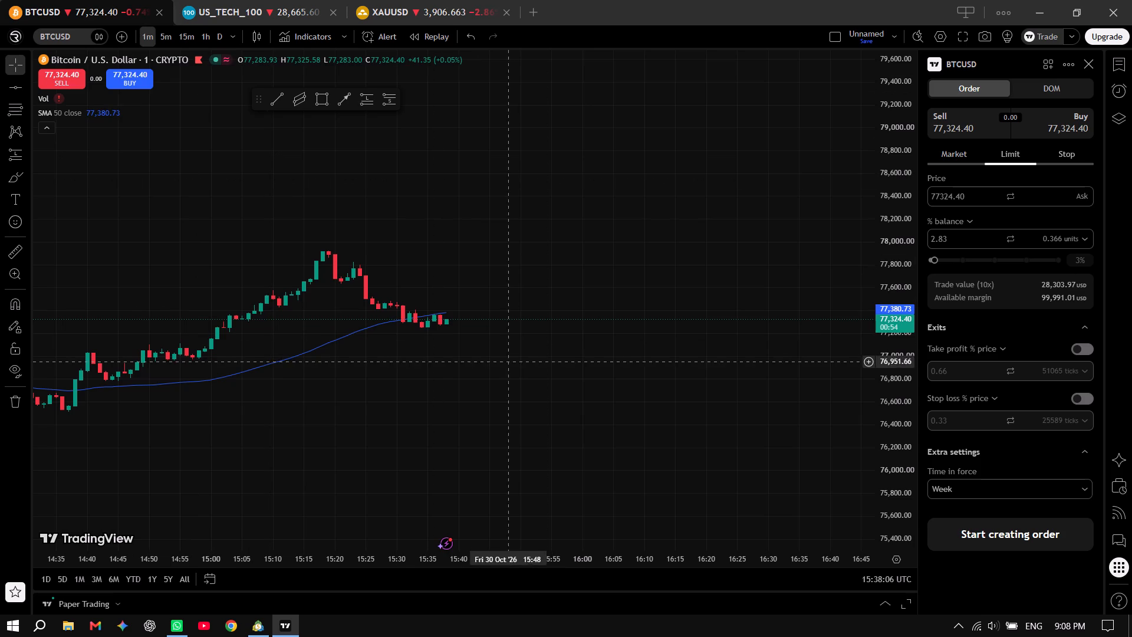
left_click_drag(886, 224, 909, 163)
left_click_drag(902, 281, 908, 155)
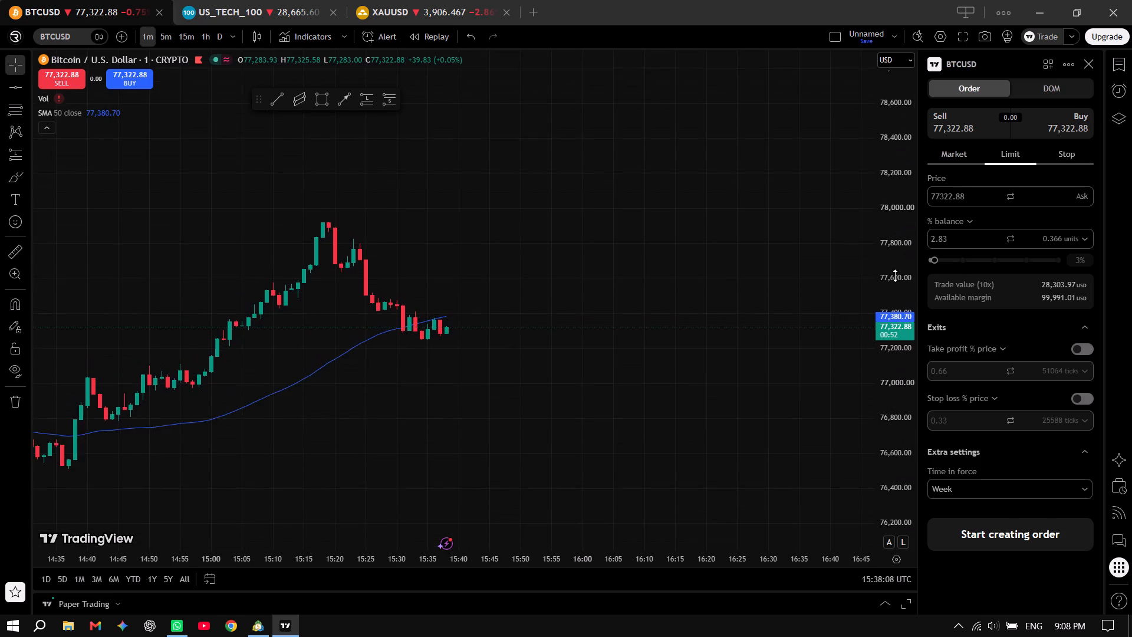
left_click_drag(896, 292, 920, 146)
scroll(506, 373, "down", 6)
left_click_drag(692, 417, 468, 341)
scroll(468, 342, "up", 4)
scroll(468, 343, "down", 6)
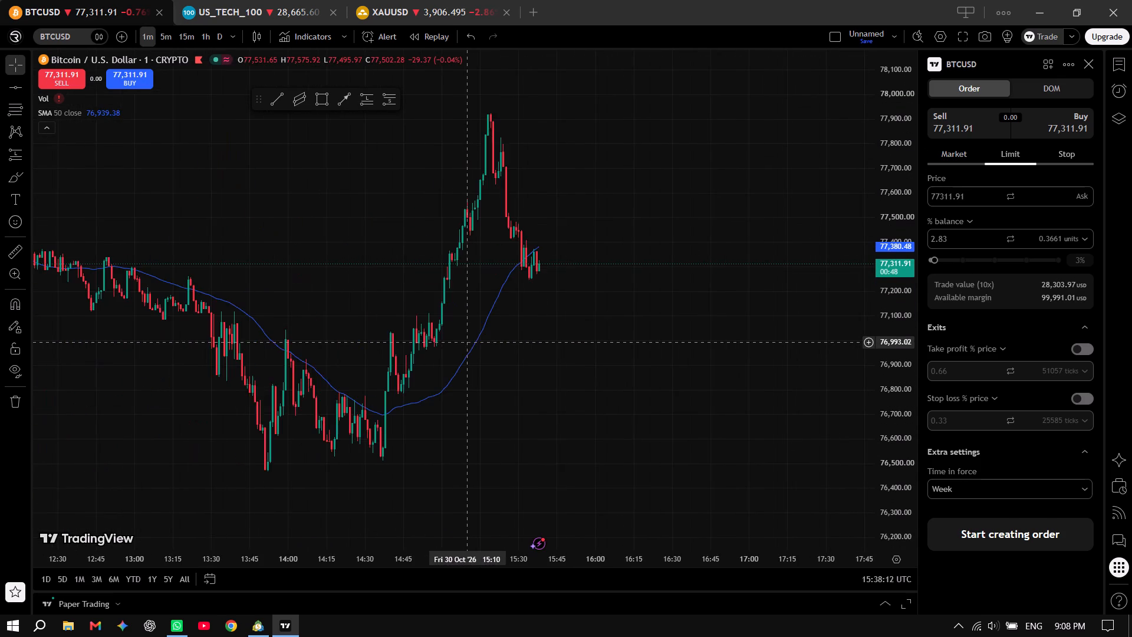
scroll(468, 343, "down", 6)
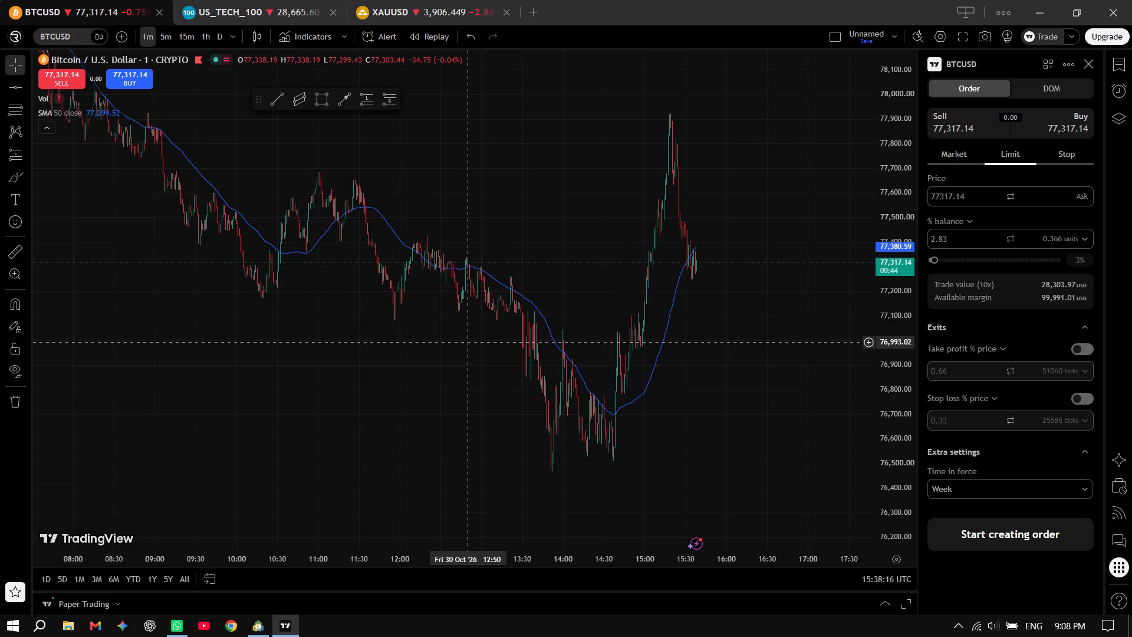
left_click_drag(775, 303, 528, 339)
scroll(515, 348, "up", 8)
left_click_drag(366, 340, 864, 324)
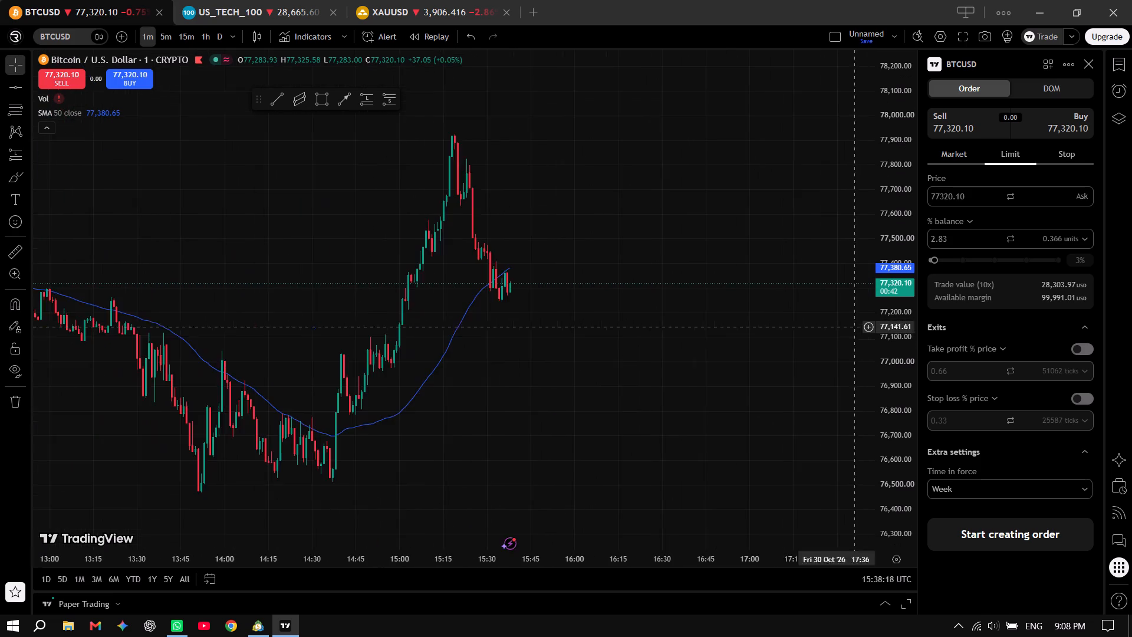
left_click_drag(527, 334, 664, 364)
scroll(636, 377, "up", 3)
left_click_drag(707, 366, 781, 396)
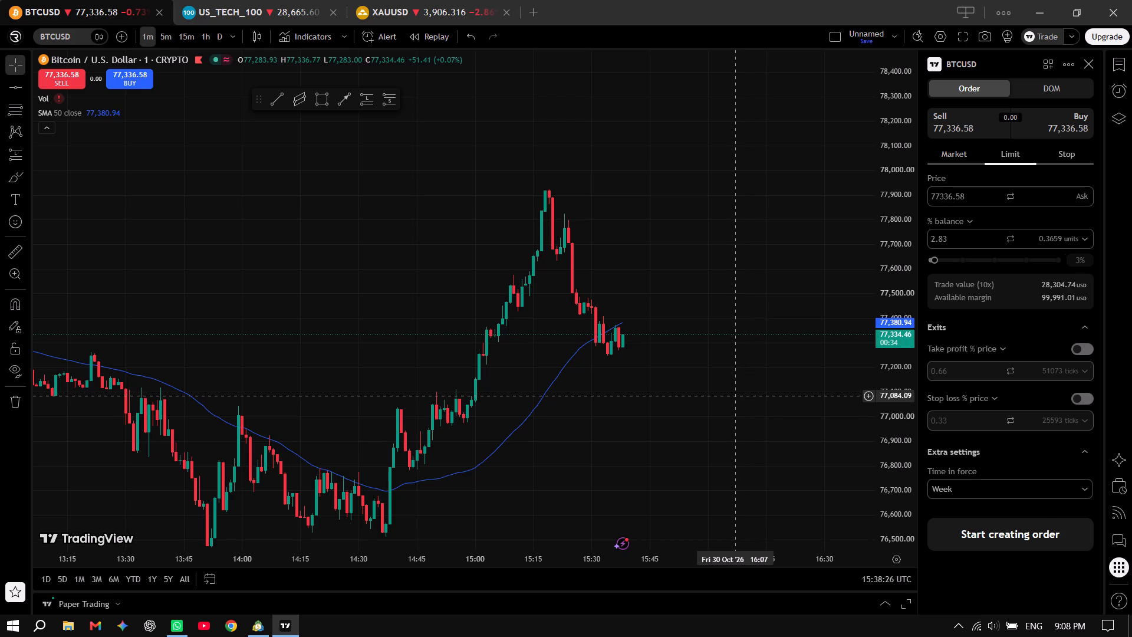
Examine the earlier BTCUSD 1-minute price action from the morning of 30 October forward to the latest candles.
left_click_drag(233, 327, 591, 327)
left_click_drag(229, 309, 590, 318)
left_click_drag(212, 313, 590, 338)
left_click_drag(182, 308, 666, 330)
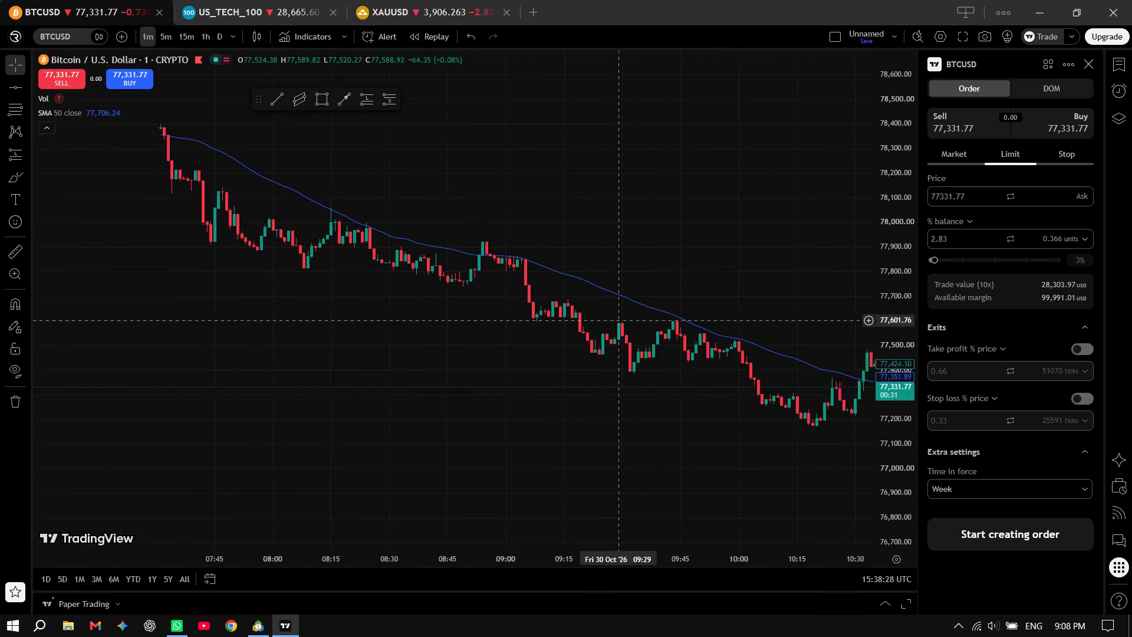
left_click_drag(666, 330, 663, 333)
left_click_drag(779, 454, 254, 382)
left_click_drag(667, 384, 409, 377)
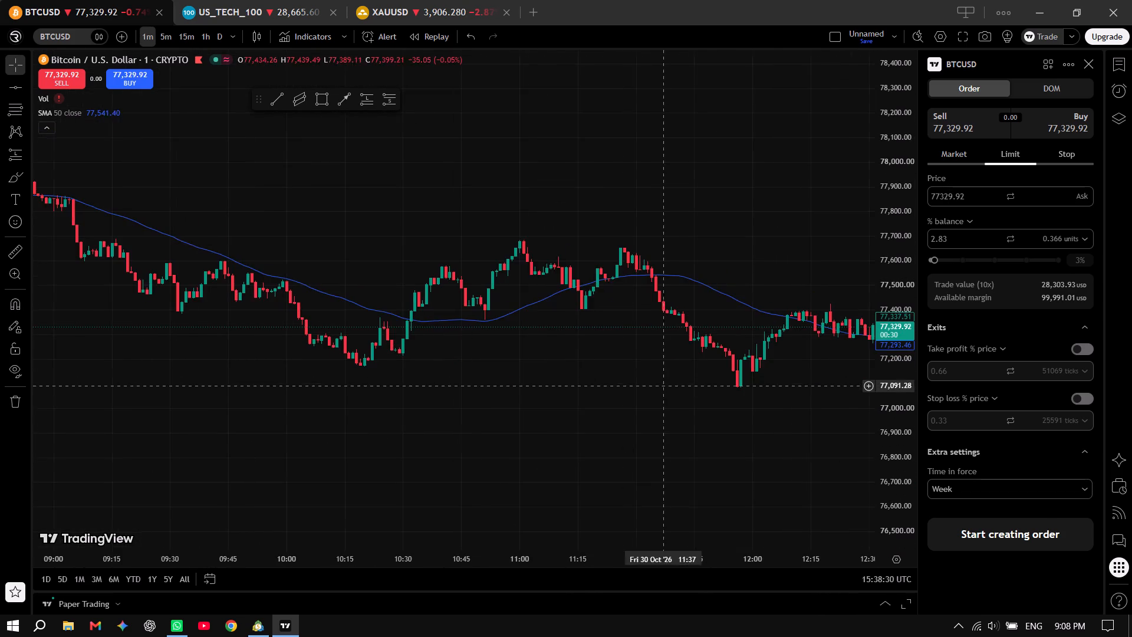
left_click_drag(409, 377, 156, 359)
left_click_drag(572, 389, 99, 333)
left_click_drag(596, 333, 360, 336)
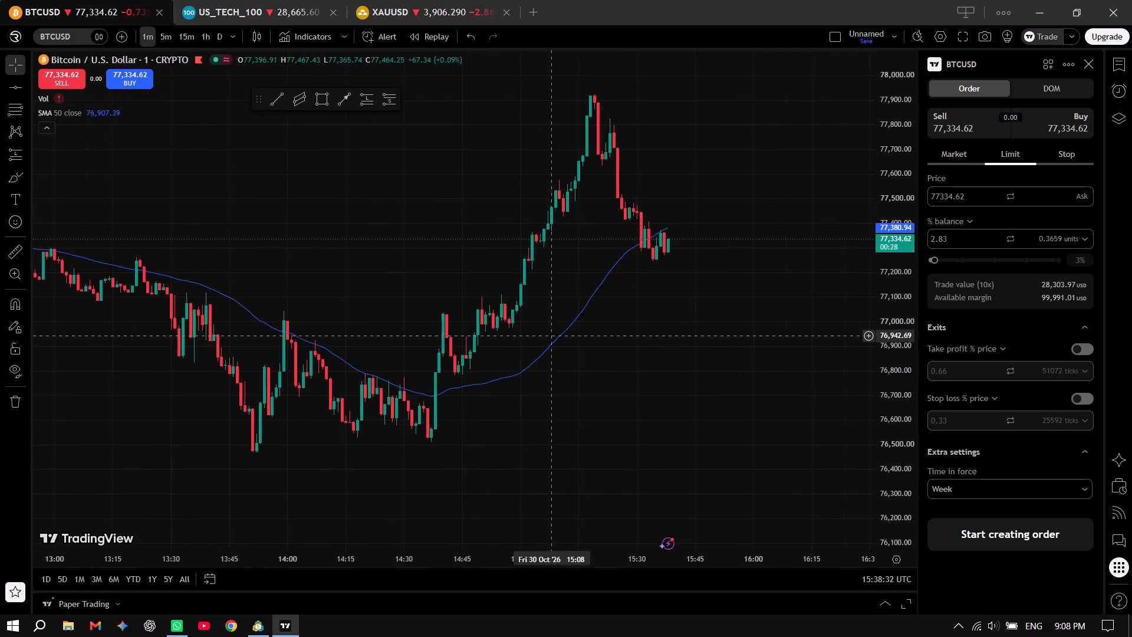
left_click_drag(360, 336, 174, 380)
left_click_drag(459, 324, 438, 425)
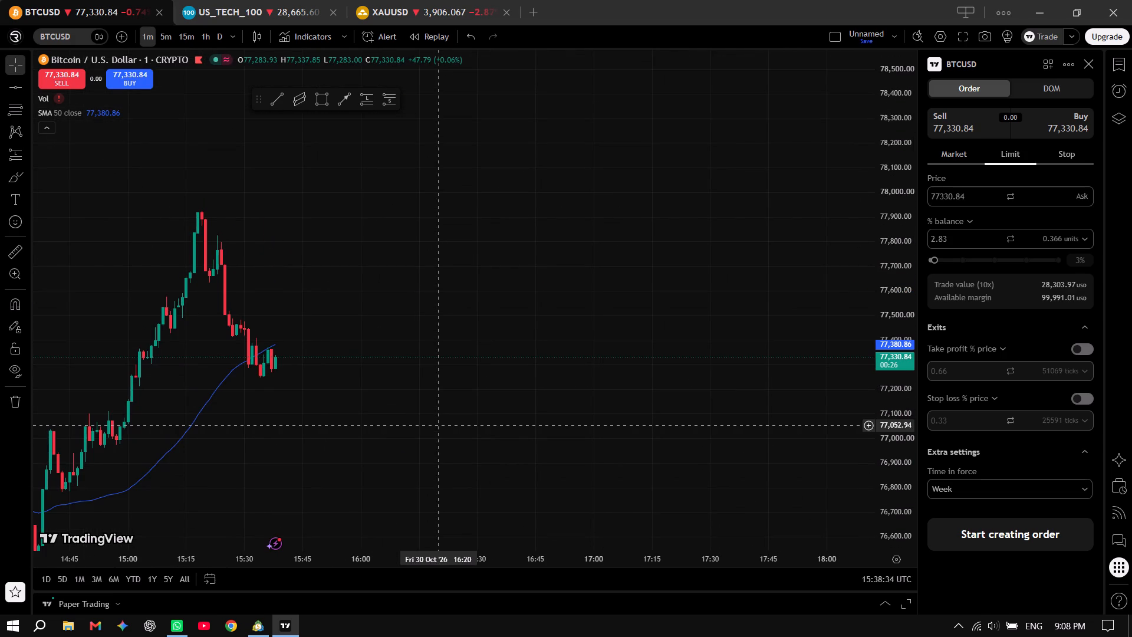
left_click_drag(310, 418, 567, 415)
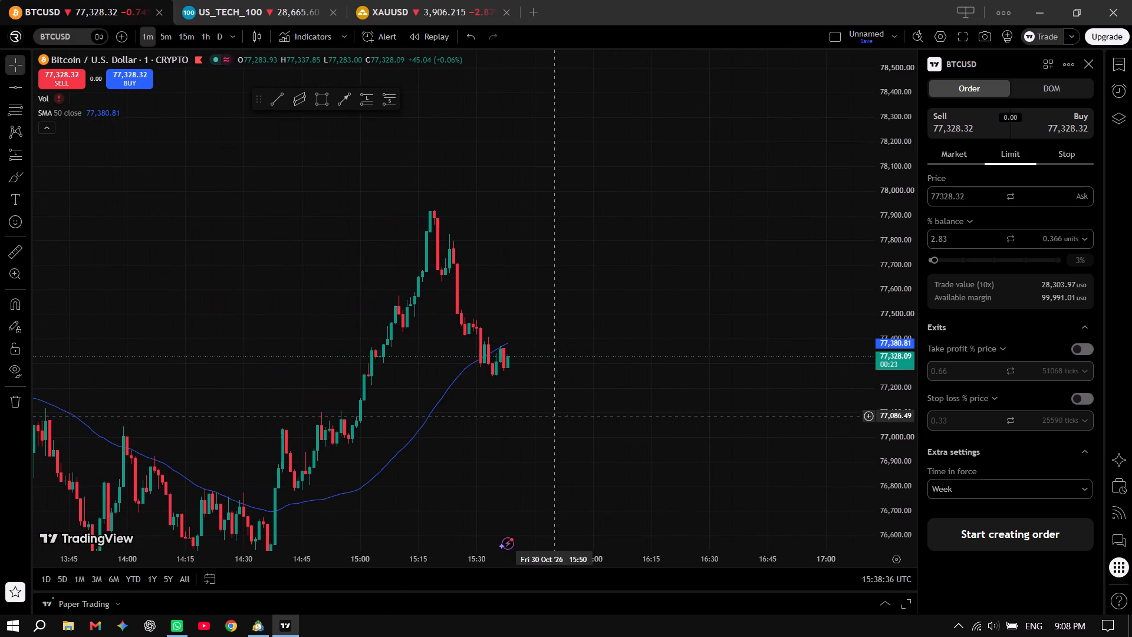
scroll(702, 474, "down", 1)
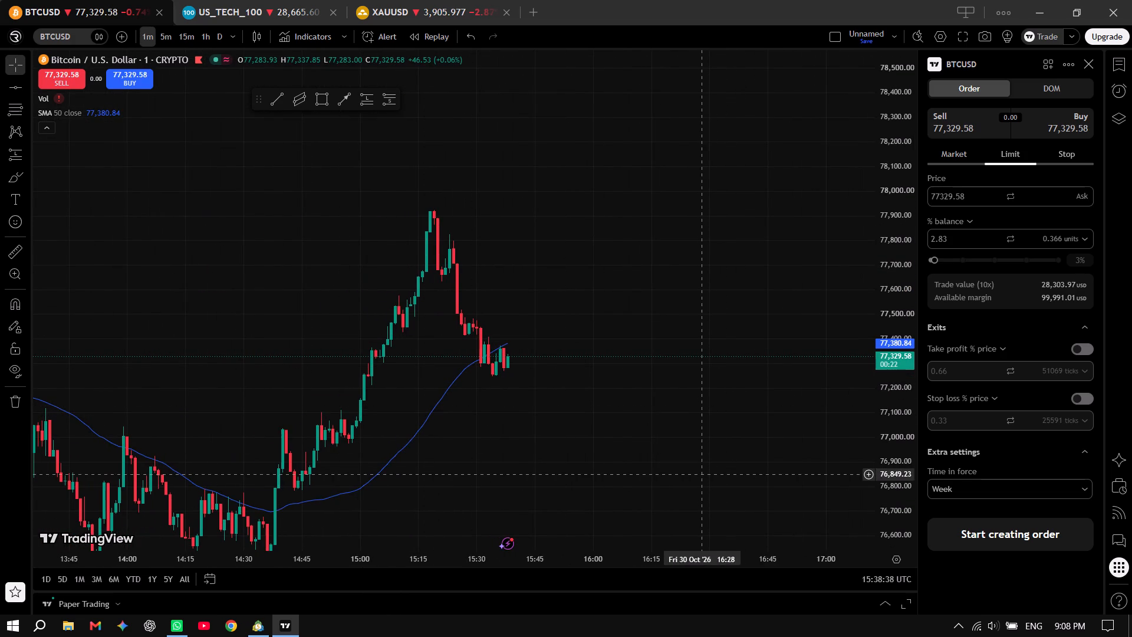
scroll(702, 474, "down", 1)
left_click_drag(680, 474, 639, 321)
scroll(559, 300, "up", 5)
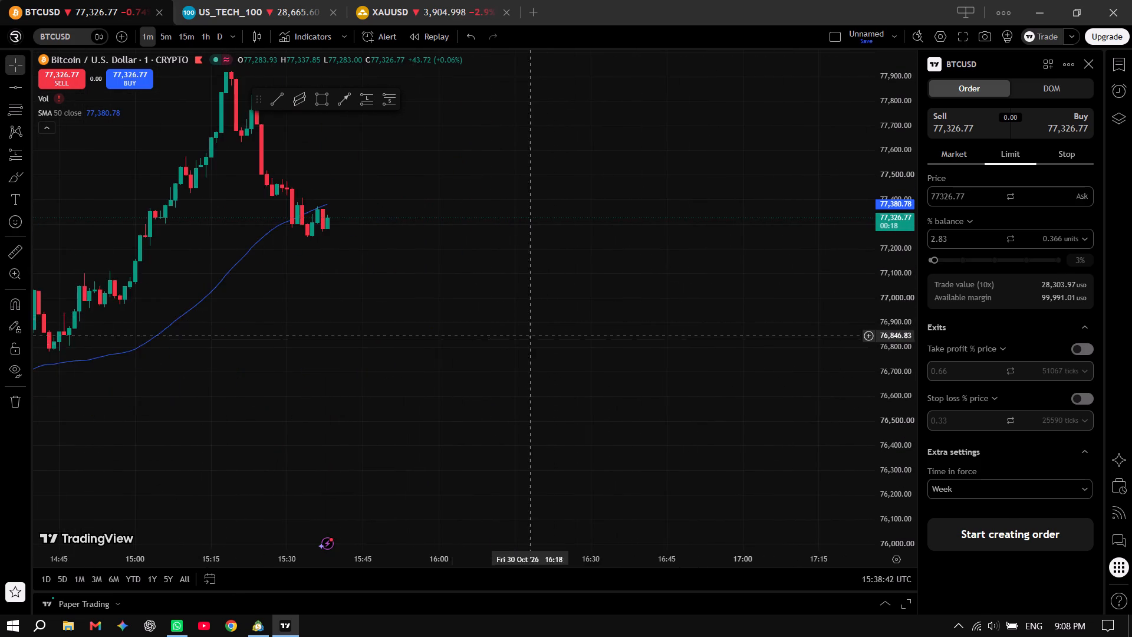
left_click_drag(375, 333, 681, 388)
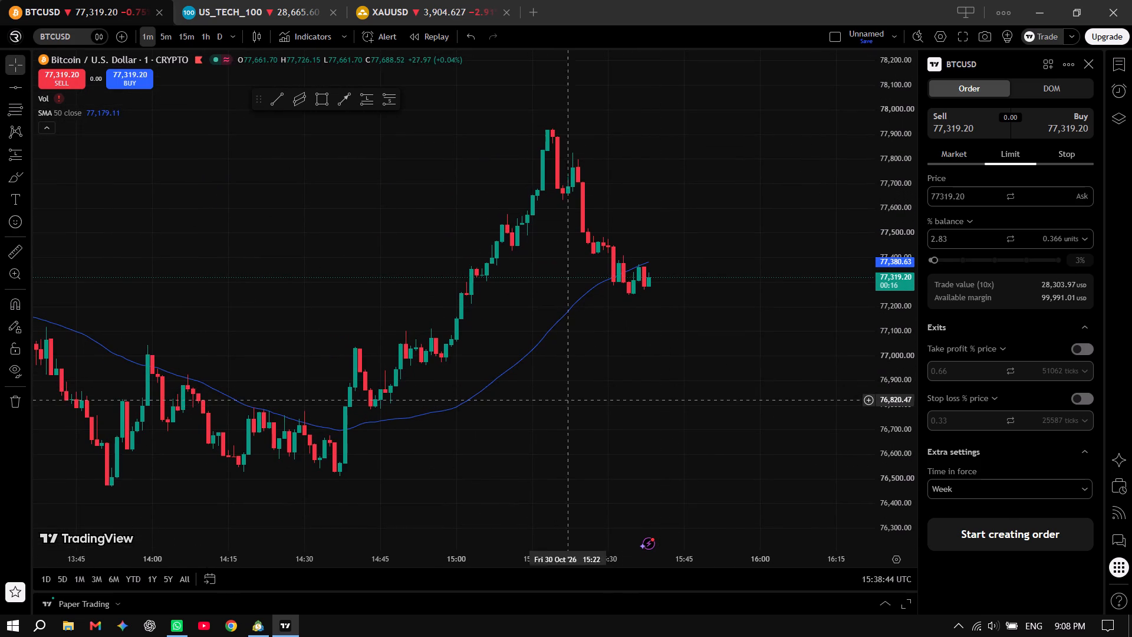
Go to the US_TECH_100 chart and examine its 15-minute downtrend and the earlier trade markers.
left_click(245, 5)
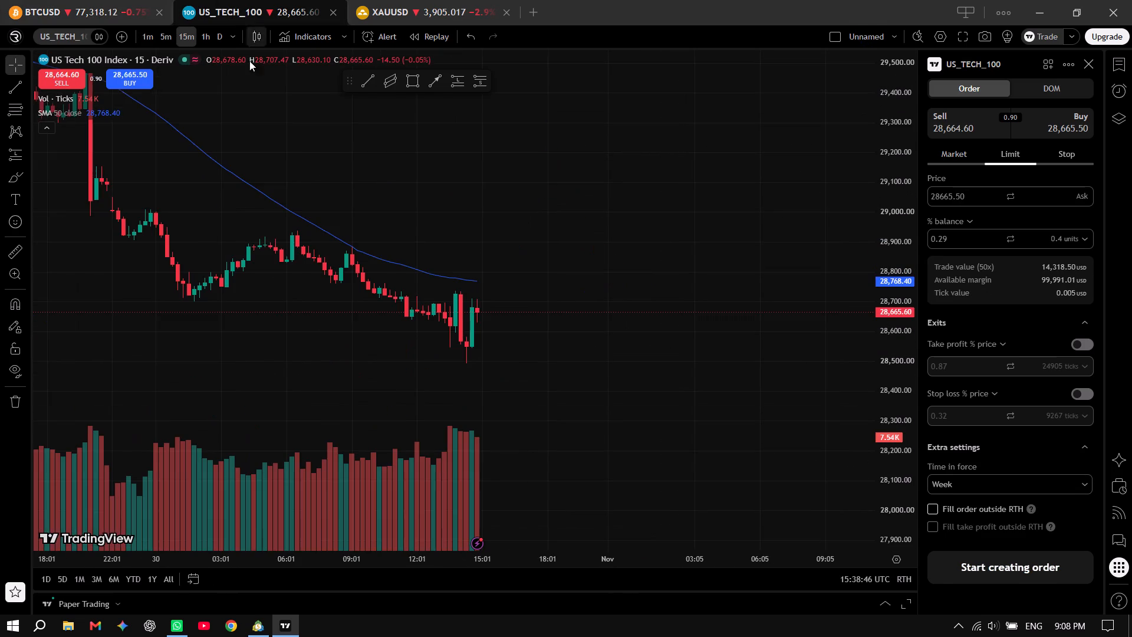
left_click_drag(565, 294, 531, 339)
left_click_drag(890, 171, 873, 268)
left_click_drag(908, 214, 902, 229)
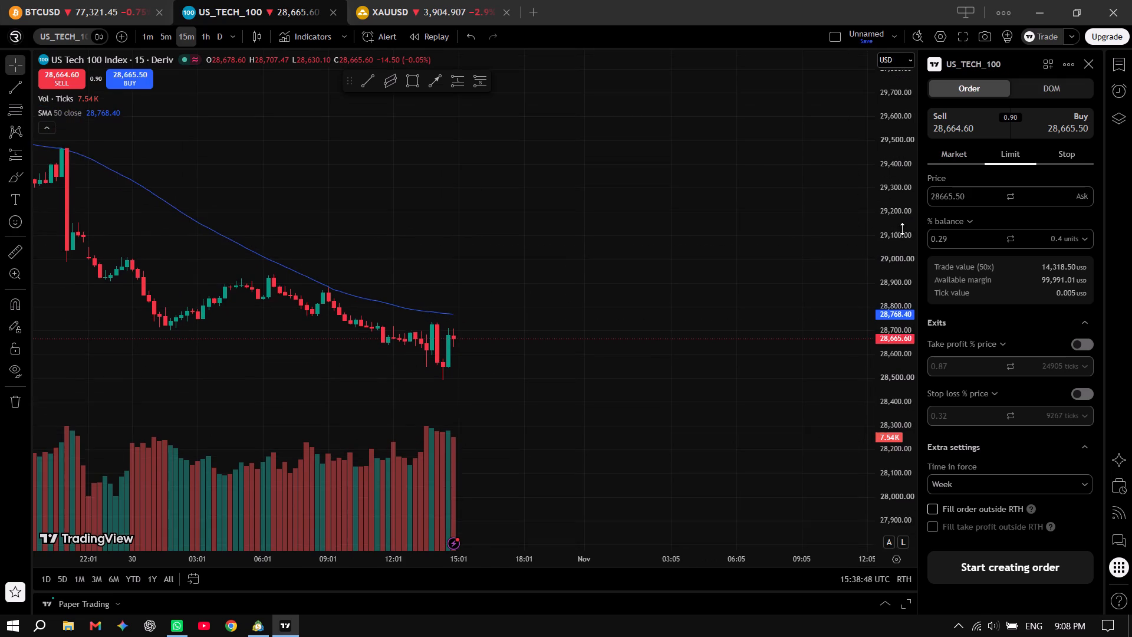
left_click_drag(902, 229, 878, 306)
scroll(143, 265, "down", 5)
left_click_drag(478, 287, 288, 283)
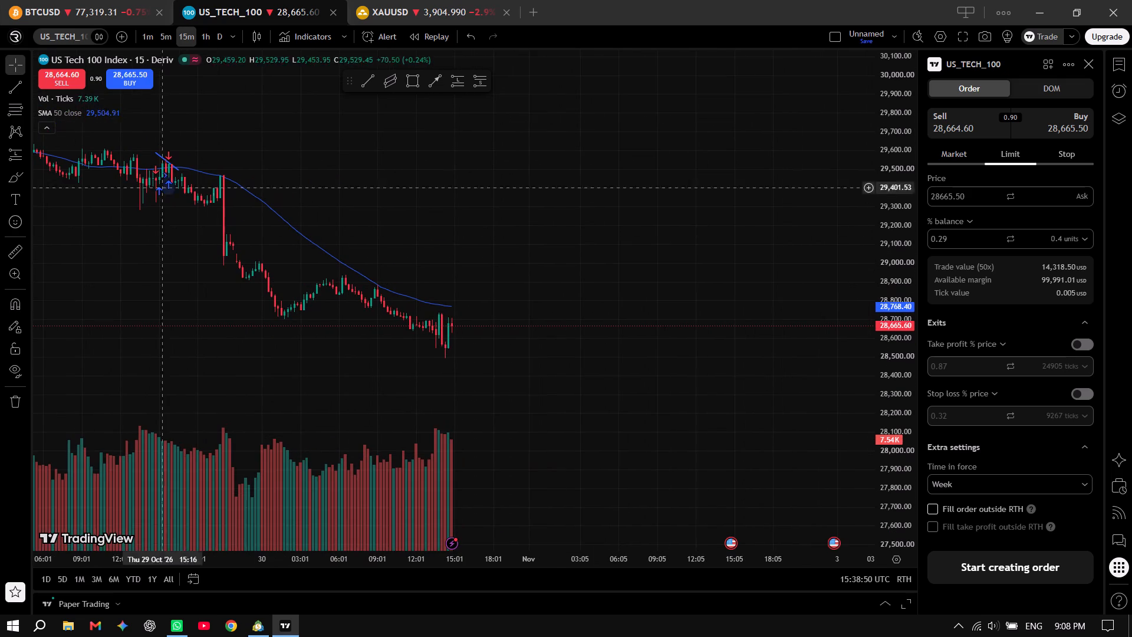
Set the US_TECH_100 chart to the 1-minute timeframe and check it against the XAUUSD chart.
left_click(156, 30)
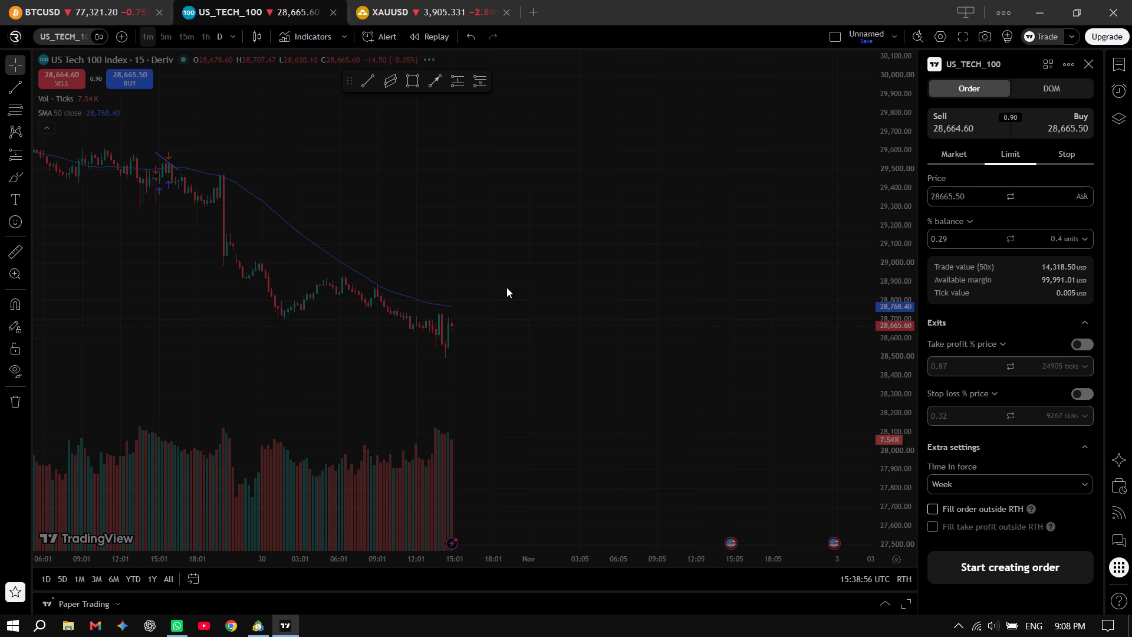
left_click(405, 0)
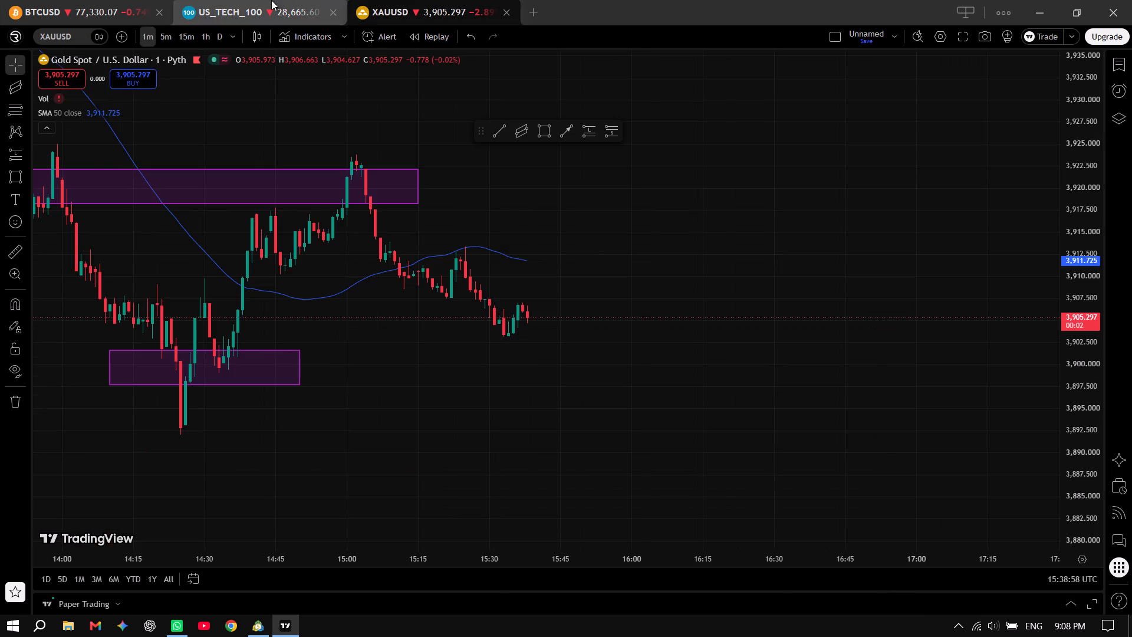
left_click(198, 0)
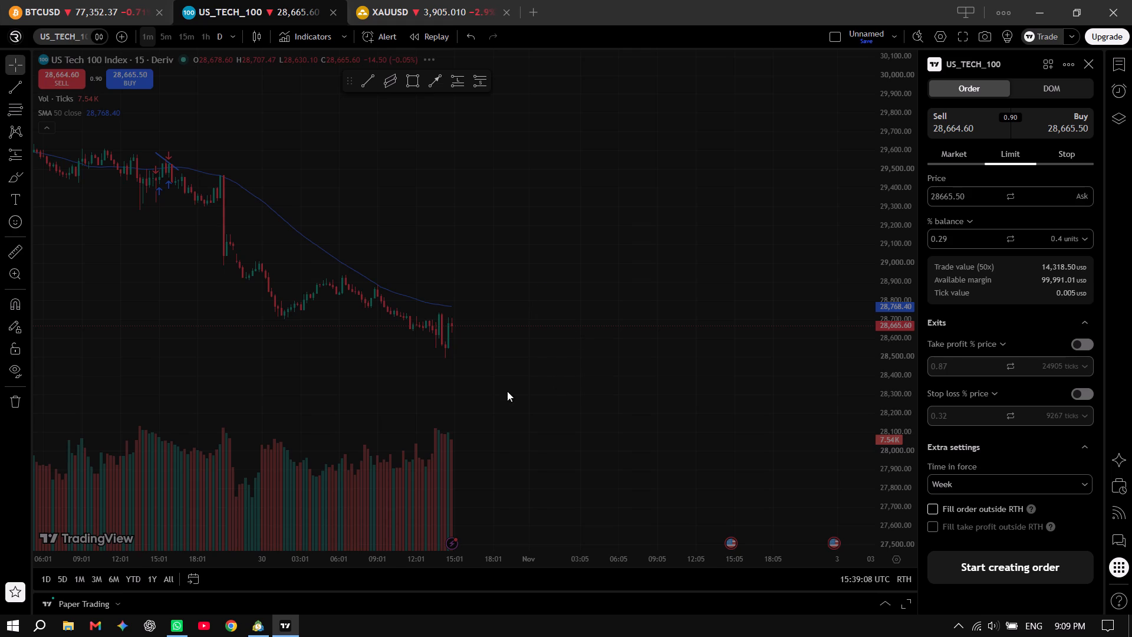
Look through the Paper Trading account list and broker connection options, and collapse the trading panel.
left_click(85, 599)
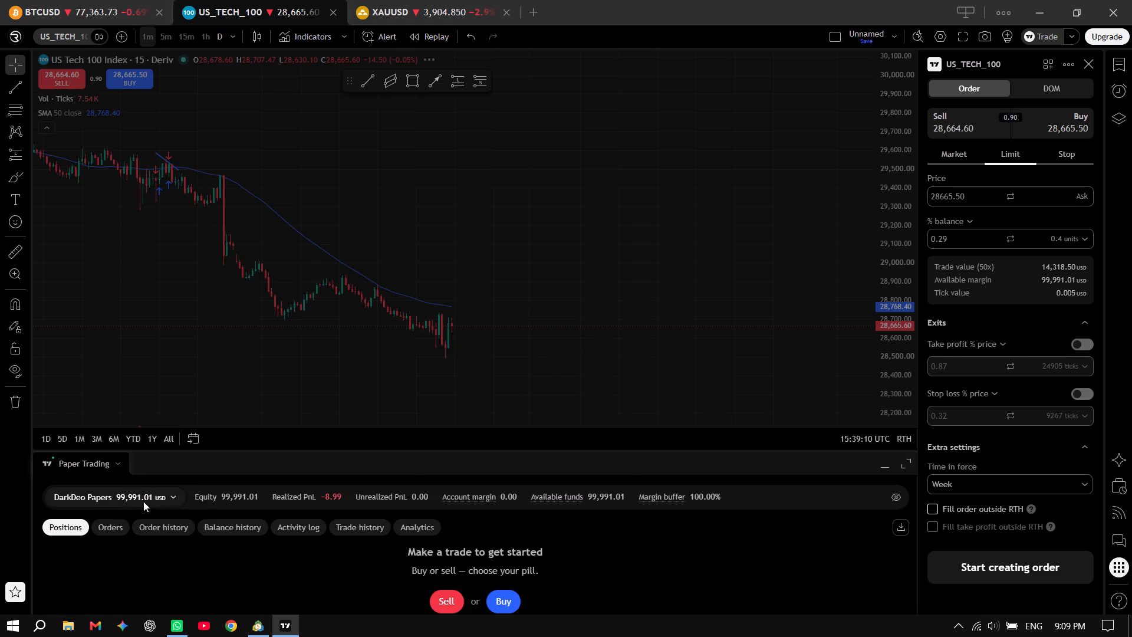
left_click(126, 500)
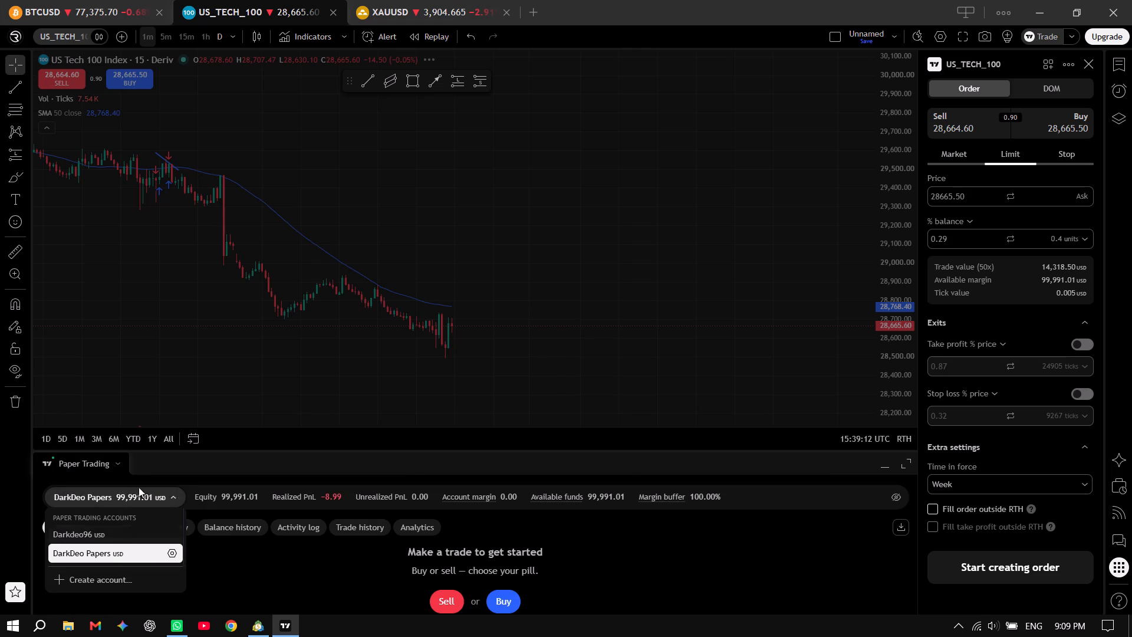
left_click(232, 464)
left_click(122, 458)
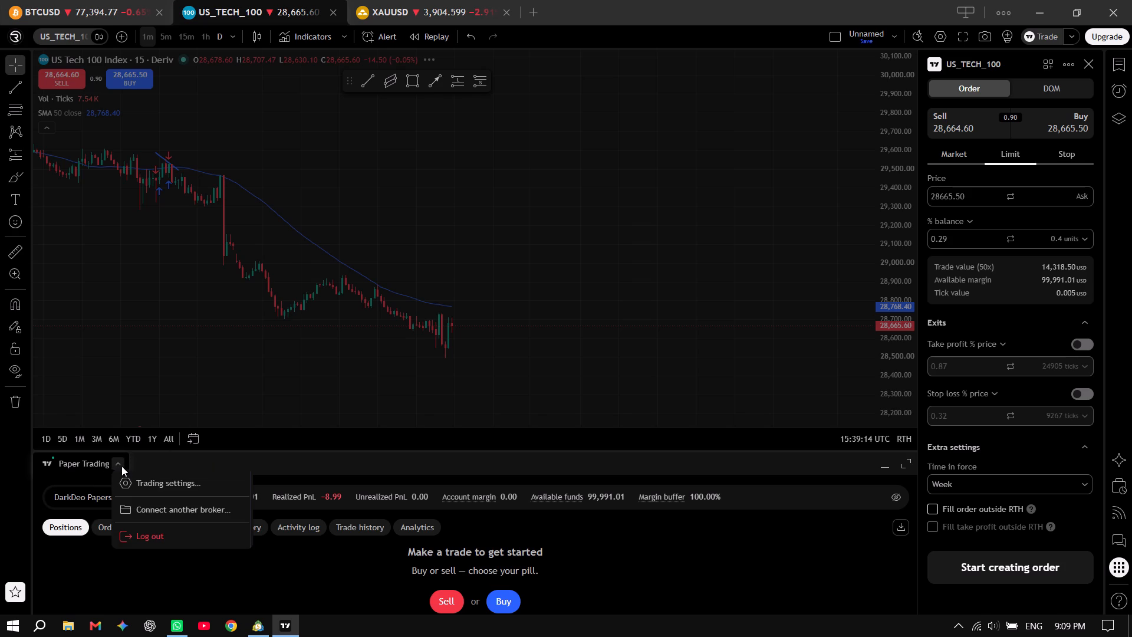
left_click(217, 467)
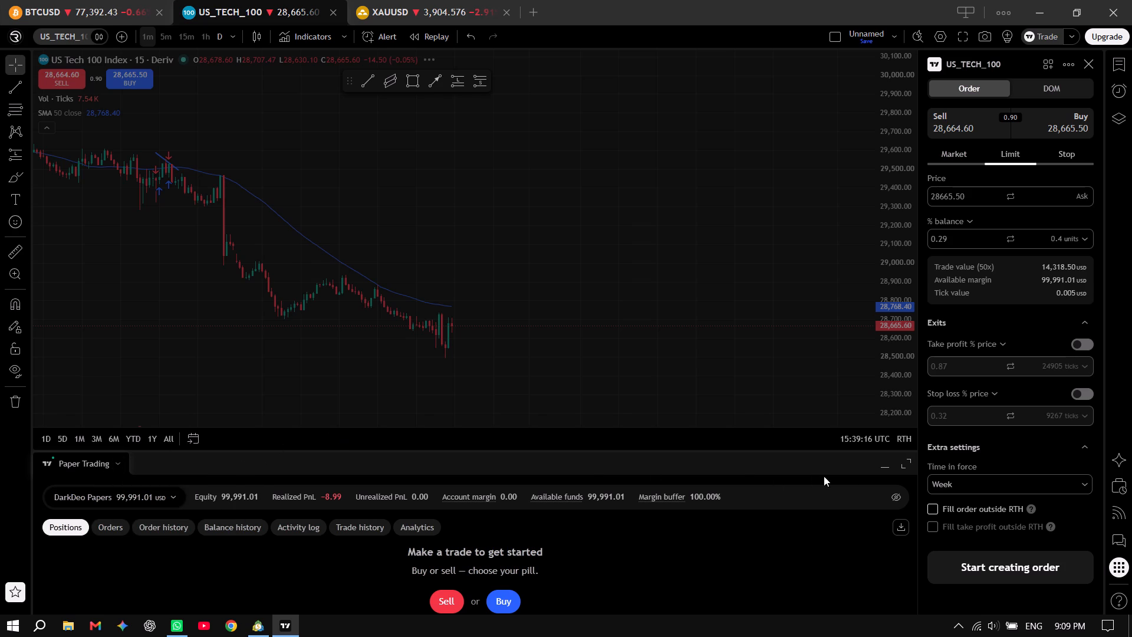
left_click(882, 466)
scroll(473, 327, "up", 4)
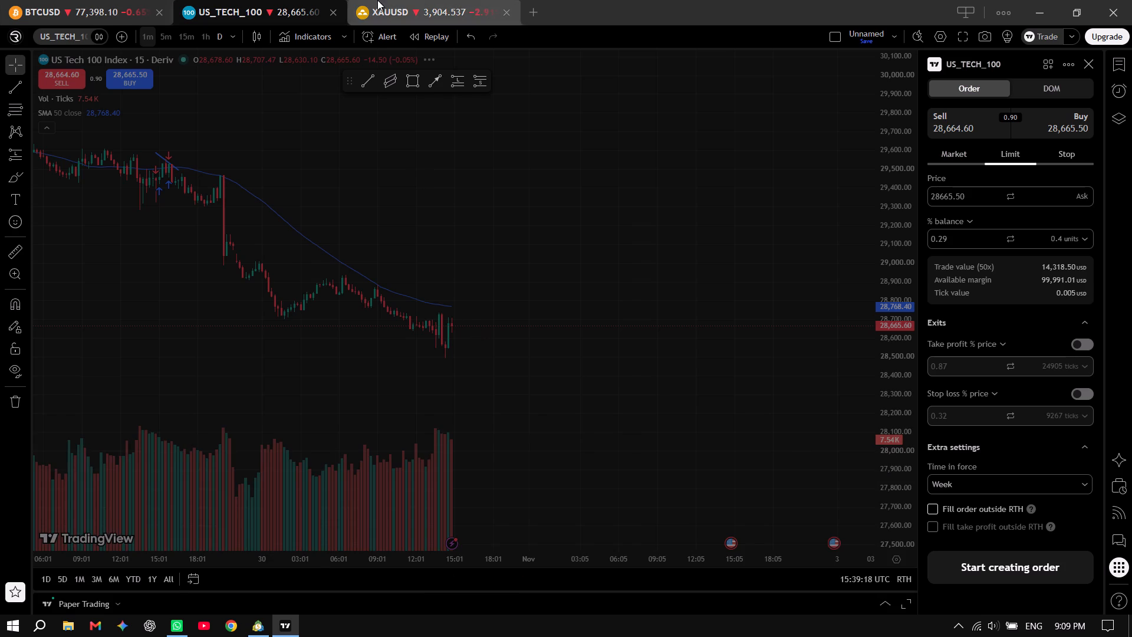
Go to the BTCUSD chart and examine the latest 1-minute candles with the price scale stretched and compressed.
left_click(386, 0)
left_click(241, 0)
left_click(79, 0)
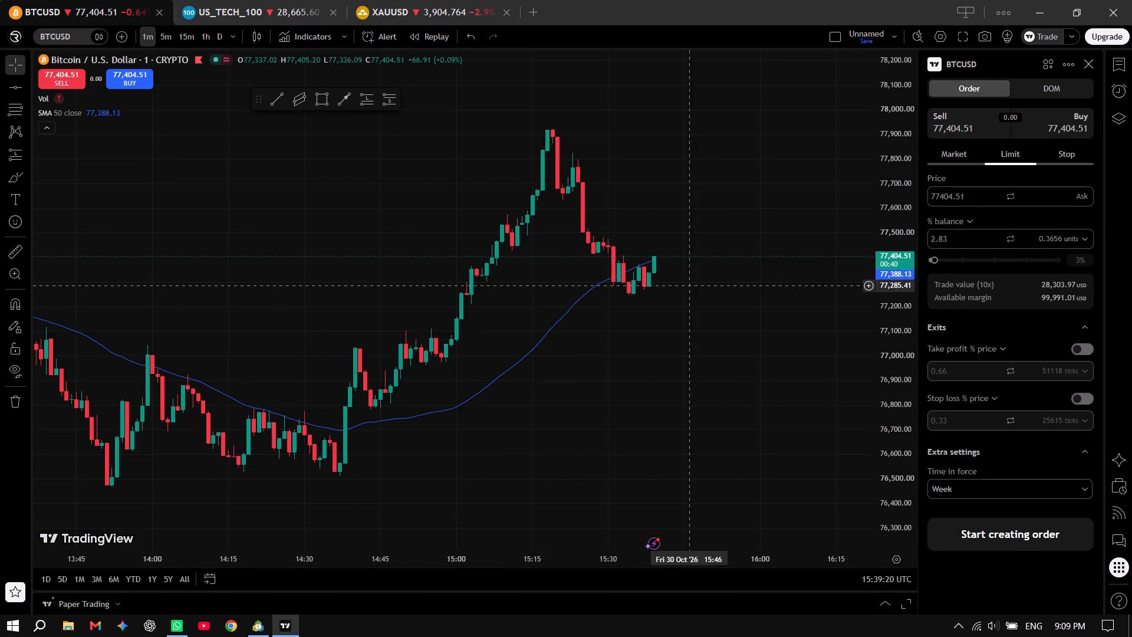
left_click_drag(686, 284, 499, 373)
scroll(890, 355, "up", 5)
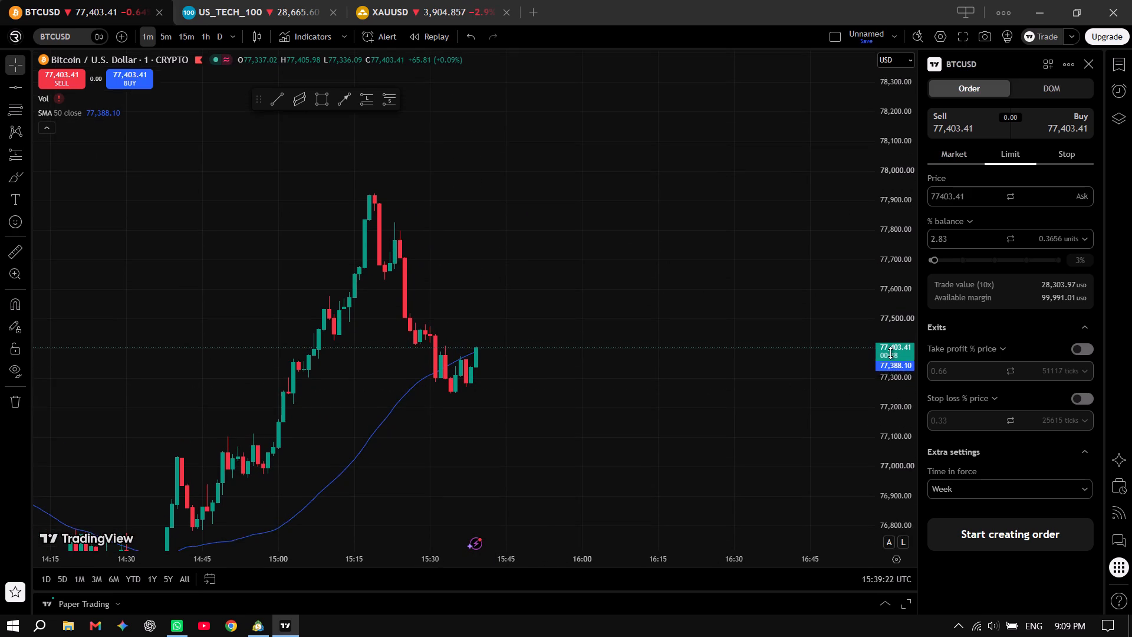
scroll(890, 353, "up", 1)
scroll(890, 353, "down", 7)
scroll(890, 353, "up", 20)
scroll(890, 353, "up", 5)
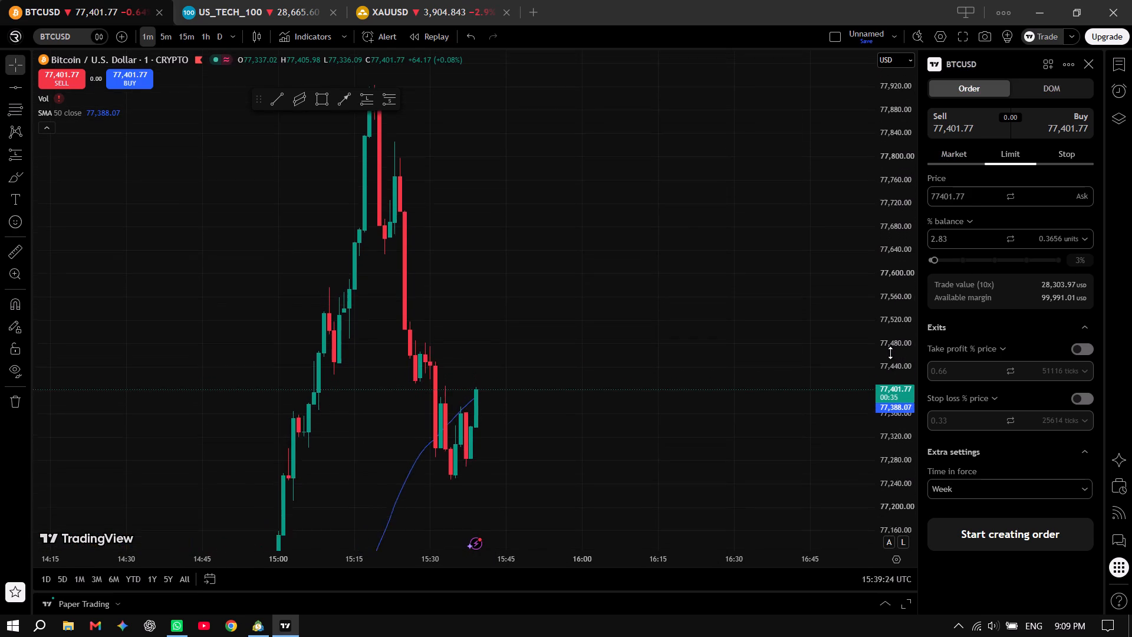
scroll(890, 353, "down", 20)
scroll(890, 353, "down", 6)
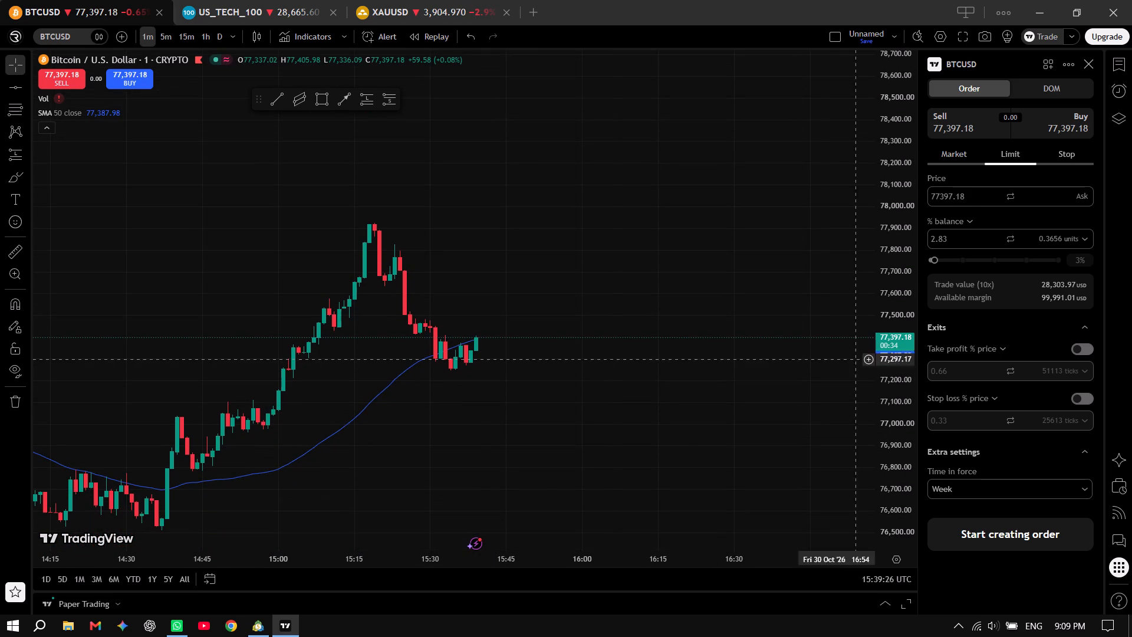
Examine the BTCUSD 1-minute rise and pullback around 15:00 at different time scales, with empty space ahead of the latest candle.
left_click_drag(636, 446, 464, 444)
scroll(425, 439, "up", 4)
left_click_drag(279, 403, 406, 381)
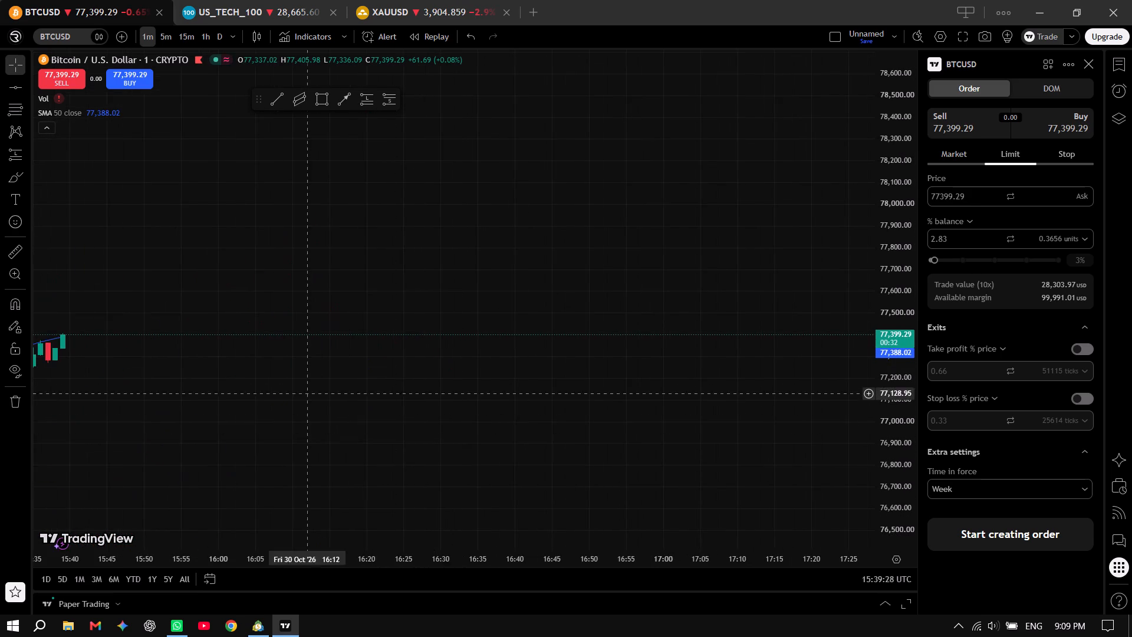
left_click_drag(406, 381, 729, 350)
left_click_drag(464, 429, 562, 480)
scroll(548, 398, "down", 2)
left_click_drag(636, 422, 464, 430)
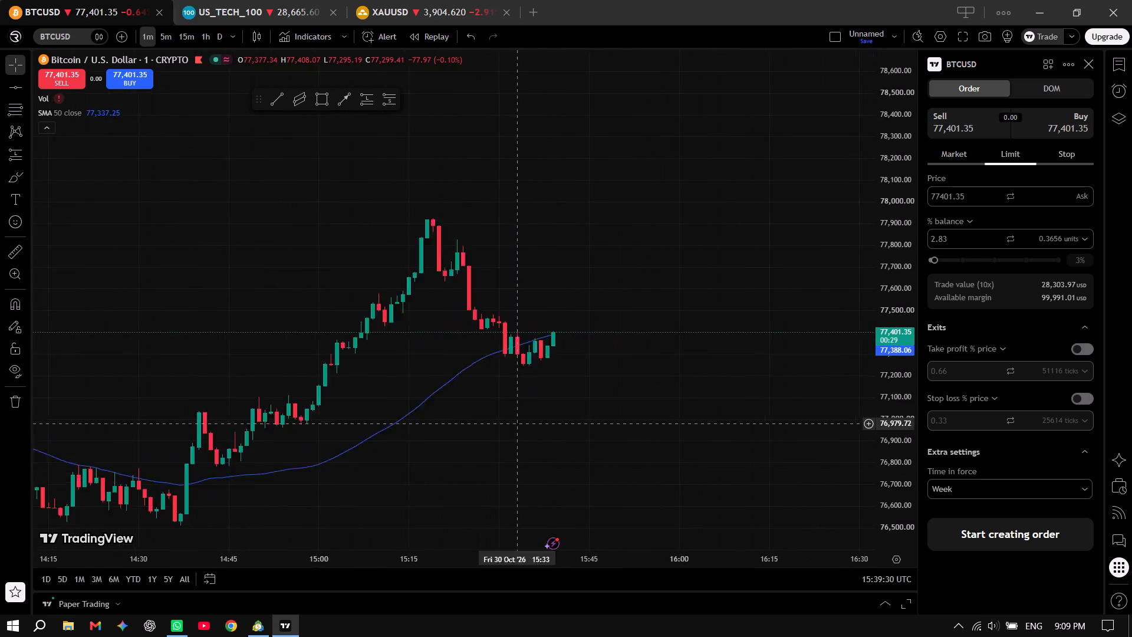
left_click_drag(464, 430, 374, 446)
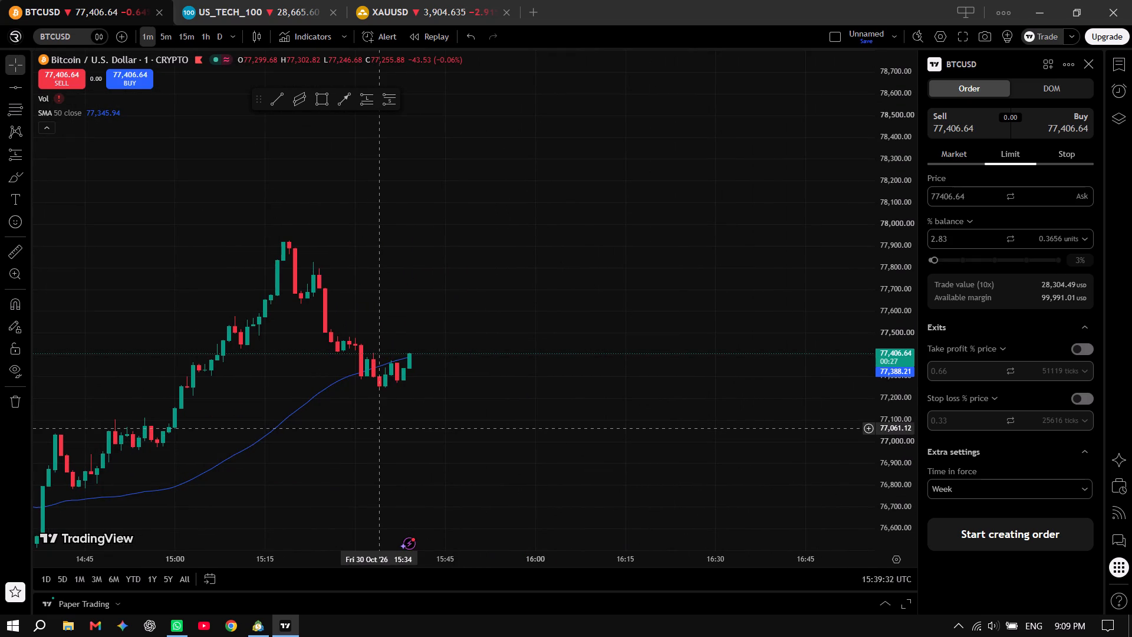
Switch to MetaTrader 5 and try to rescale the price axis of the XAUUSD M1 chart.
left_click(255, 631)
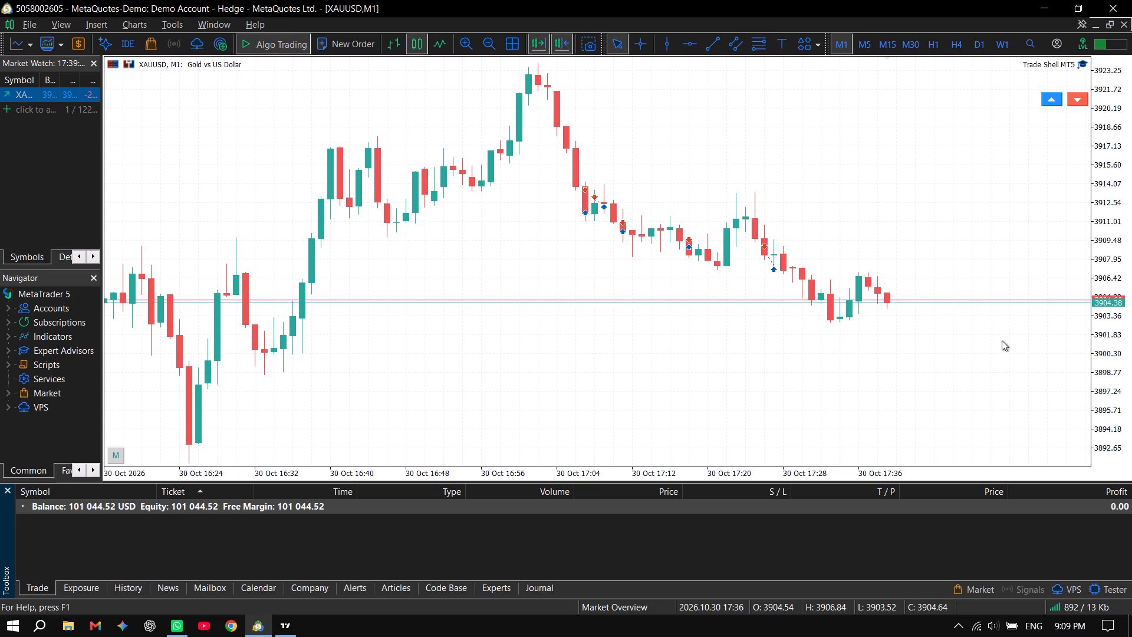
triple_click(835, 41)
left_click(835, 41)
left_click_drag(835, 48, 832, 71)
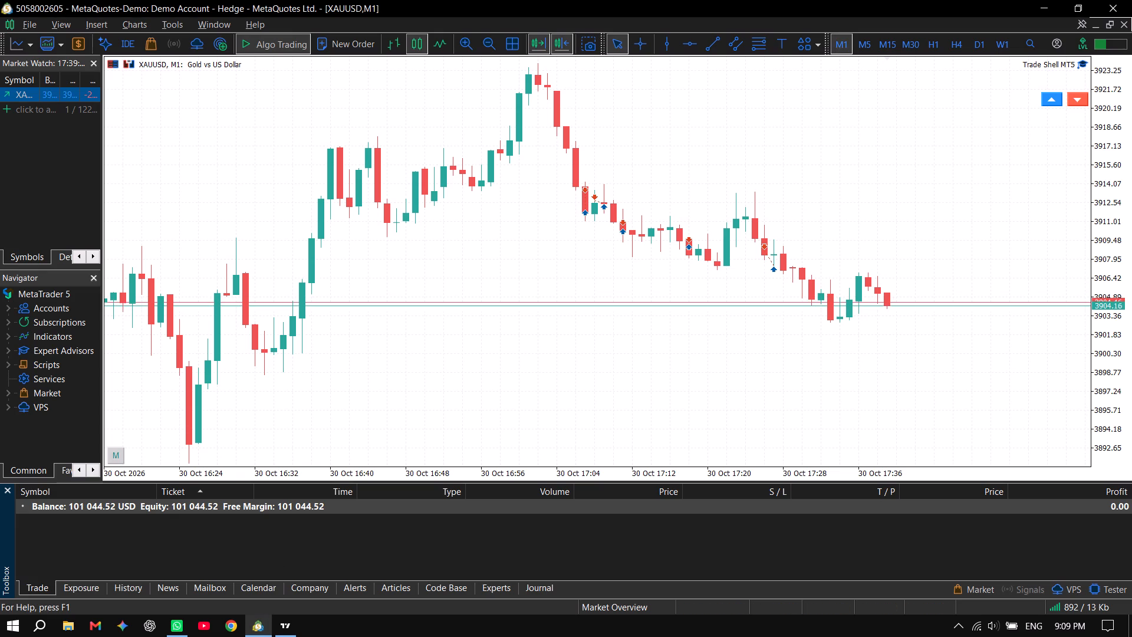
left_click_drag(1103, 298, 1130, 93)
left_click_drag(1127, 288, 1110, 132)
left_click_drag(1115, 208, 1108, 115)
left_click_drag(1119, 269, 1119, 119)
left_click_drag(1106, 310, 1118, 144)
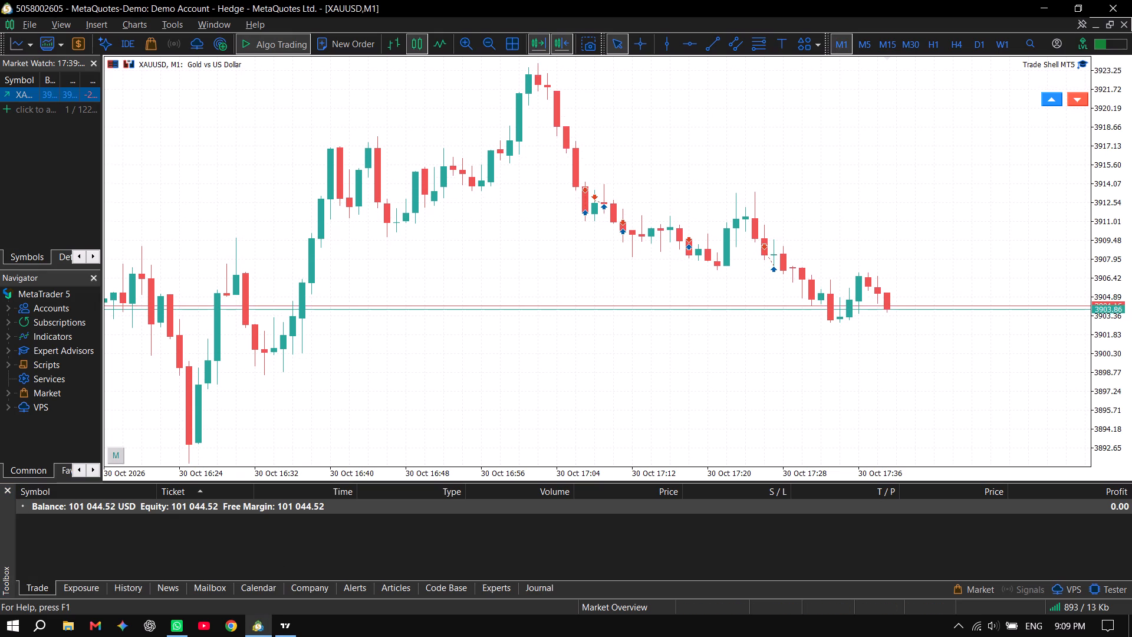
left_click_drag(1113, 307, 1108, 134)
left_click_drag(1097, 318, 1100, 192)
left_click_drag(1100, 331, 1109, 195)
left_click_drag(1122, 340, 1128, 190)
left_click_drag(1117, 353, 1120, 300)
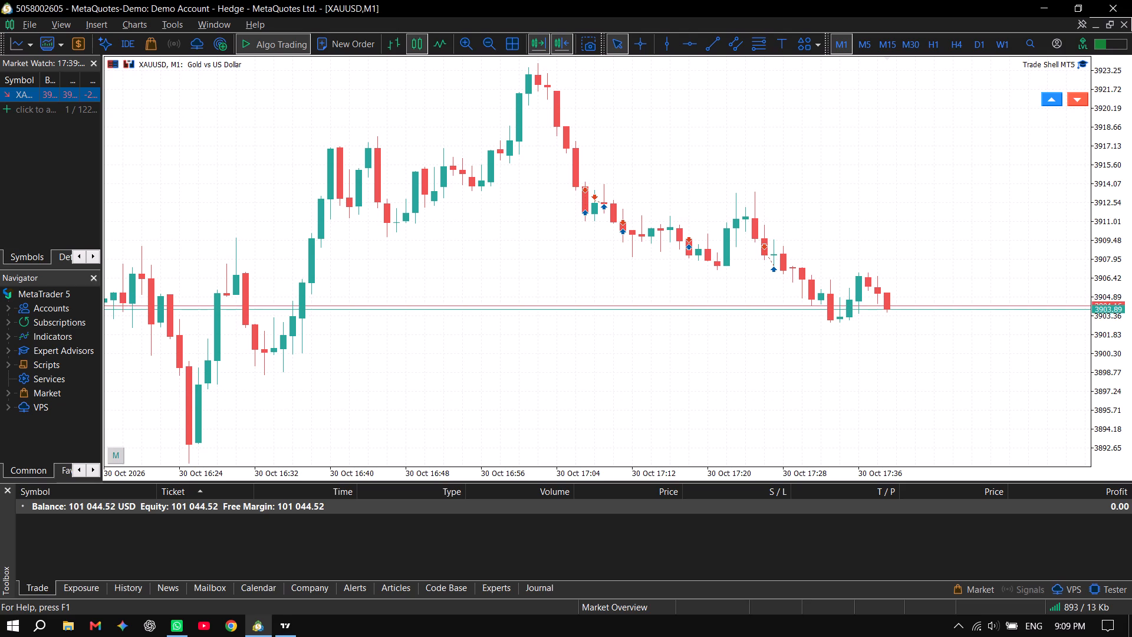
left_click_drag(1120, 300, 1118, 227)
left_click_drag(1115, 367, 1110, 216)
left_click_drag(1110, 329, 1097, 183)
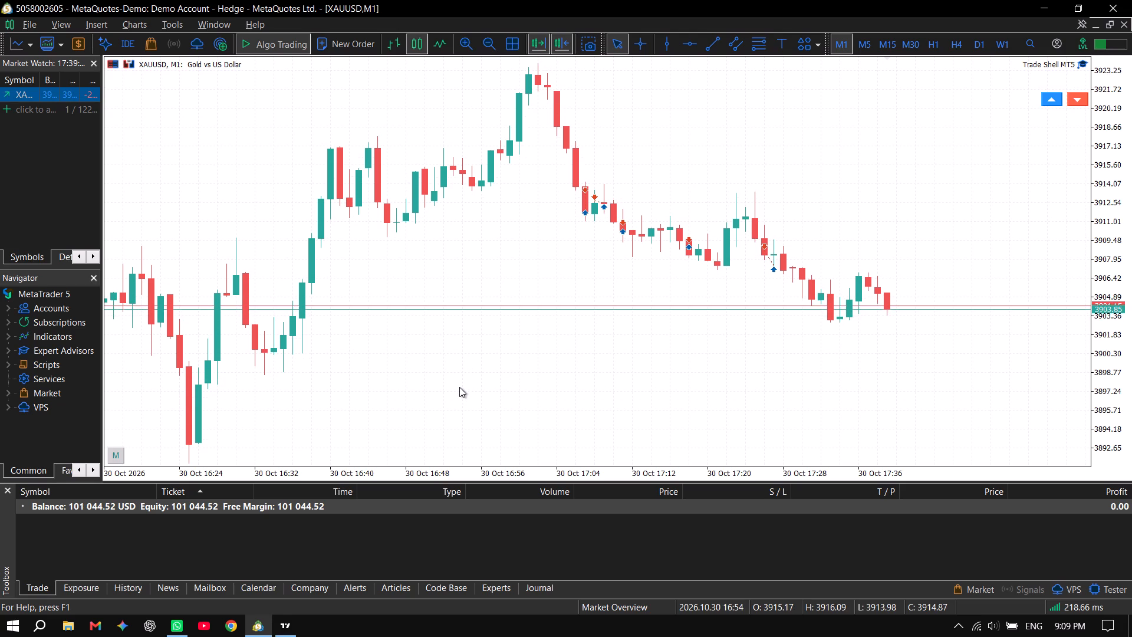
Turn off auto scroll on the XAUUSD M1 chart and look back through the 30 October candles, returning to the latest ones.
scroll(537, 411, "down", 6)
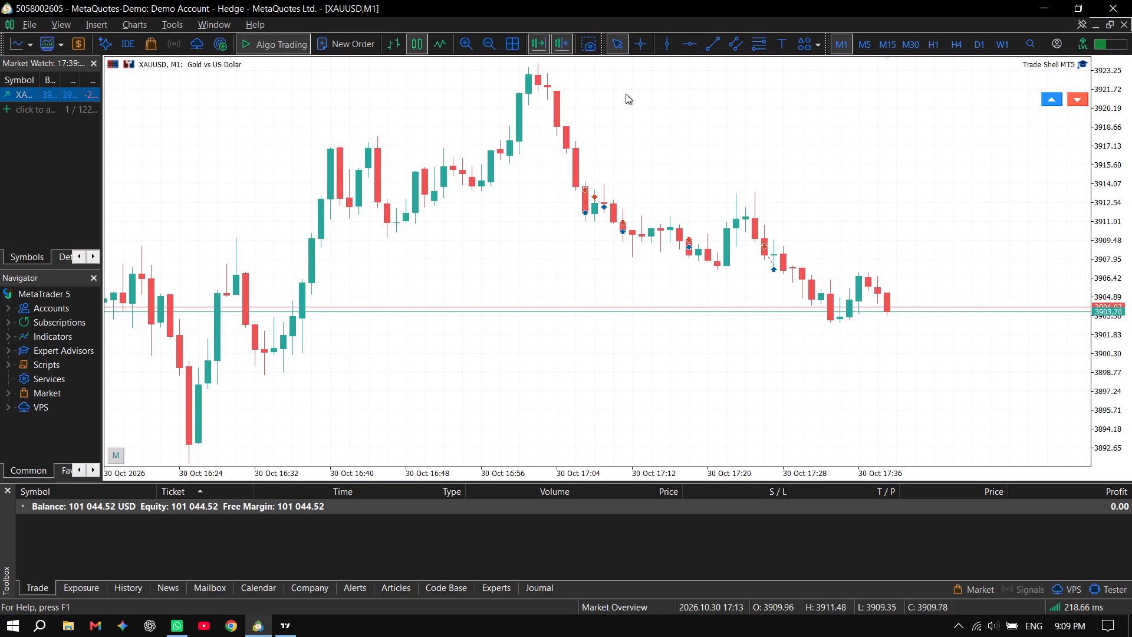
left_click(544, 45)
scroll(521, 261, "down", 8)
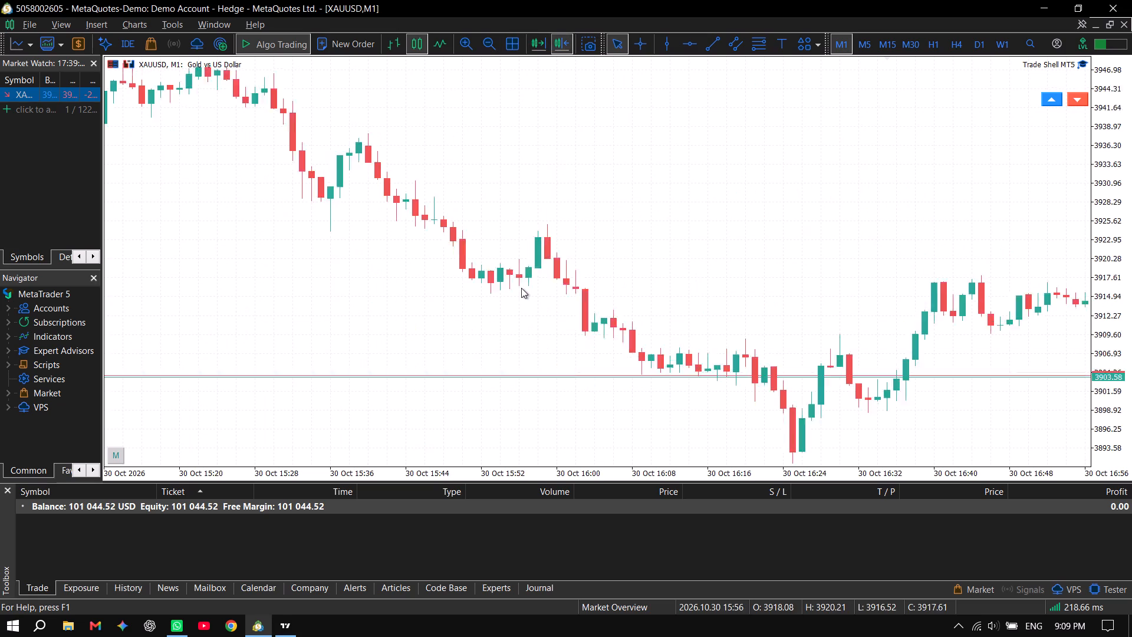
scroll(521, 288, "down", 20)
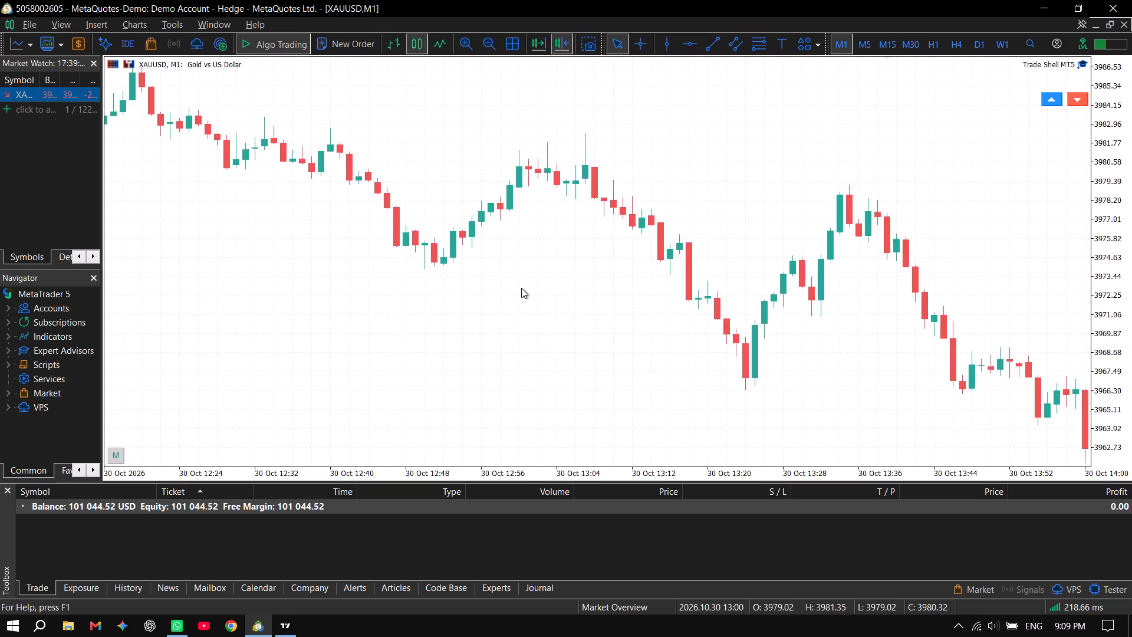
scroll(521, 288, "down", 9)
scroll(521, 288, "up", 20)
scroll(521, 288, "up", 16)
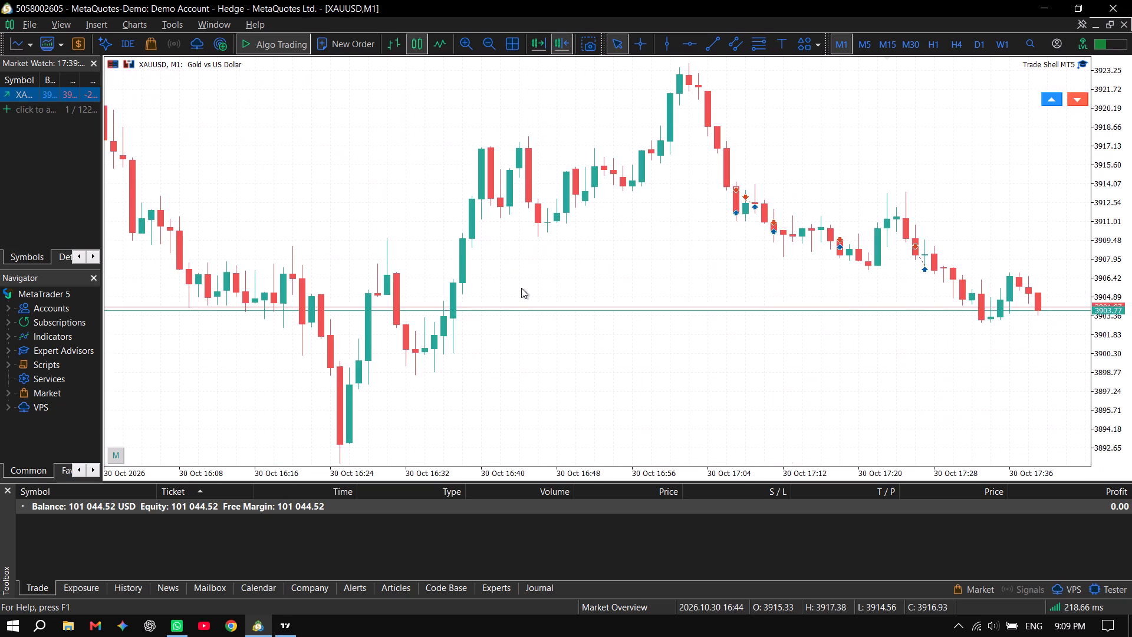
scroll(521, 288, "up", 7)
left_click_drag(876, 368, 668, 363)
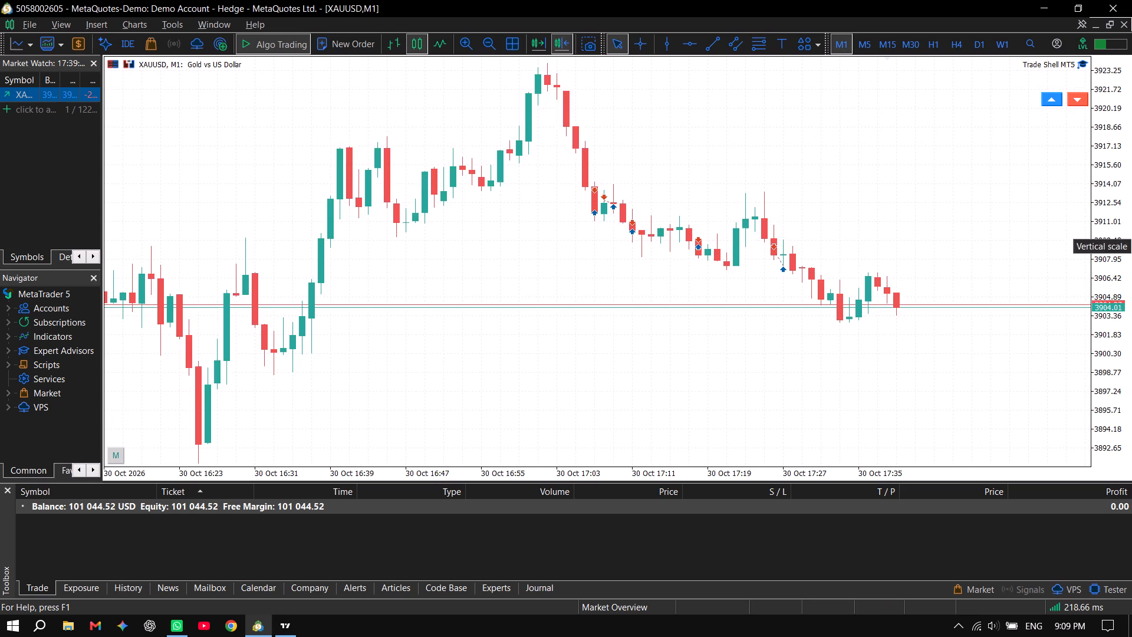
Examine the XAUUSD M1 chart and its trade markers with the price and time axes compressed and stretched.
left_click_drag(1121, 225, 1112, 305)
left_click_drag(1119, 234, 1109, 297)
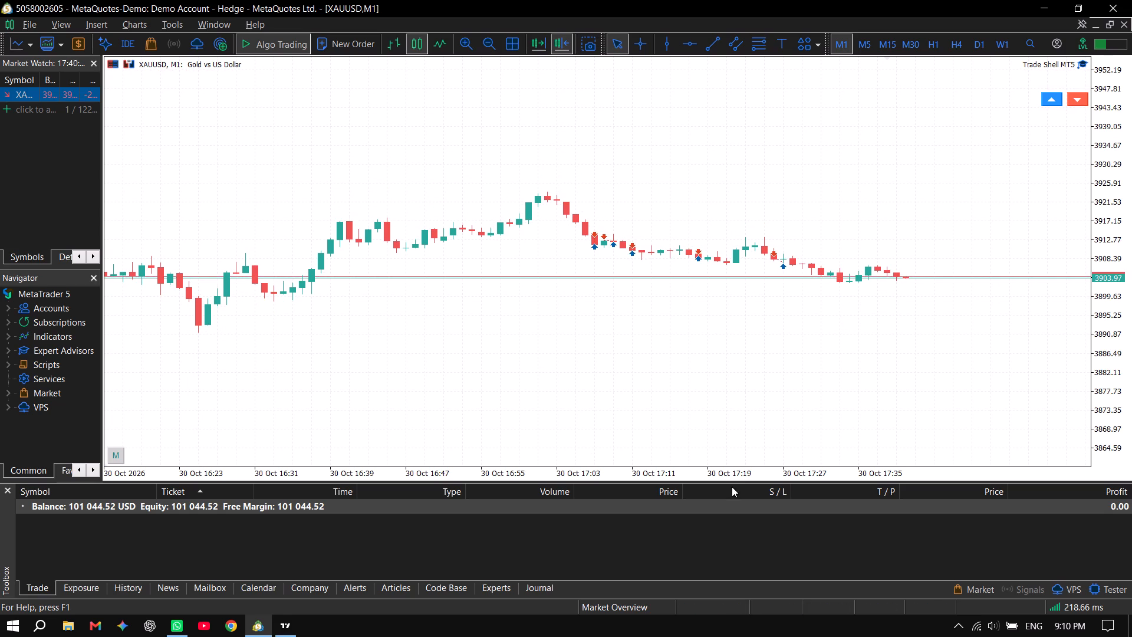
left_click_drag(693, 474, 570, 481)
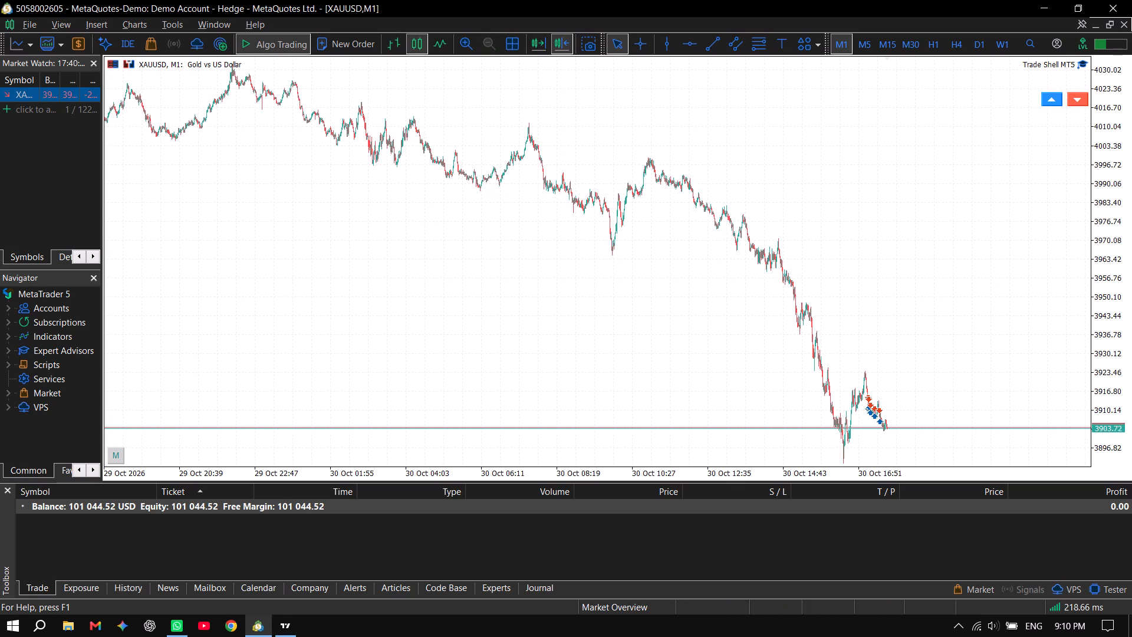
left_click_drag(570, 481, 995, 412)
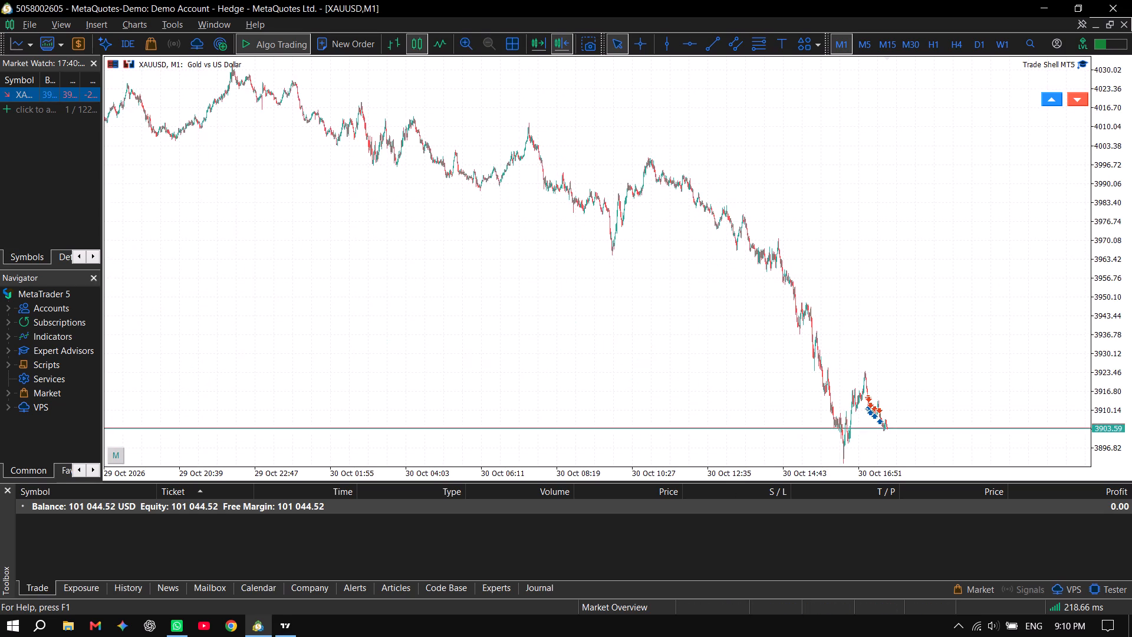
left_click_drag(995, 412, 1124, 427)
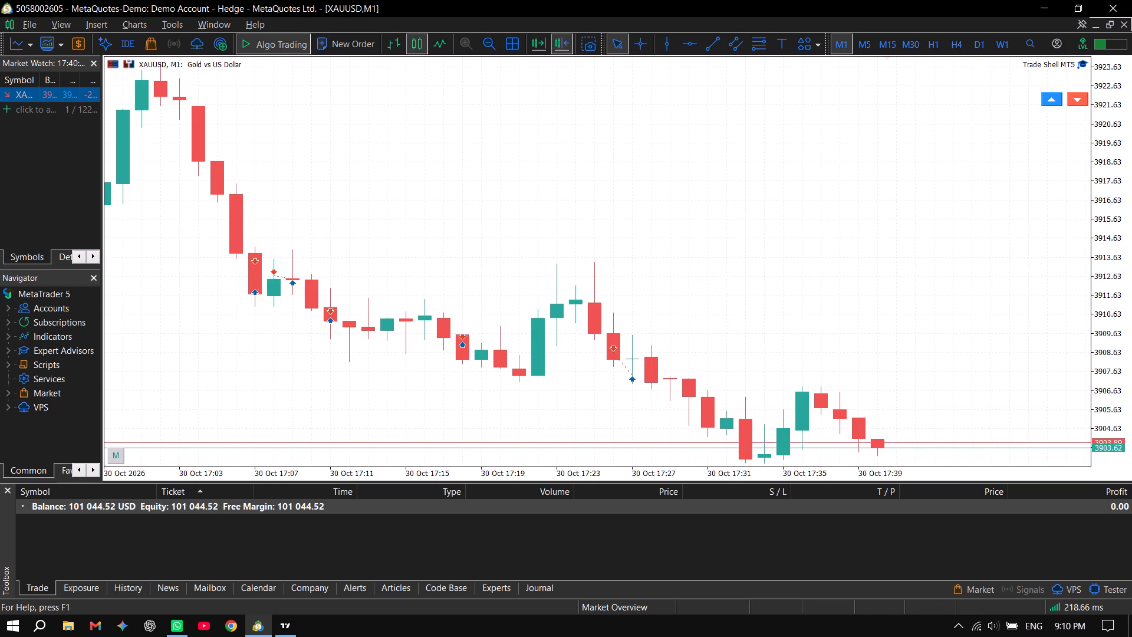
left_click_drag(1118, 198, 1113, 239)
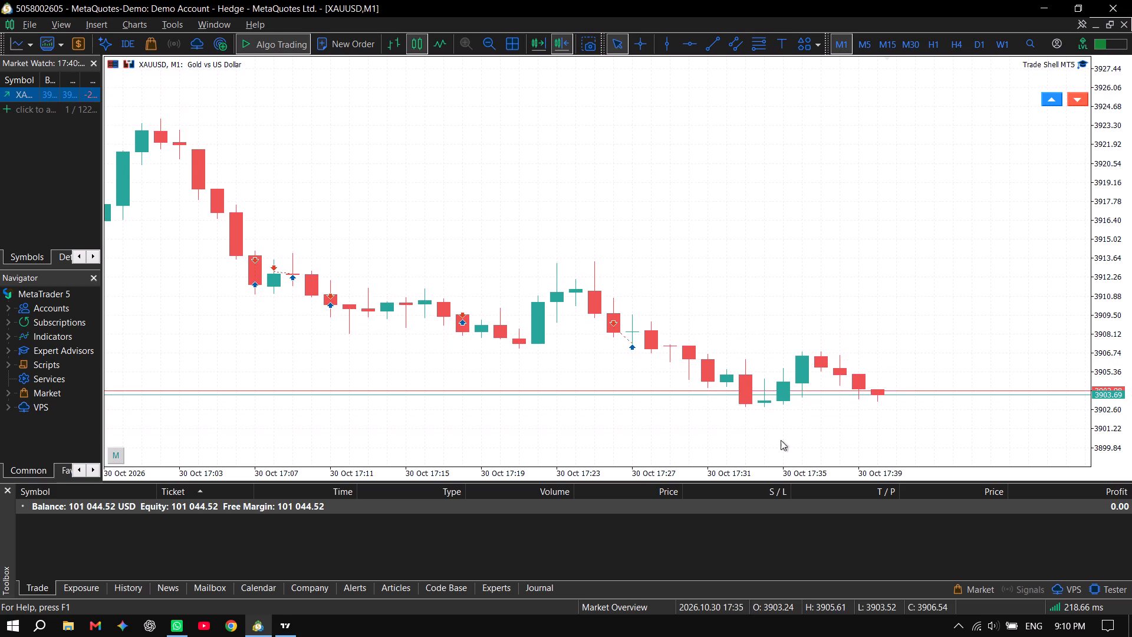
left_click_drag(798, 469, 893, 481)
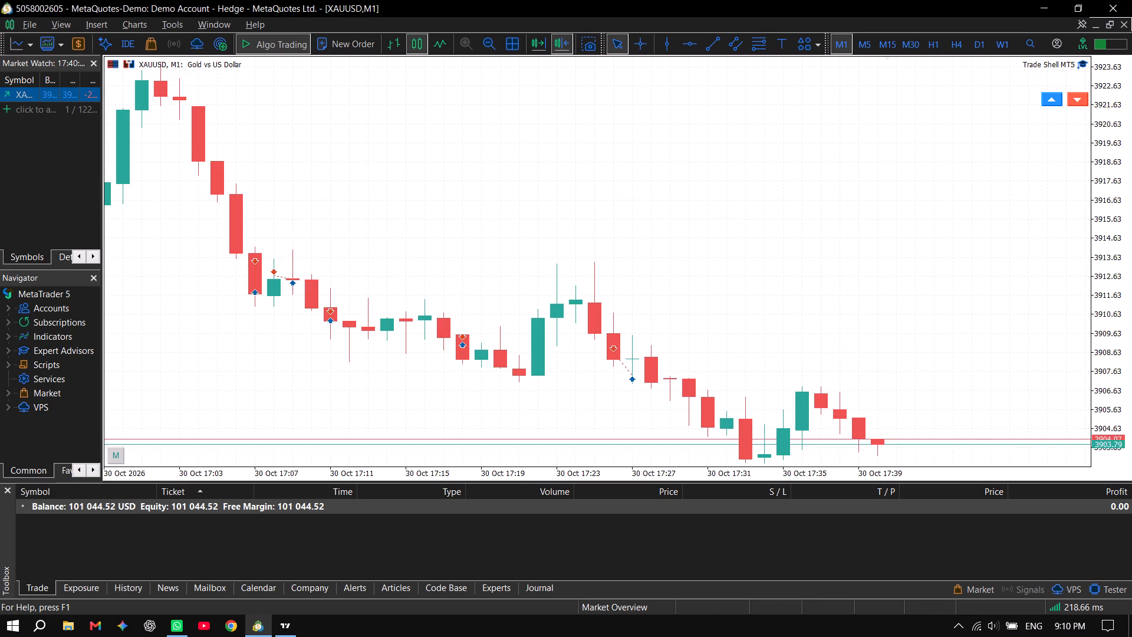
Switch to TradingView and examine the wider BTCUSD 1-minute price action from the evening of 29 October to the latest candles.
left_click(280, 629)
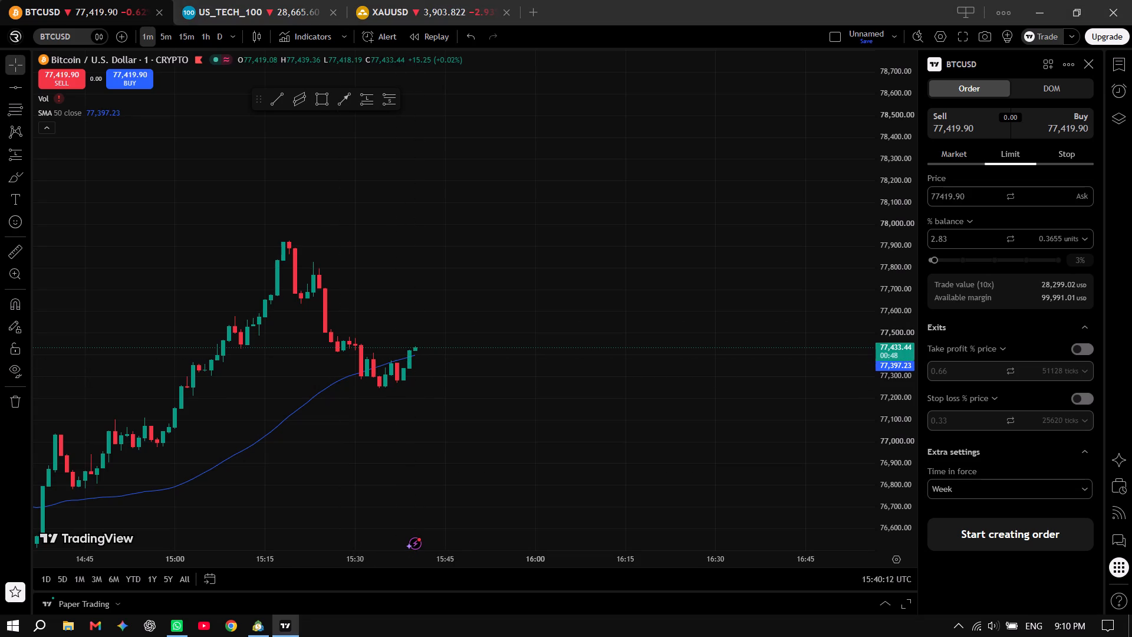
left_click_drag(333, 260, 635, 159)
scroll(479, 262, "down", 13)
left_click_drag(717, 252, 103, 259)
left_click_drag(482, 305, 533, 322)
left_click_drag(194, 271, 719, 326)
scroll(269, 248, "down", 13)
left_click_drag(571, 185, 180, 278)
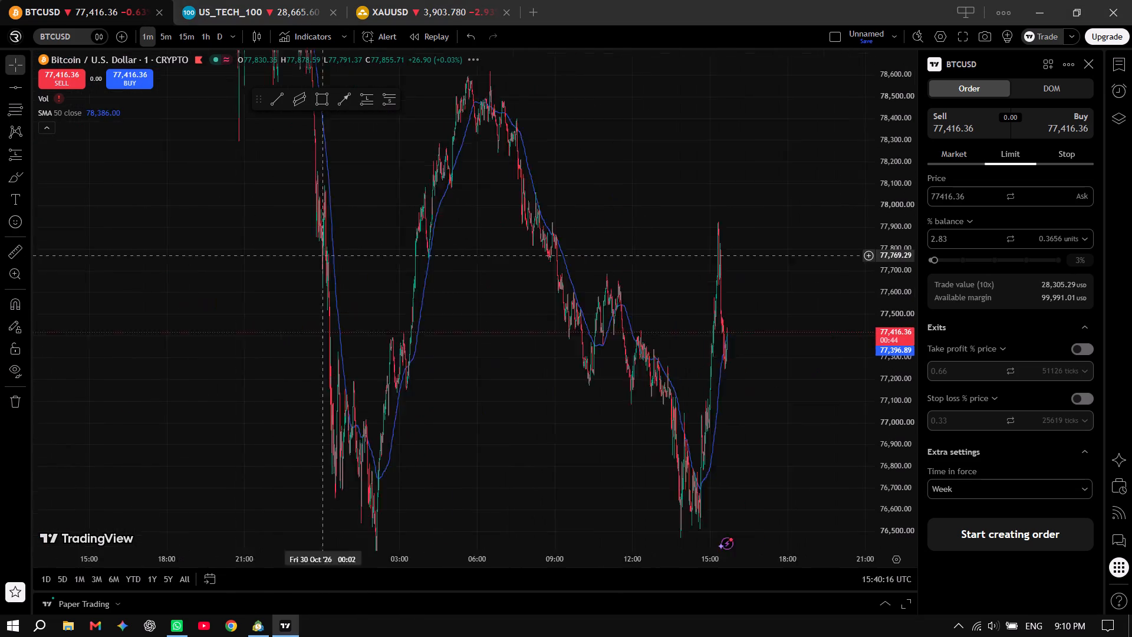
left_click_drag(180, 278, 710, 435)
left_click_drag(704, 280, 485, 461)
left_click_drag(621, 303, 361, 448)
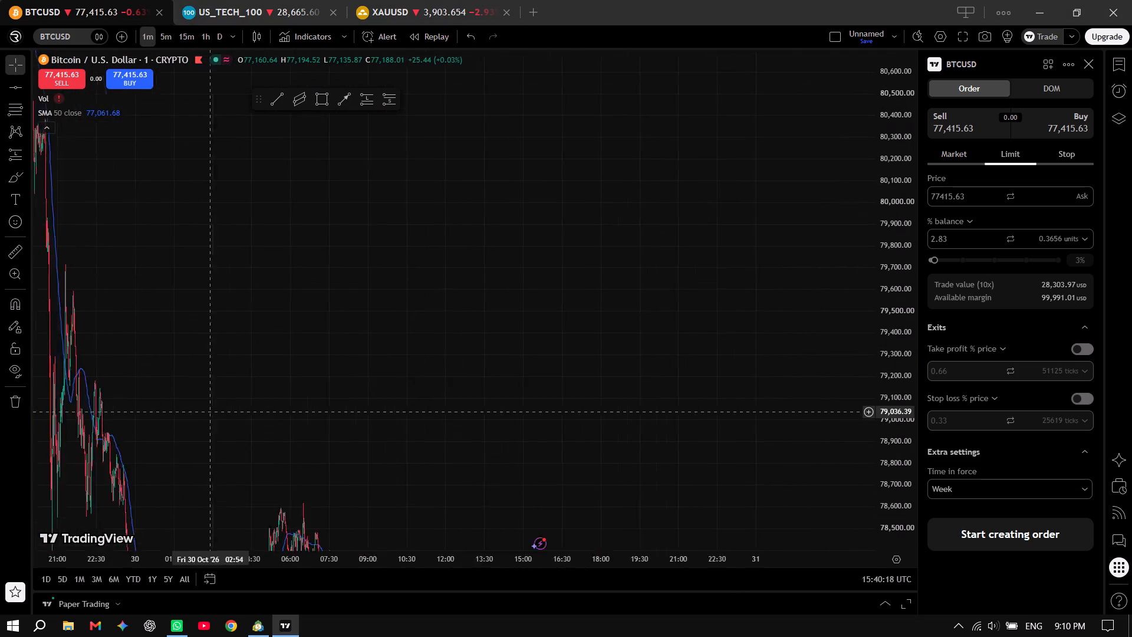
left_click_drag(361, 448, 254, 190)
left_click_drag(900, 153, 906, 294)
scroll(507, 349, "down", 3)
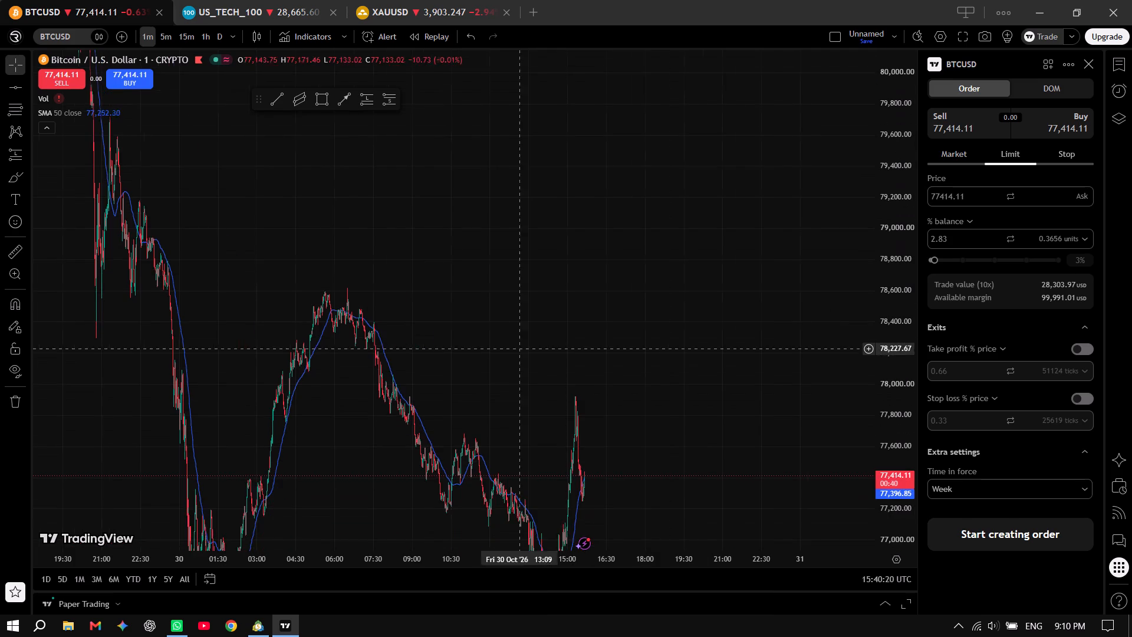
Examine the BTCUSD 1-minute price action on 30 October at wider and closer scales, up to the latest candles.
scroll(505, 351, "down", 4)
scroll(504, 349, "up", 18)
left_click_drag(379, 385, 734, 225)
left_click_drag(460, 357, 643, 201)
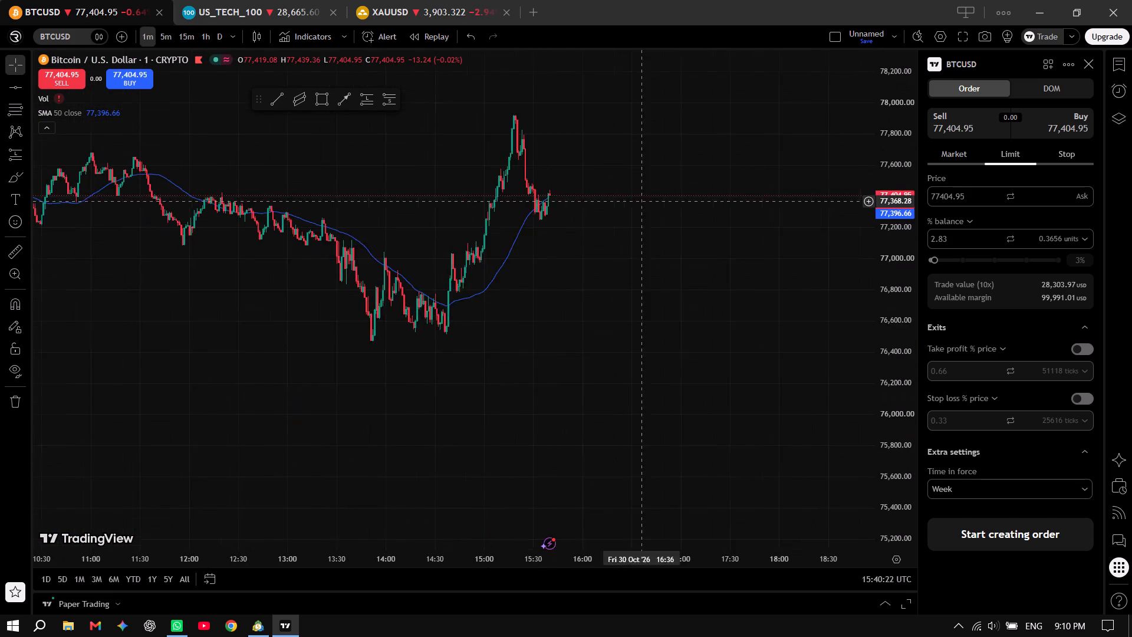
scroll(499, 342, "up", 10)
left_click_drag(302, 287, 751, 396)
left_click_drag(501, 232, 730, 259)
scroll(627, 375, "down", 4)
scroll(703, 386, "up", 4)
left_click_drag(595, 387, 296, 350)
scroll(309, 340, "down", 4)
scroll(310, 340, "up", 2)
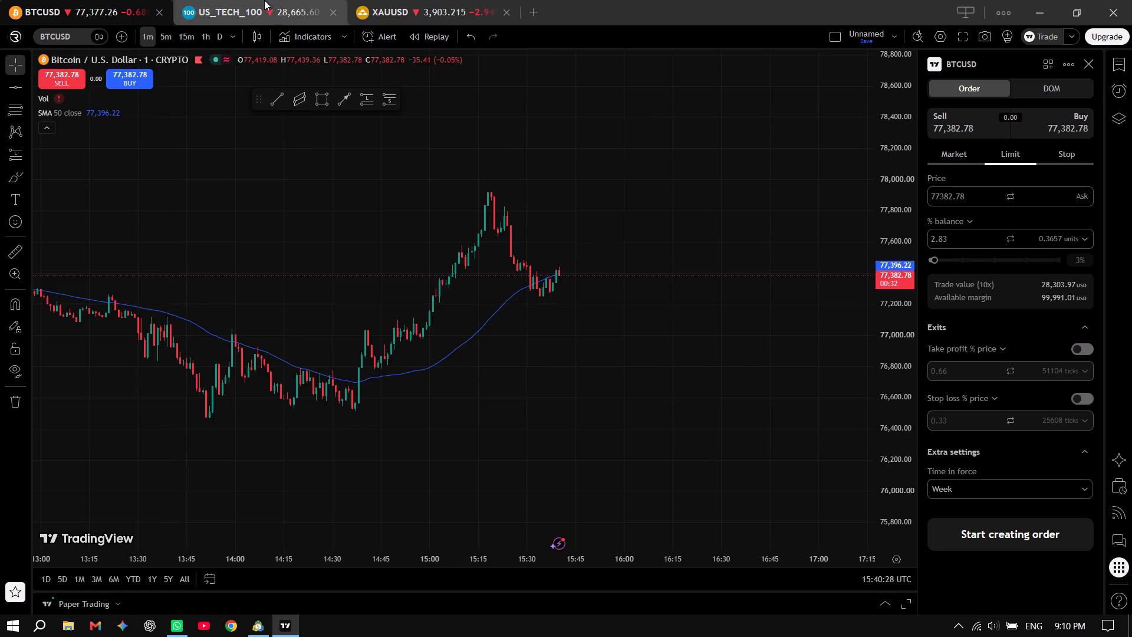
Switch to the US_TECH_100 chart and load NAS100 in its place from the Red list watchlist.
left_click(264, 0)
left_click_drag(587, 362, 696, 344)
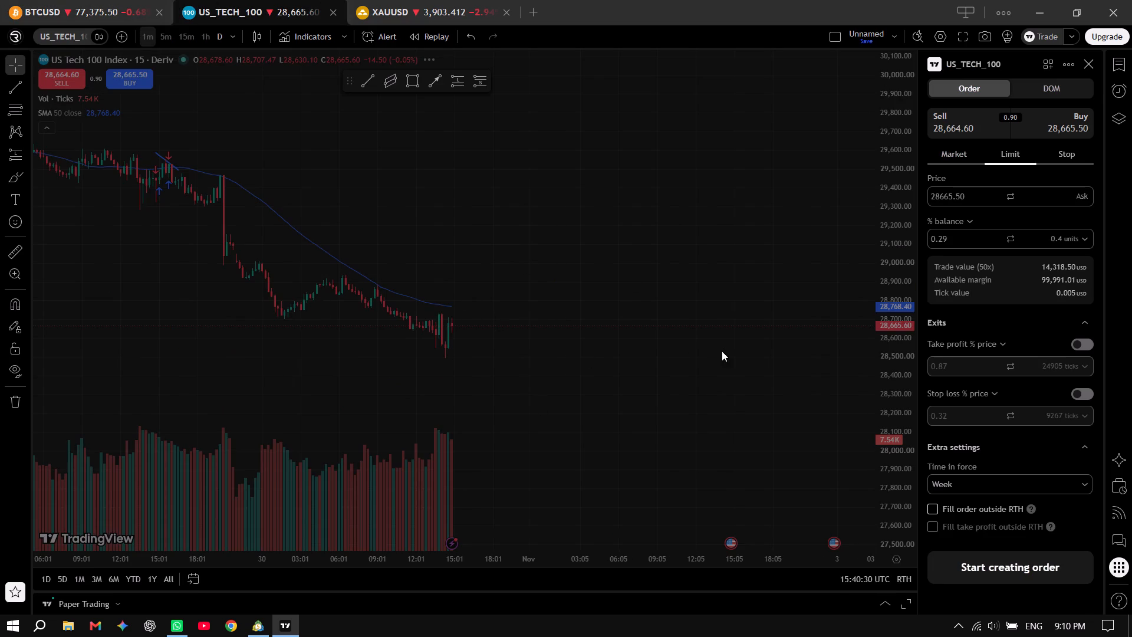
double_click(362, 132)
left_click(57, 38)
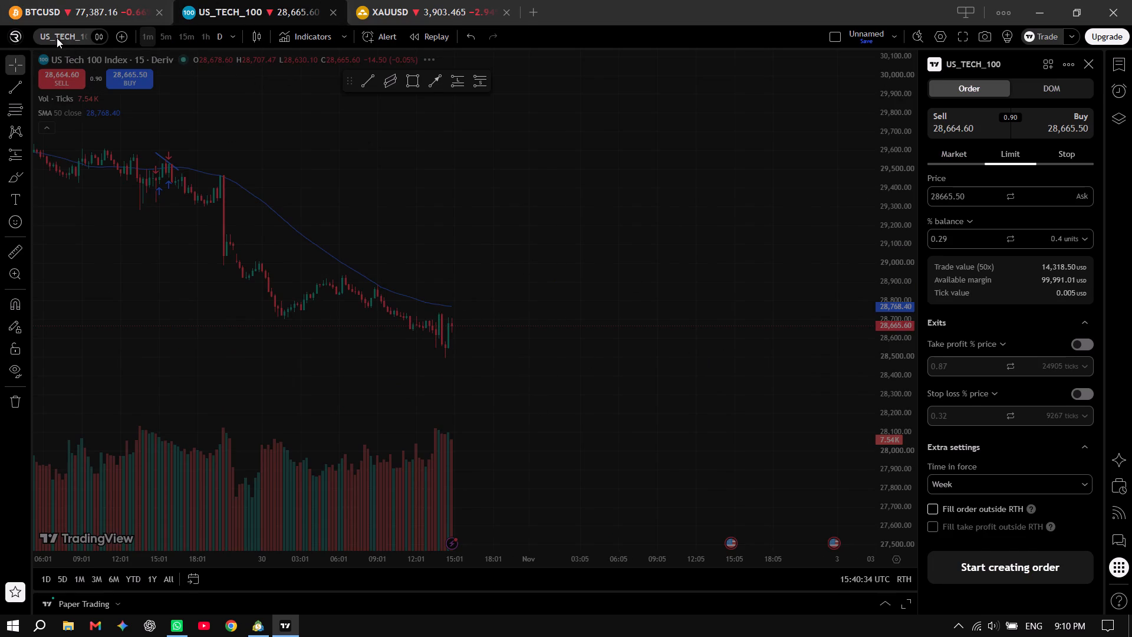
left_click(766, 143)
left_click(778, 93)
left_click(1123, 72)
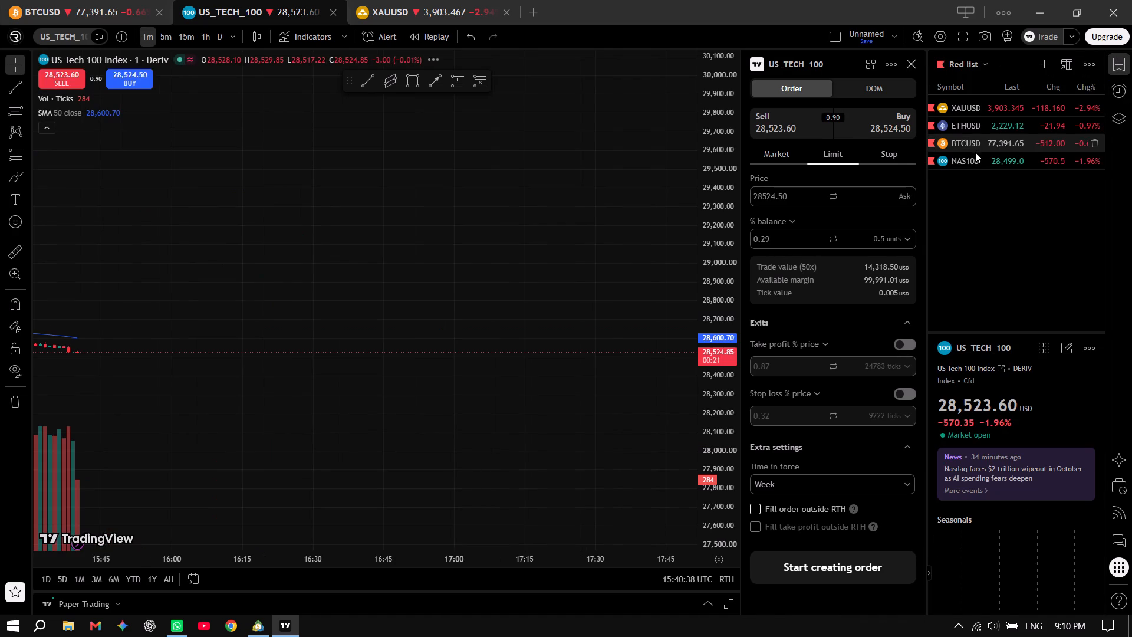
double_click(967, 165)
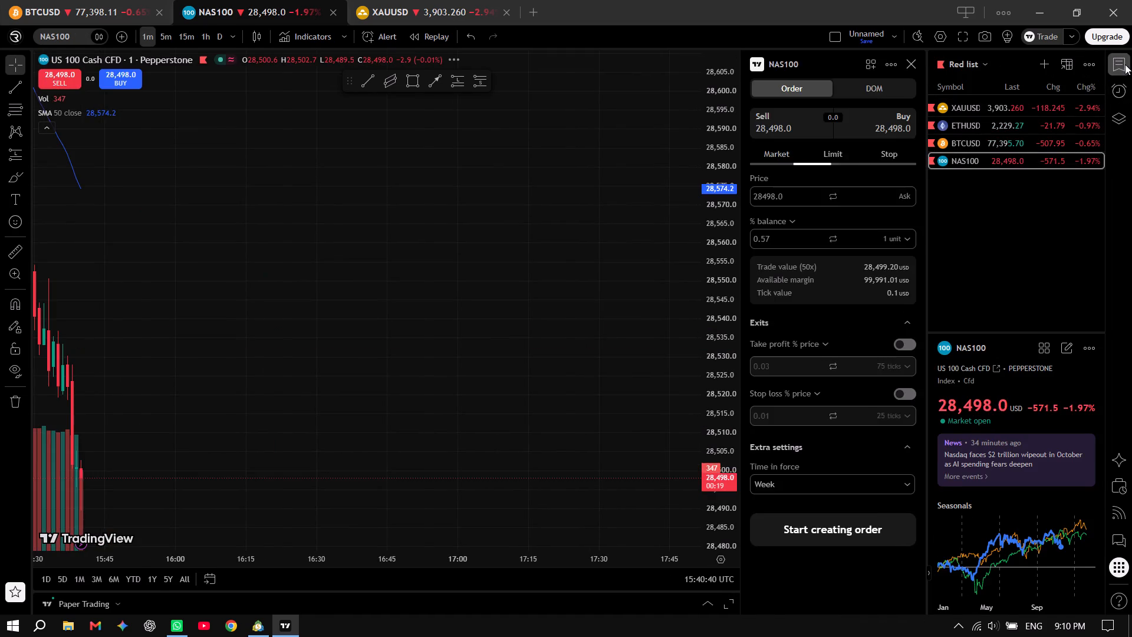
left_click(1126, 64)
Draw a descending trend line under the NAS100 candles from about 28,604 at 14:53 to about 28,481 after 15:40.
left_click_drag(248, 405, 597, 255)
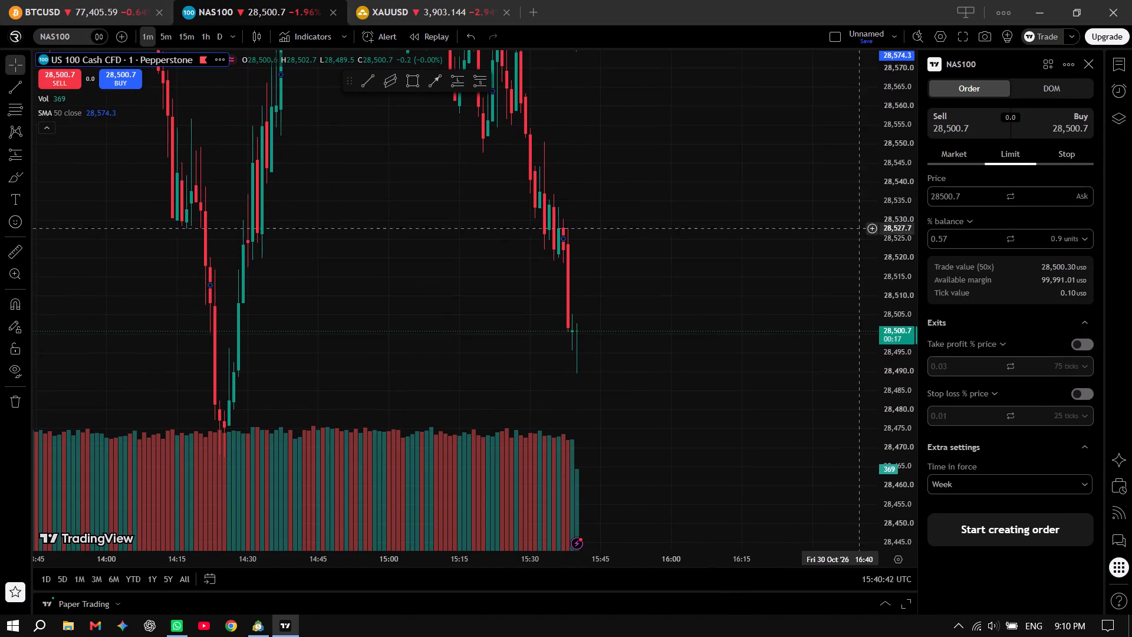
left_click_drag(887, 140, 860, 326)
left_click_drag(860, 170, 862, 311)
left_click_drag(896, 221, 877, 389)
left_click_drag(679, 496, 646, 417)
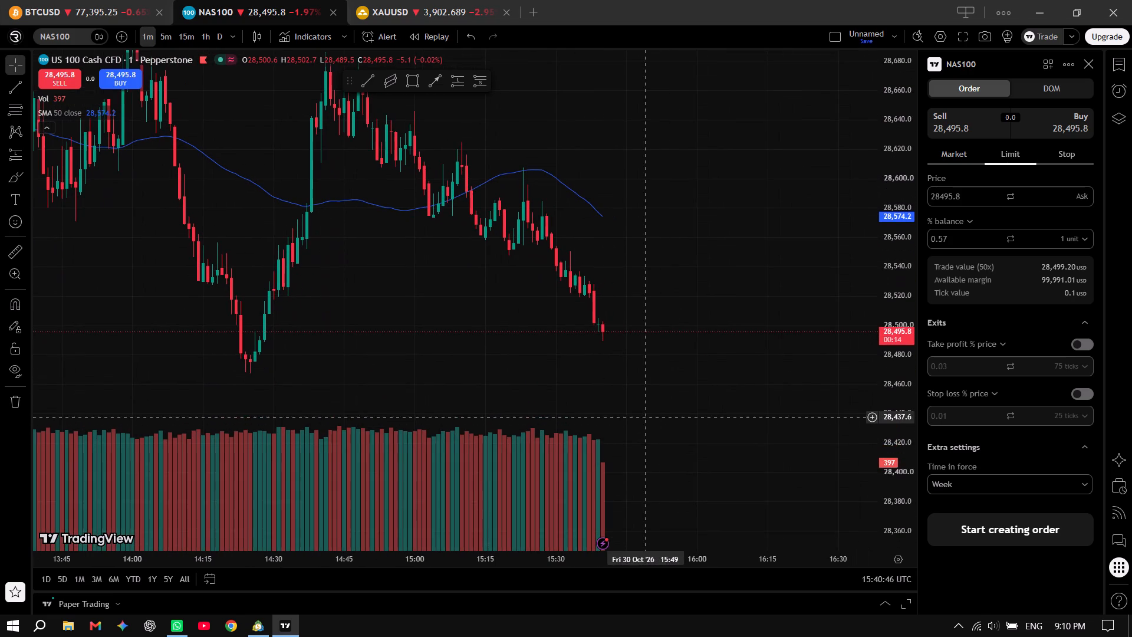
left_click(371, 84)
left_click_drag(380, 172, 606, 362)
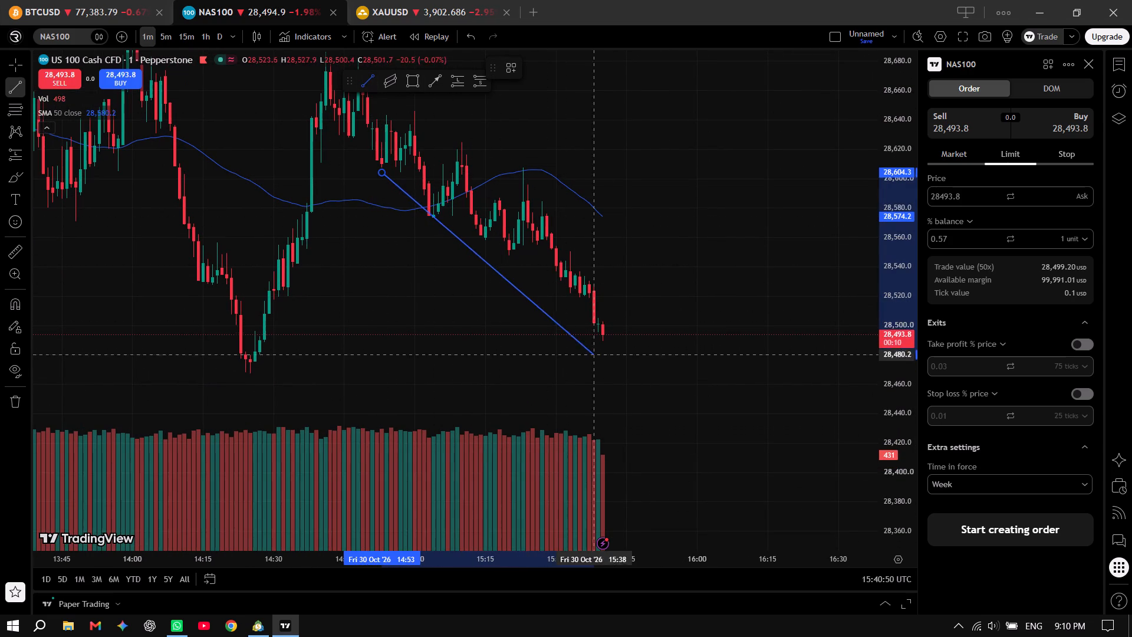
left_click_drag(606, 362, 628, 358)
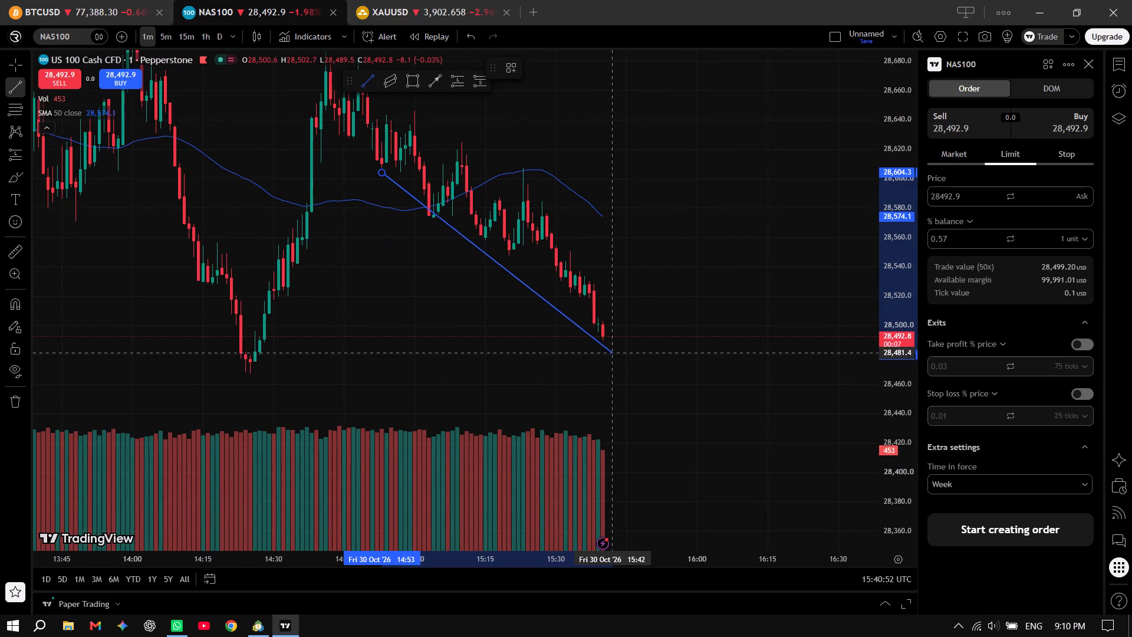
left_click(619, 352)
Draw a rectangle zone at the 14:25 low, from about 28,475 at 14:17 to about 28,461 at 15:52.
scroll(377, 354, "up", 3)
left_click_drag(280, 386, 328, 359)
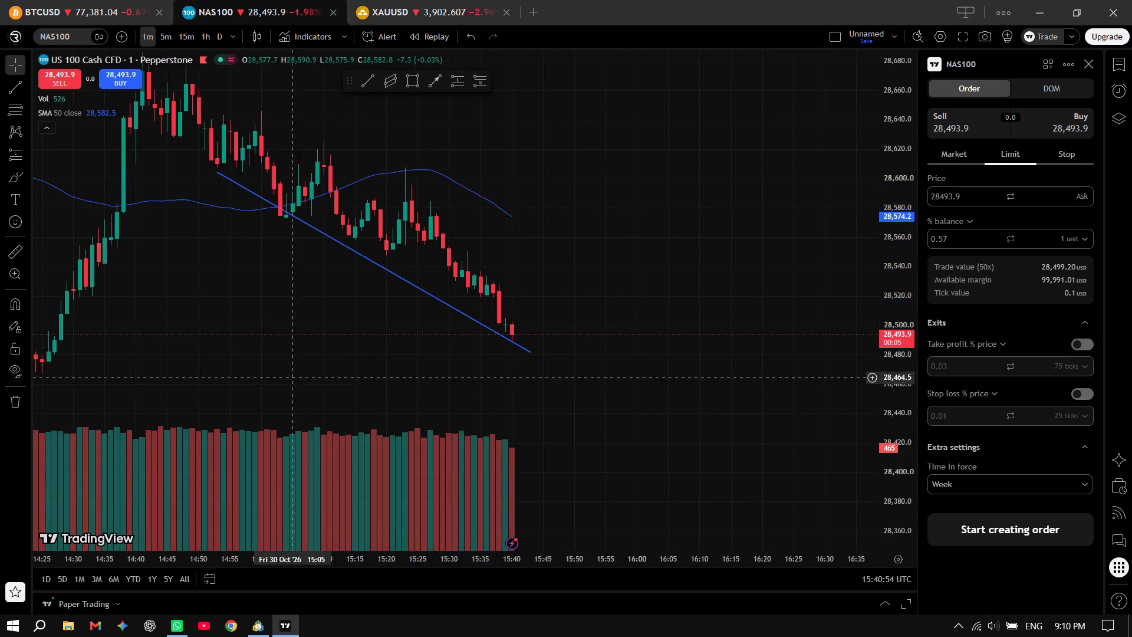
left_click_drag(328, 359, 439, 319)
left_click(409, 84)
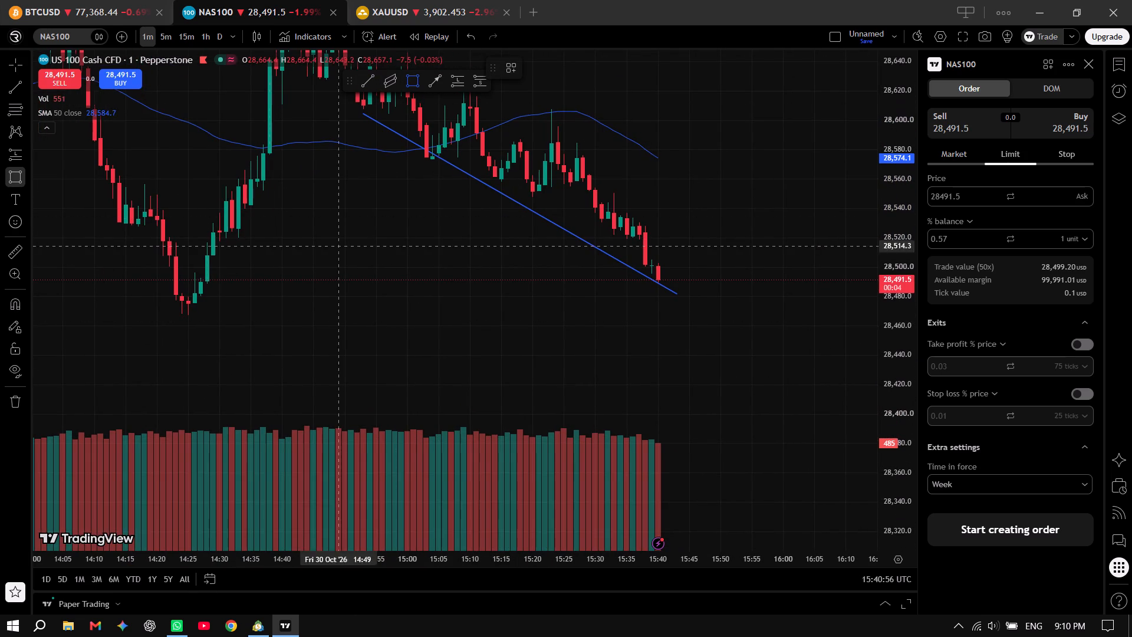
left_click_drag(140, 303, 733, 324)
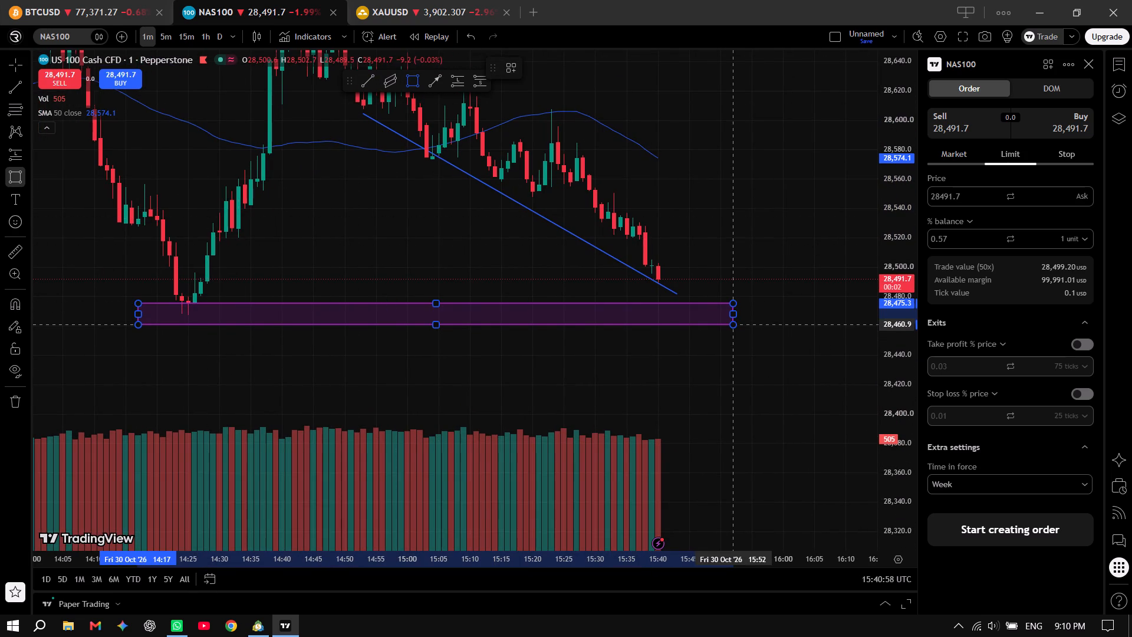
left_click(733, 324)
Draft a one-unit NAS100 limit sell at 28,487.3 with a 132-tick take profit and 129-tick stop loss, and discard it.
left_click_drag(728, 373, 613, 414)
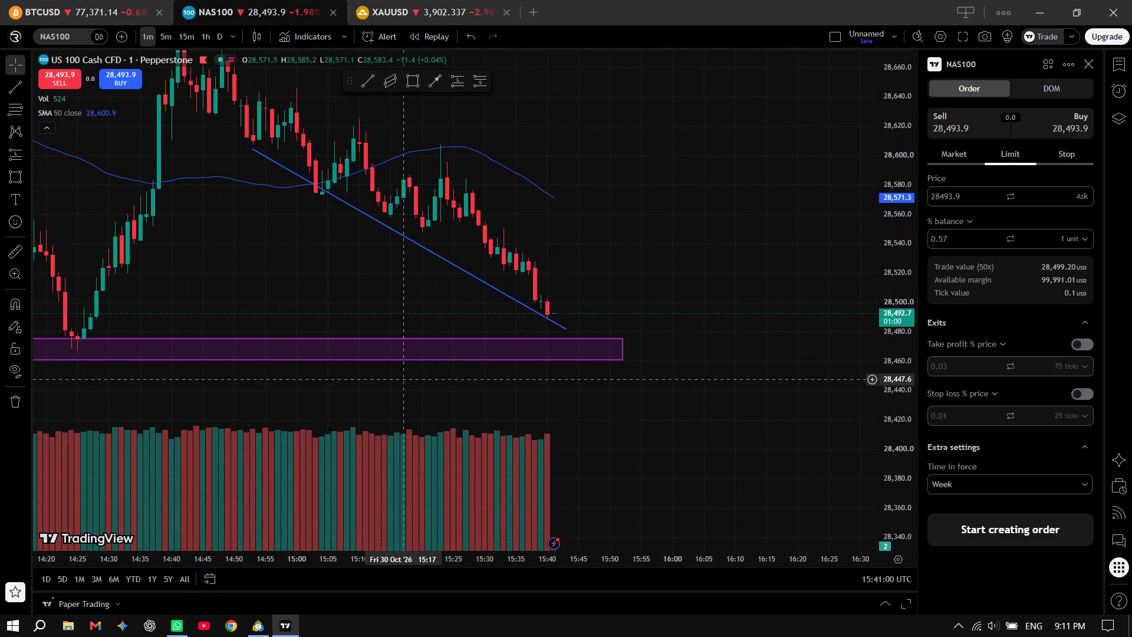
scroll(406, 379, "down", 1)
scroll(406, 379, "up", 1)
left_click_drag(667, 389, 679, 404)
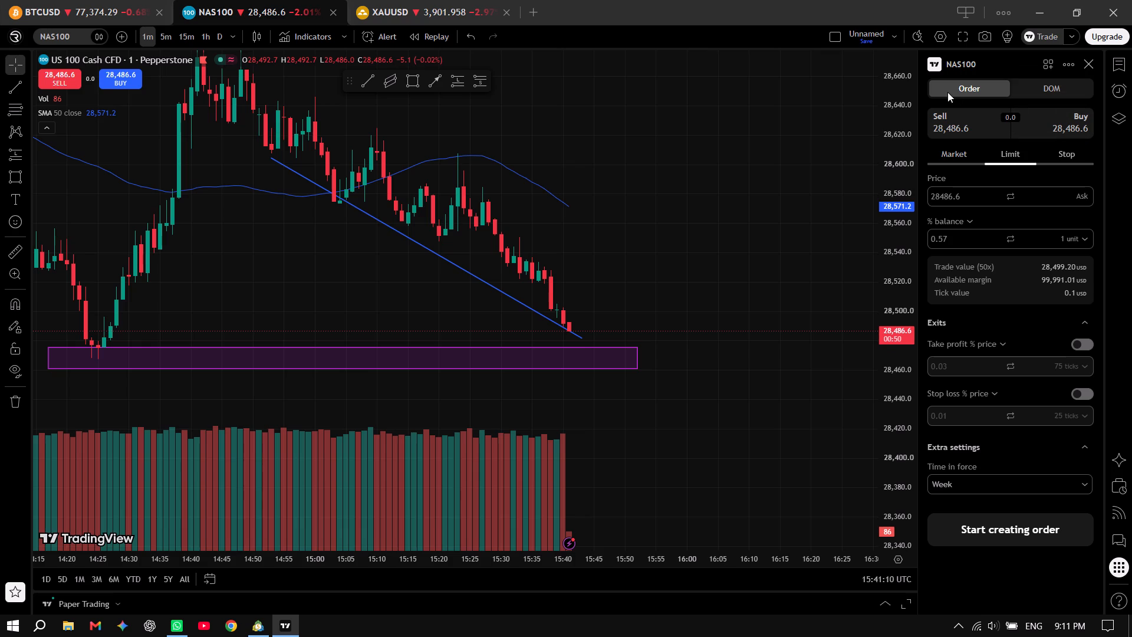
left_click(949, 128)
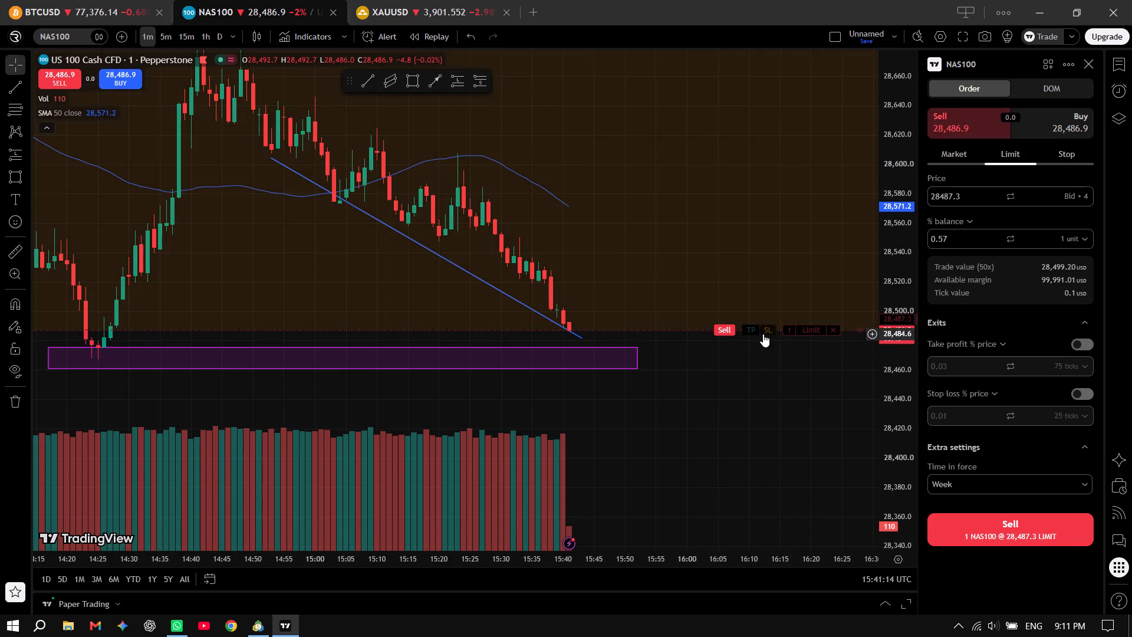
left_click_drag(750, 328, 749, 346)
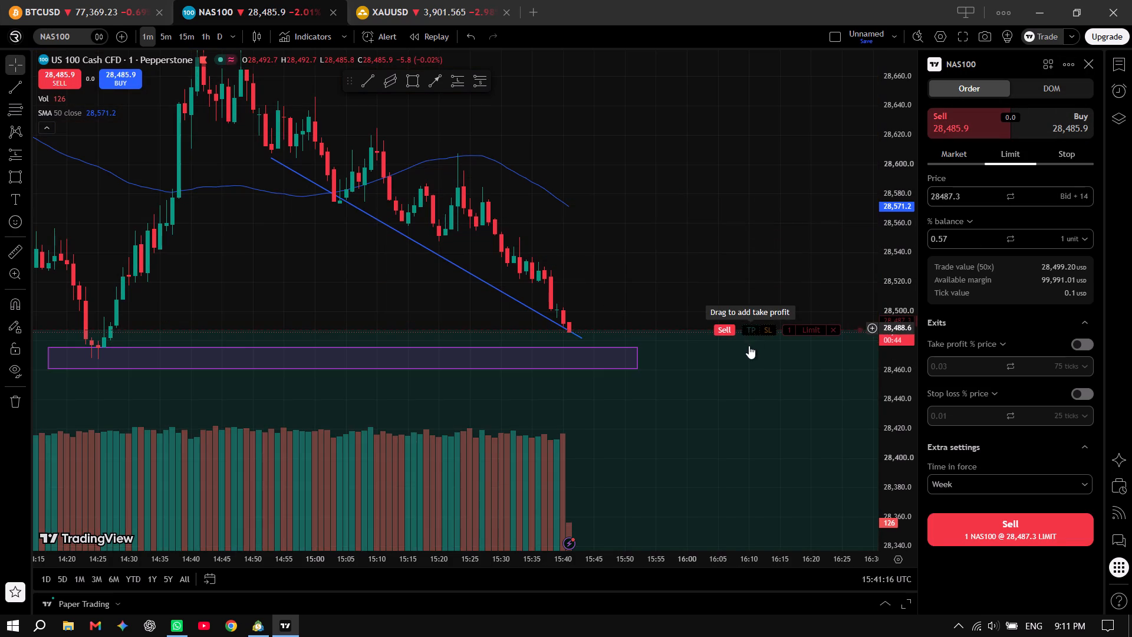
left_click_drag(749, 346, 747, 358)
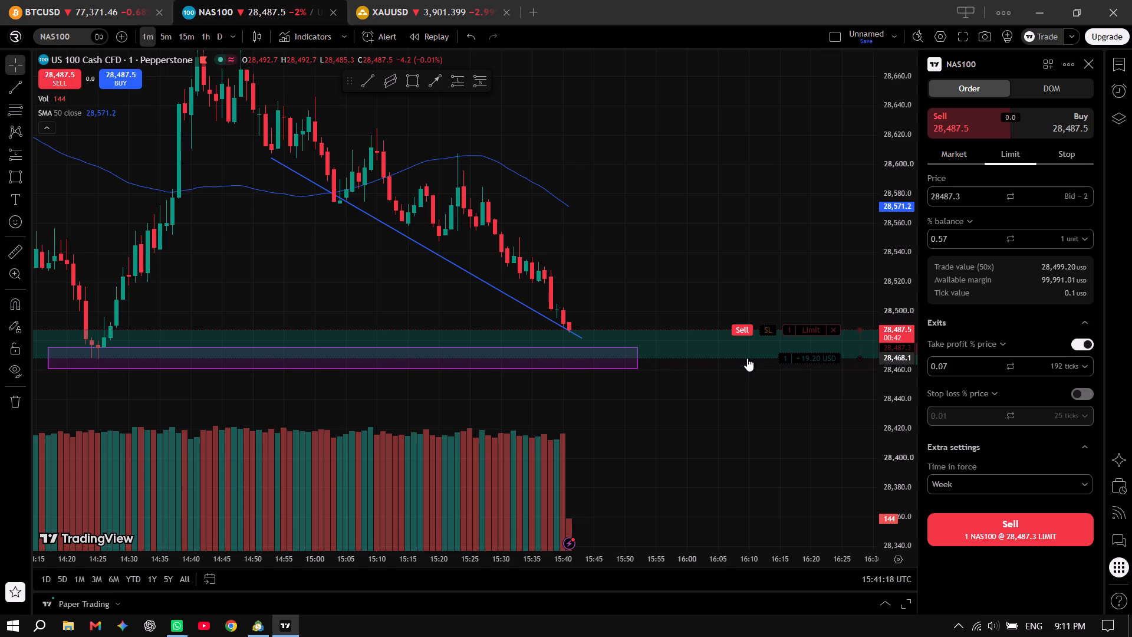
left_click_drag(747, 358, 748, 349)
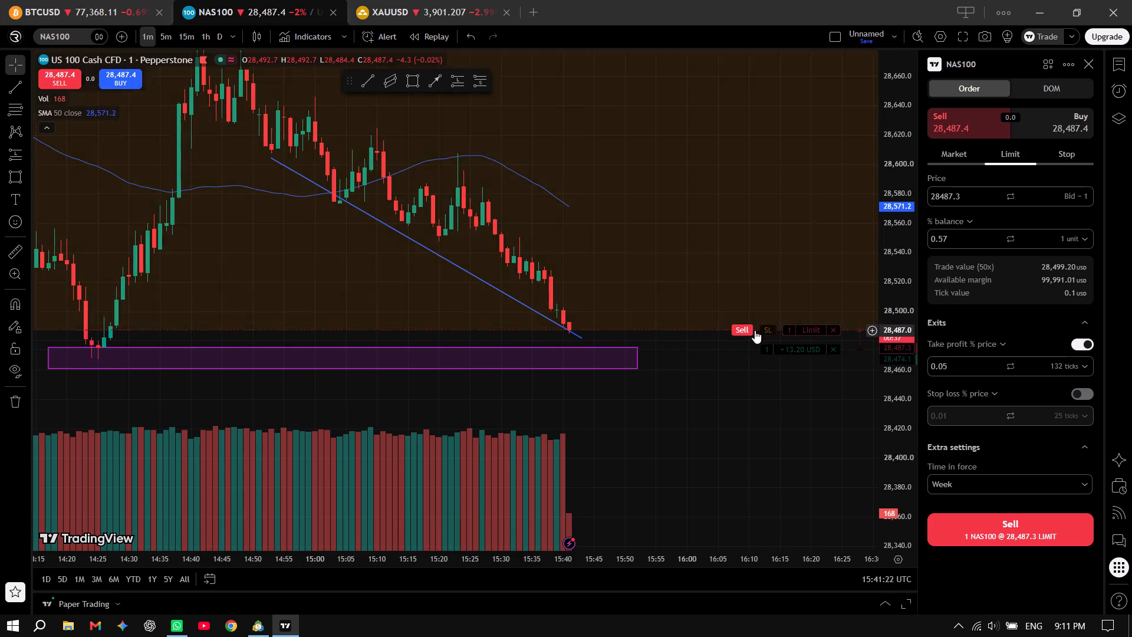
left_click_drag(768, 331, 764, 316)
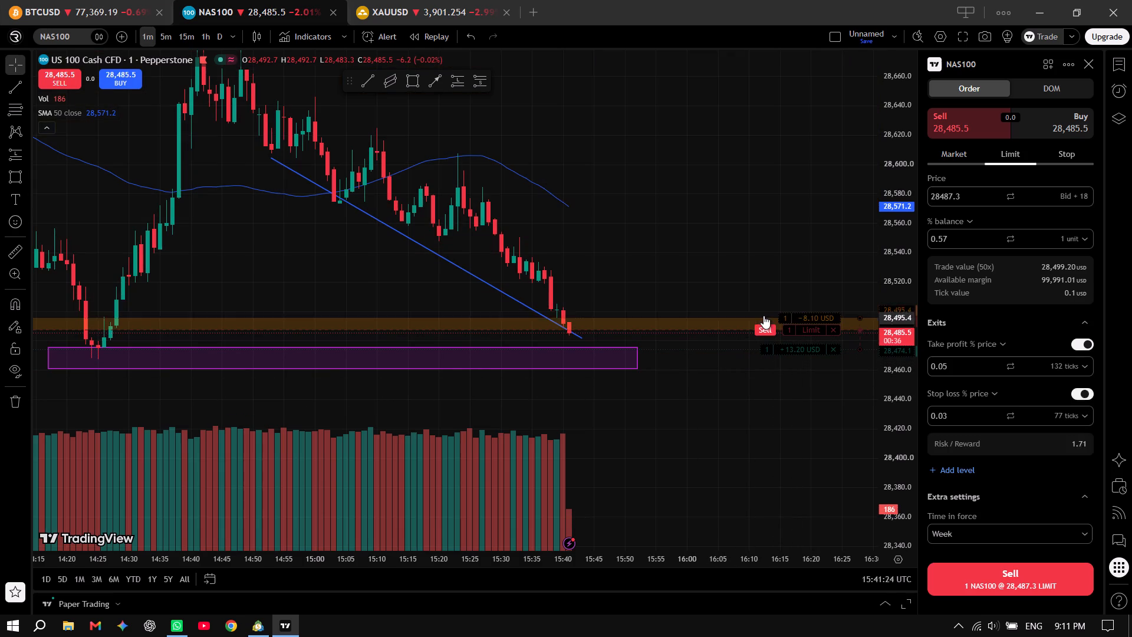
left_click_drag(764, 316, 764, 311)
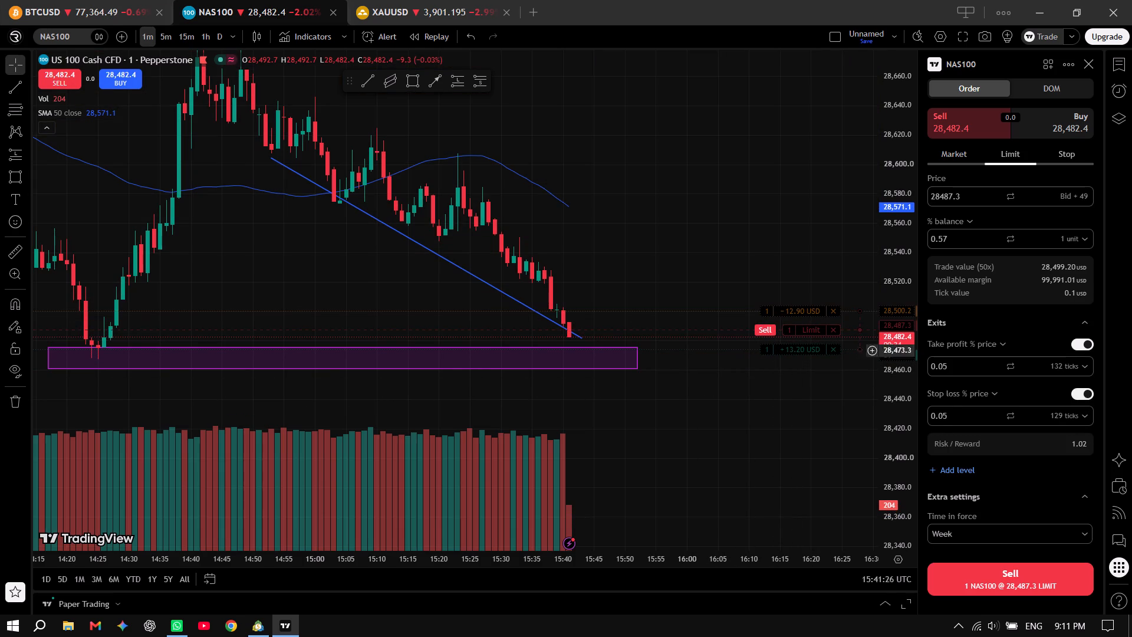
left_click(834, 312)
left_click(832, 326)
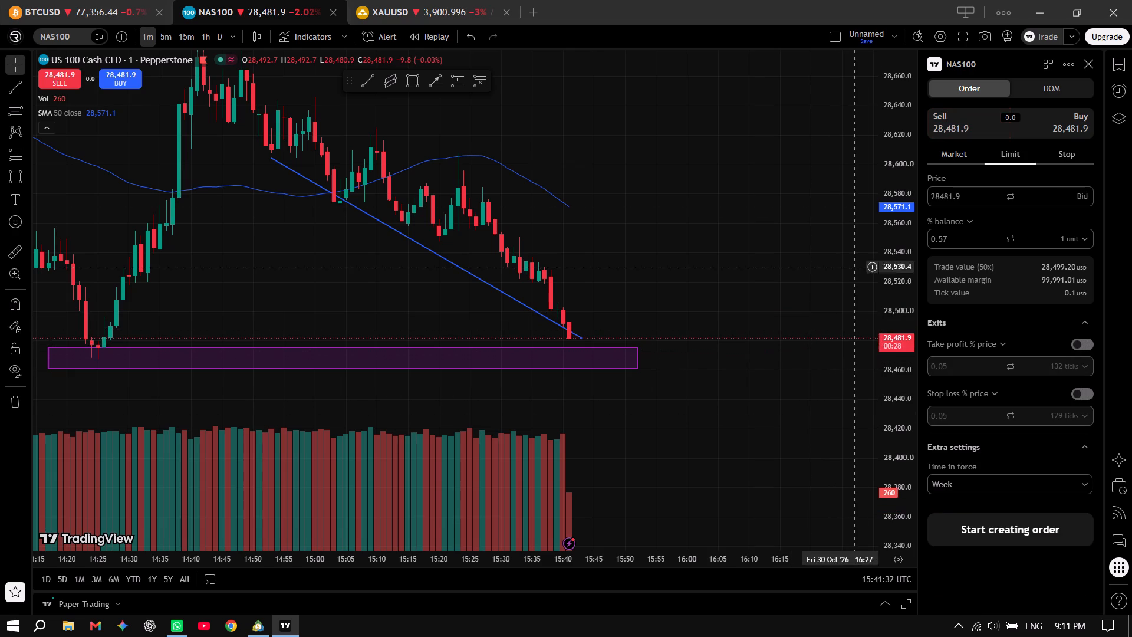
Place a NAS100 limit sell order at 28,481.9 sized at 1% of the balance.
left_click(947, 121)
left_click_drag(959, 241, 903, 244)
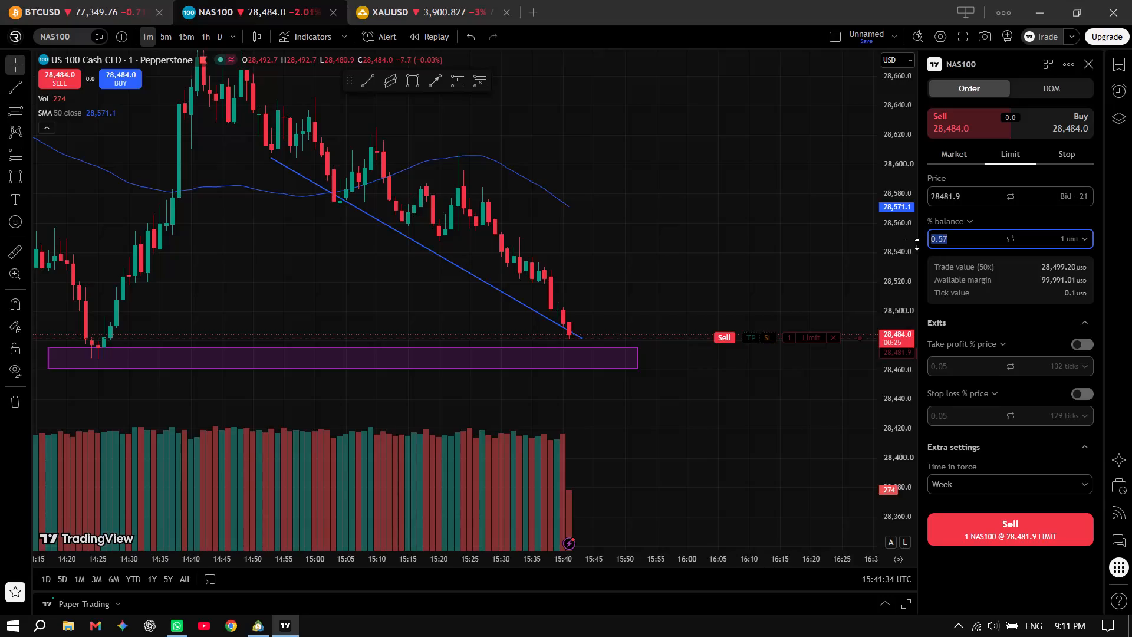
key("1")
key("Return")
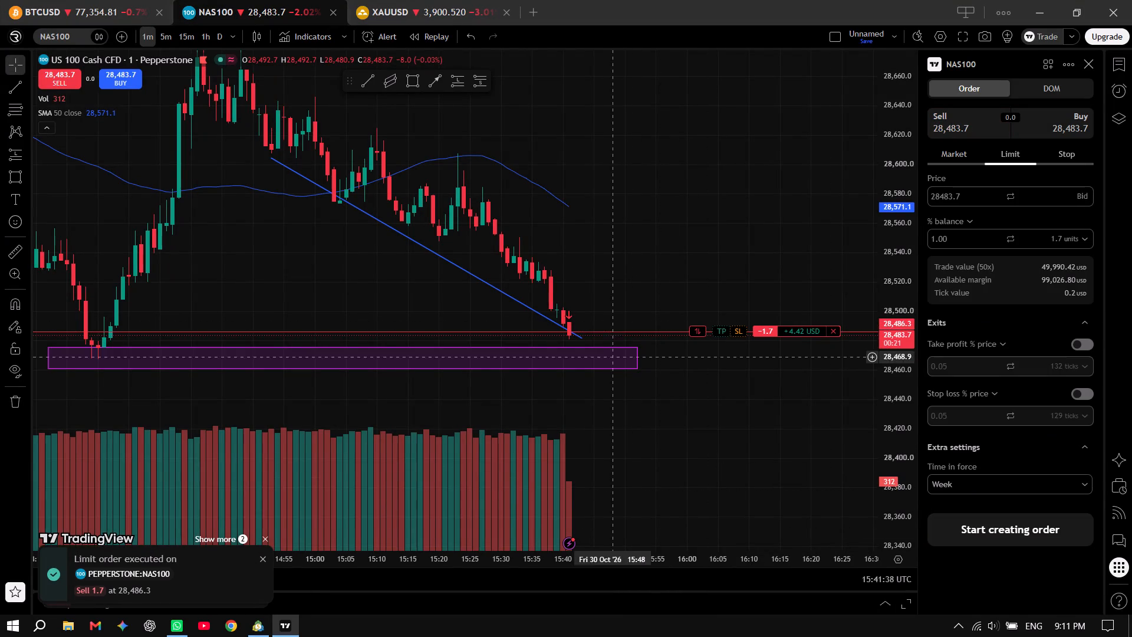
Add a take profit at 28,471.3, inside the purple zone, to the NAS100 short position.
left_click_drag(720, 330, 717, 350)
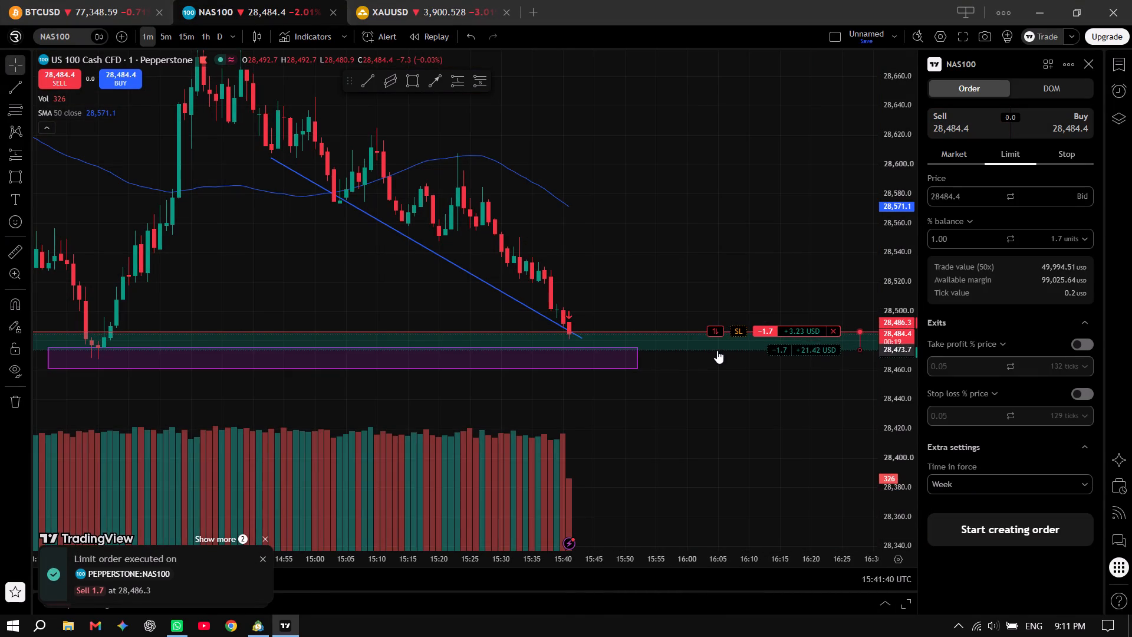
left_click_drag(717, 350, 716, 353)
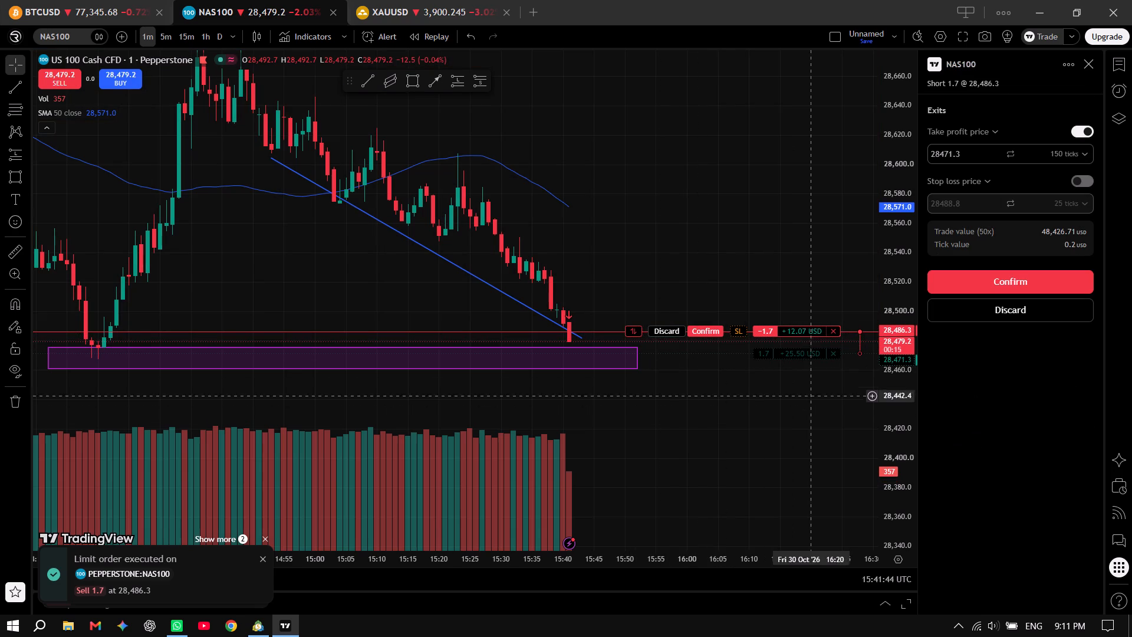
left_click(703, 333)
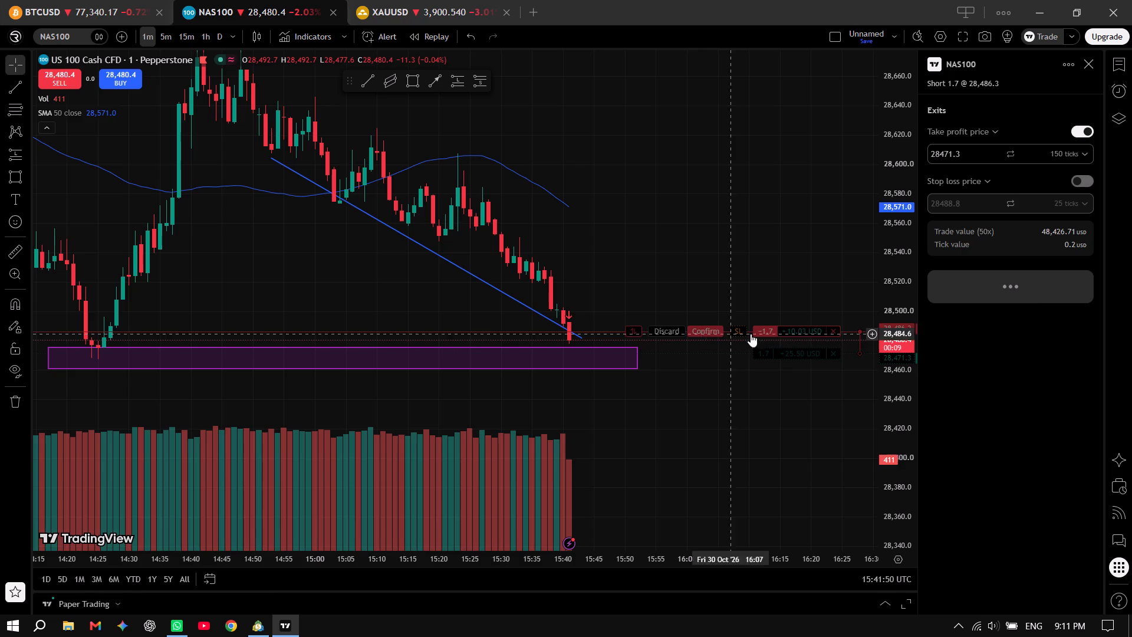
Add a stop loss near 28,500, above the entry, to the NAS100 short position.
left_click_drag(735, 331, 729, 312)
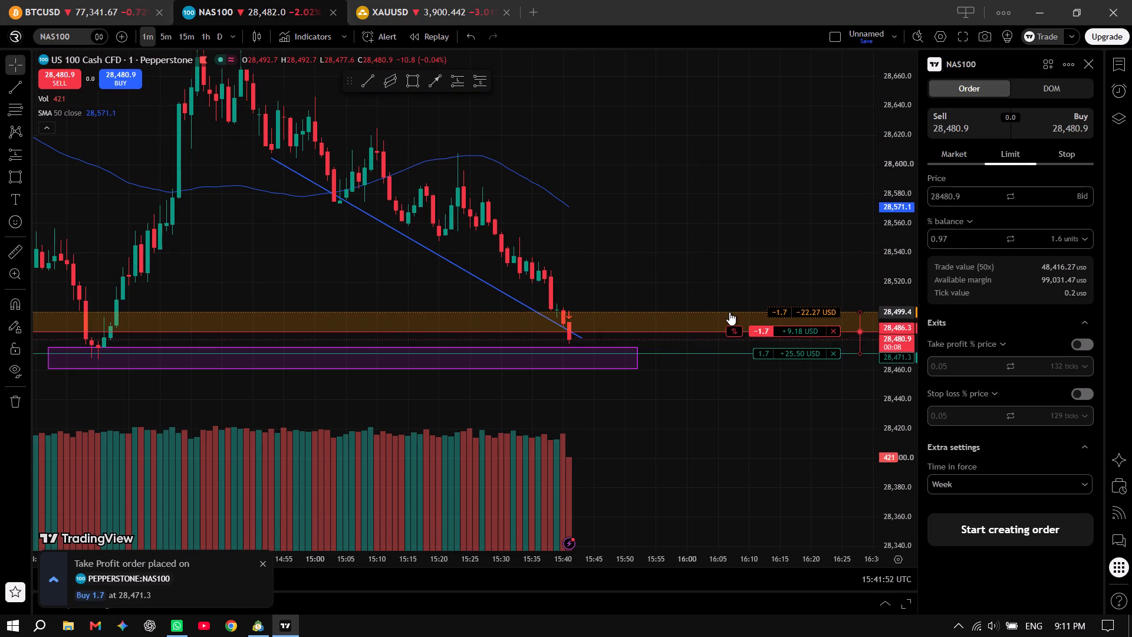
left_click_drag(729, 312, 729, 310)
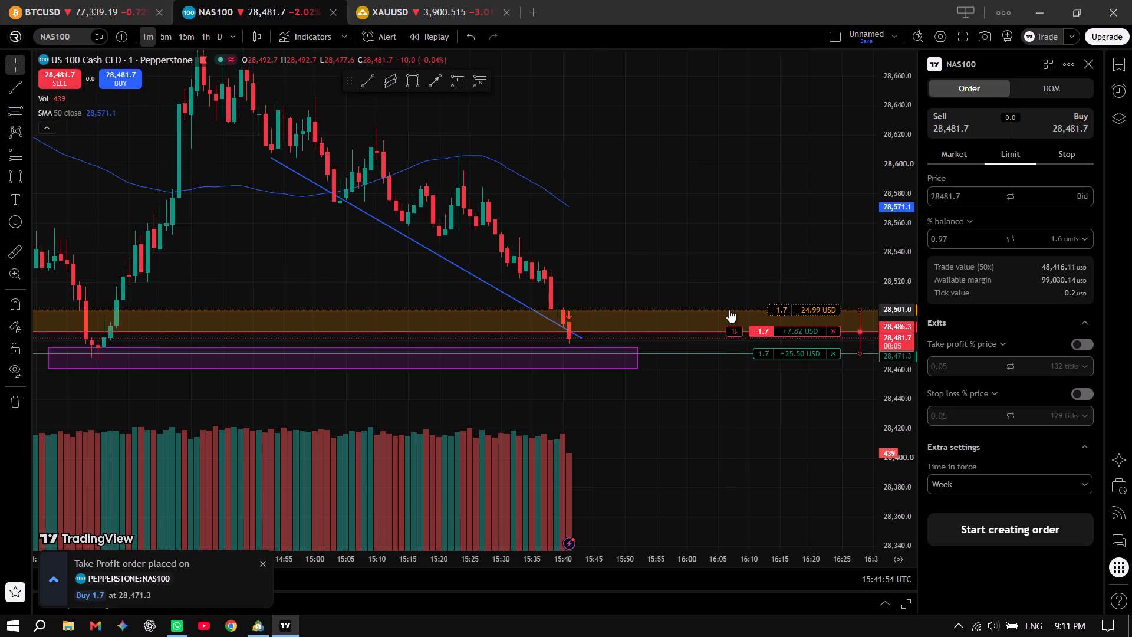
left_click_drag(729, 310, 729, 314)
left_click(723, 330)
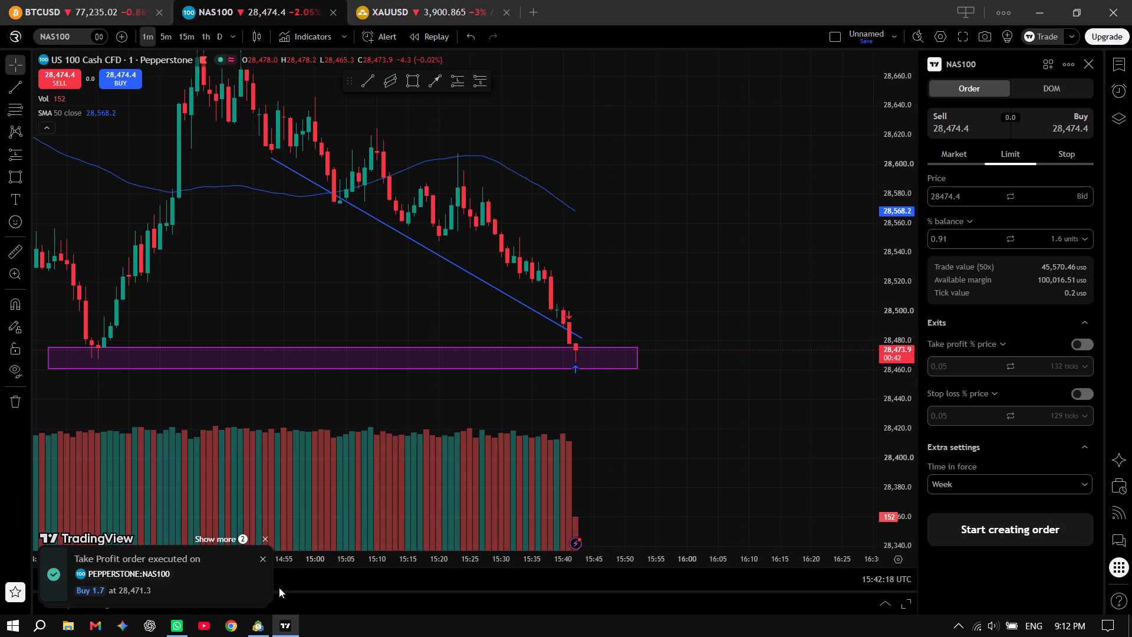
Dismiss the order notifications and review the Paper Trading account's orders and positions.
left_click(259, 561)
left_click(259, 564)
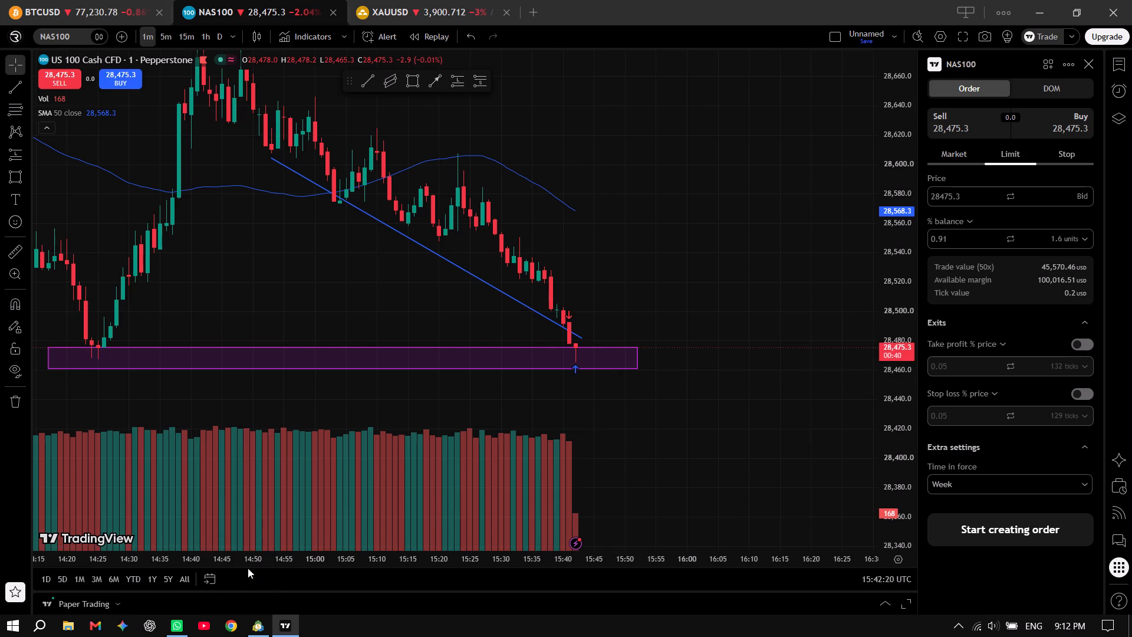
left_click(78, 605)
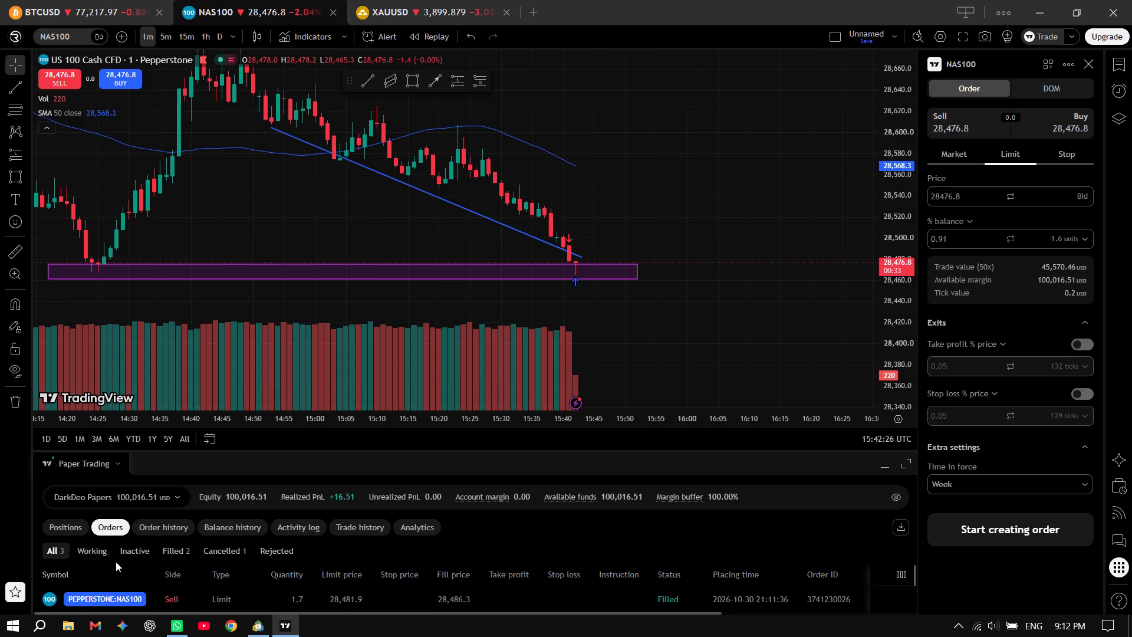
left_click(58, 527)
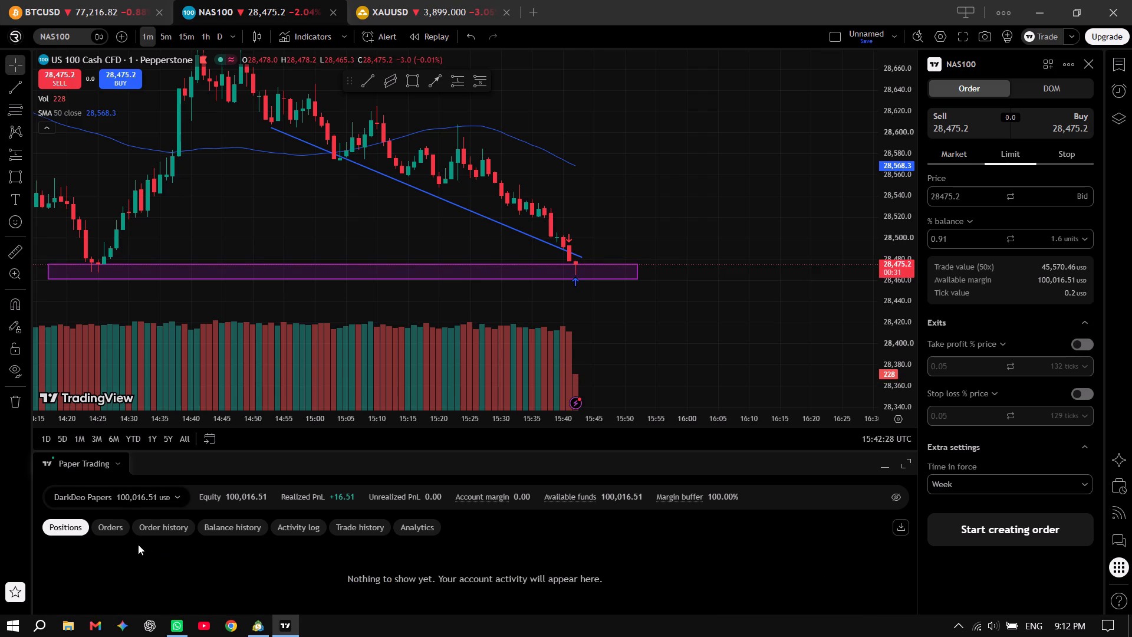
Review the Paper Trading account's order history, including side, prices and status of the NAS100 orders, plus current orders and positions.
left_click(129, 529)
left_click(167, 529)
scroll(591, 584, "down", 2)
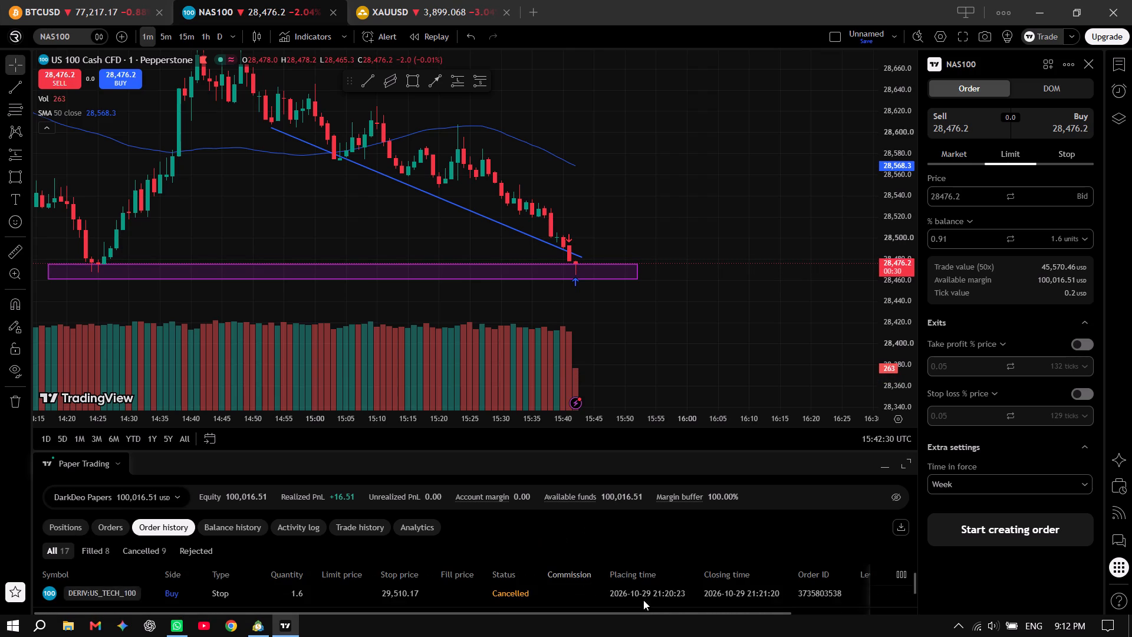
scroll(647, 602, "down", 1)
scroll(565, 603, "down", 1)
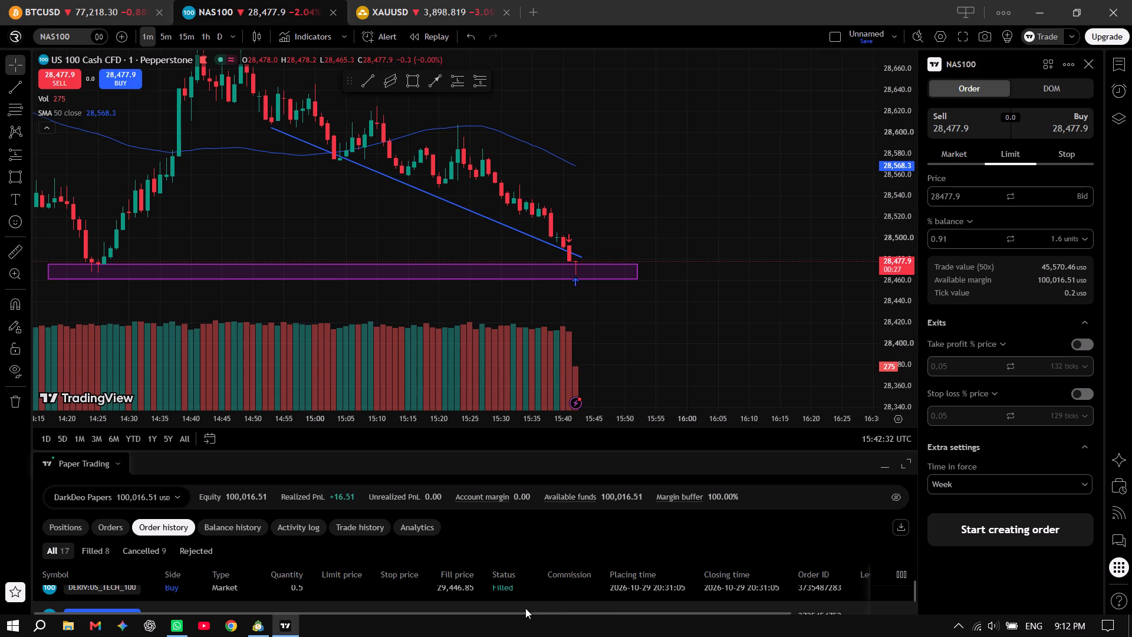
left_click_drag(682, 451, 680, 342)
scroll(468, 576, "up", 12)
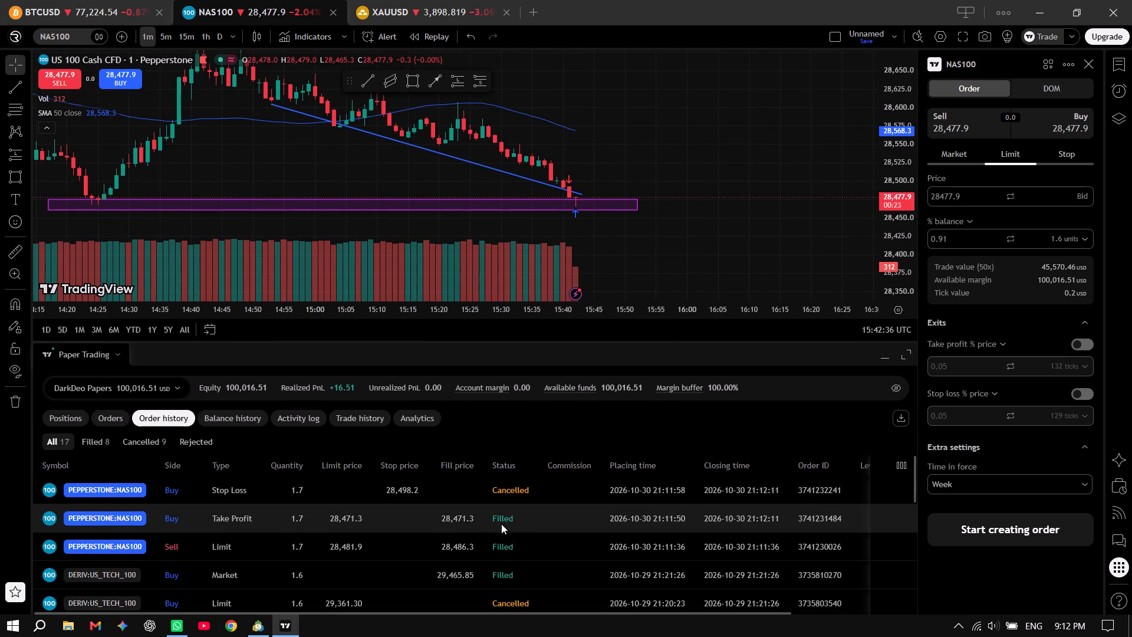
scroll(501, 524, "up", 1)
scroll(218, 511, "up", 4)
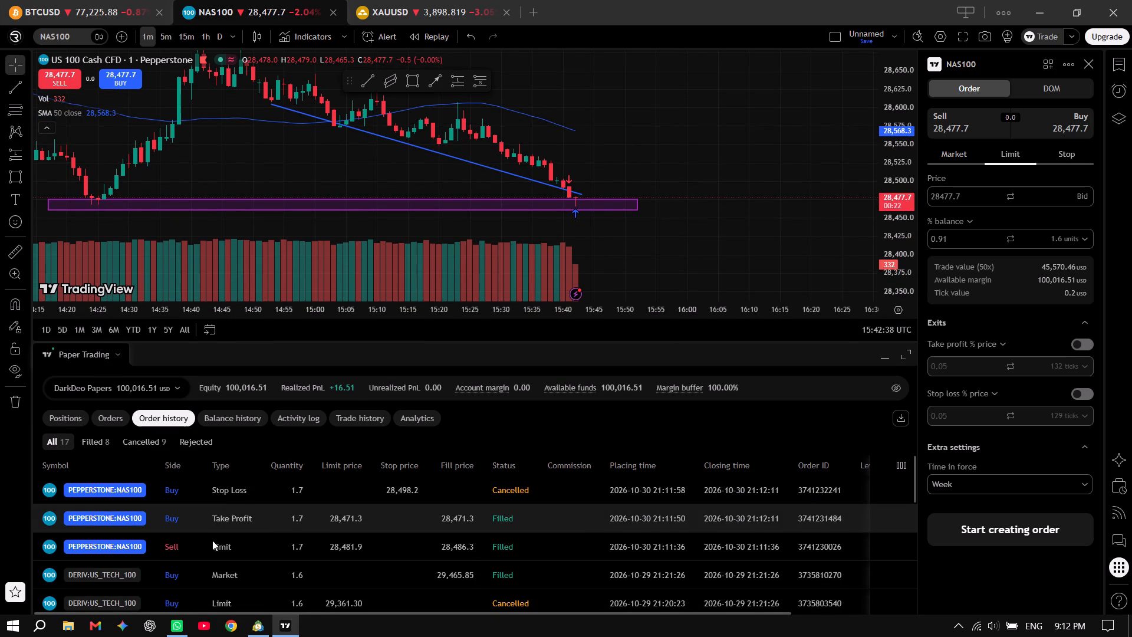
left_click(110, 418)
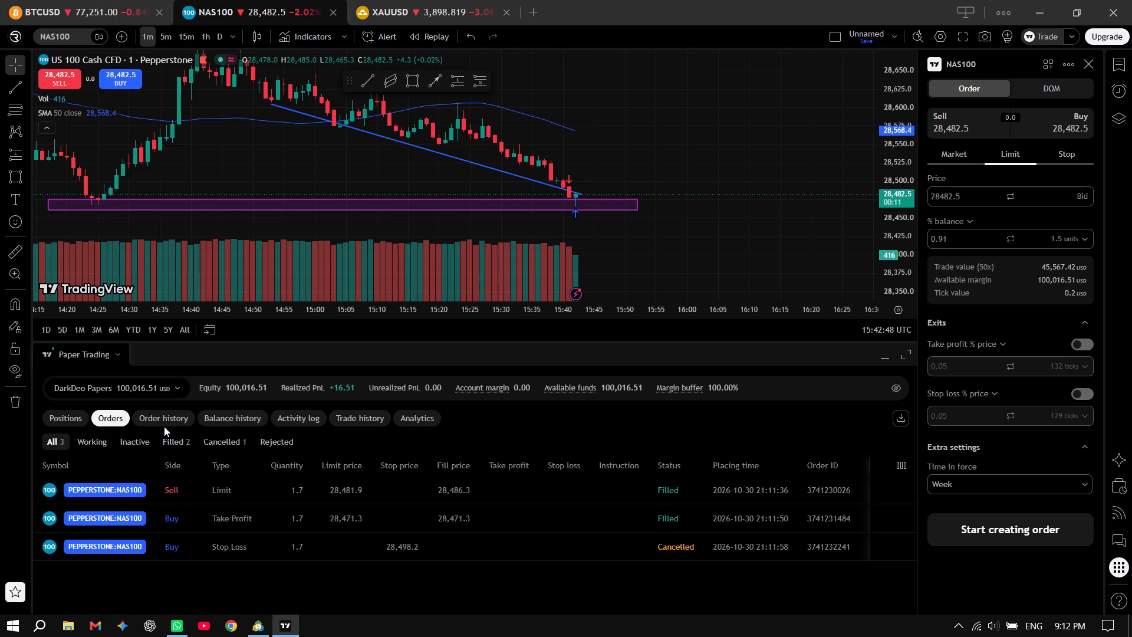
left_click(56, 424)
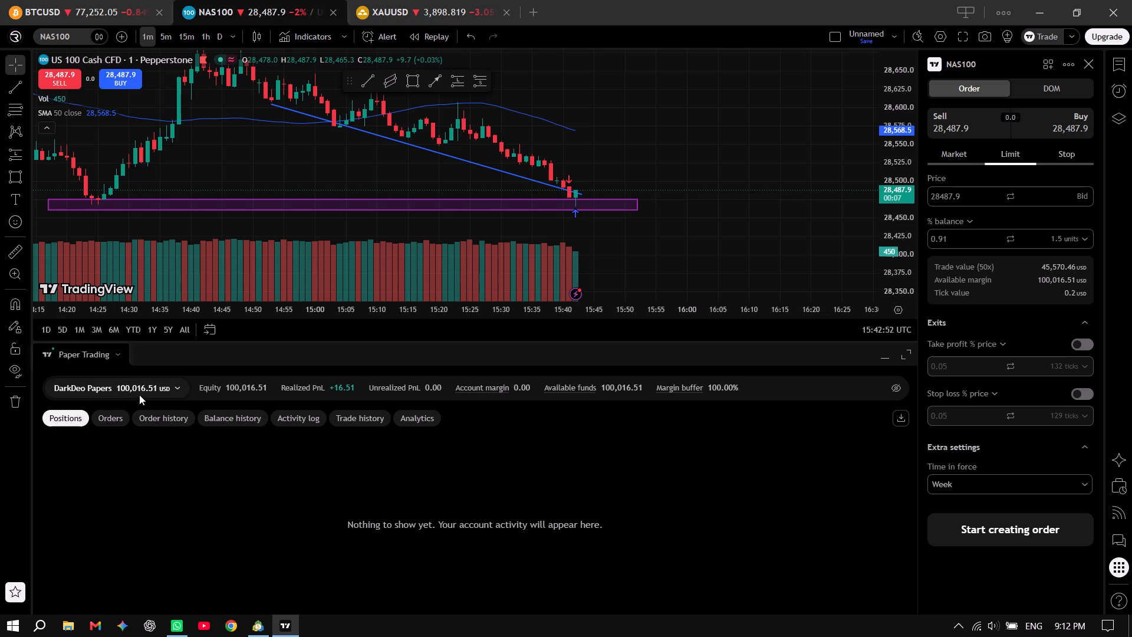
Review the Paper Trading account's balance history, including realized profit and loss per closed trade.
left_click(251, 418)
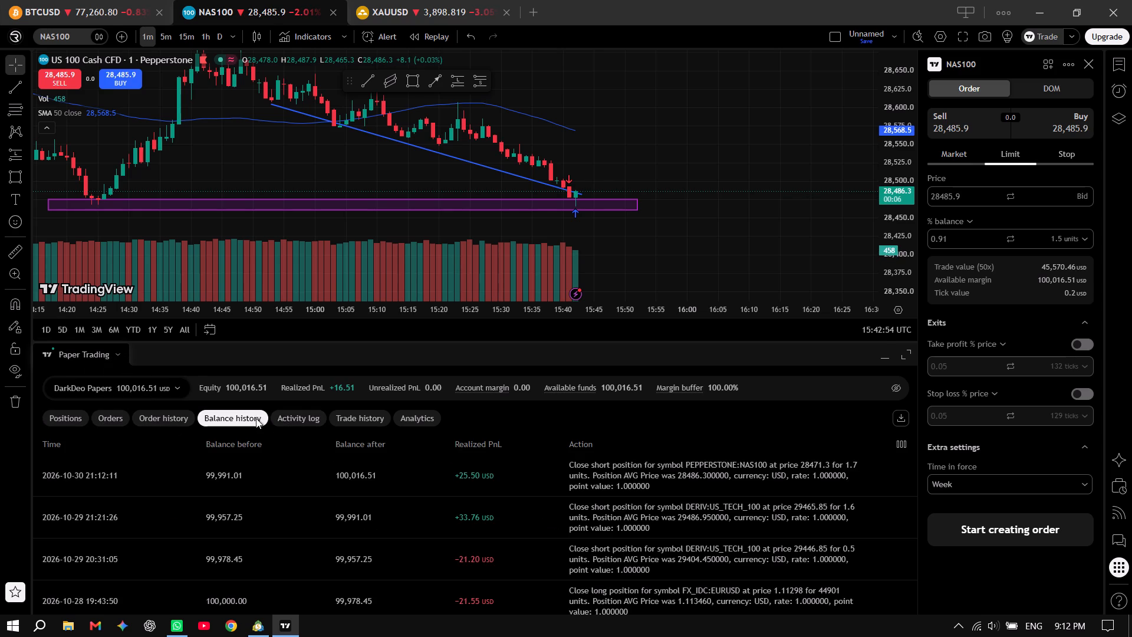
scroll(497, 571, "down", 4)
scroll(496, 588, "up", 2)
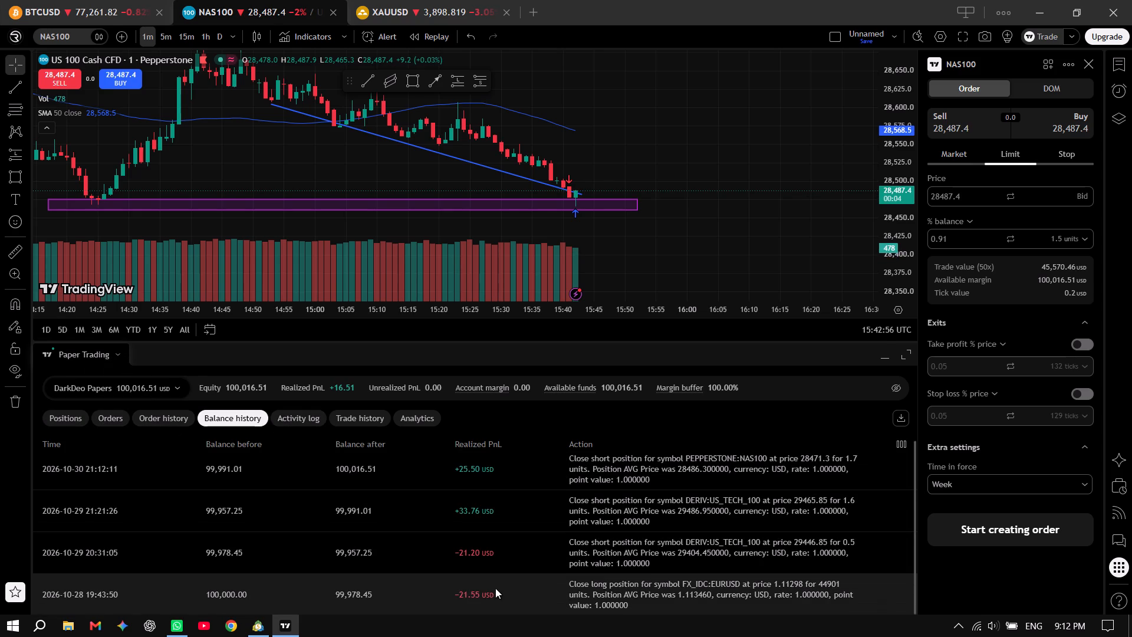
scroll(495, 588, "up", 4)
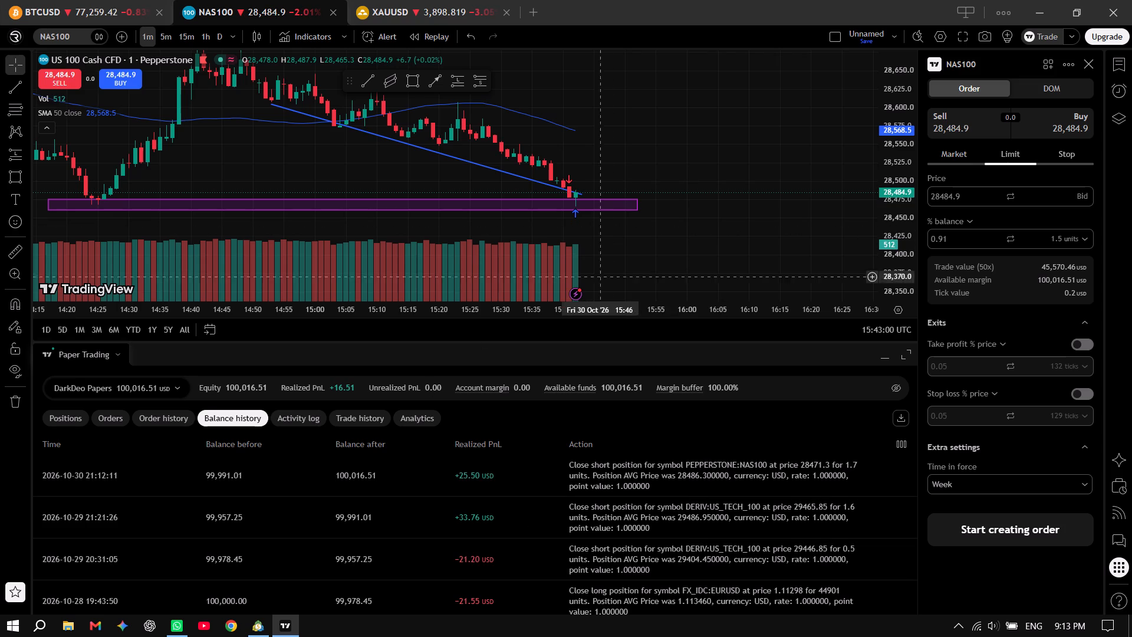
Examine the NAS100 one-minute chart around the purple zone, the trendline and the executed trade markers.
scroll(601, 144, "up", 2)
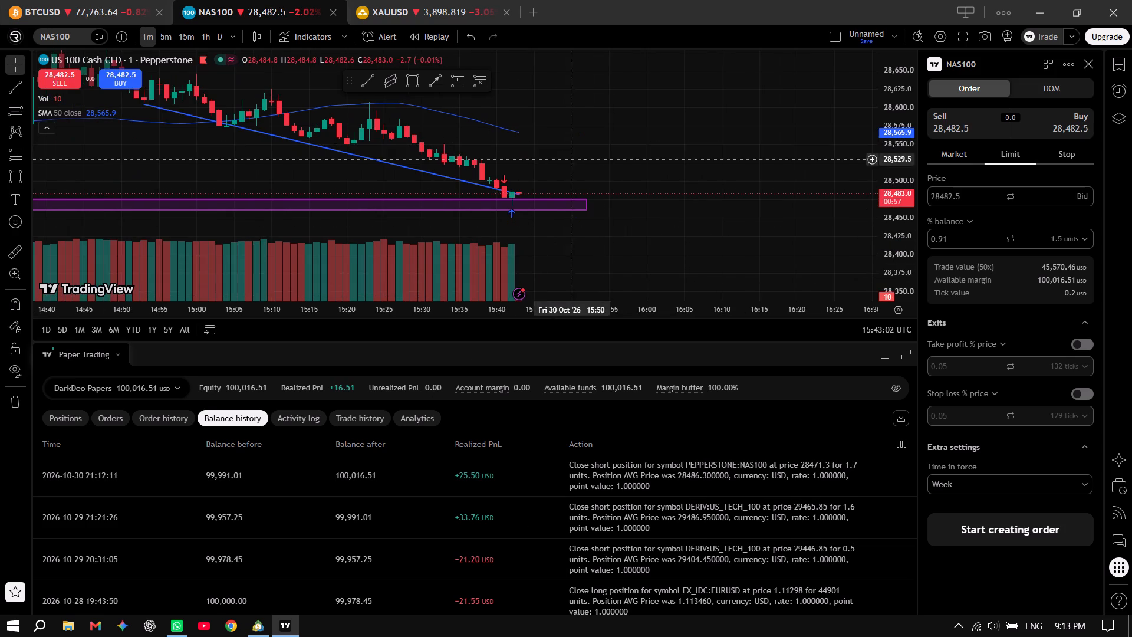
left_click_drag(550, 226, 713, 271)
scroll(713, 253, "up", 1)
scroll(891, 243, "up", 8)
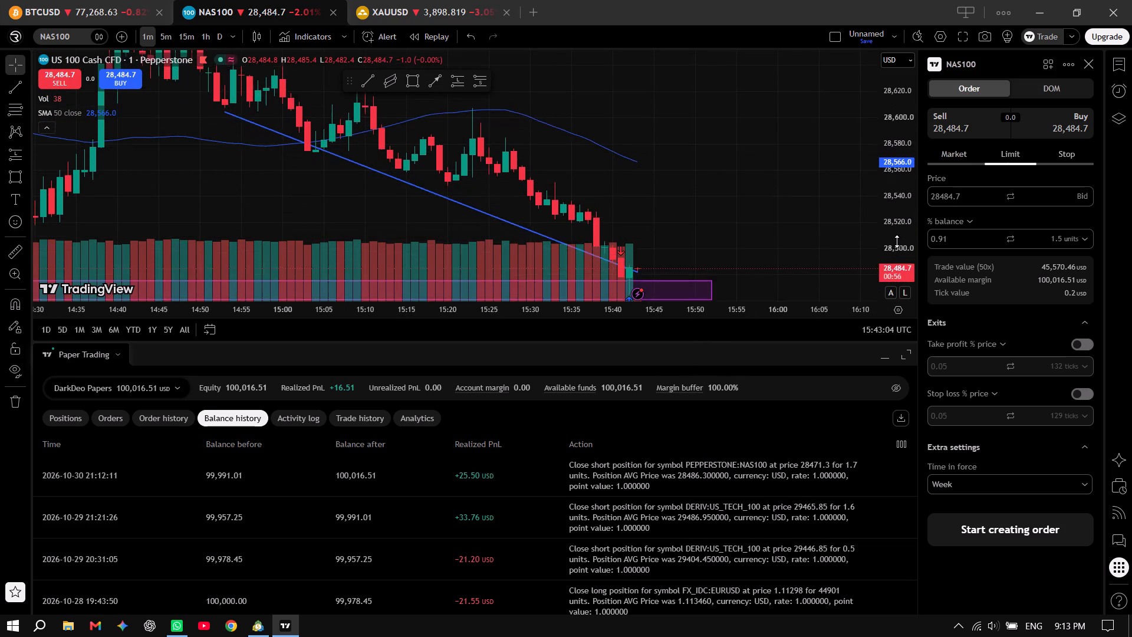
scroll(897, 241, "up", 4)
left_click_drag(769, 226, 730, 64)
left_click_drag(714, 187, 741, 63)
scroll(682, 168, "down", 5)
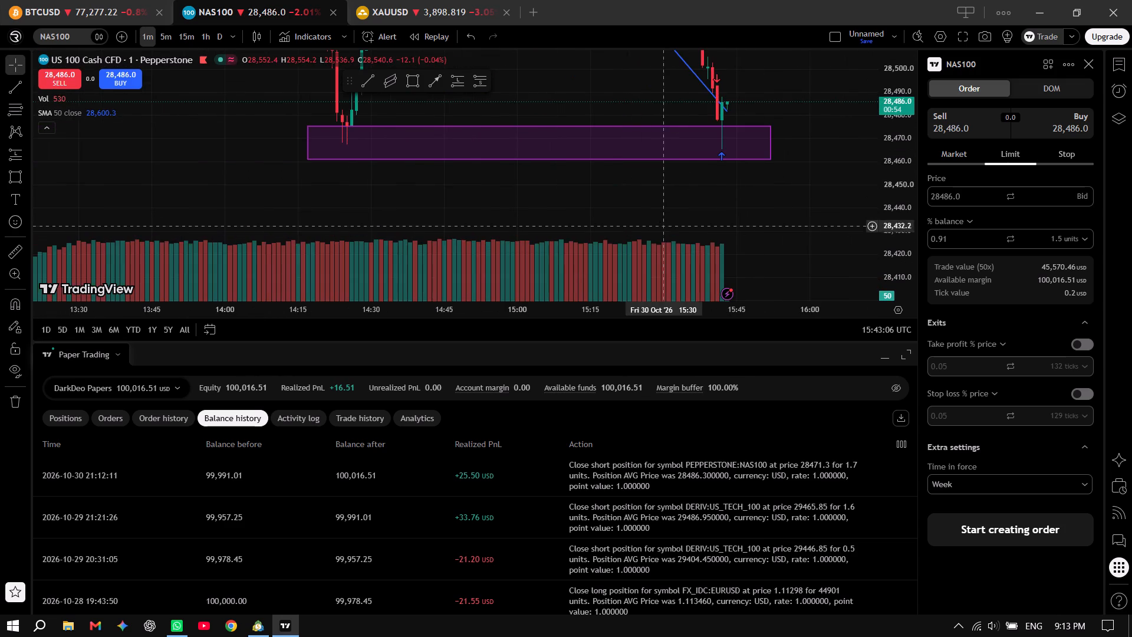
left_click_drag(726, 179, 674, 234)
scroll(907, 133, "down", 10)
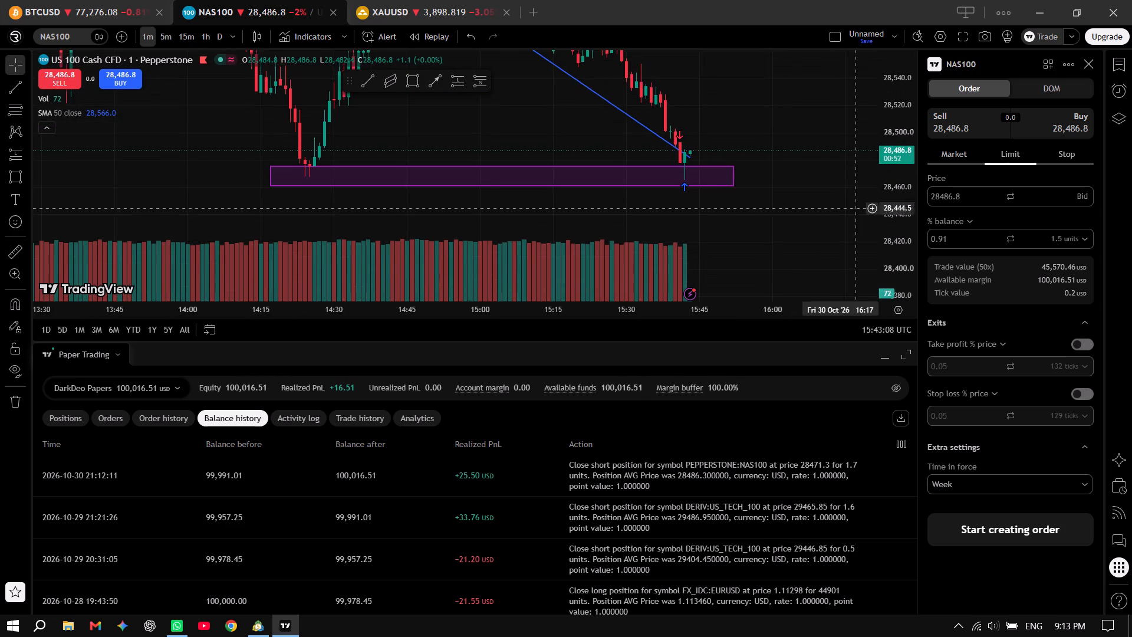
left_click_drag(791, 244, 708, 268)
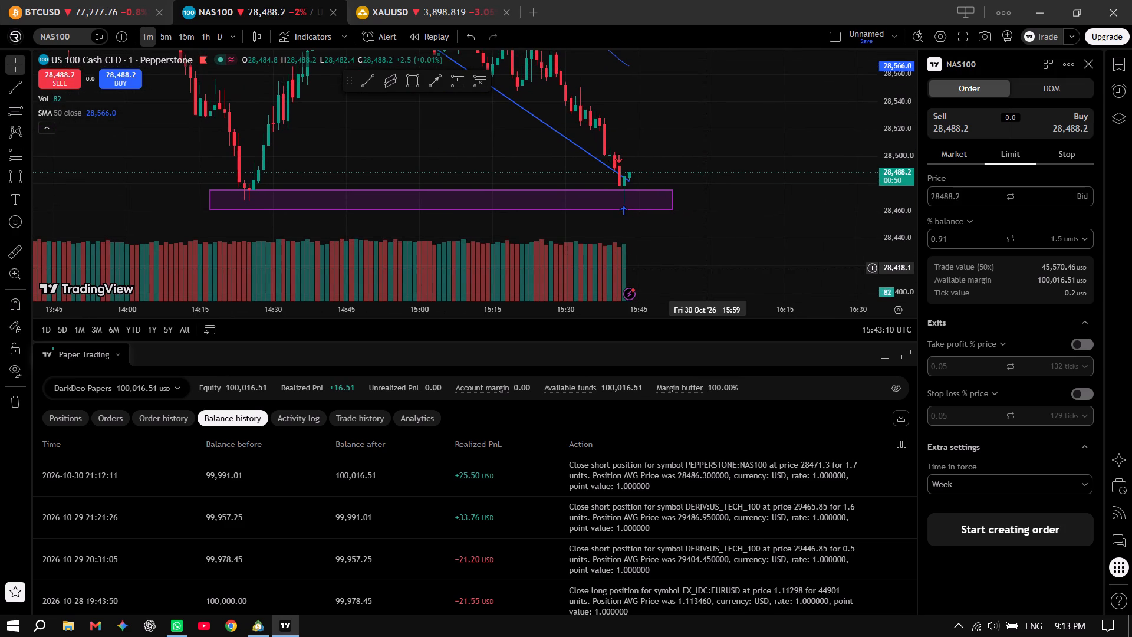
left_click_drag(781, 211, 752, 260)
left_click_drag(791, 242, 782, 255)
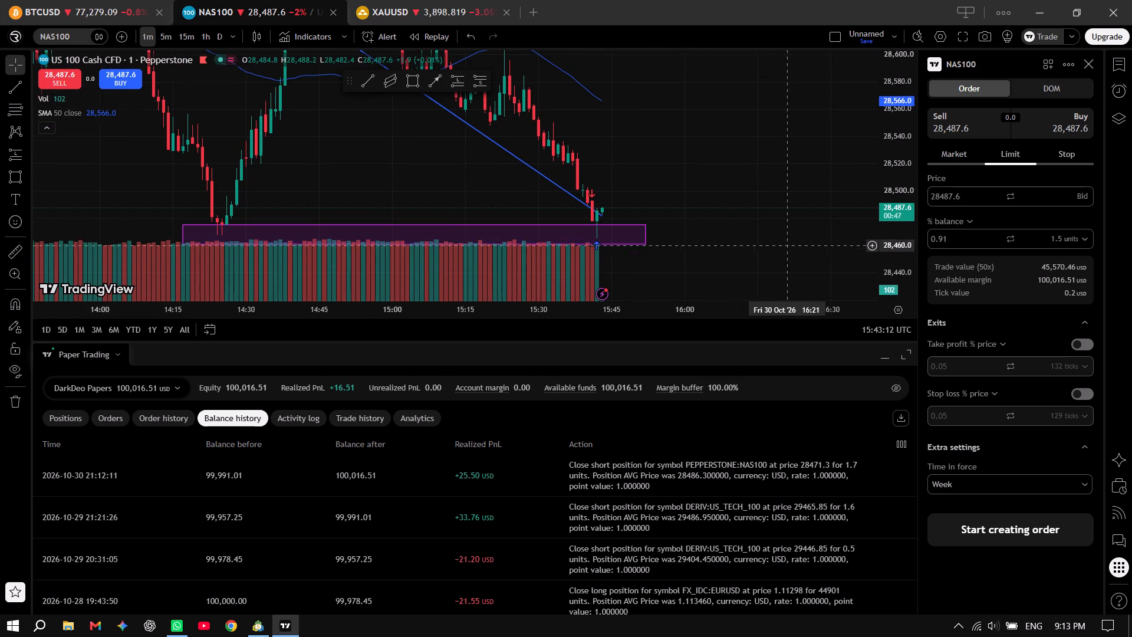
left_click_drag(782, 255, 730, 300)
left_click_drag(768, 169, 739, 285)
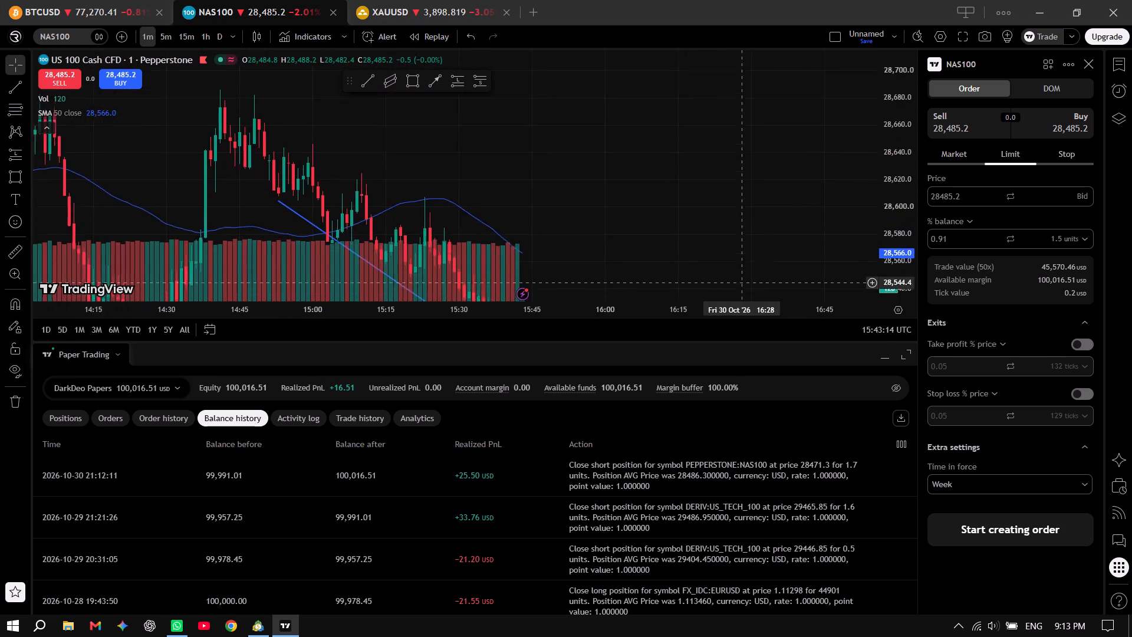
left_click_drag(739, 285, 754, 117)
left_click_drag(723, 241, 751, 186)
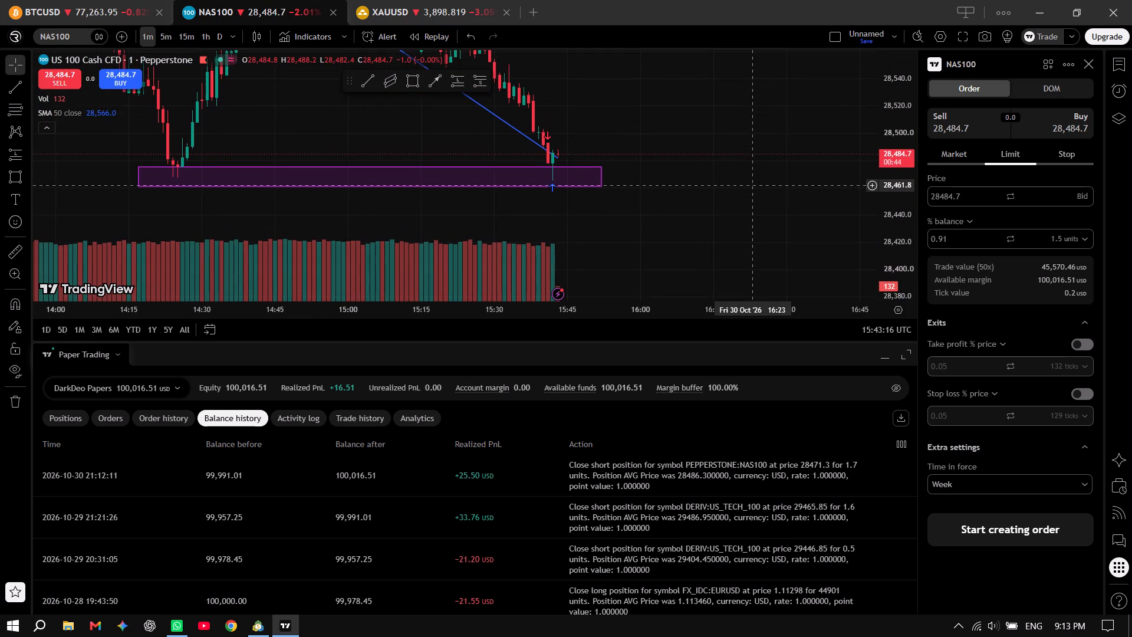
left_click_drag(751, 186, 749, 188)
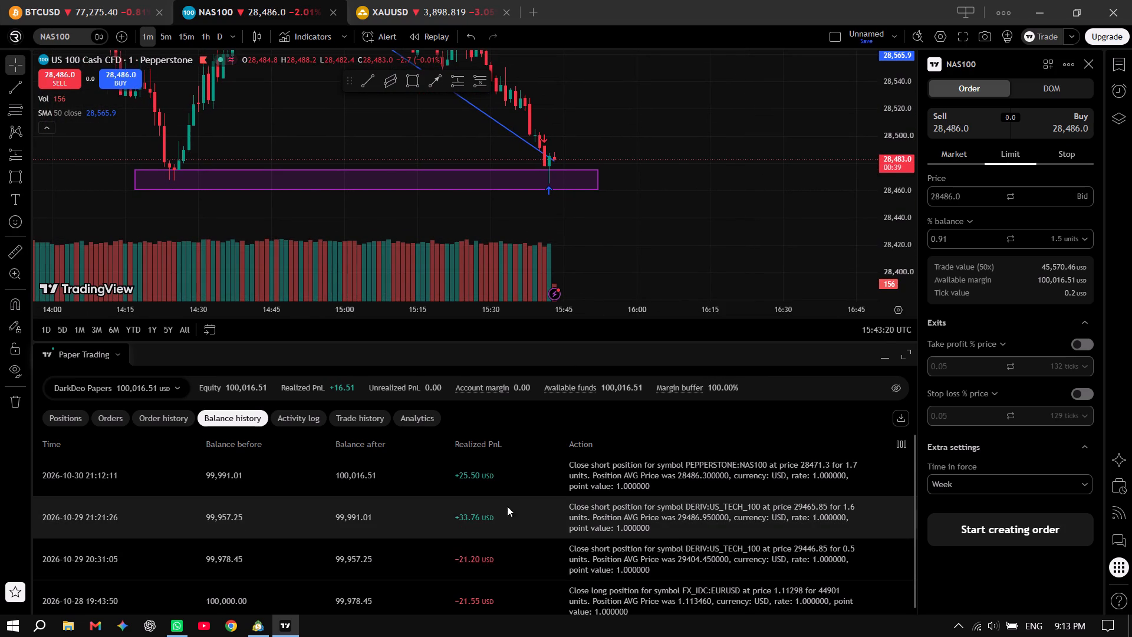
Check the balance history entries again and view the account's open positions.
scroll(508, 505, "down", 2)
scroll(389, 534, "up", 3)
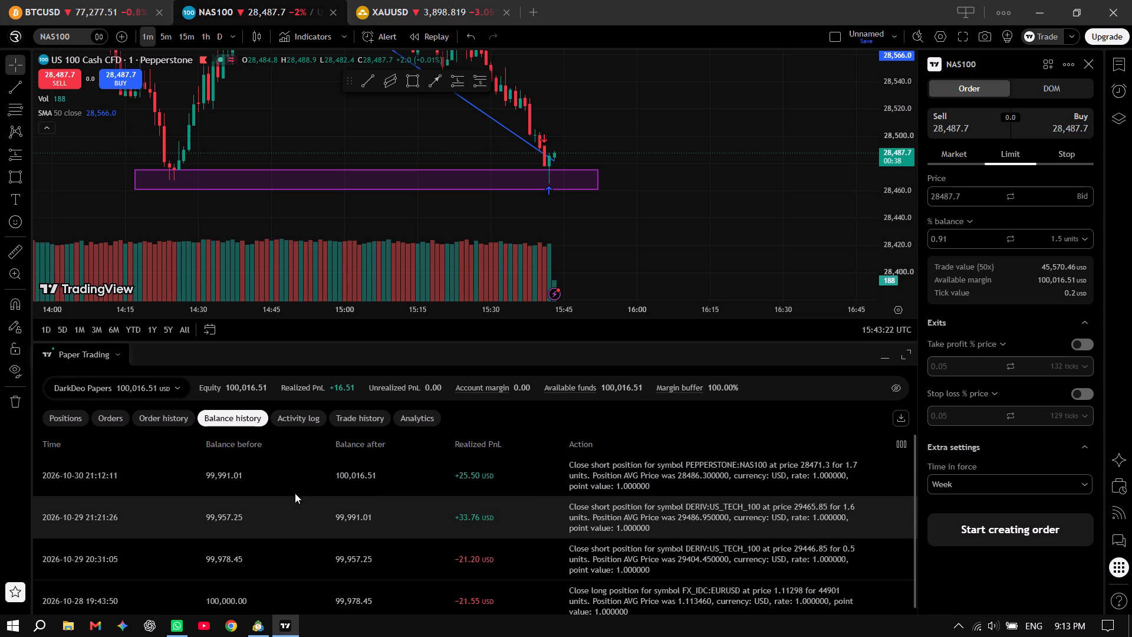
left_click(62, 421)
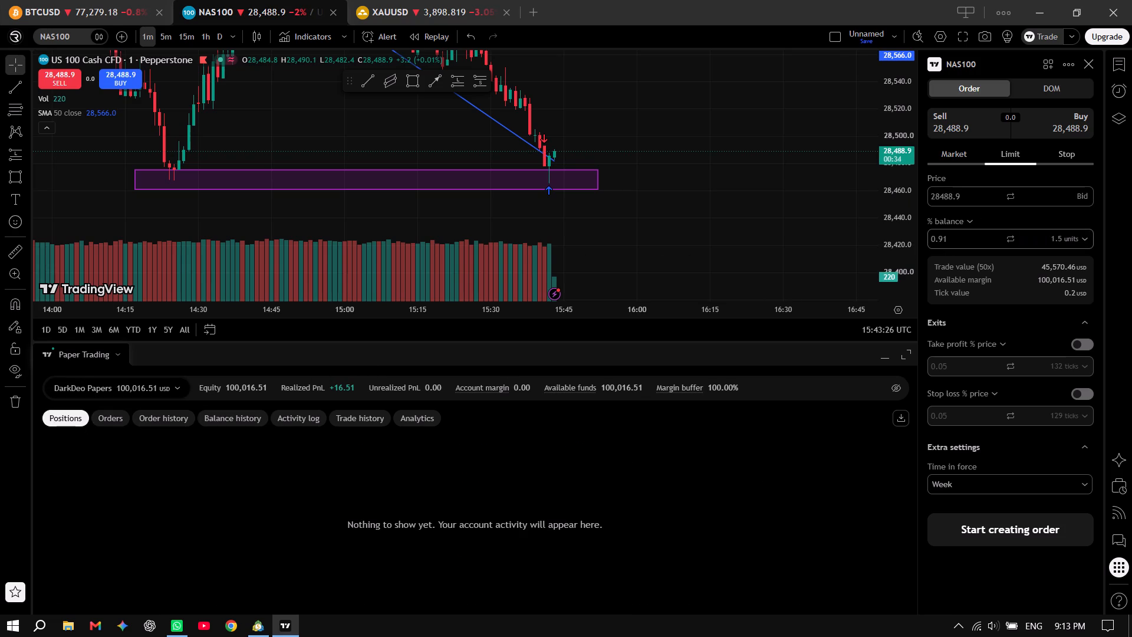
Place a NAS100 limit sell order at 28,486.3 sized at 2% of the balance.
left_click_drag(953, 242, 919, 241)
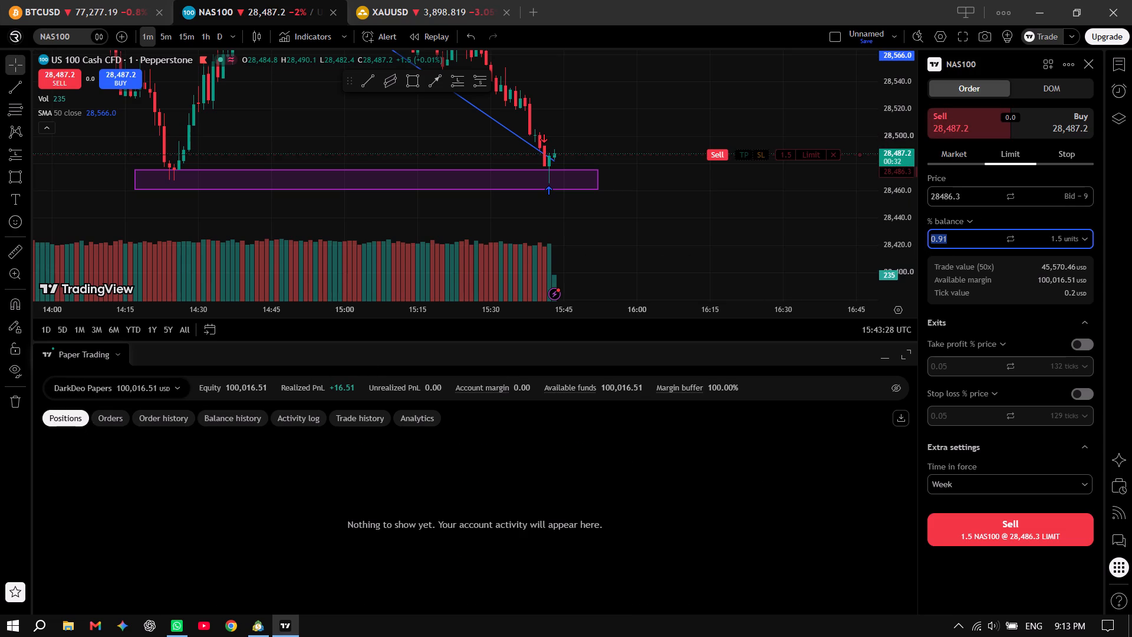
key("2")
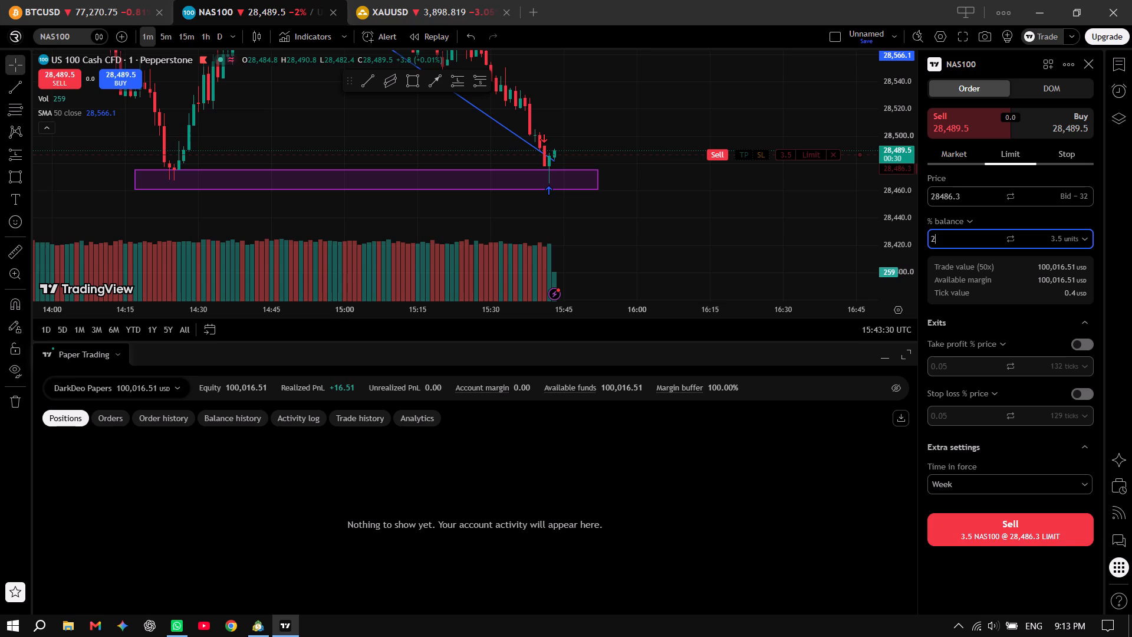
key("Return")
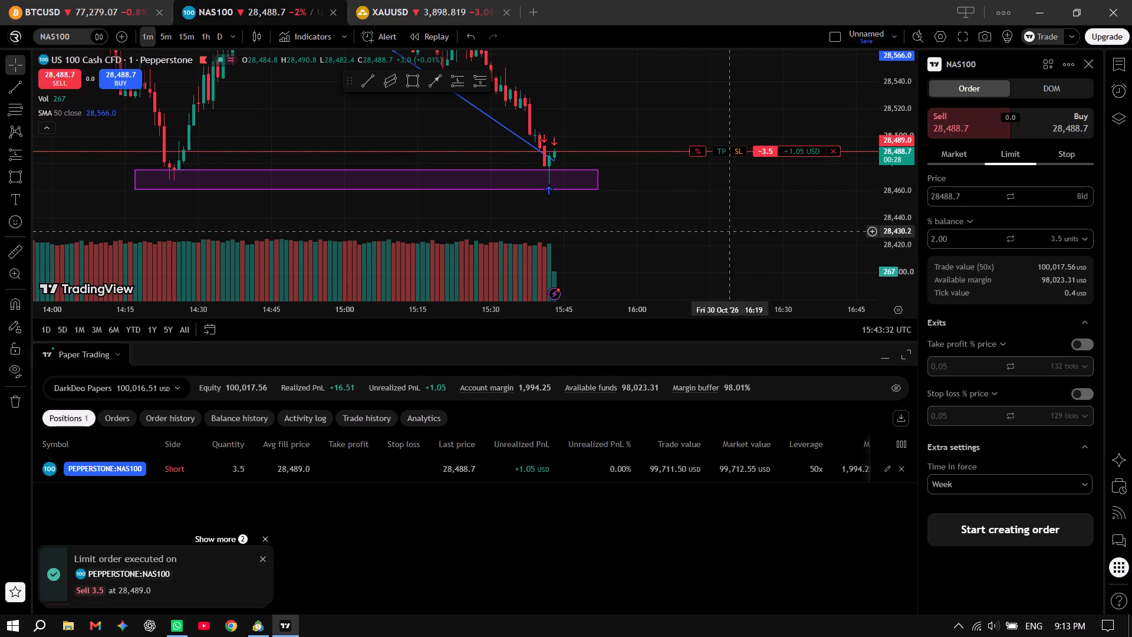
Close the 3.5-unit NAS100 short position at market and dismiss the order notifications.
left_click(832, 151)
left_click(657, 350)
triple_click(657, 363)
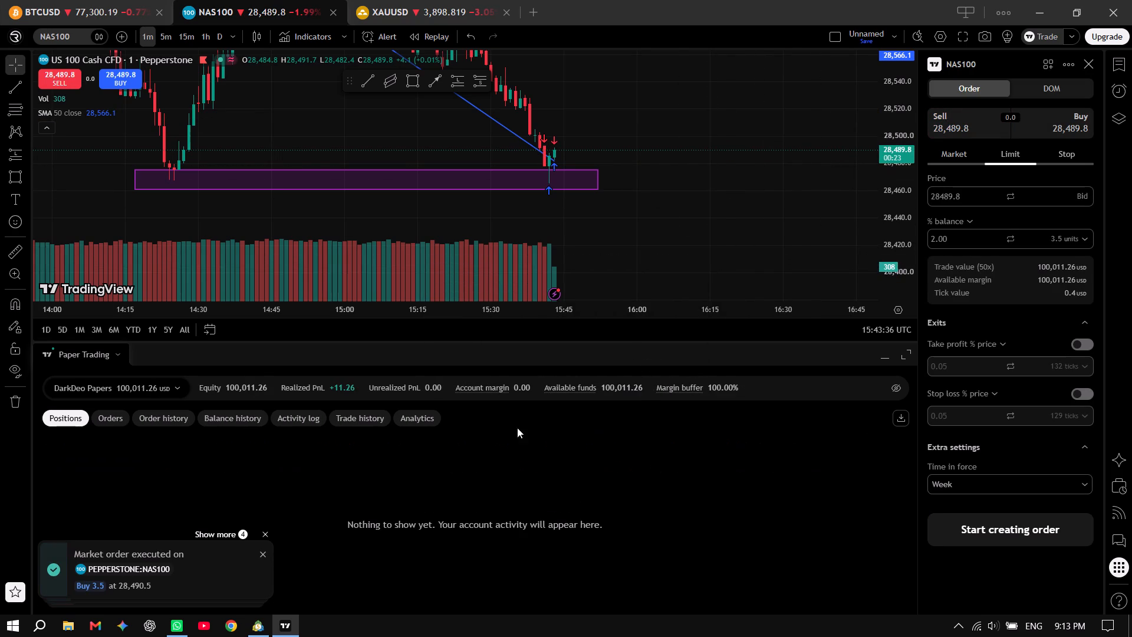
left_click(265, 555)
left_click(265, 533)
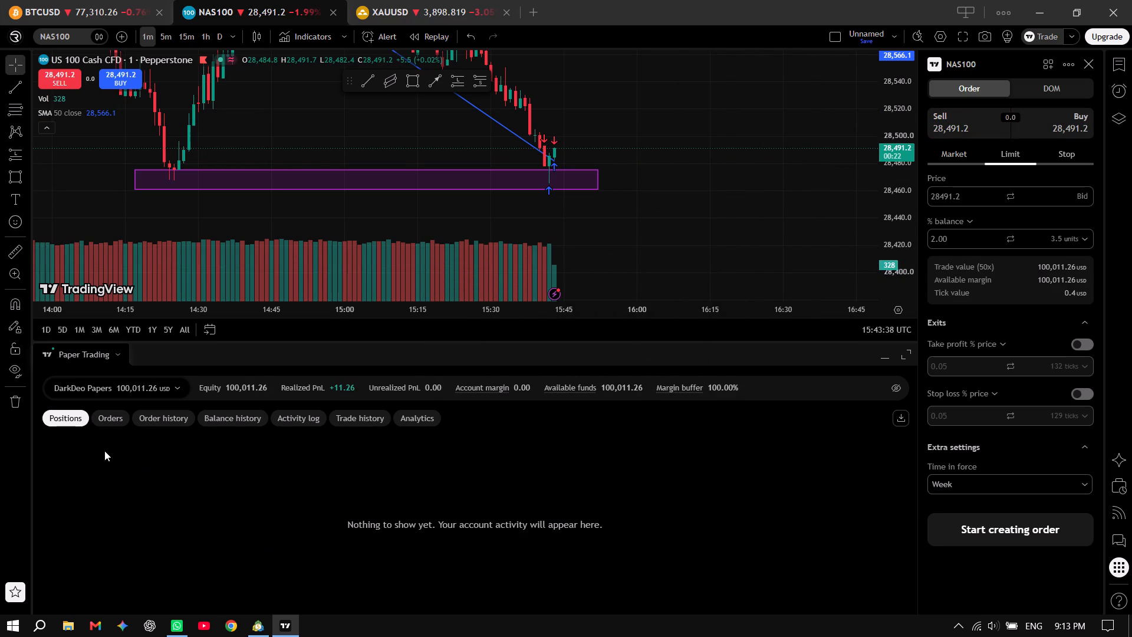
Review the Paper Trading account's list of orders and its open positions.
left_click(120, 418)
scroll(541, 544, "up", 3)
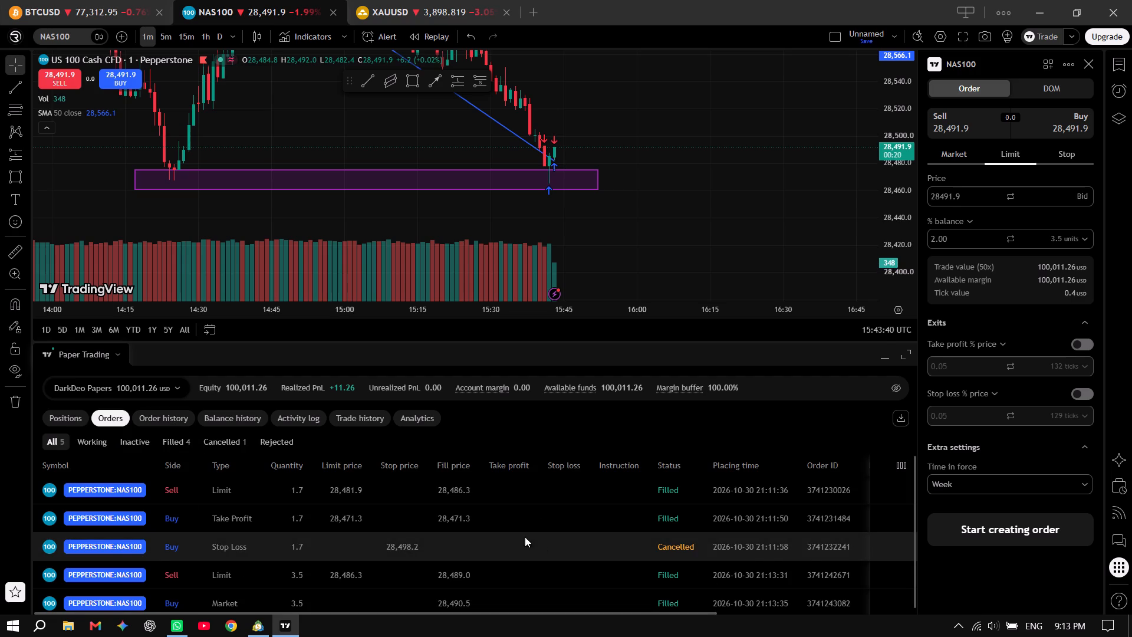
left_click(61, 417)
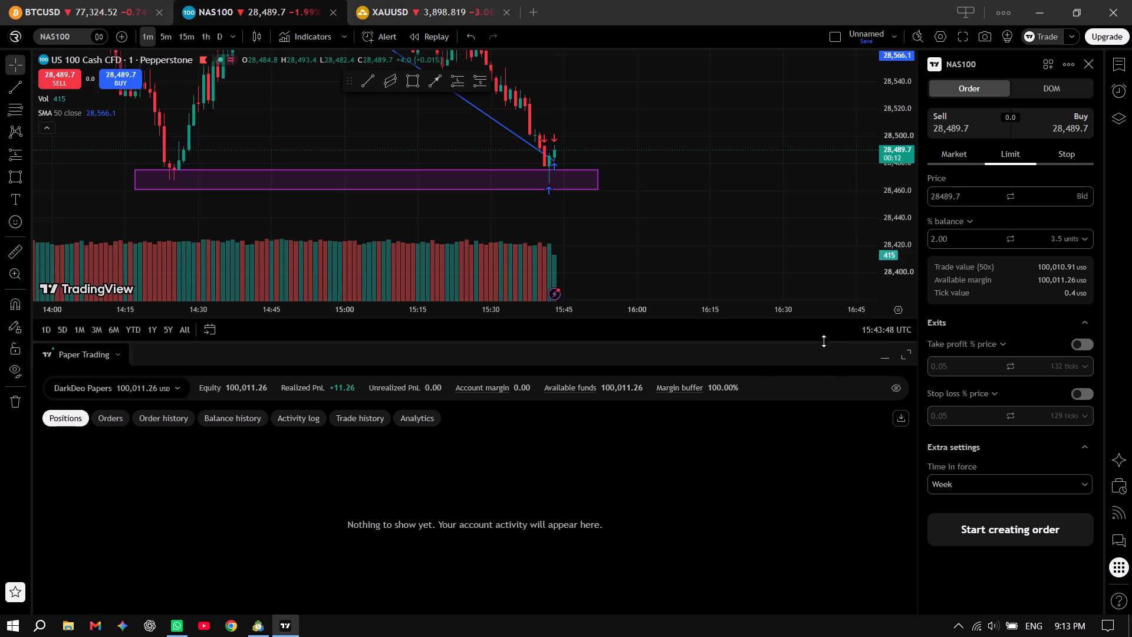
Enlarge the chart area and place a NAS100 limit buy order at 28,490.0 sized at 2% of the balance.
left_click_drag(824, 341, 807, 419)
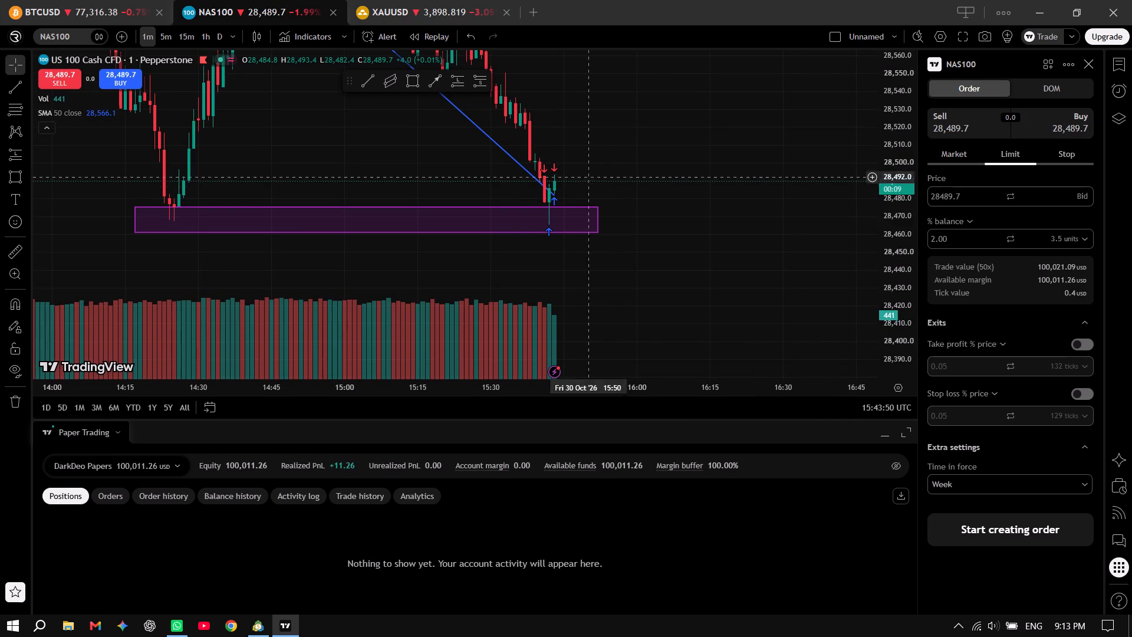
left_click_drag(674, 247, 667, 337)
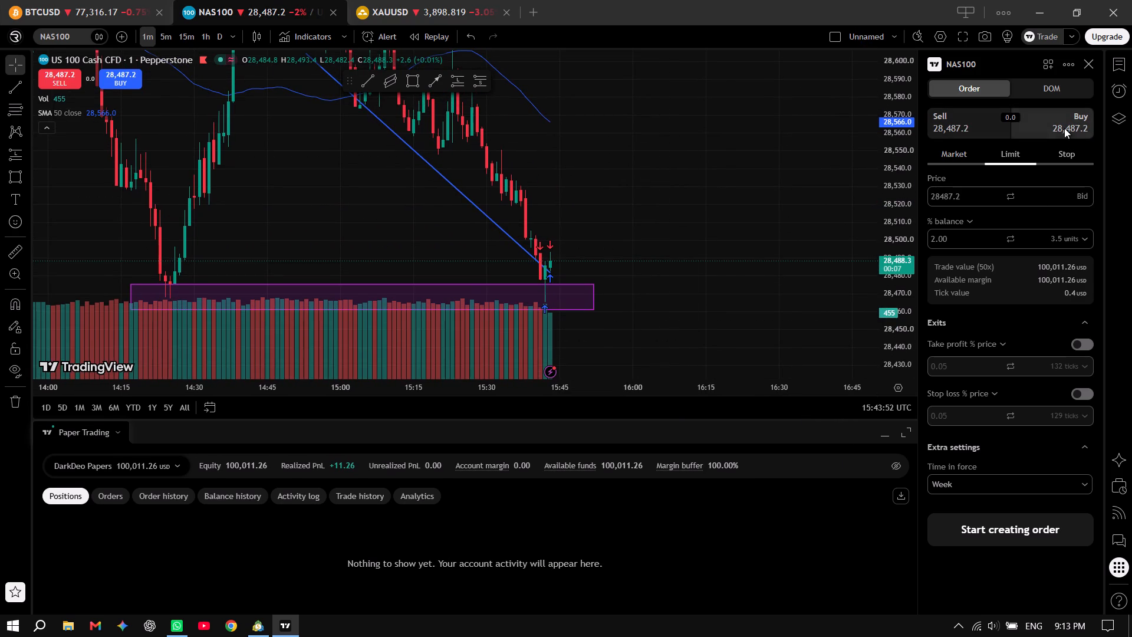
left_click(1047, 129)
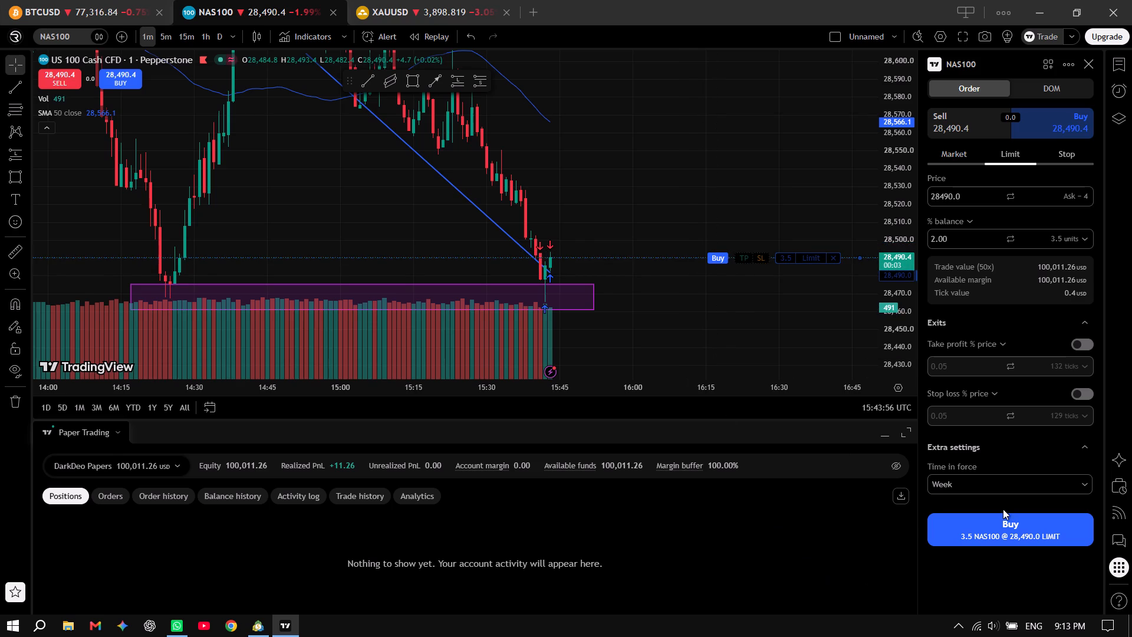
left_click(1000, 530)
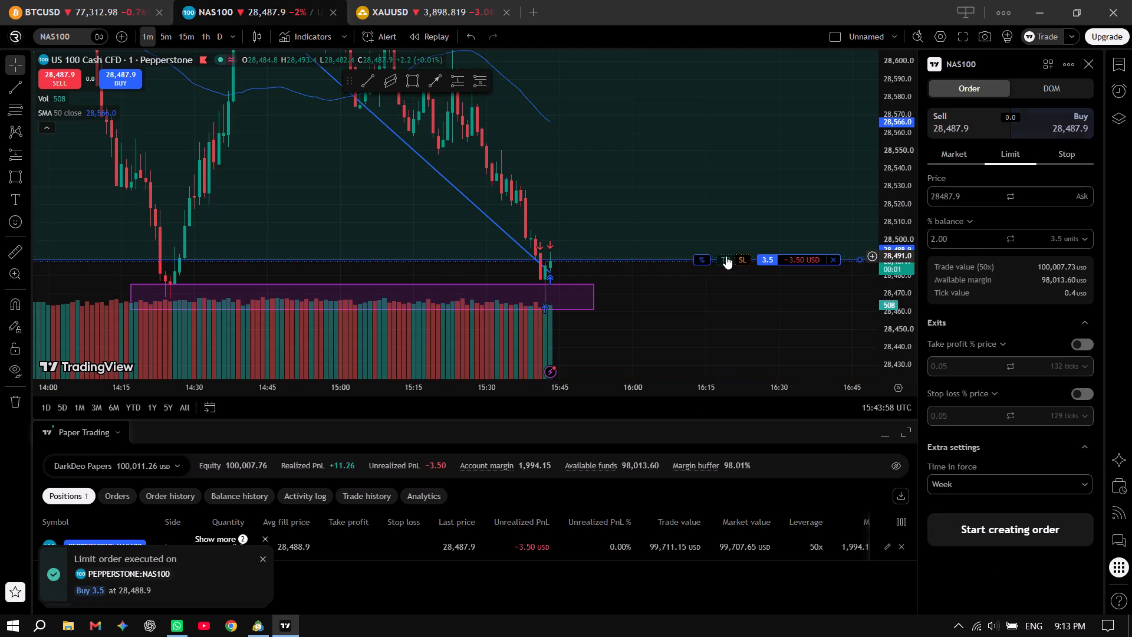
Add a take profit at 28,502.9 and a stop loss at 28,471.2, inside the purple zone, to the NAS100 long position.
left_click_drag(726, 256, 724, 235)
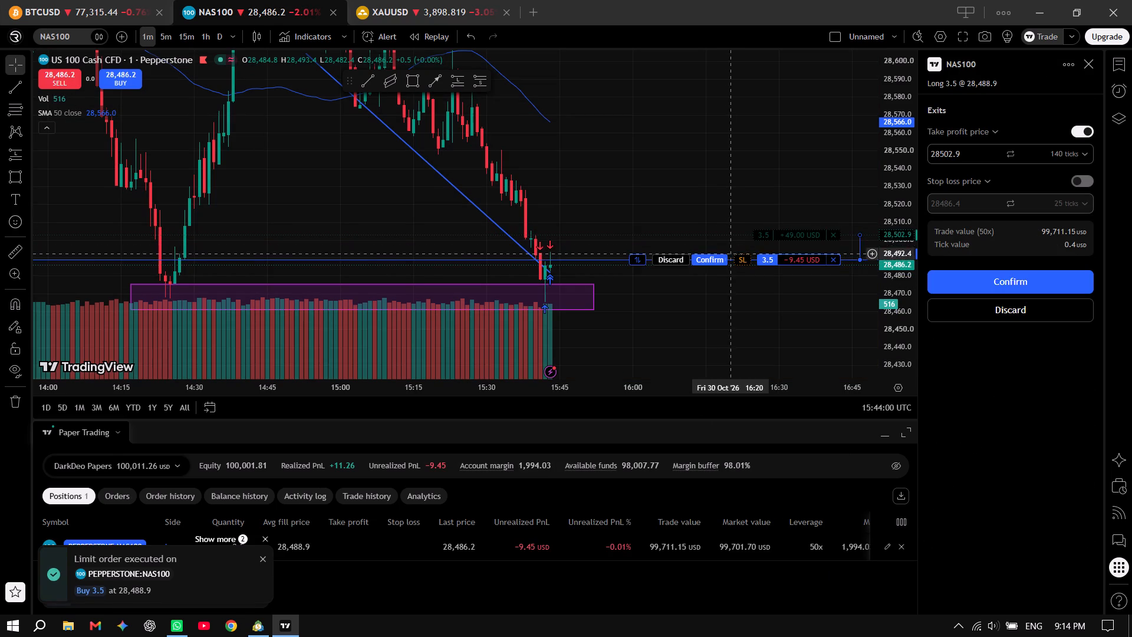
left_click_drag(741, 258, 739, 275)
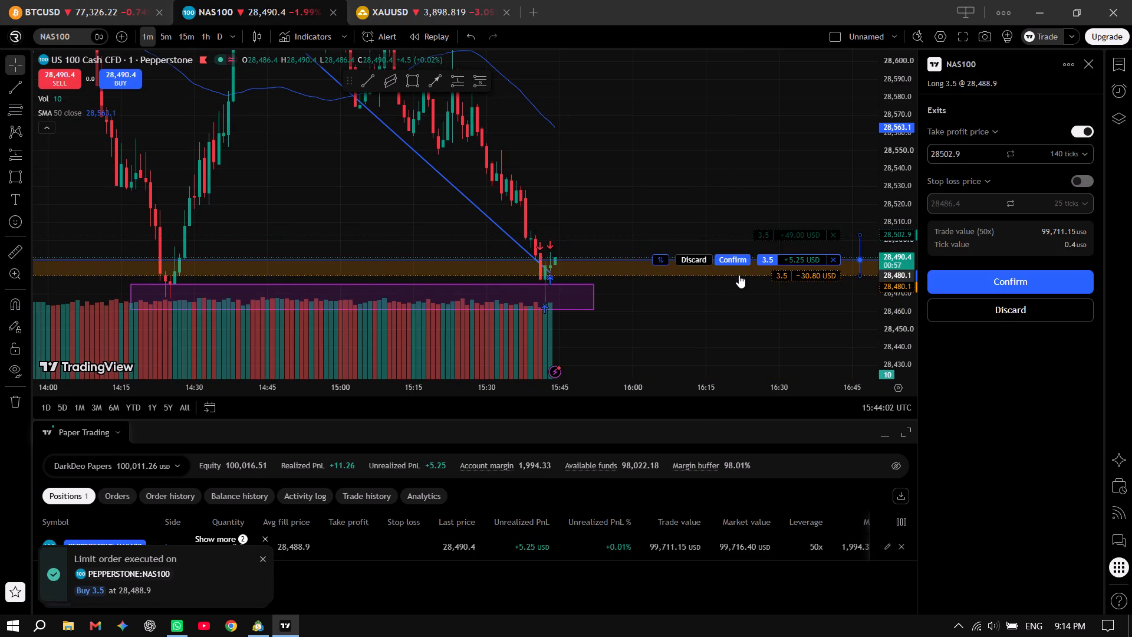
left_click_drag(739, 275, 734, 291)
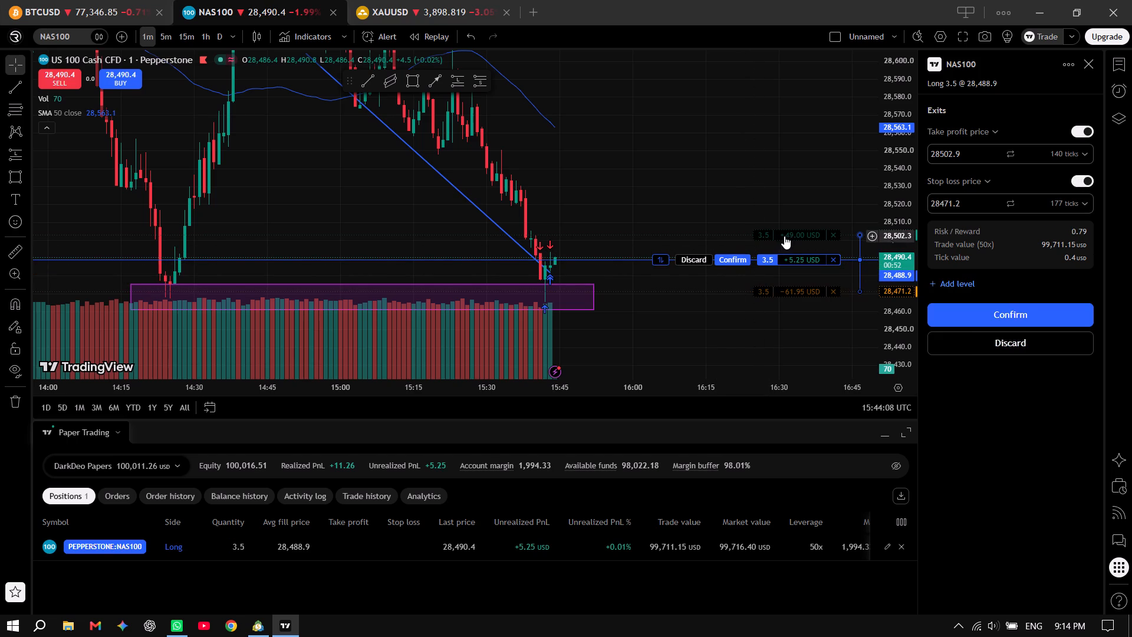
left_click(732, 262)
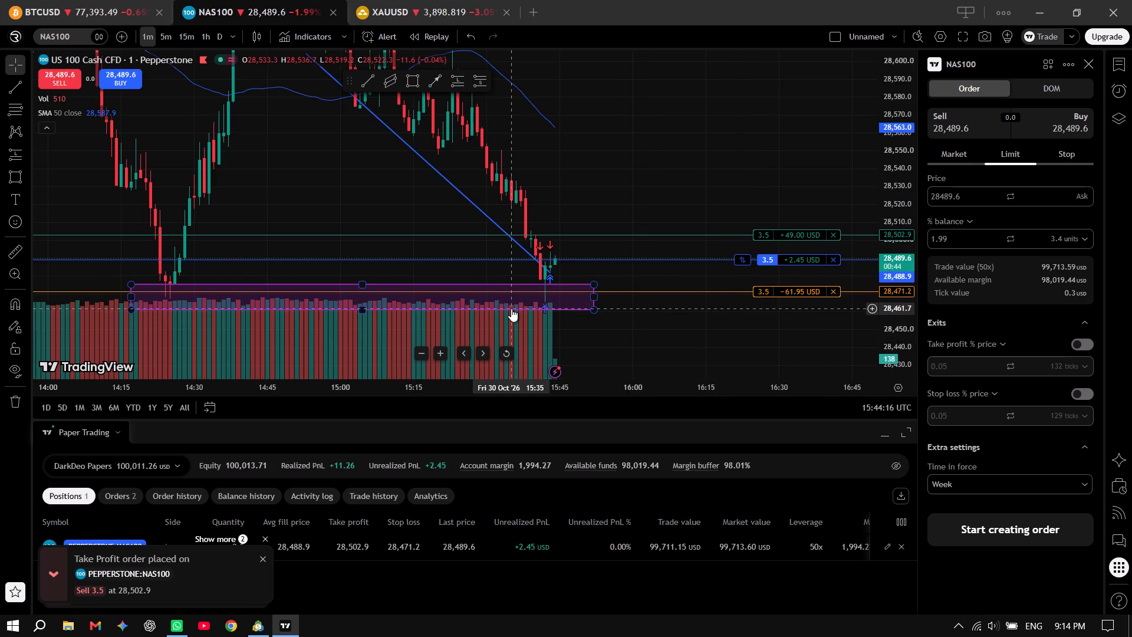
Tighten the stop loss of the 3.5-unit NAS100 long position to 28,480.1.
left_click_drag(787, 289, 789, 275)
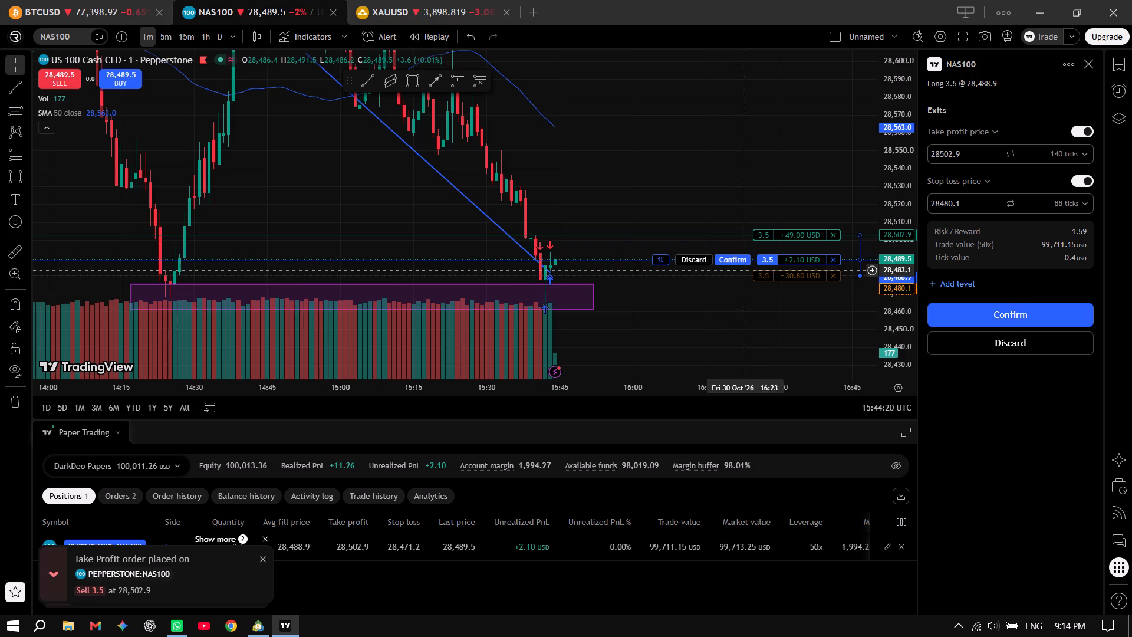
left_click(727, 260)
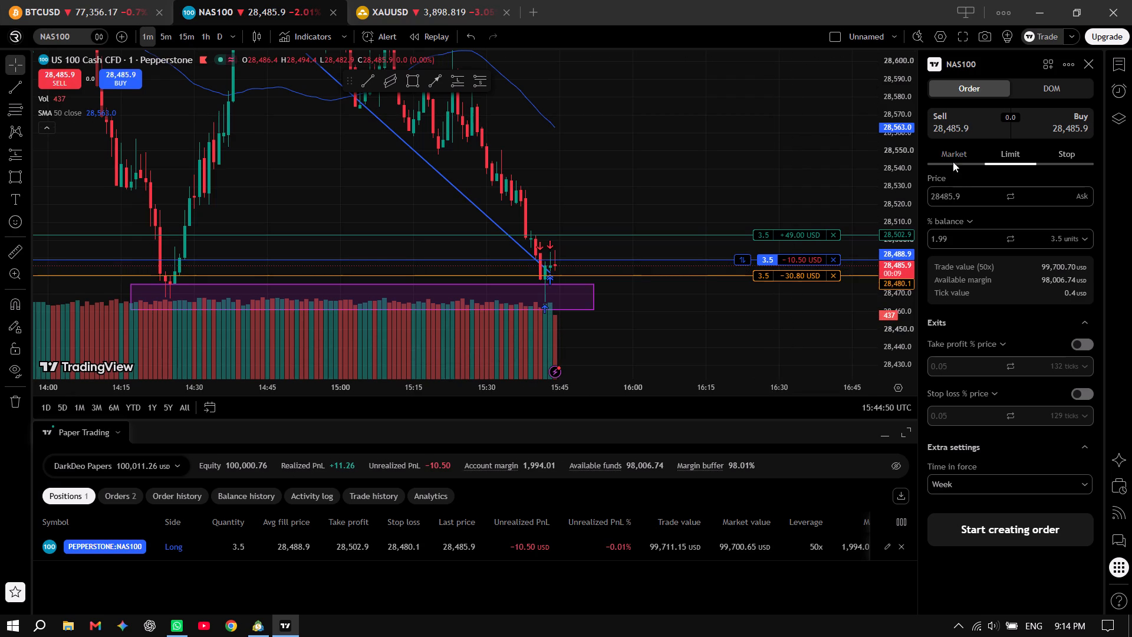
Switch the NAS100 limit order sizing to risk % of balance, and discard the drafted buy order.
left_click(953, 219)
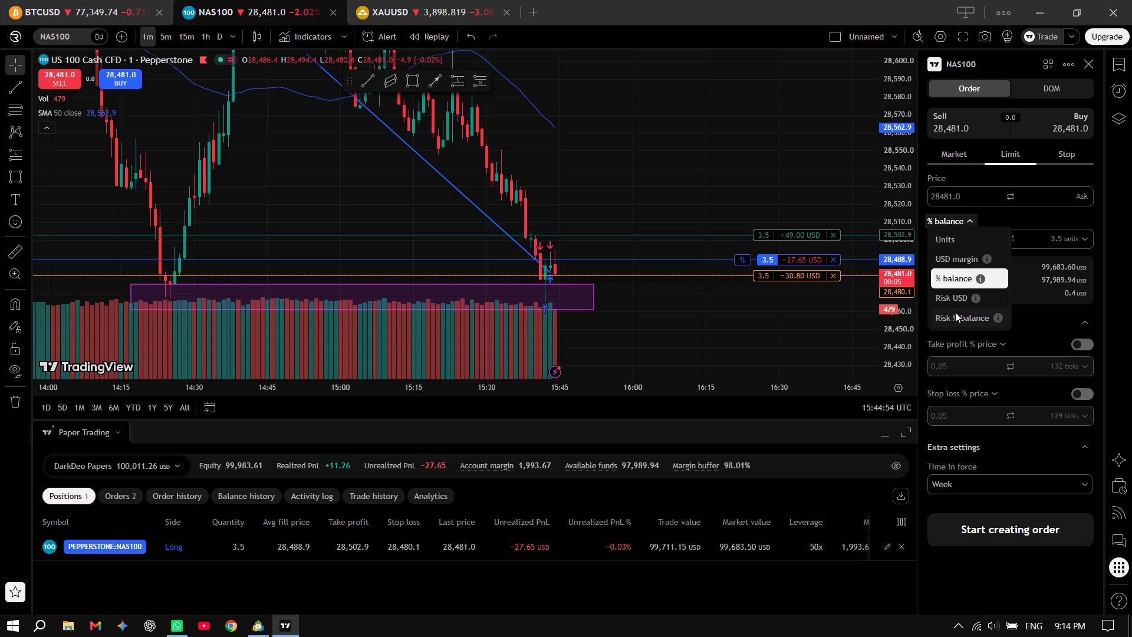
left_click(970, 316)
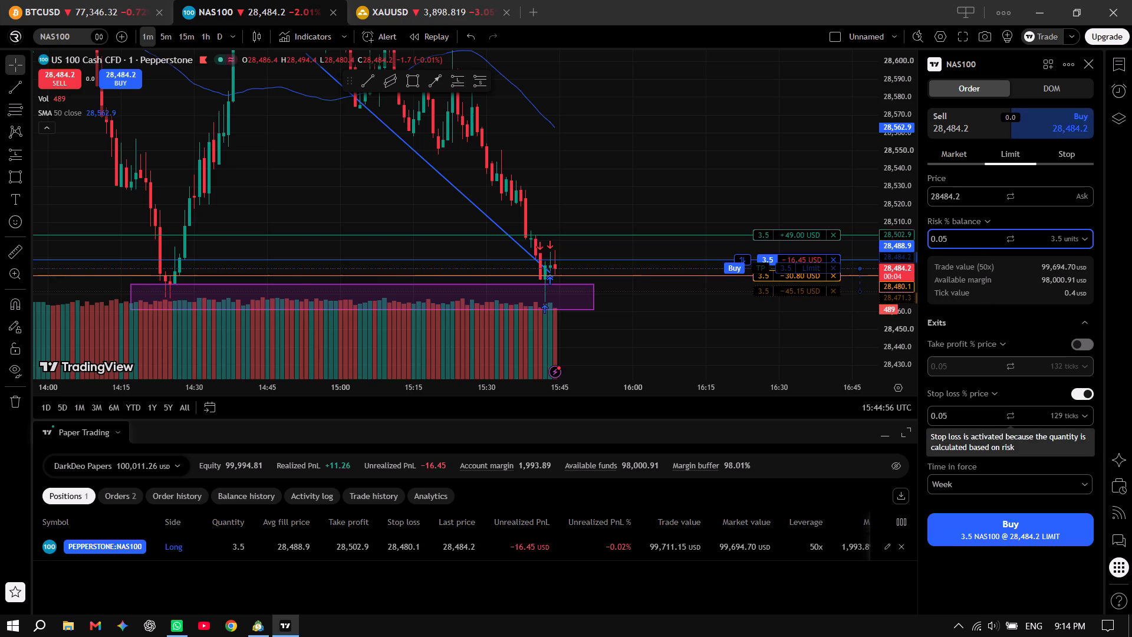
left_click_drag(956, 240, 922, 237)
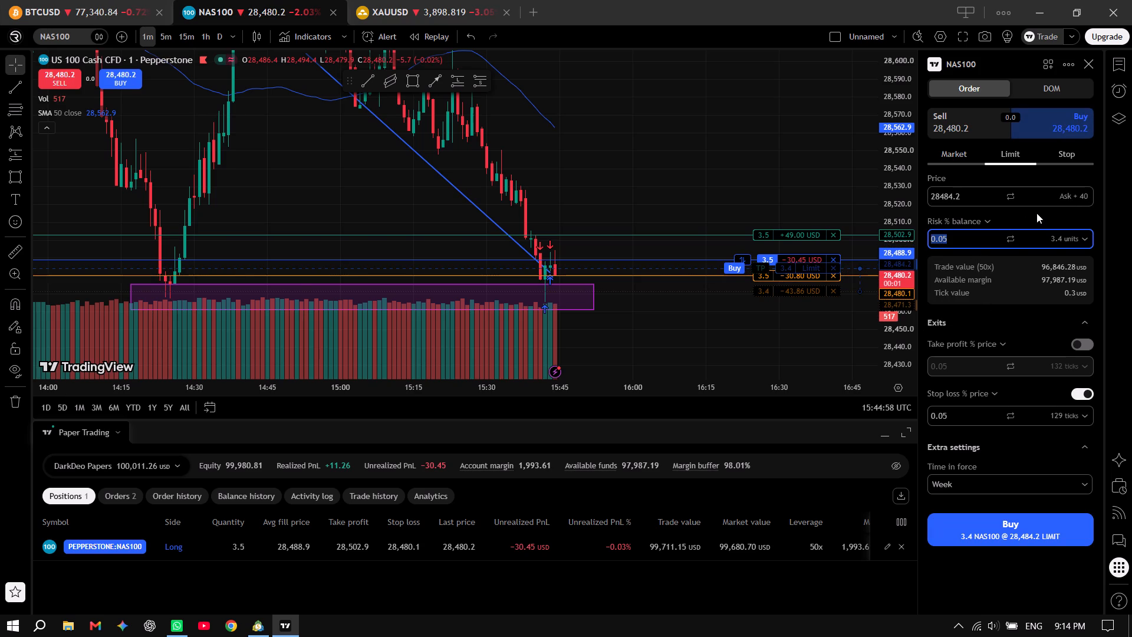
left_click(665, 166)
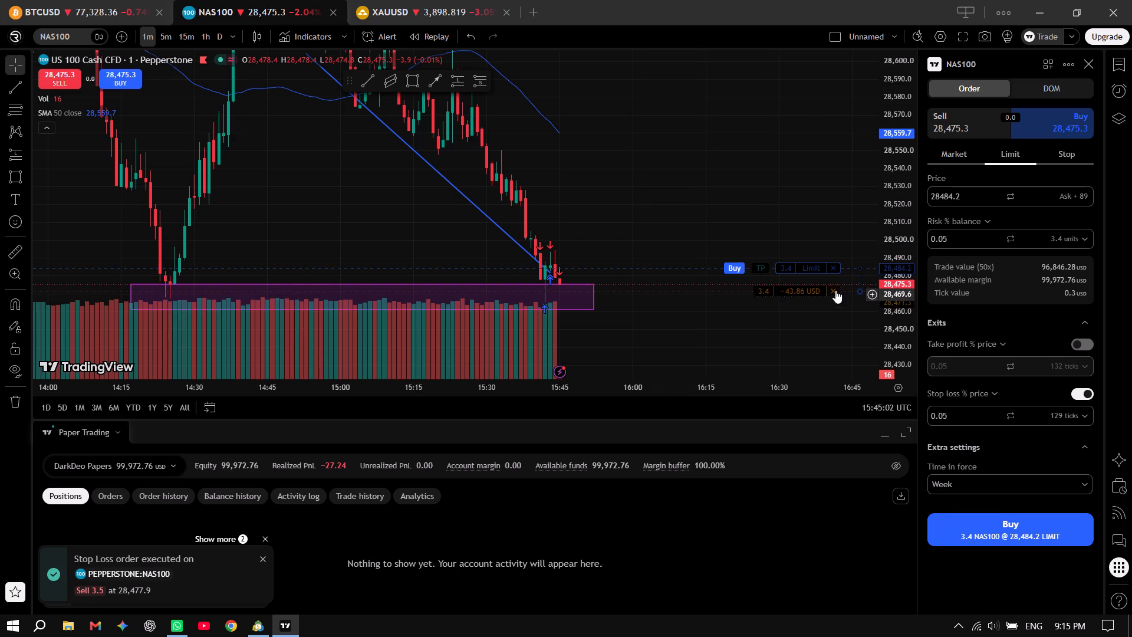
left_click(832, 267)
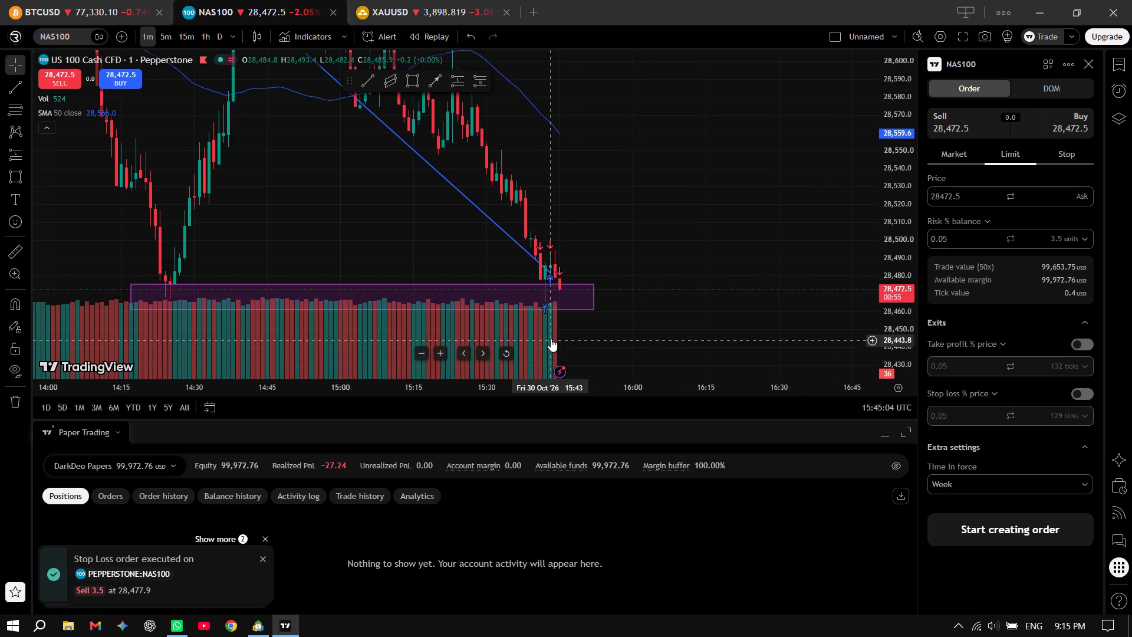
Dismiss the NAS100 stop loss and take profit order notifications.
left_click(258, 560)
left_click(265, 533)
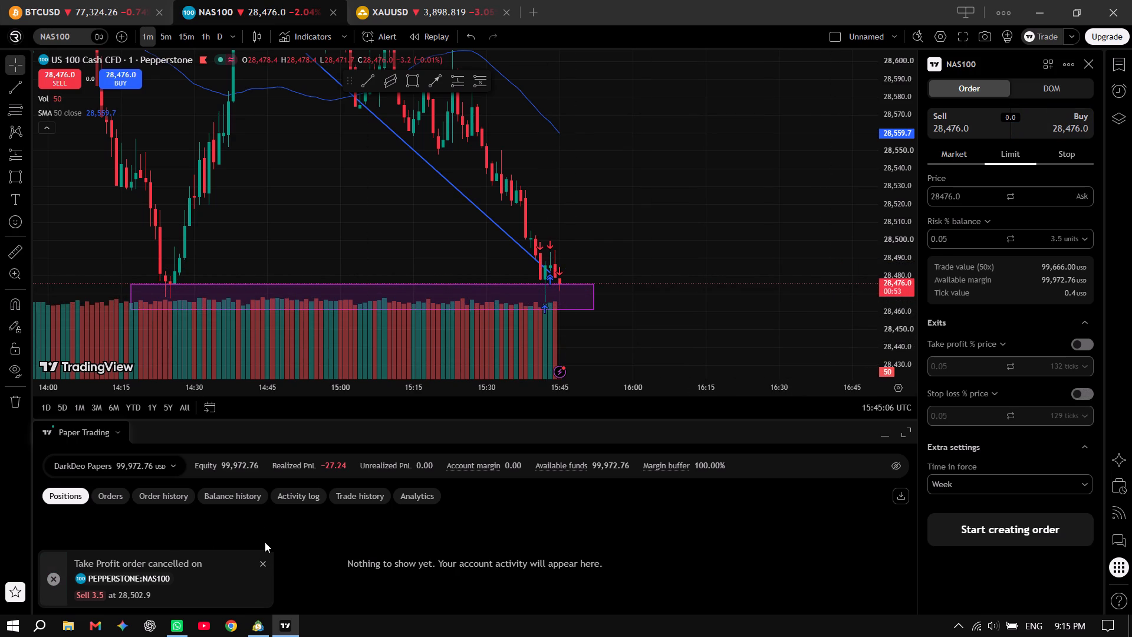
left_click(261, 567)
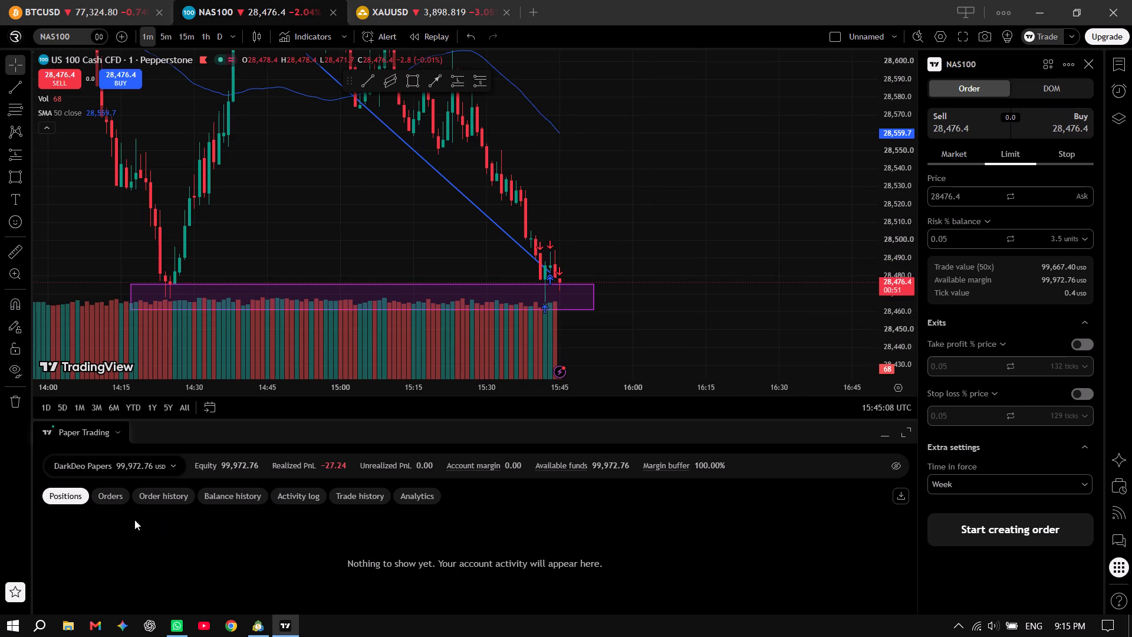
Review the Paper Trading account's orders, balance history with realized profit and loss, and open positions.
left_click(111, 491)
left_click(229, 504)
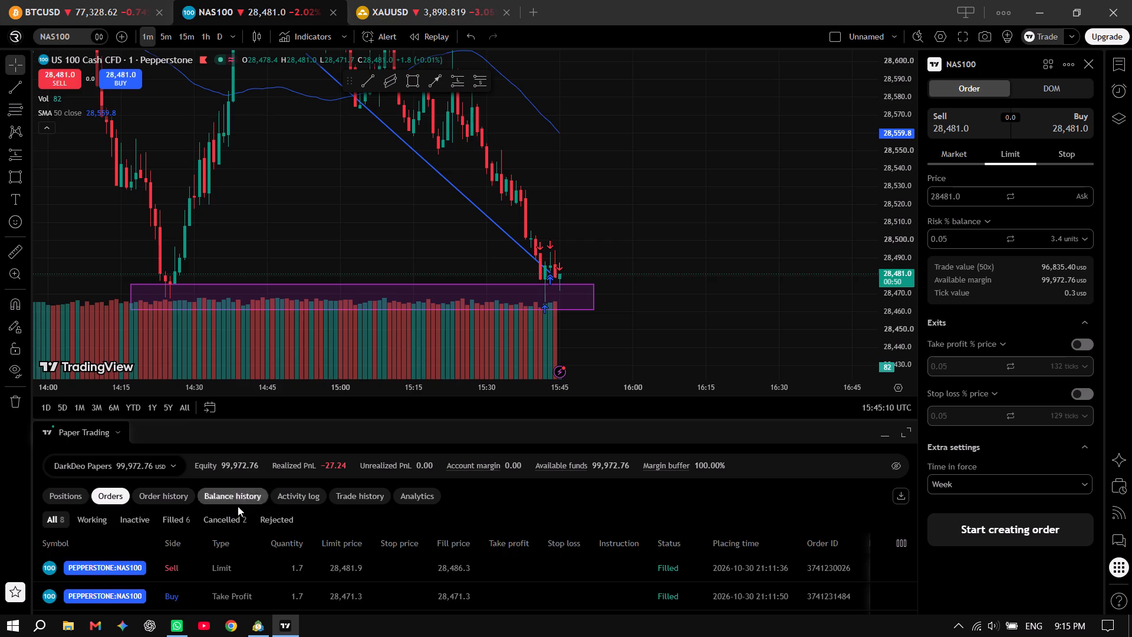
left_click(312, 498)
left_click(238, 494)
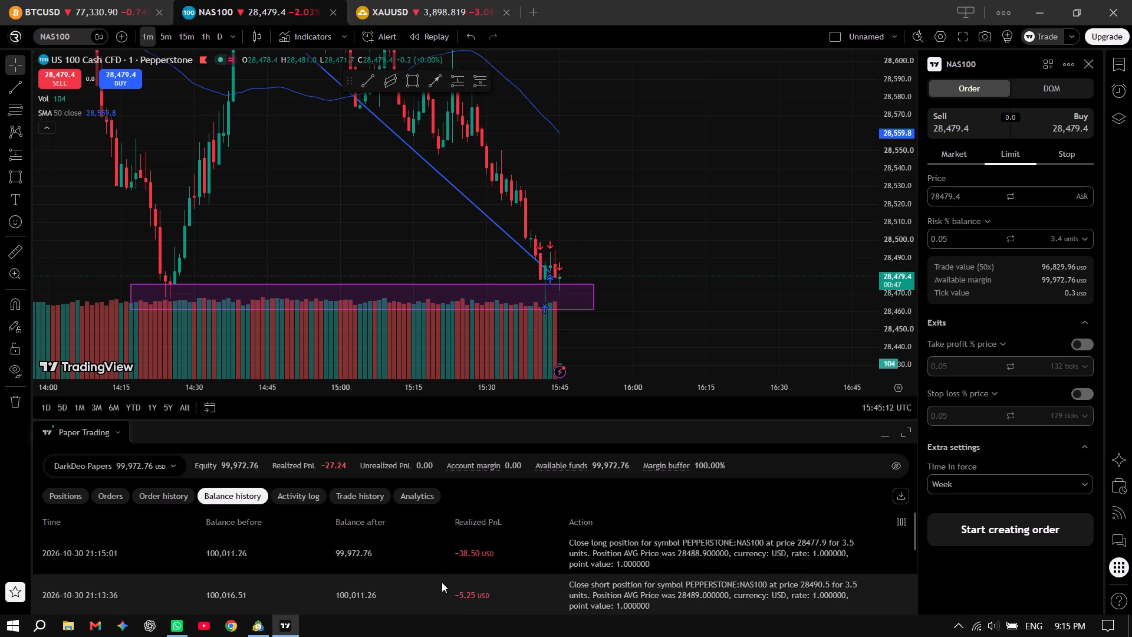
scroll(450, 571, "down", 2)
scroll(459, 619, "up", 1)
scroll(512, 598, "up", 2)
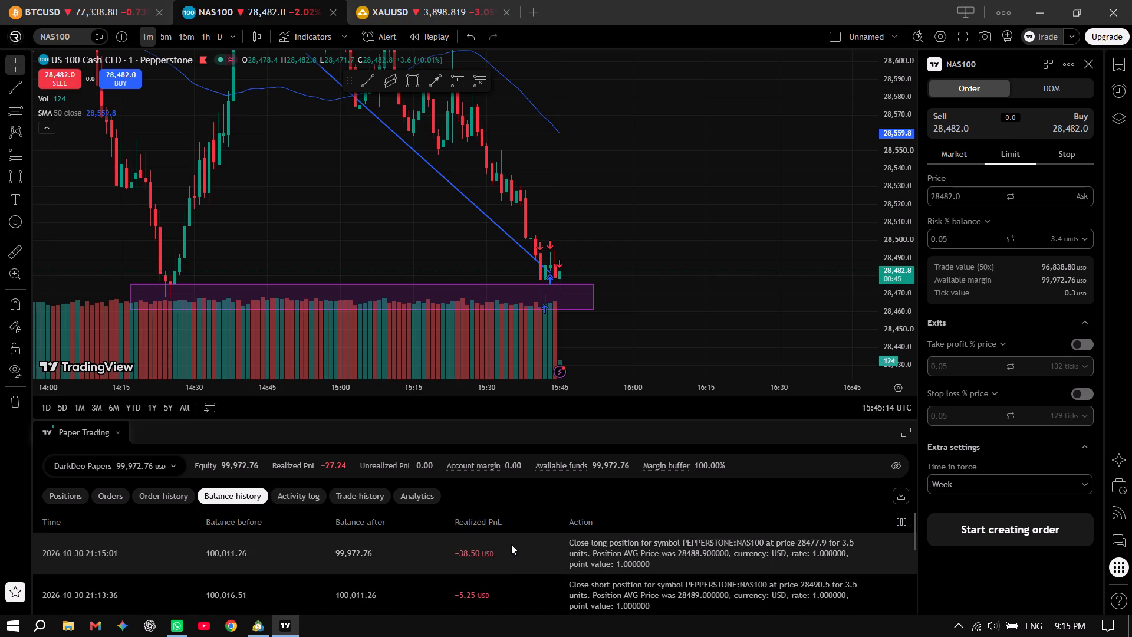
scroll(485, 584, "up", 1)
scroll(485, 585, "down", 2)
scroll(511, 582, "up", 5)
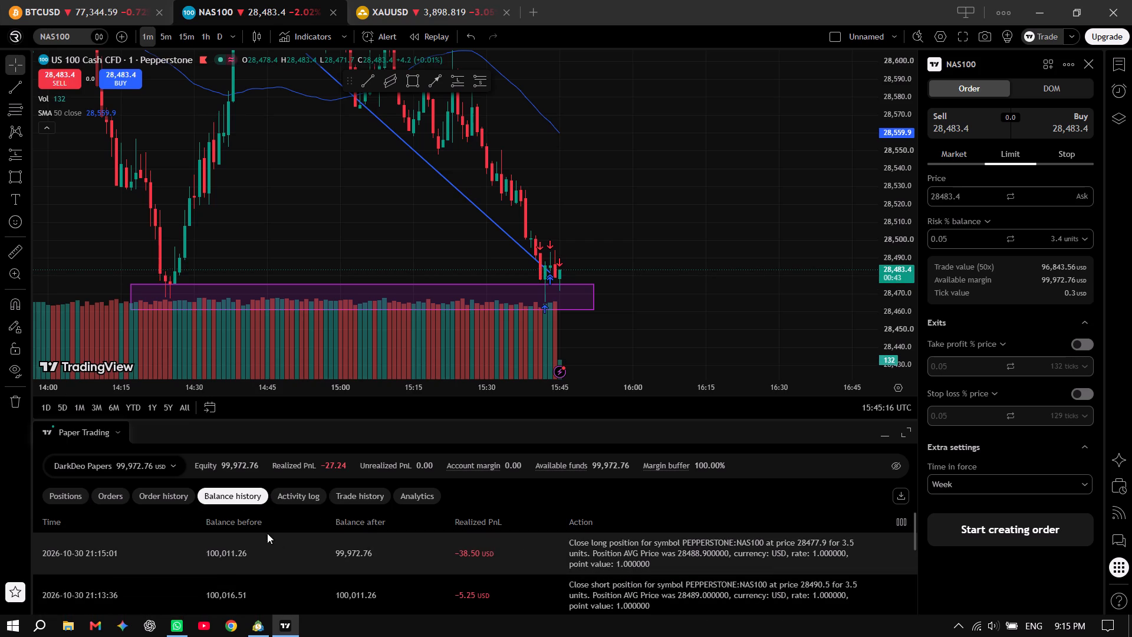
left_click(79, 495)
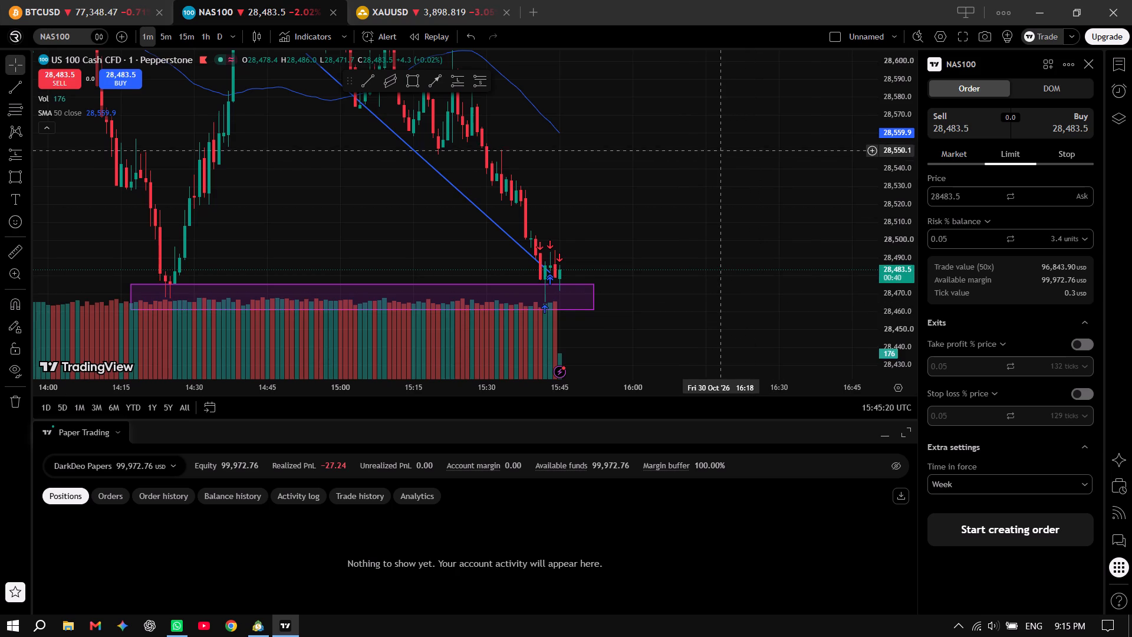
Examine the latest NAS100 one-minute candles and trade markers around the purple zone.
left_click_drag(702, 183, 645, 254)
scroll(632, 214, "down", 4)
scroll(895, 167, "down", 12)
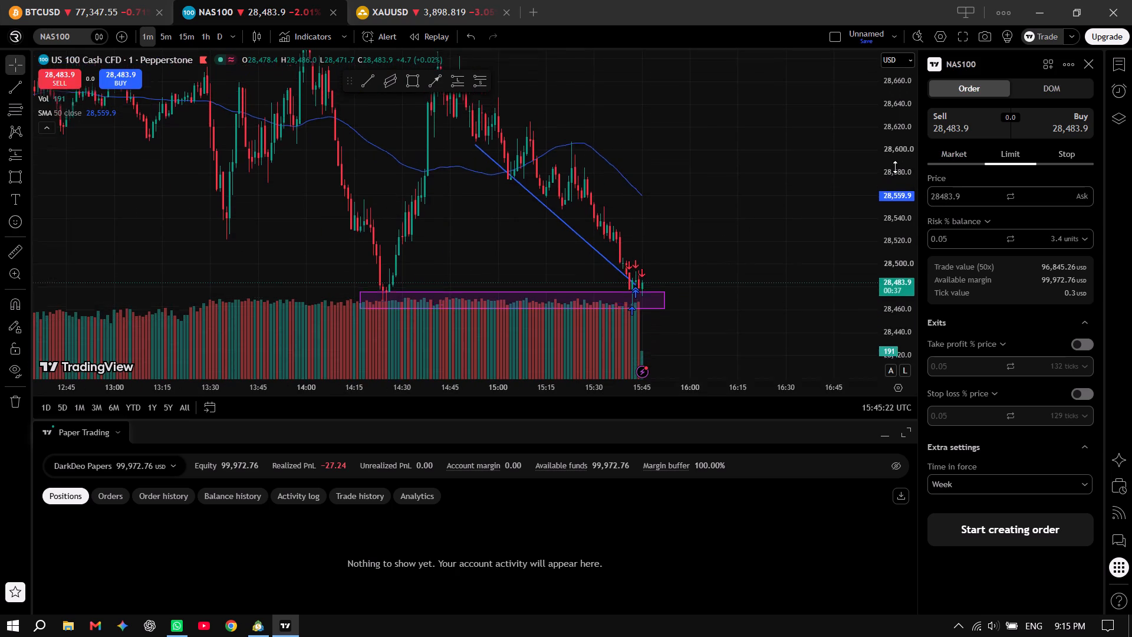
left_click_drag(706, 297, 552, 216)
scroll(624, 266, "up", 6)
left_click_drag(442, 232, 692, 271)
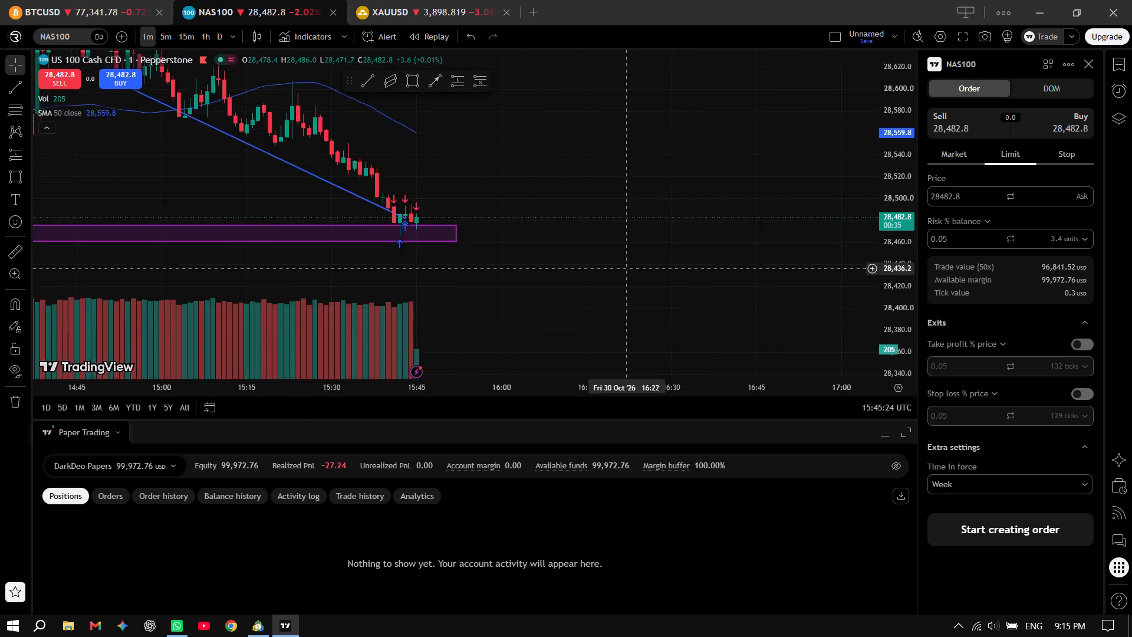
left_click_drag(692, 271, 741, 271)
scroll(564, 250, "up", 4)
scroll(900, 227, "up", 13)
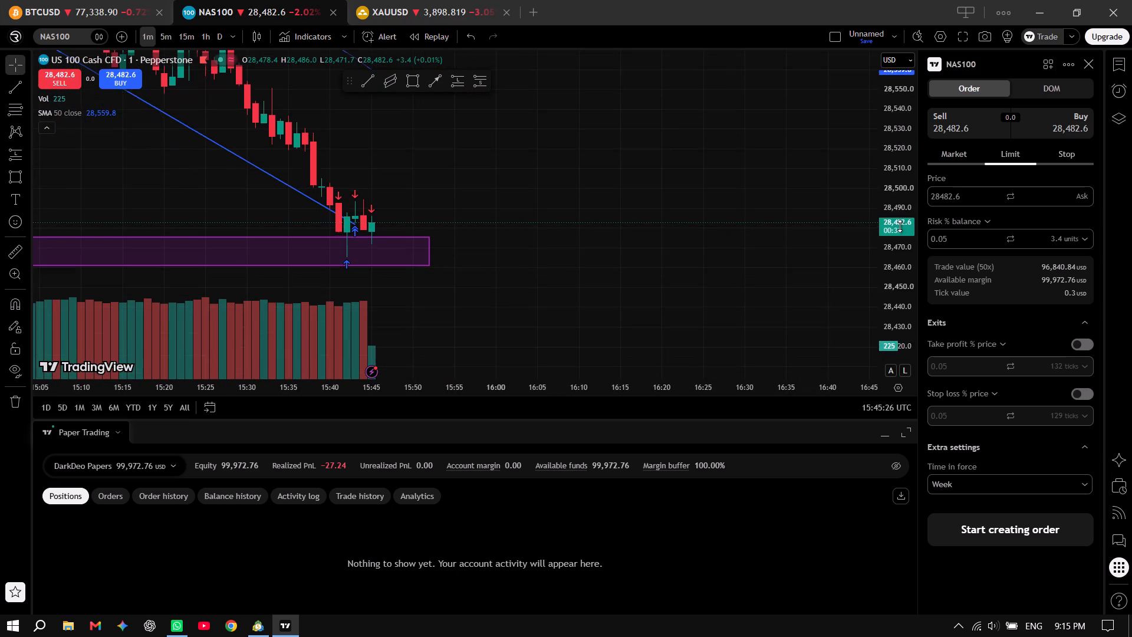
scroll(900, 226, "up", 4)
scroll(510, 232, "down", 6)
left_click_drag(686, 165, 464, 221)
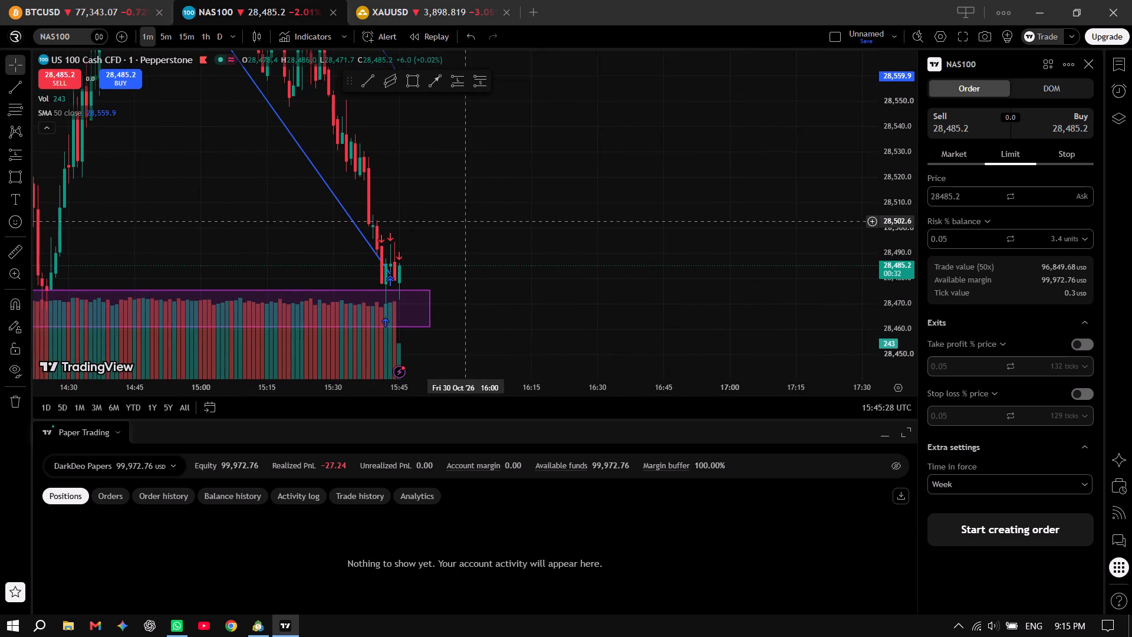
left_click_drag(464, 221, 463, 228)
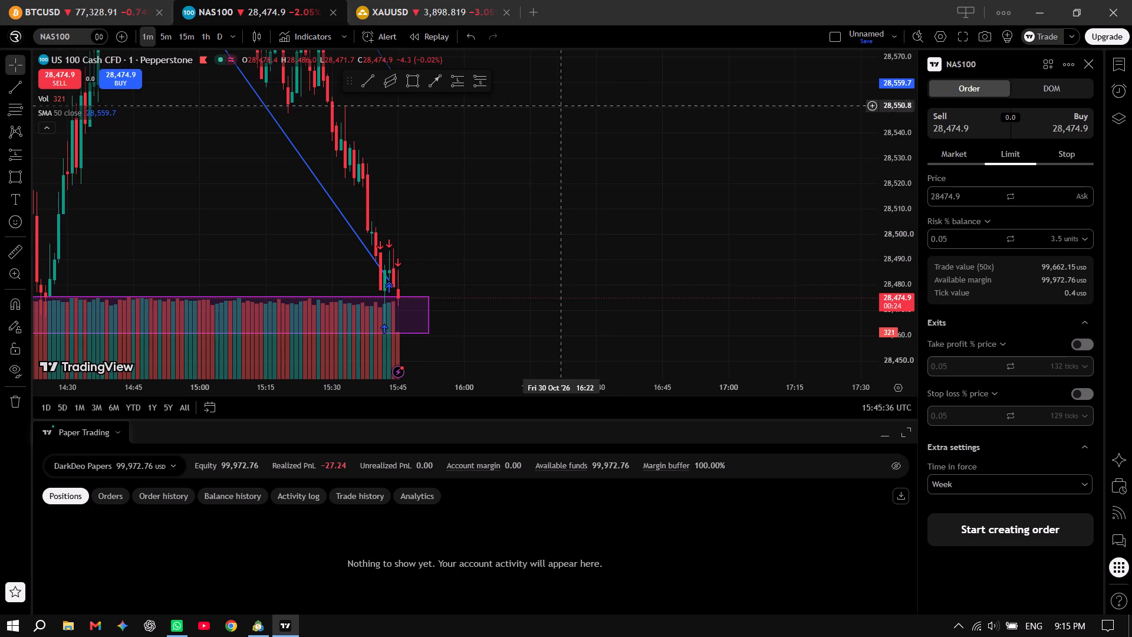
left_click_drag(498, 313, 621, 152)
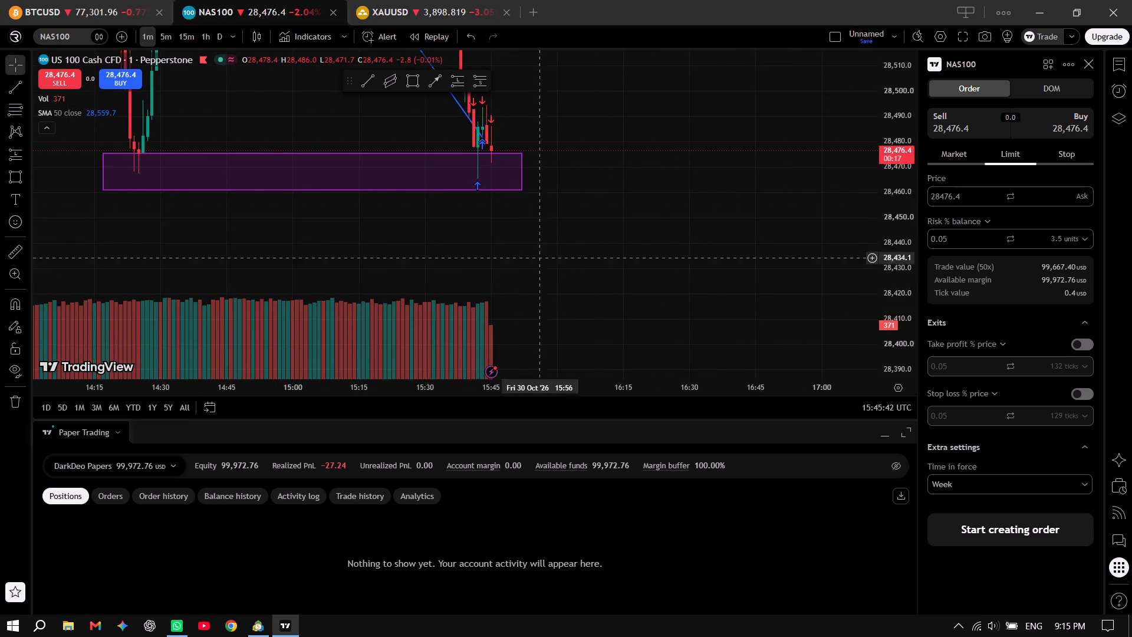
Examine the broader NAS100 one-minute price history leading down to the purple zone.
left_click_drag(887, 117, 898, 194)
left_click_drag(894, 127, 890, 230)
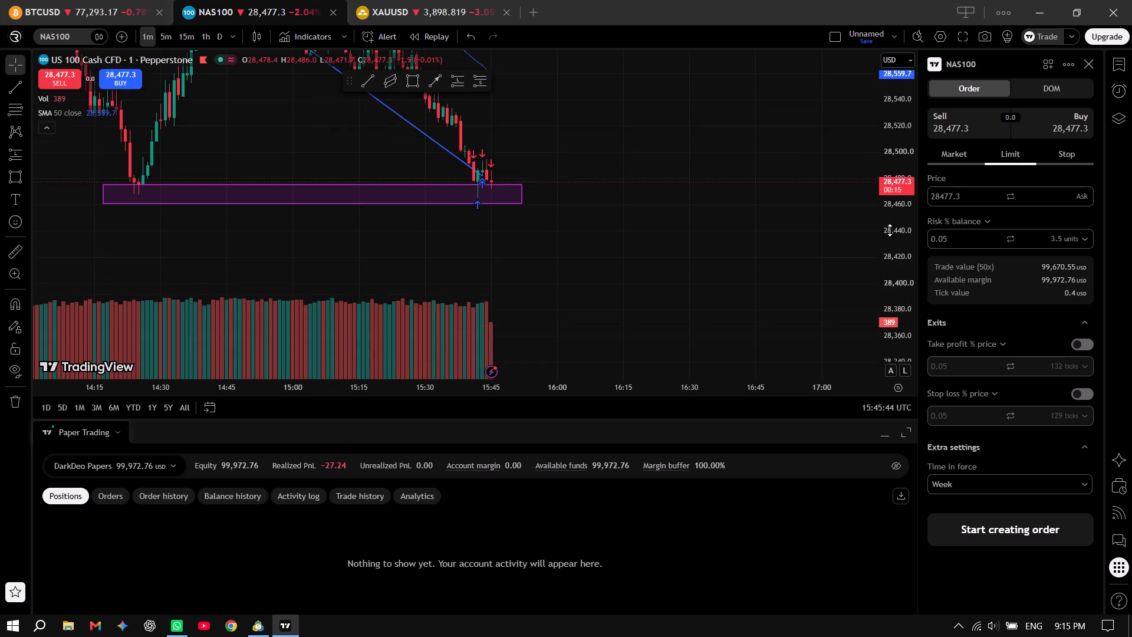
left_click_drag(890, 230, 890, 226)
left_click_drag(899, 132, 893, 249)
scroll(352, 224, "down", 9)
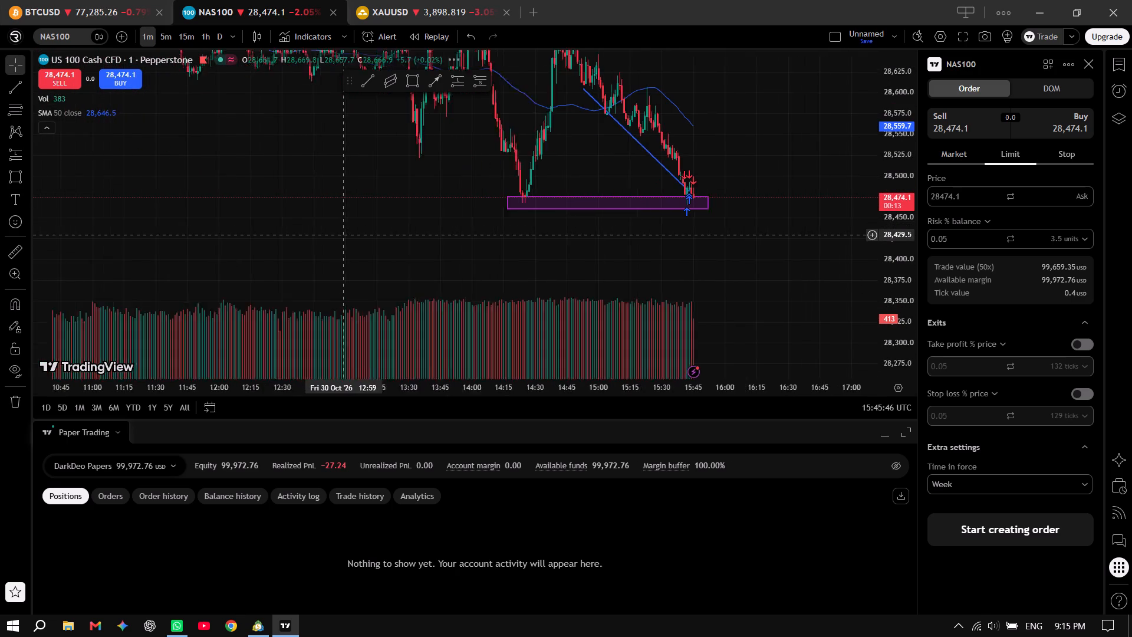
scroll(342, 235, "down", 16)
scroll(342, 235, "down", 6)
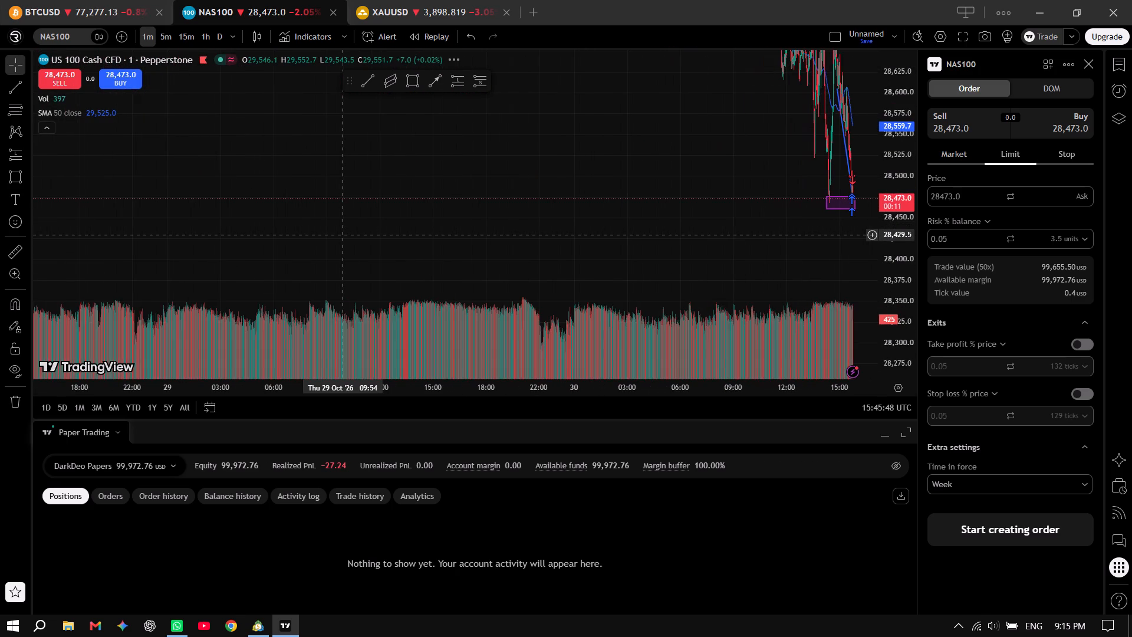
scroll(342, 235, "up", 20)
scroll(342, 235, "up", 3)
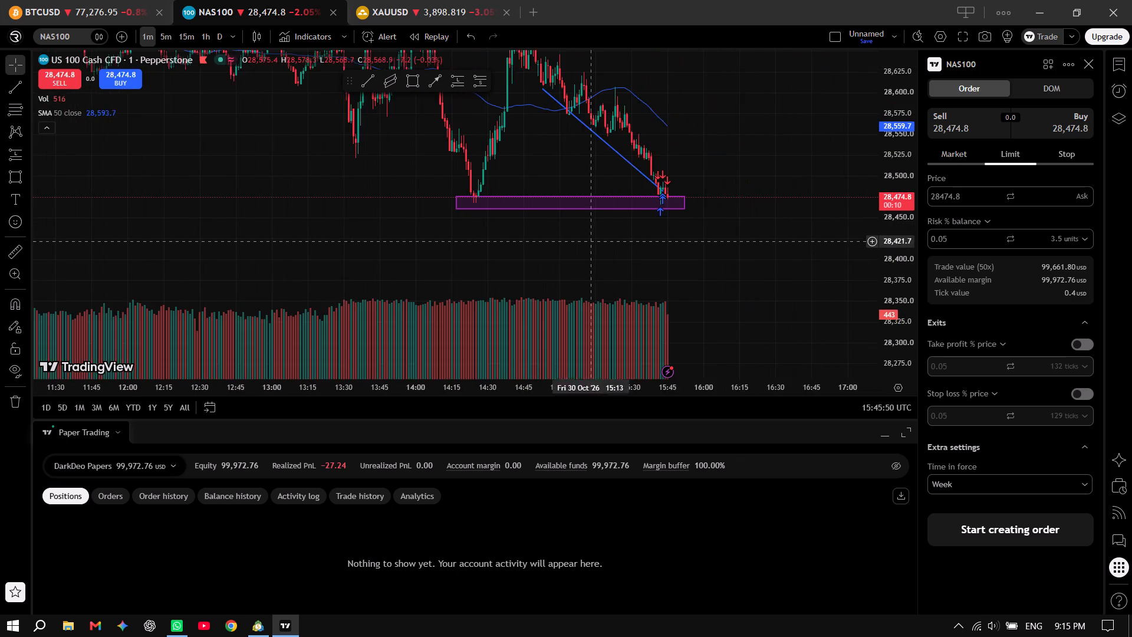
left_click_drag(637, 247, 552, 289)
left_click_drag(778, 294, 738, 262)
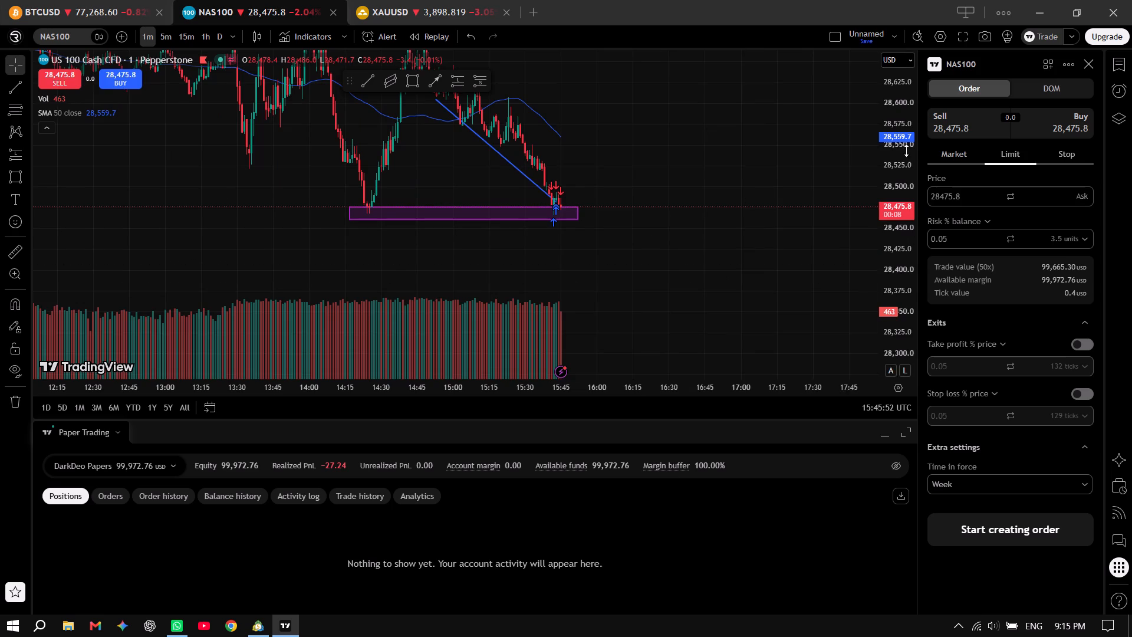
left_click_drag(901, 143, 892, 233)
left_click_drag(897, 152, 887, 232)
scroll(496, 275, "down", 6)
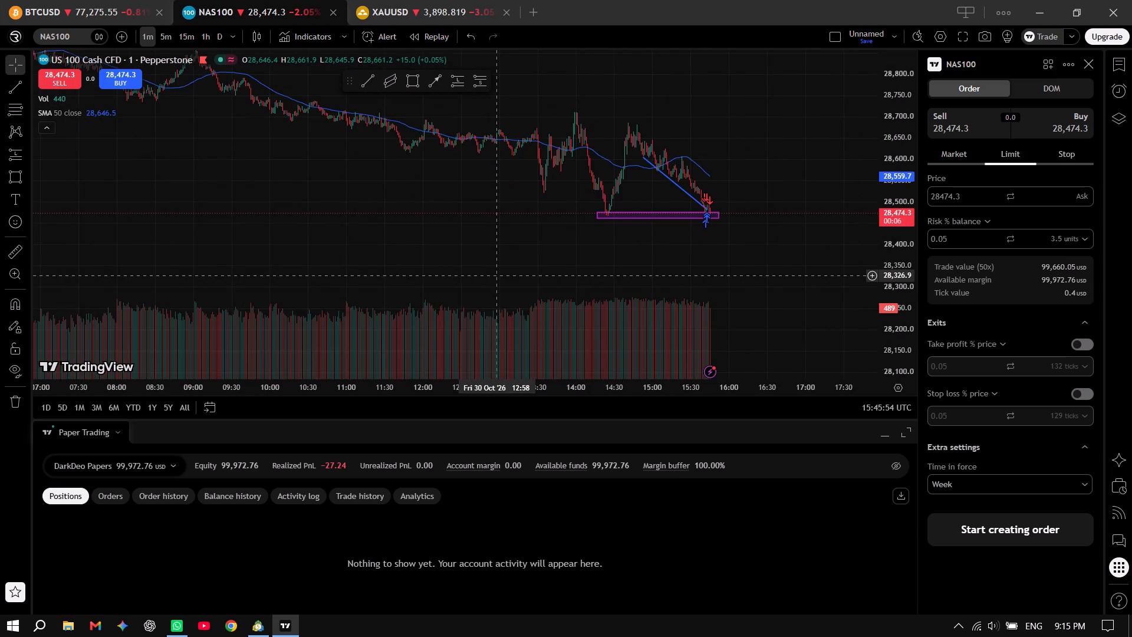
scroll(497, 270, "down", 6)
scroll(497, 270, "up", 15)
left_click_drag(707, 262, 894, 275)
scroll(919, 216, "up", 18)
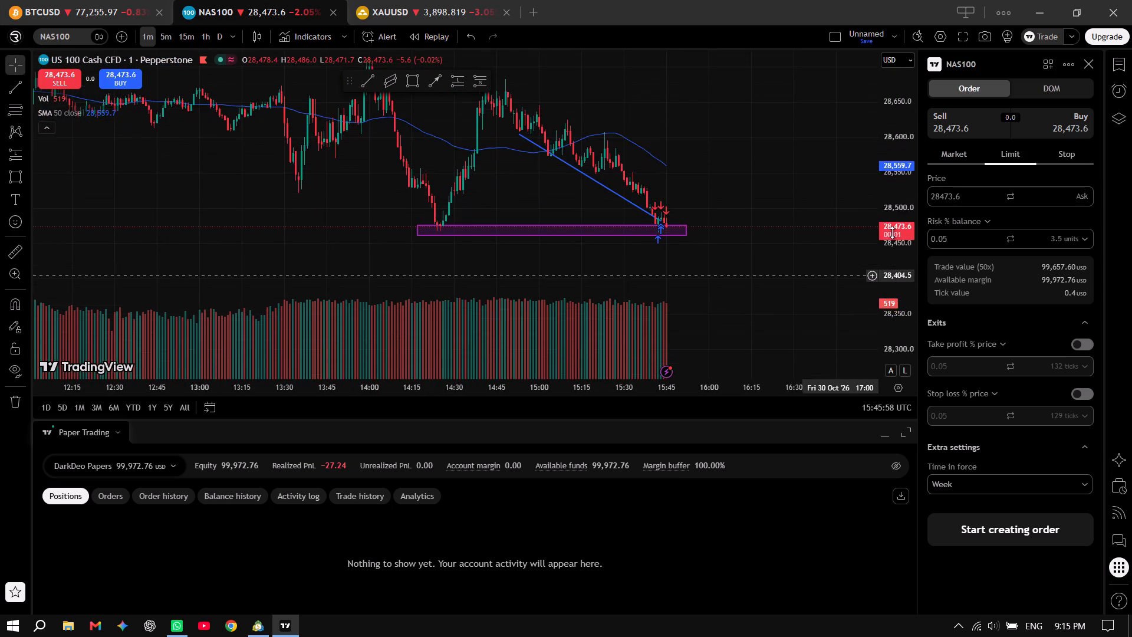
Examine how the newest NAS100 one-minute candles behave at the purple zone's upper edge.
scroll(892, 232, "up", 2)
scroll(672, 262, "up", 4)
left_click_drag(616, 248, 654, 273)
scroll(653, 266, "up", 5)
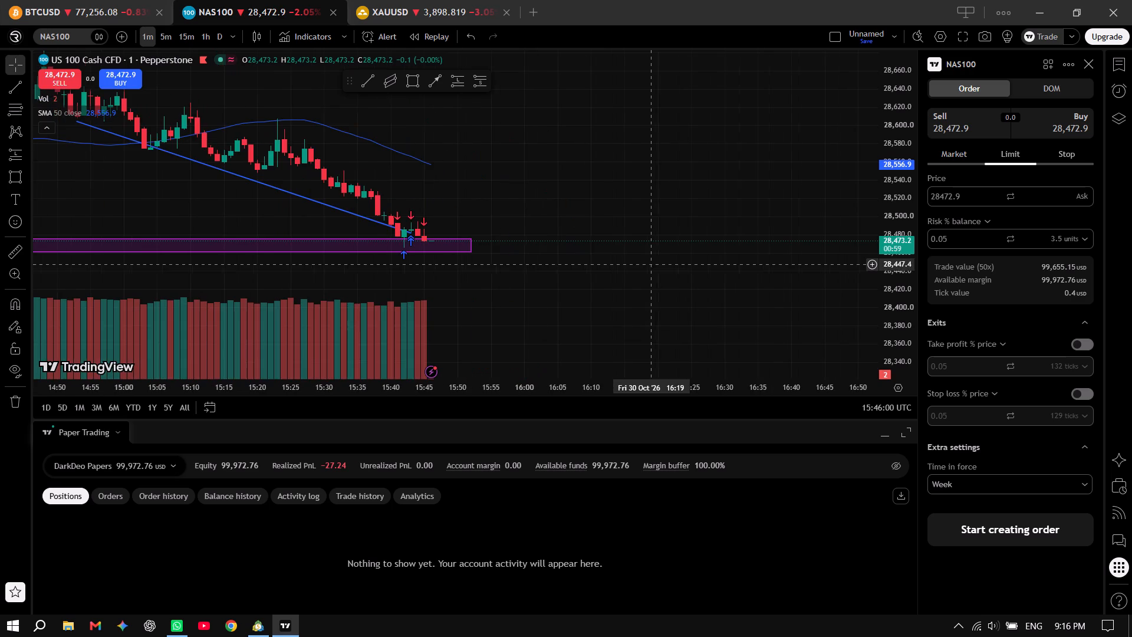
scroll(904, 208, "up", 10)
scroll(561, 272, "down", 3)
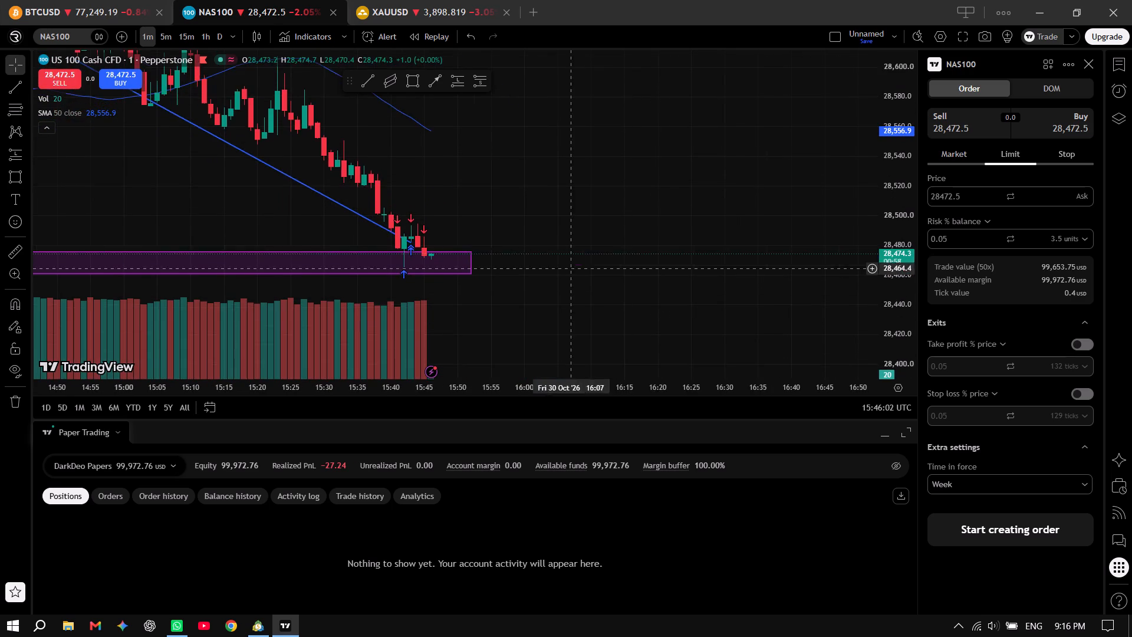
scroll(532, 278, "down", 3)
left_click_drag(768, 301, 696, 189)
left_click_drag(682, 250, 588, 300)
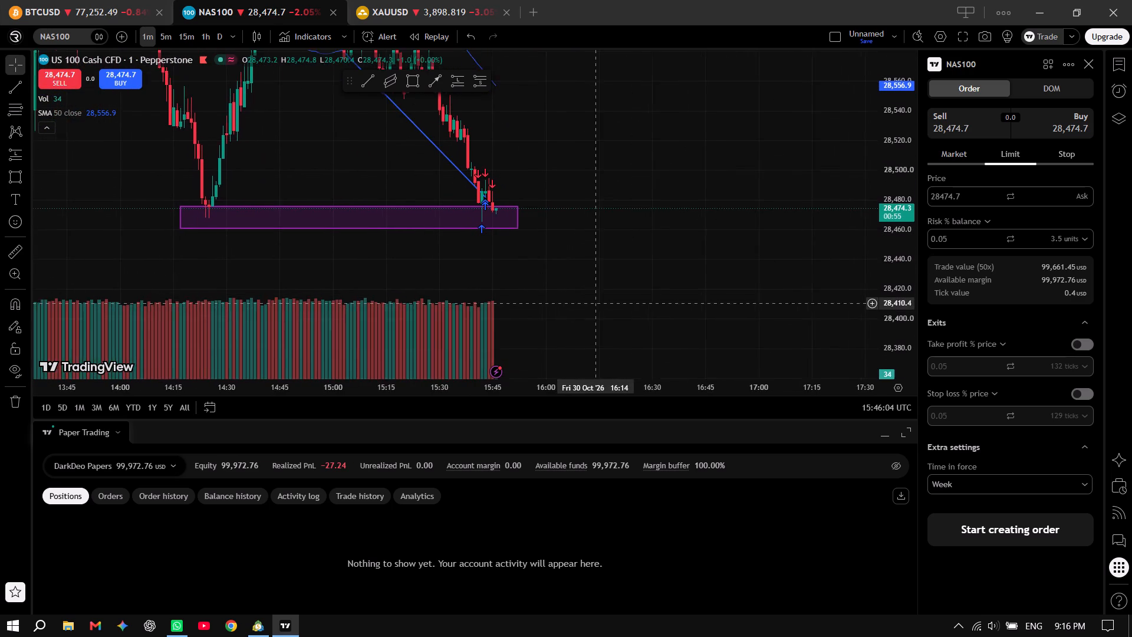
left_click_drag(588, 300, 576, 305)
scroll(588, 150, "down", 2)
left_click_drag(747, 168, 670, 182)
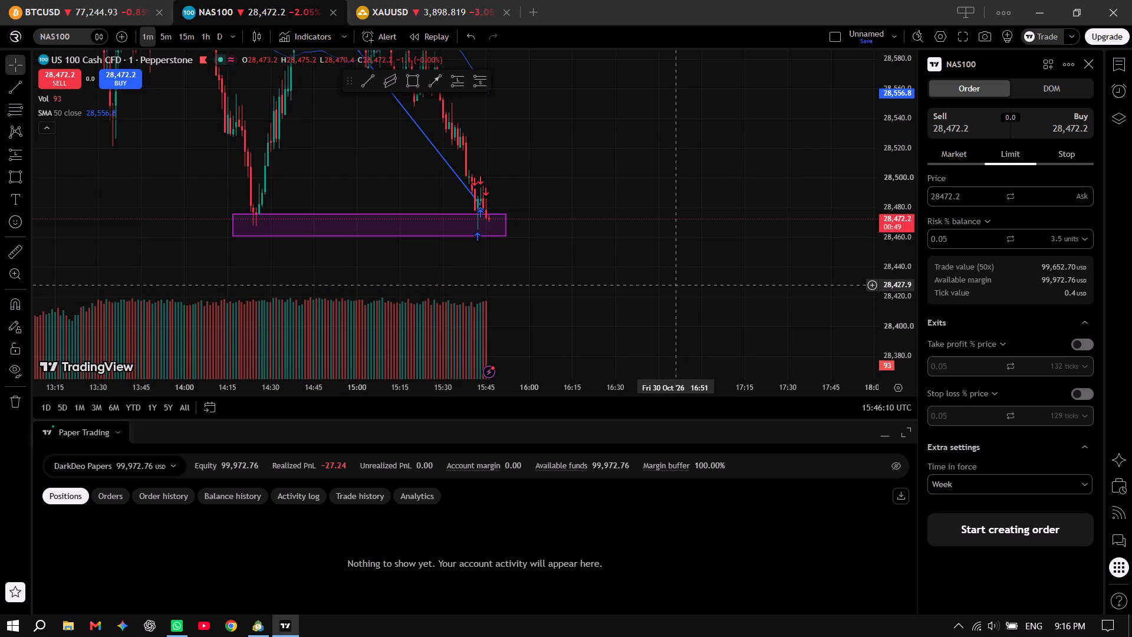
left_click_drag(775, 281, 660, 266)
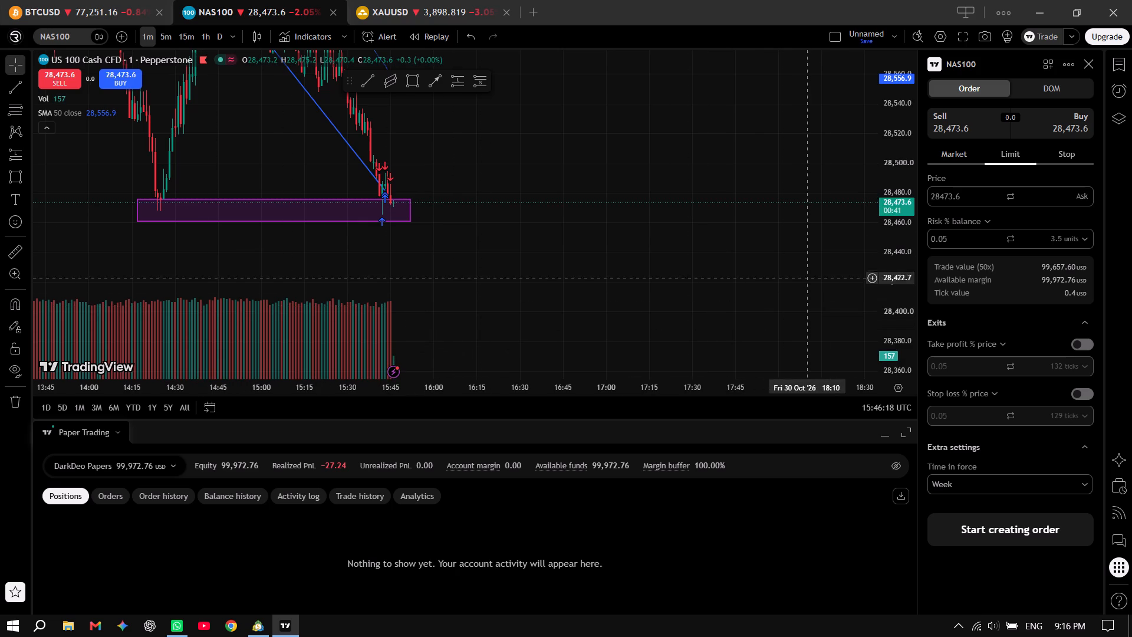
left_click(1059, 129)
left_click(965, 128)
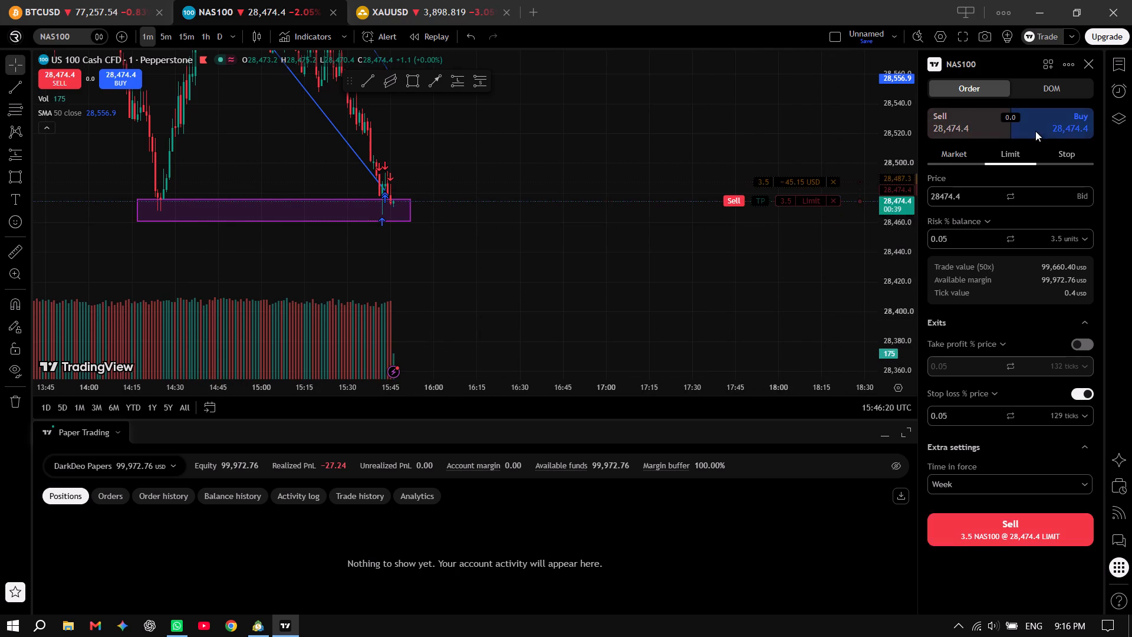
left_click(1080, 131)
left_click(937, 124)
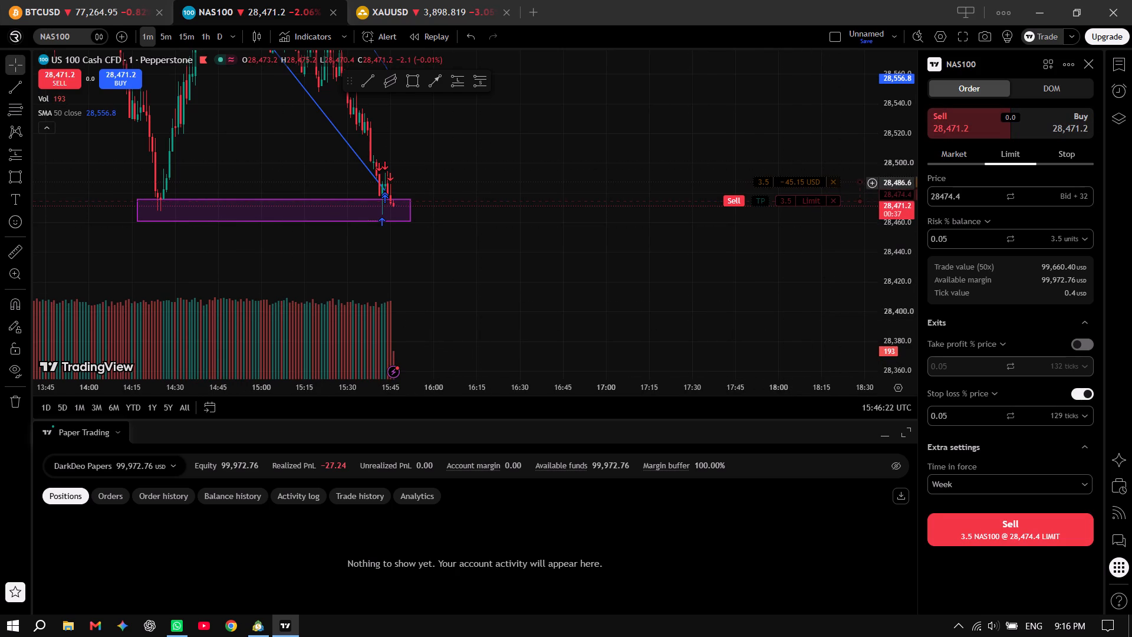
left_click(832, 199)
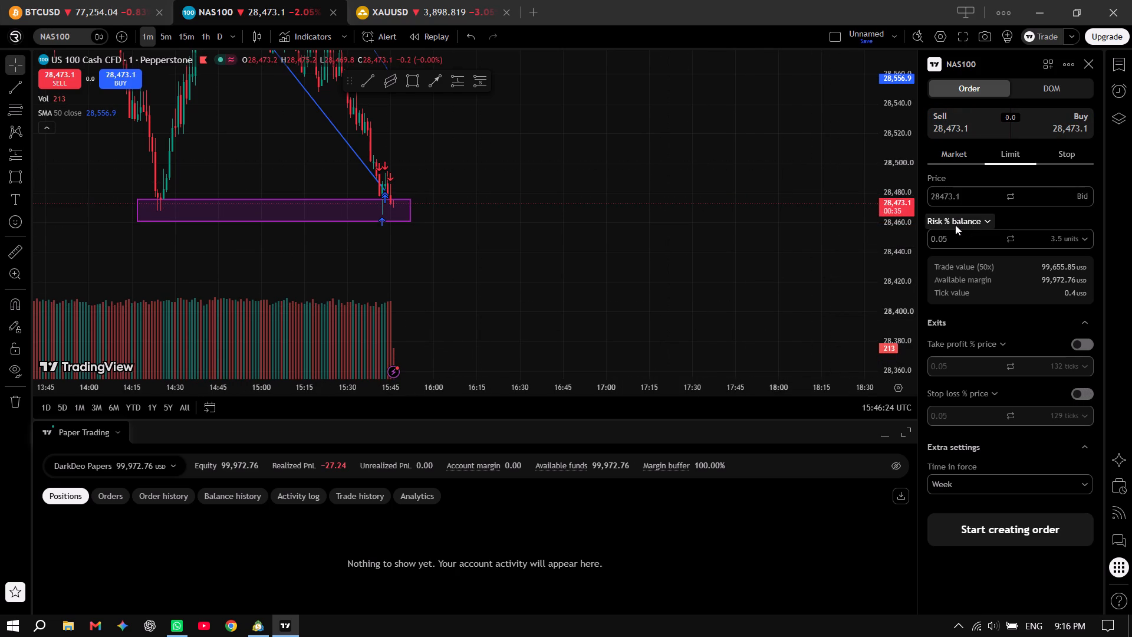
Set the NAS100 limit order's time in force to Day, collapse its exit settings and discard the drafted sell order.
left_click_drag(955, 236, 910, 239)
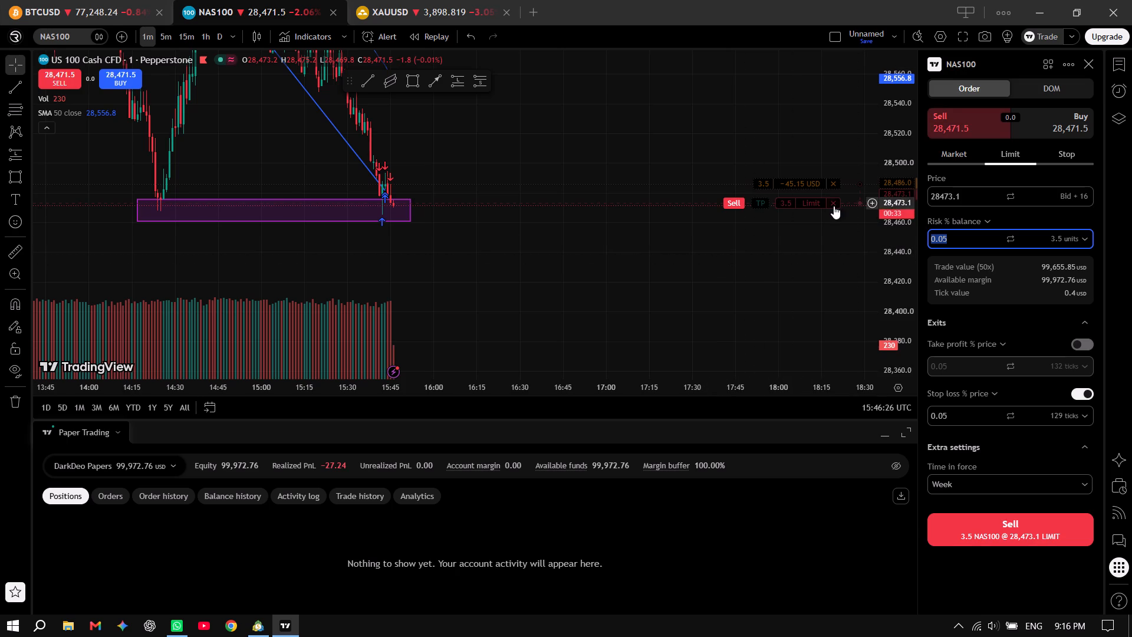
left_click(833, 203)
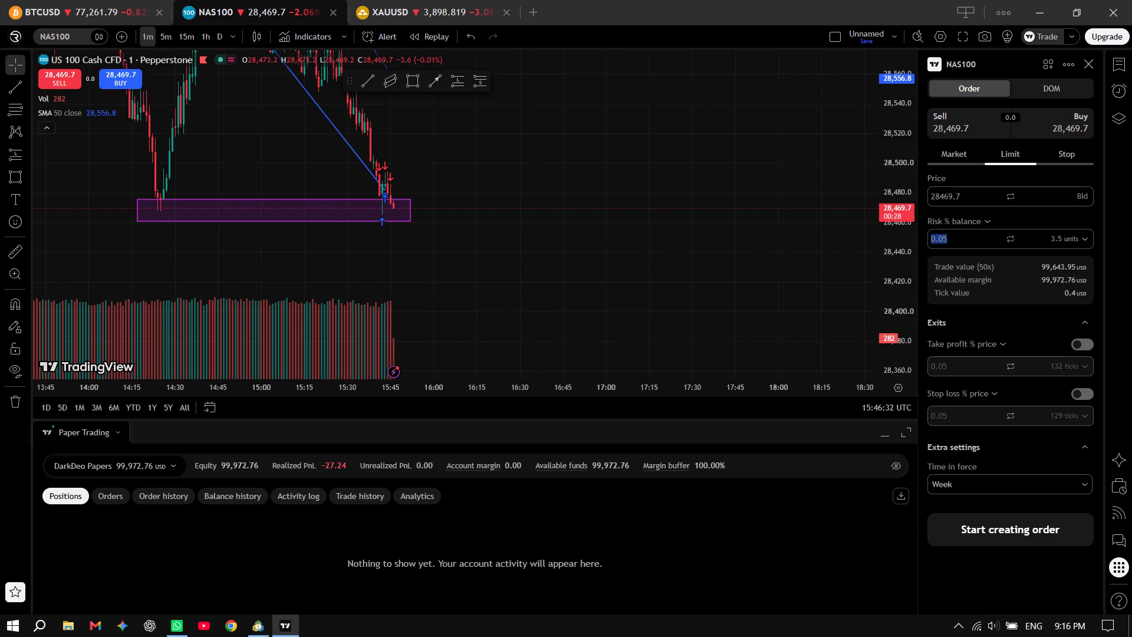
left_click(1062, 327)
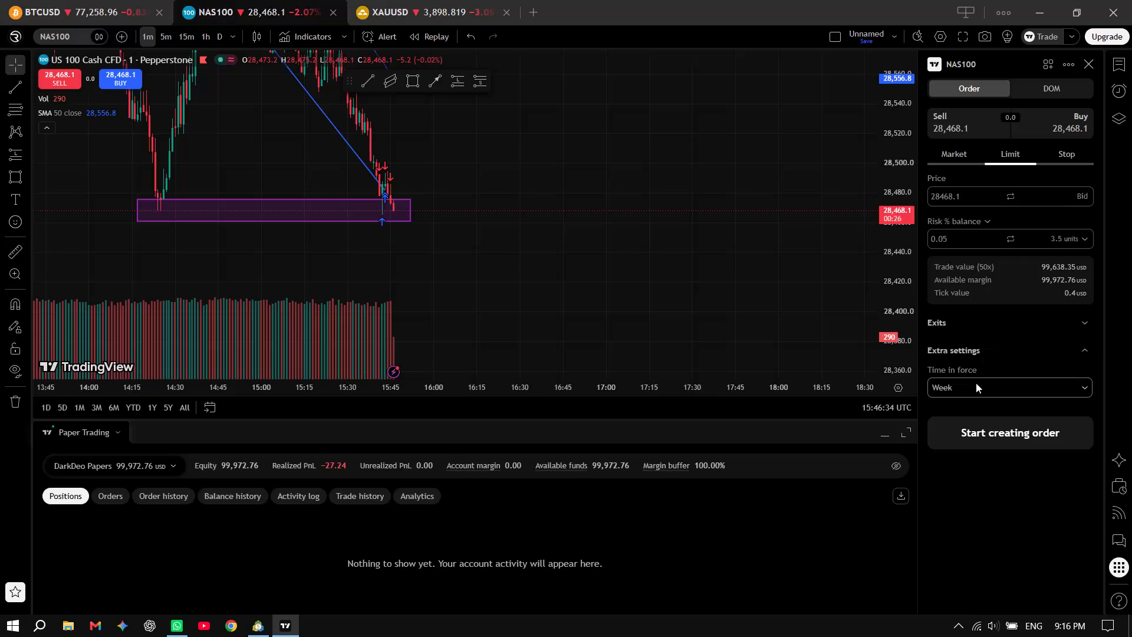
left_click(1031, 390)
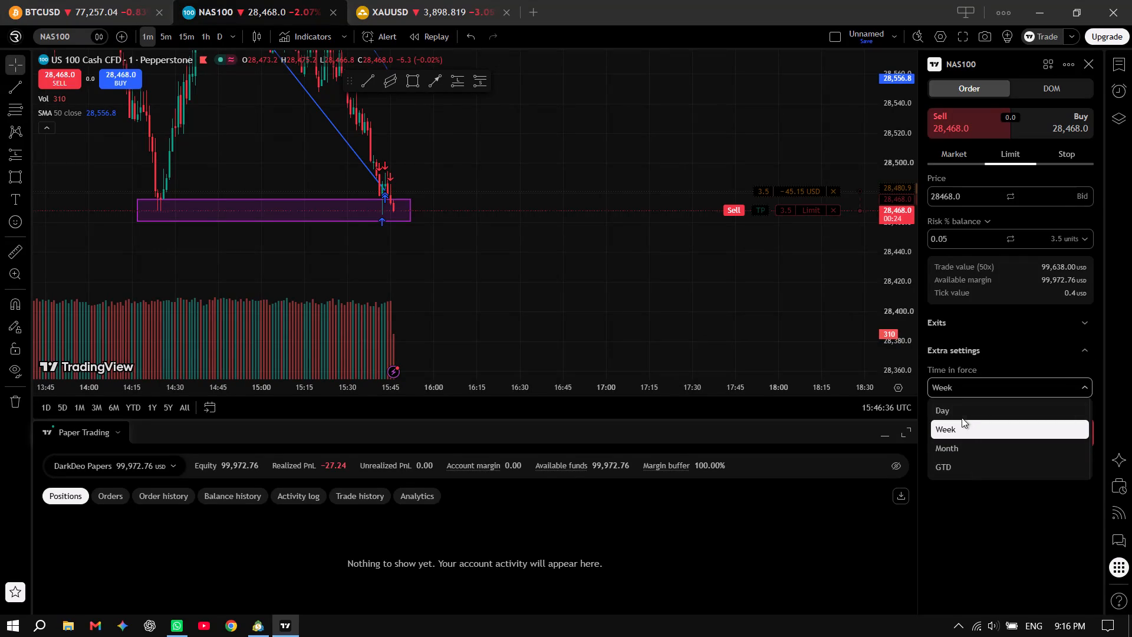
left_click(958, 412)
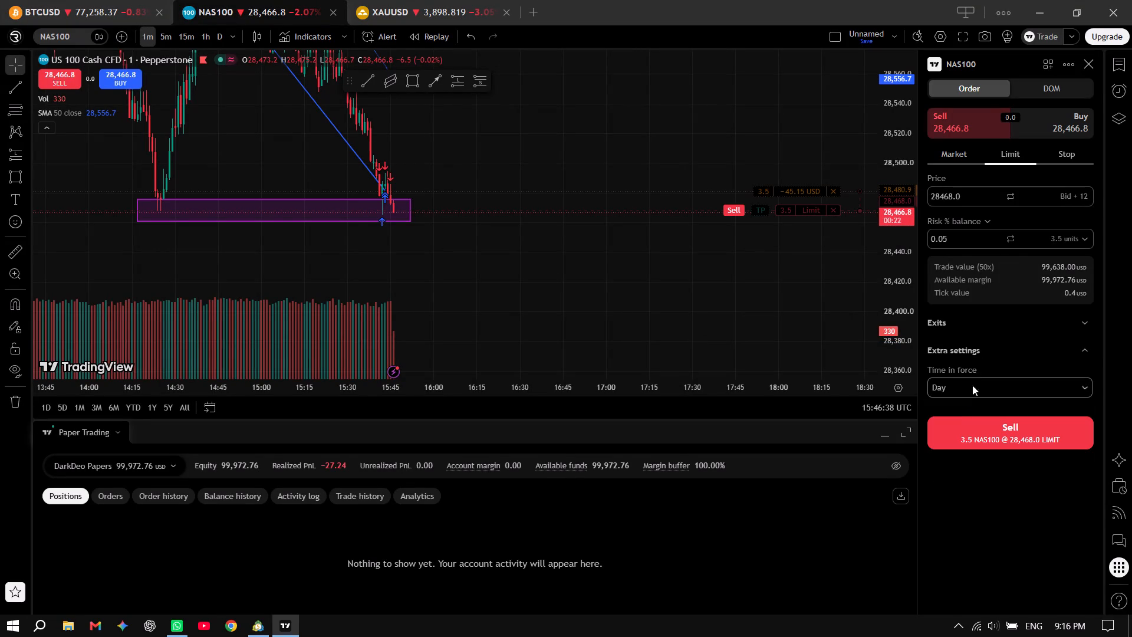
left_click(980, 521)
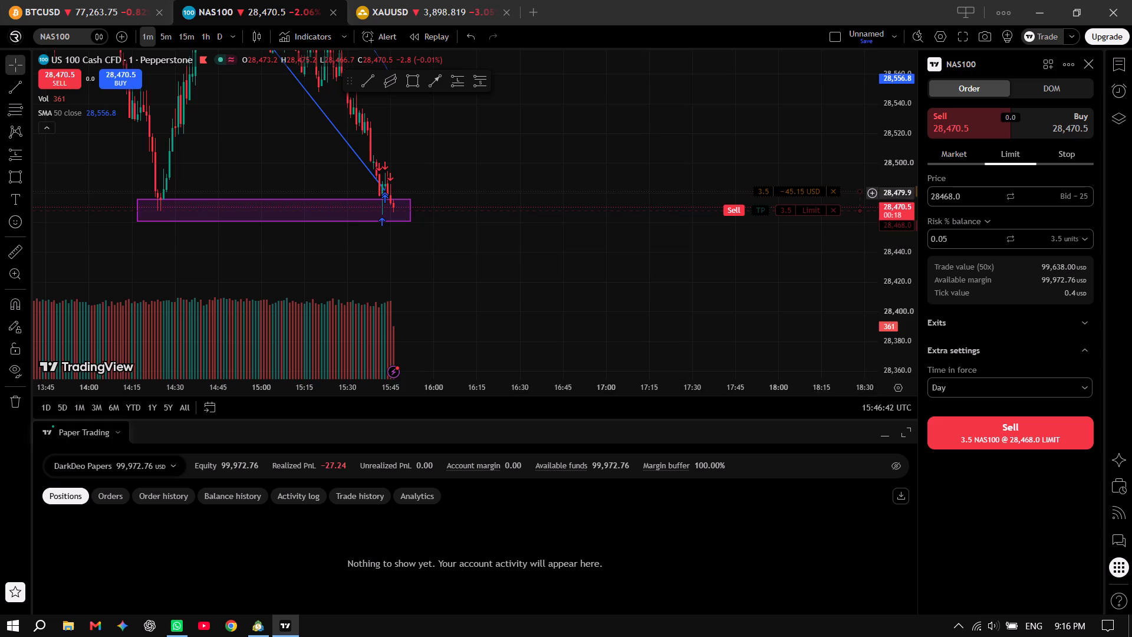
left_click(827, 214)
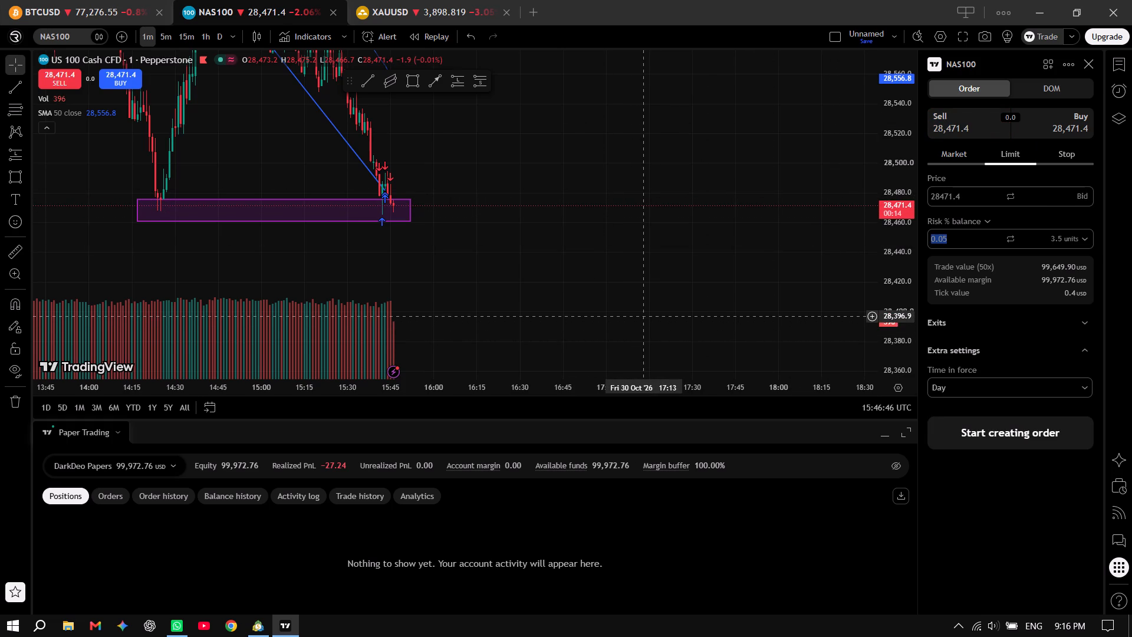
Examine the latest NAS100 one-minute candles inside the purple zone.
scroll(320, 221, "up", 3)
left_click_drag(459, 250, 817, 262)
left_click_drag(663, 282, 787, 325)
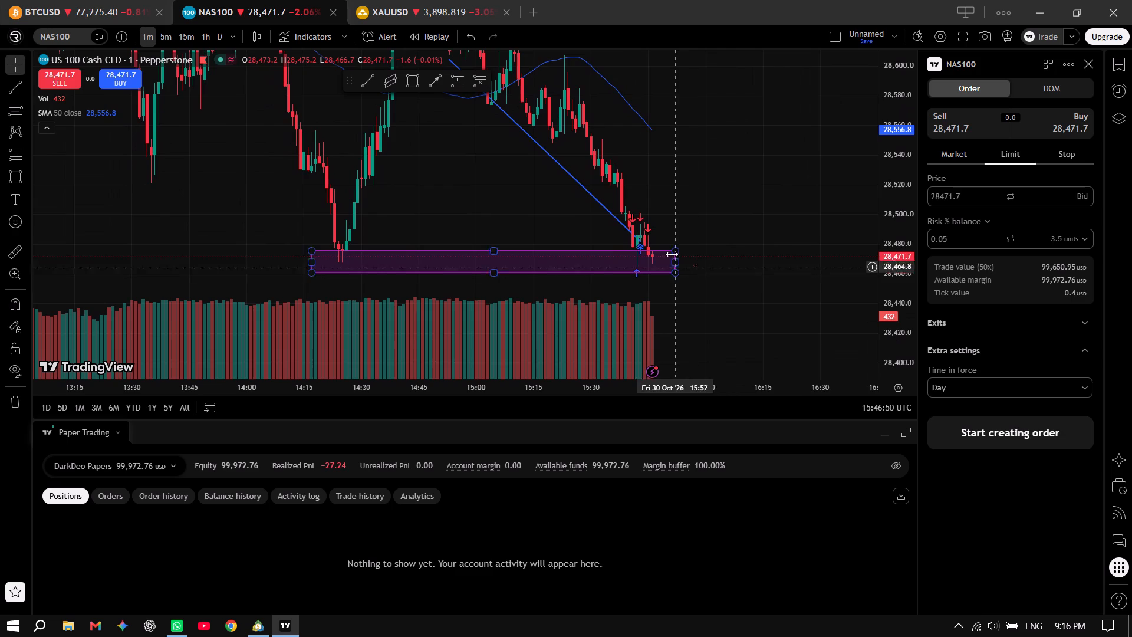
scroll(896, 258, "up", 5)
left_click_drag(749, 277, 679, 206)
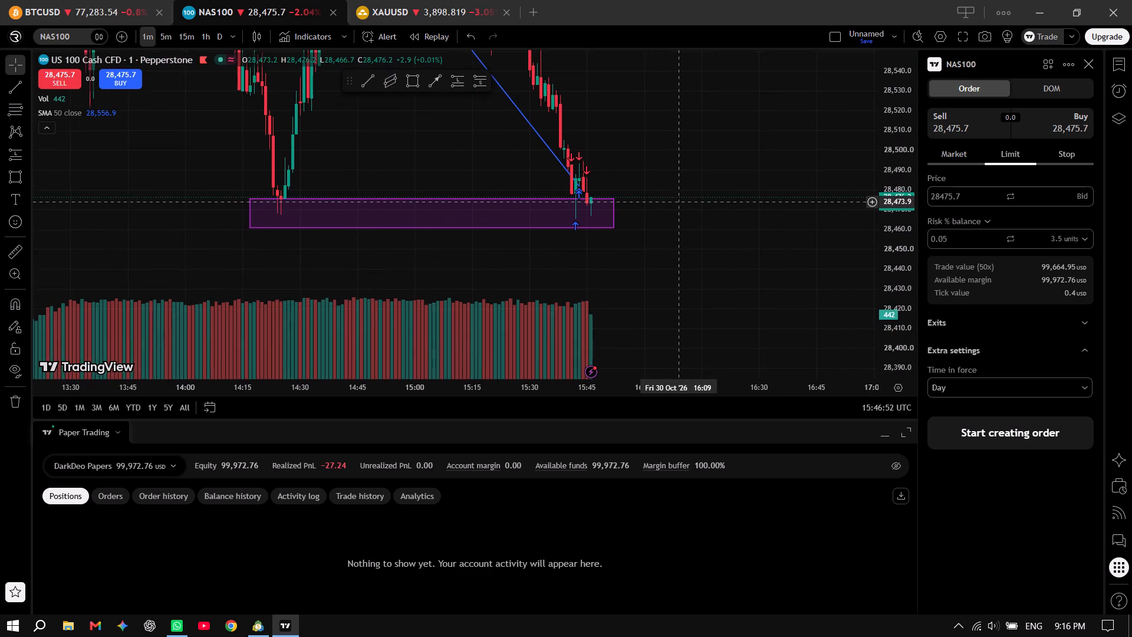
left_click_drag(679, 206, 677, 208)
left_click_drag(714, 262, 698, 288)
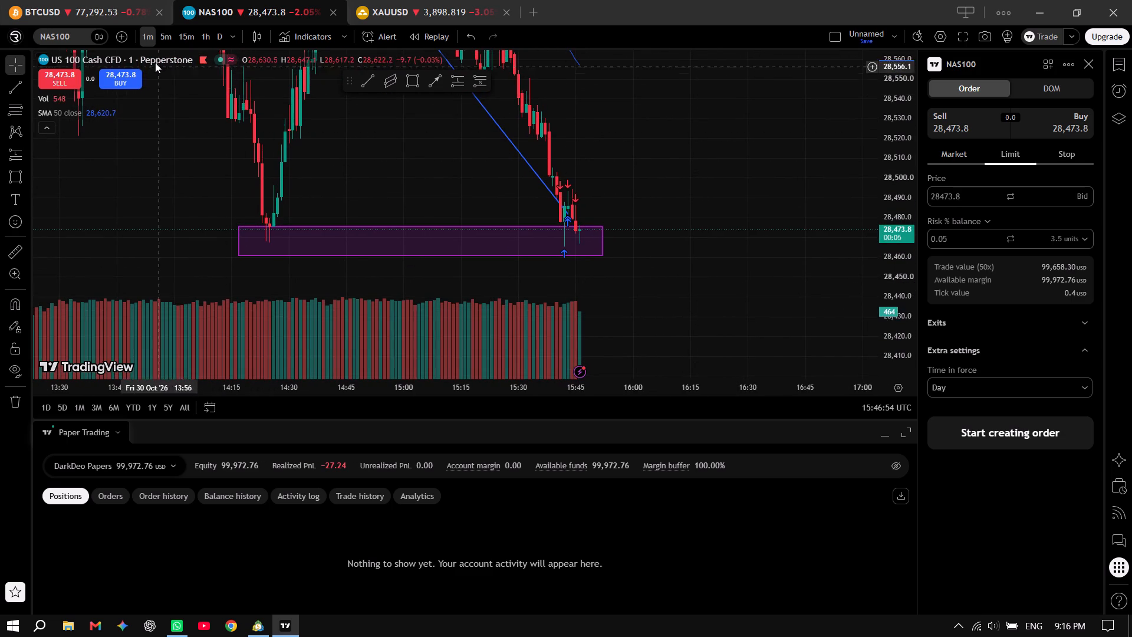
Switch the NAS100 chart to 15 minutes and examine the decline into the purple zone.
left_click(185, 34)
left_click_drag(650, 221, 622, 224)
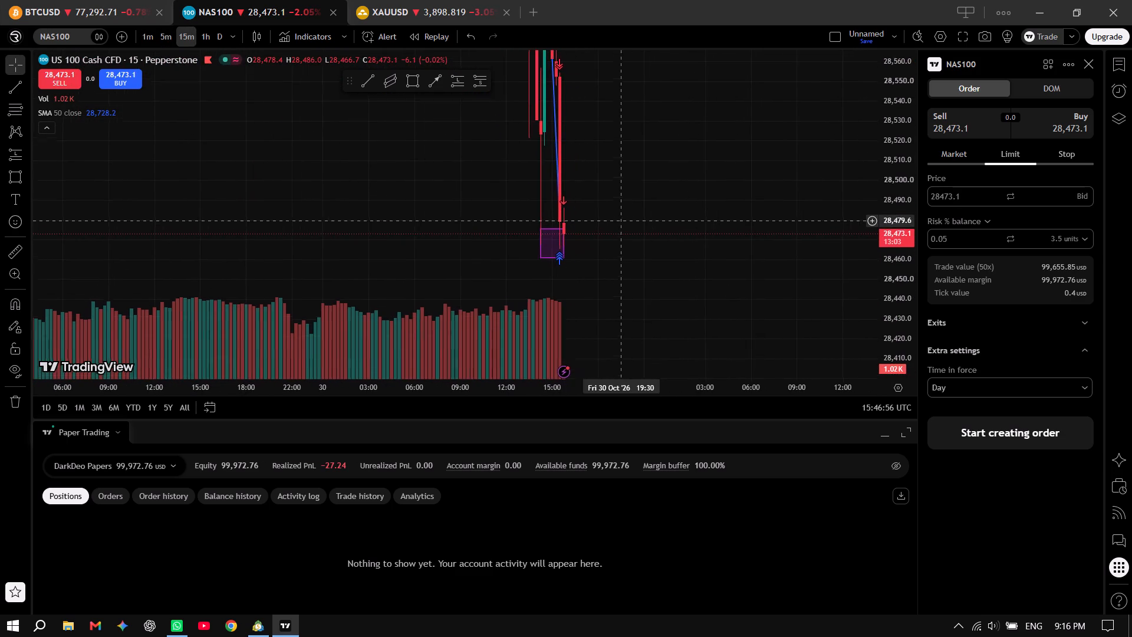
left_click_drag(622, 224, 624, 227)
left_click_drag(924, 119, 903, 157)
left_click_drag(896, 118, 894, 291)
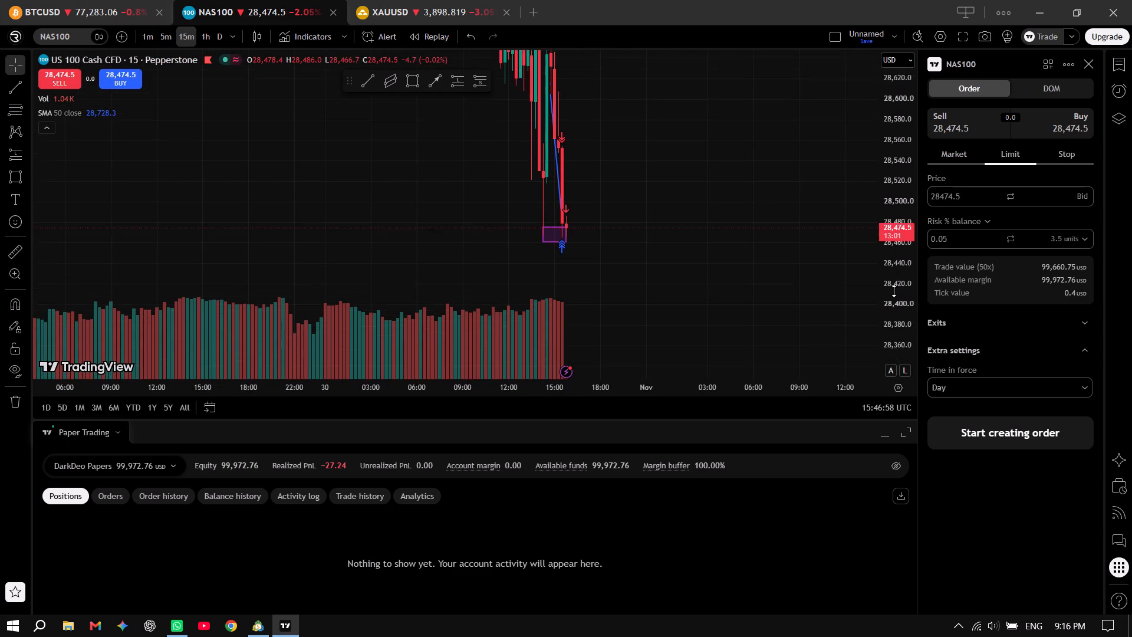
left_click_drag(894, 291, 893, 297)
Return the NAS100 chart to one minute and examine the newest candles and trade markers at the purple zone.
left_click(144, 41)
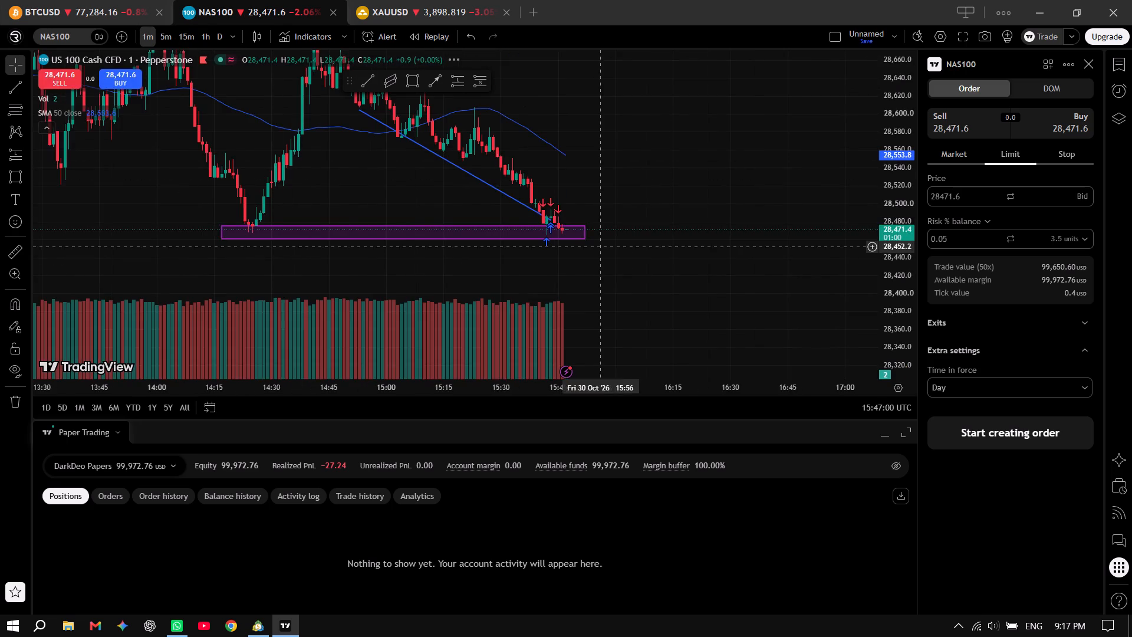
left_click_drag(661, 268, 733, 284)
left_click_drag(894, 247, 888, 96)
left_click_drag(878, 236, 894, 189)
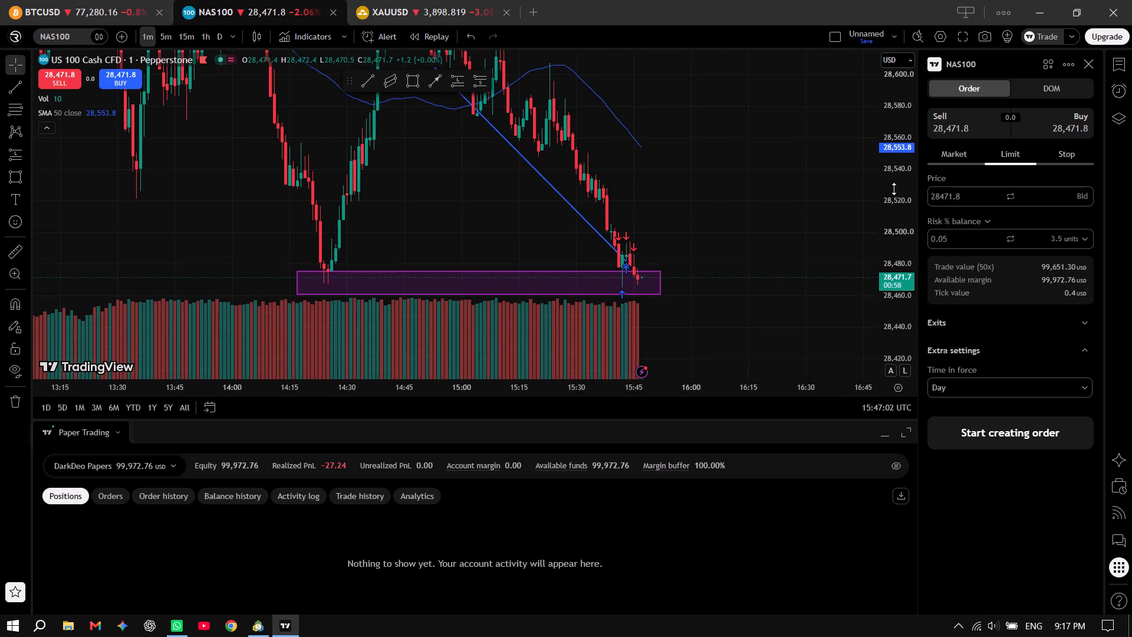
left_click_drag(894, 189, 892, 144)
scroll(657, 293, "down", 3)
left_click_drag(758, 326, 602, 201)
scroll(571, 251, "up", 3)
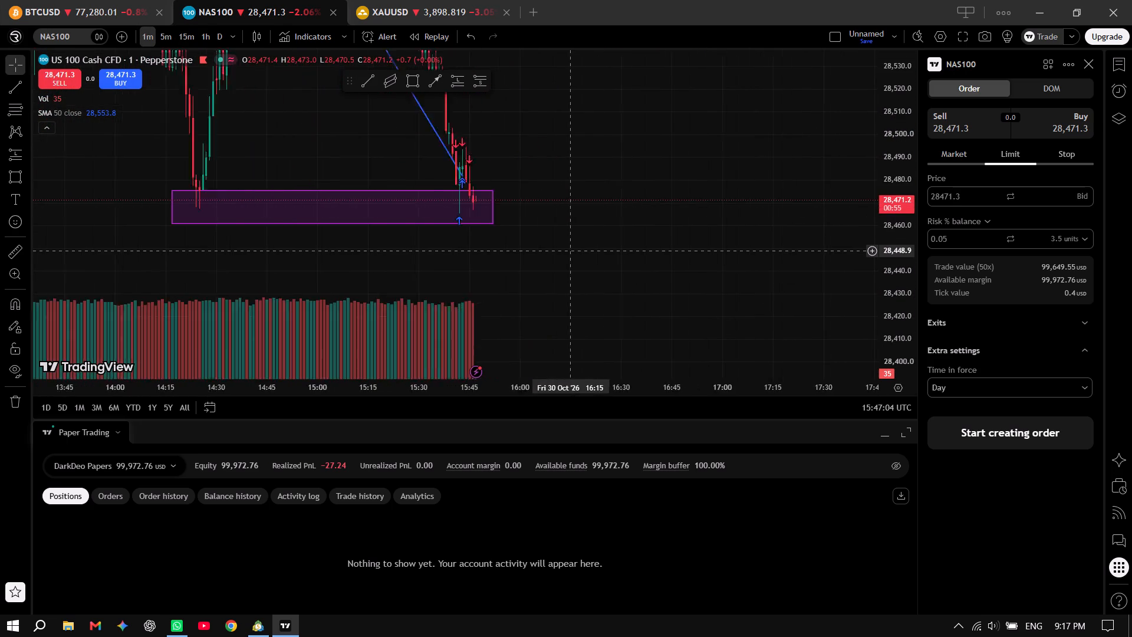
left_click_drag(524, 252, 775, 270)
scroll(676, 249, "up", 4)
left_click_drag(631, 249, 691, 272)
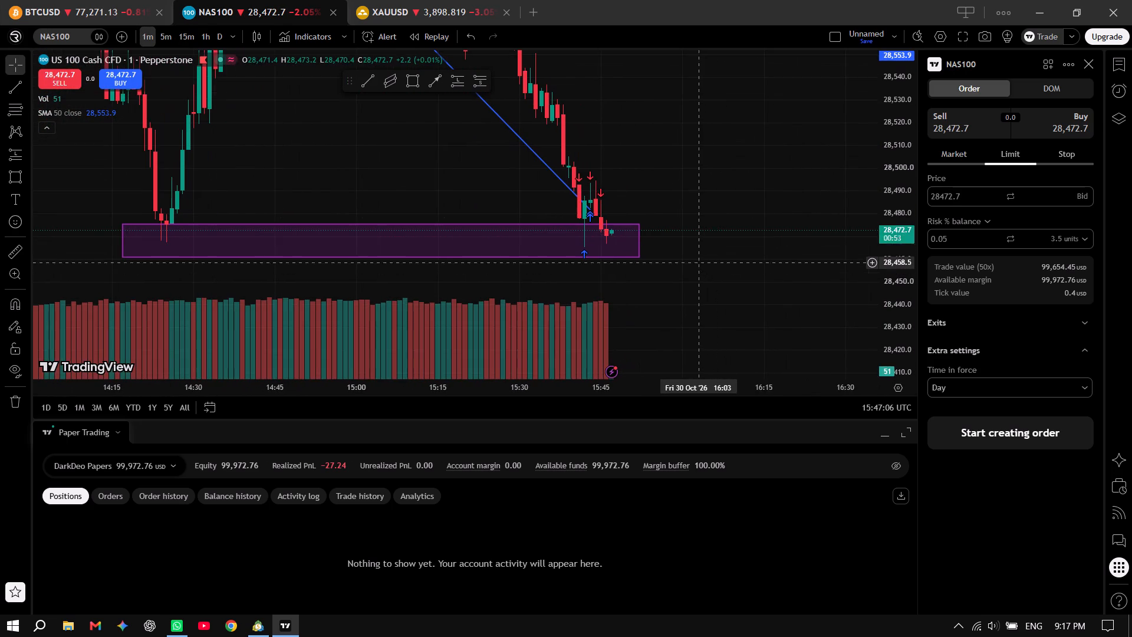
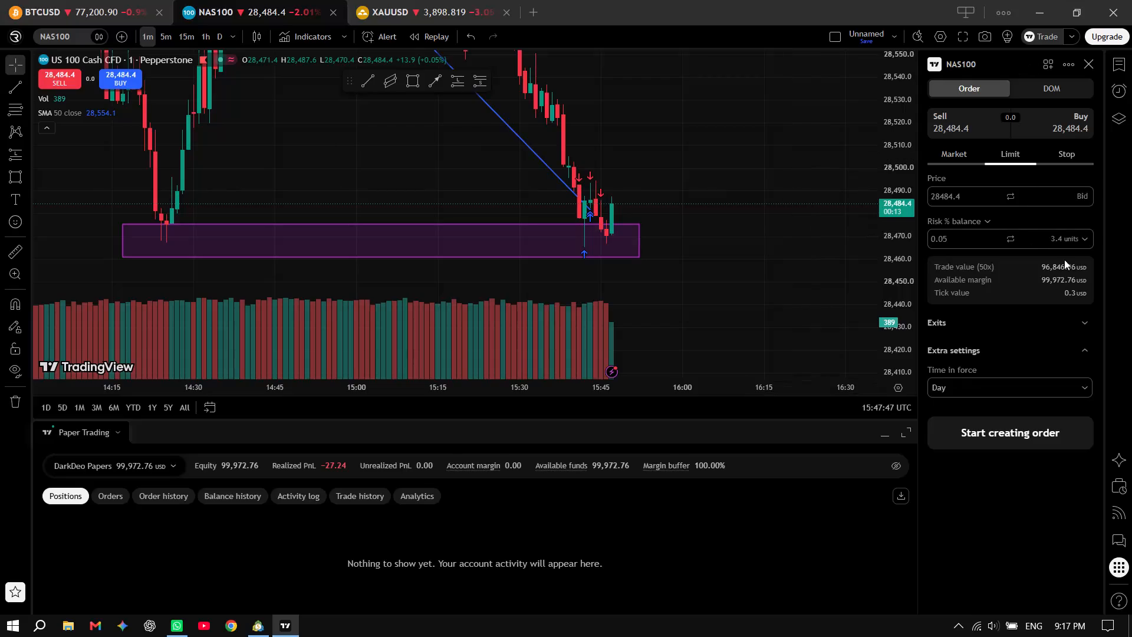
Place a NAS100 sell limit order at 28,484.9 with 2% balance risk and a stop loss at 28,497.8.
left_click_drag(953, 239, 919, 242)
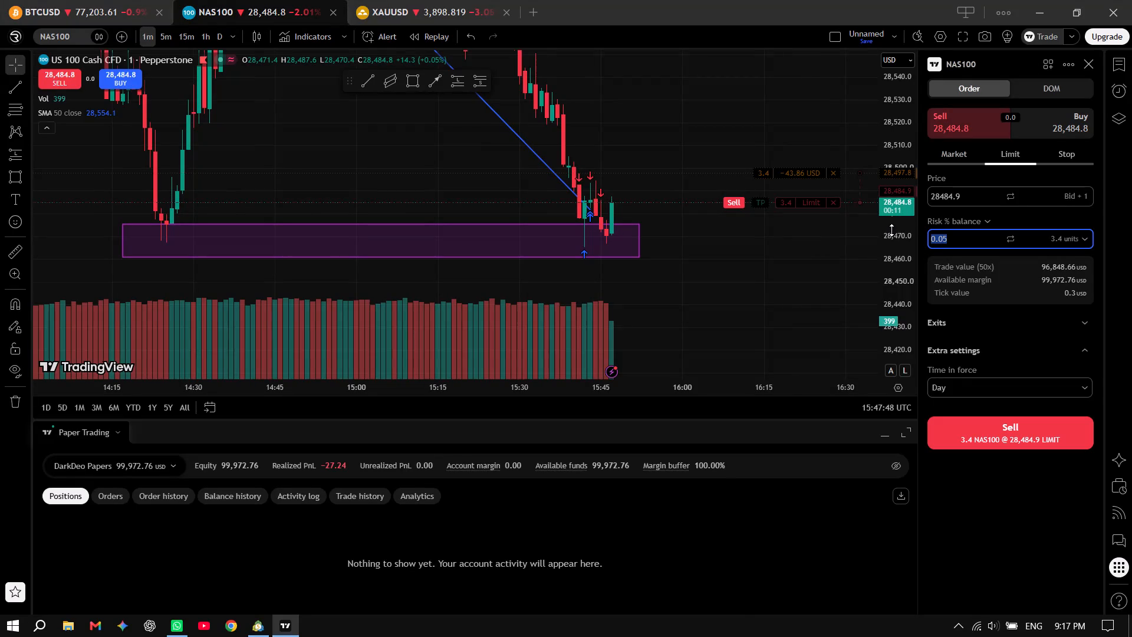
key("2")
key("Return")
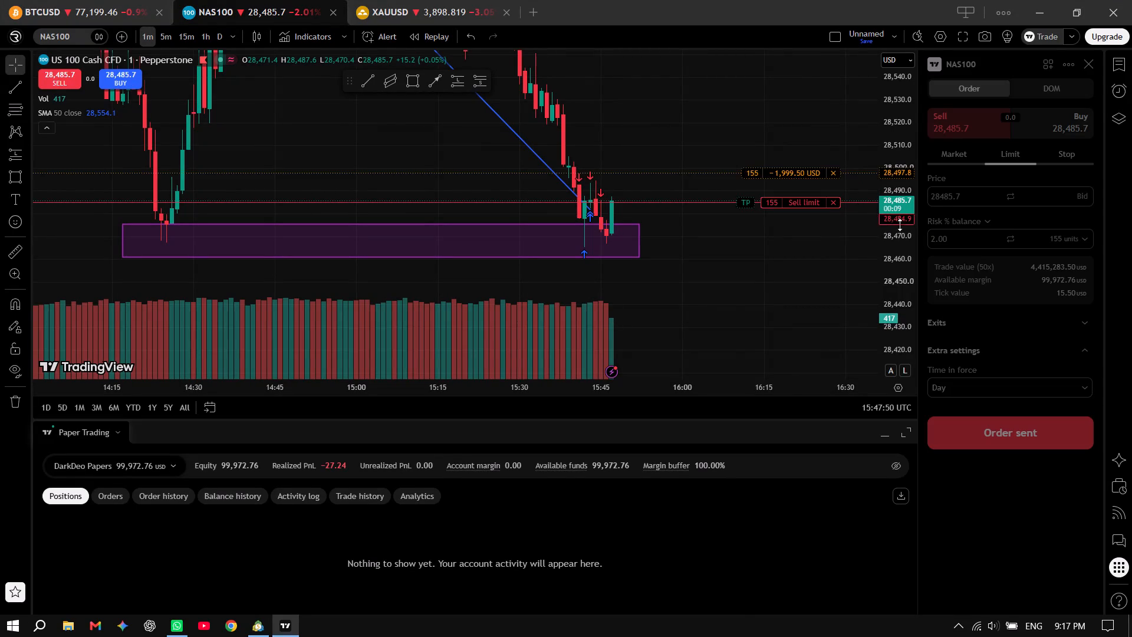
Close the entire 155-unit short NAS100 position and dismiss the order notifications.
double_click(828, 202)
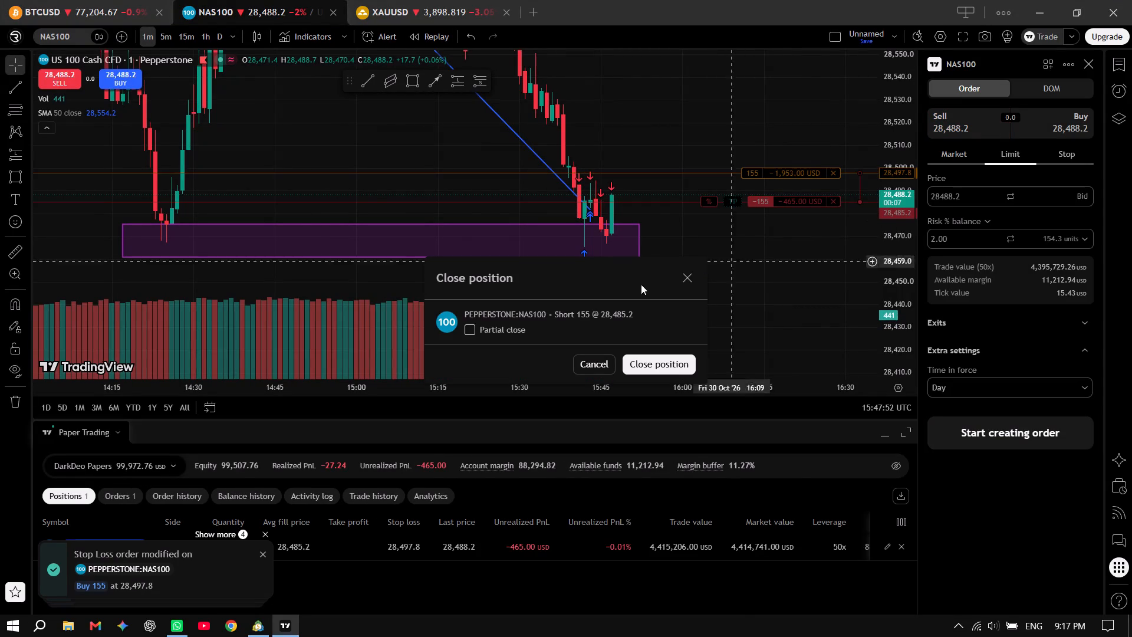
left_click(675, 373)
double_click(675, 367)
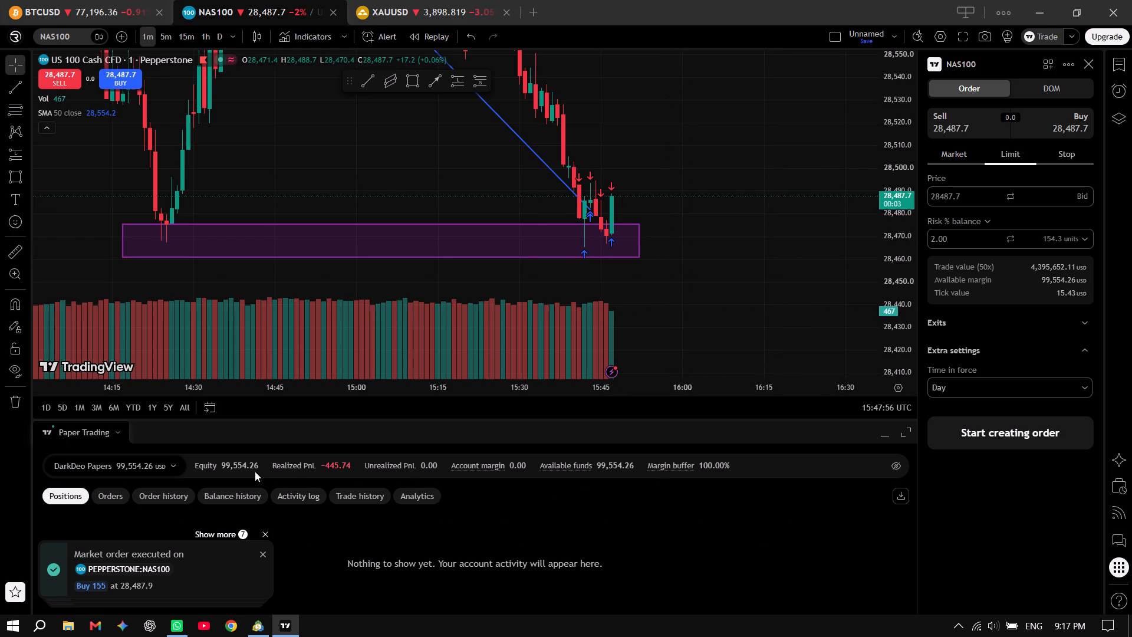
left_click(262, 552)
left_click(261, 533)
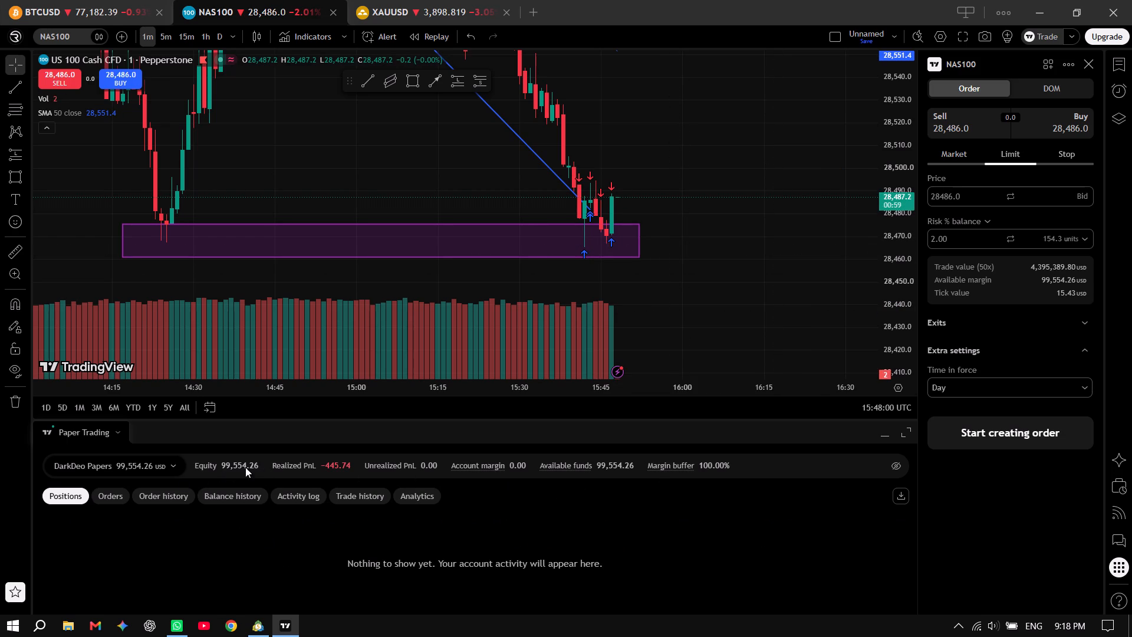
Review the paper trading account's balance history, positions, orders and order history.
left_click(259, 500)
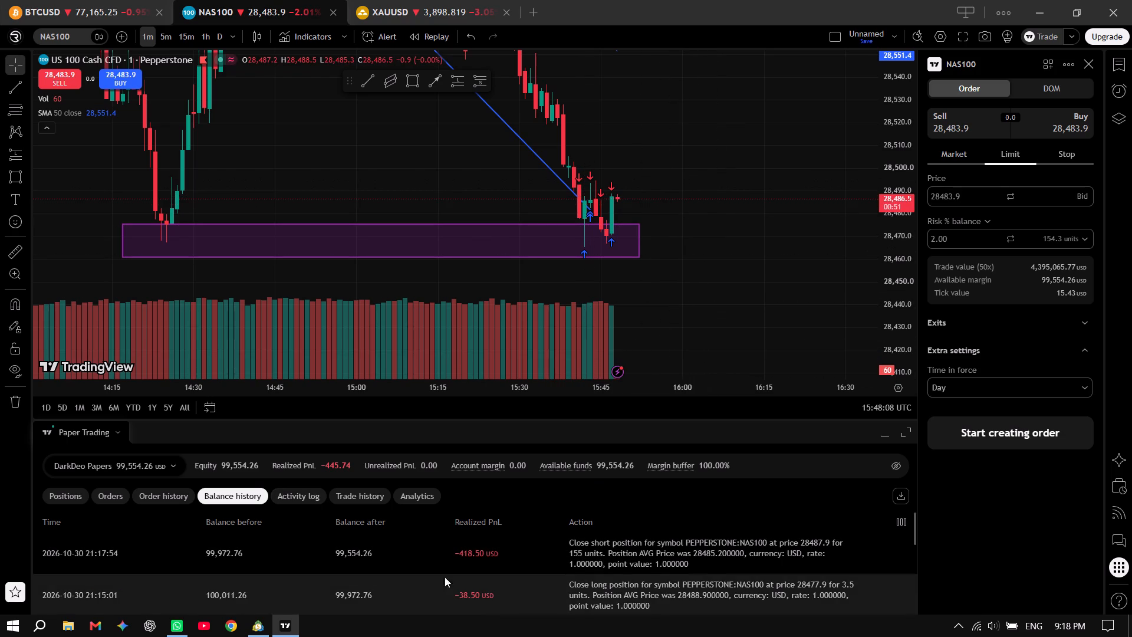
scroll(442, 563, "down", 5)
scroll(442, 563, "up", 6)
left_click(82, 503)
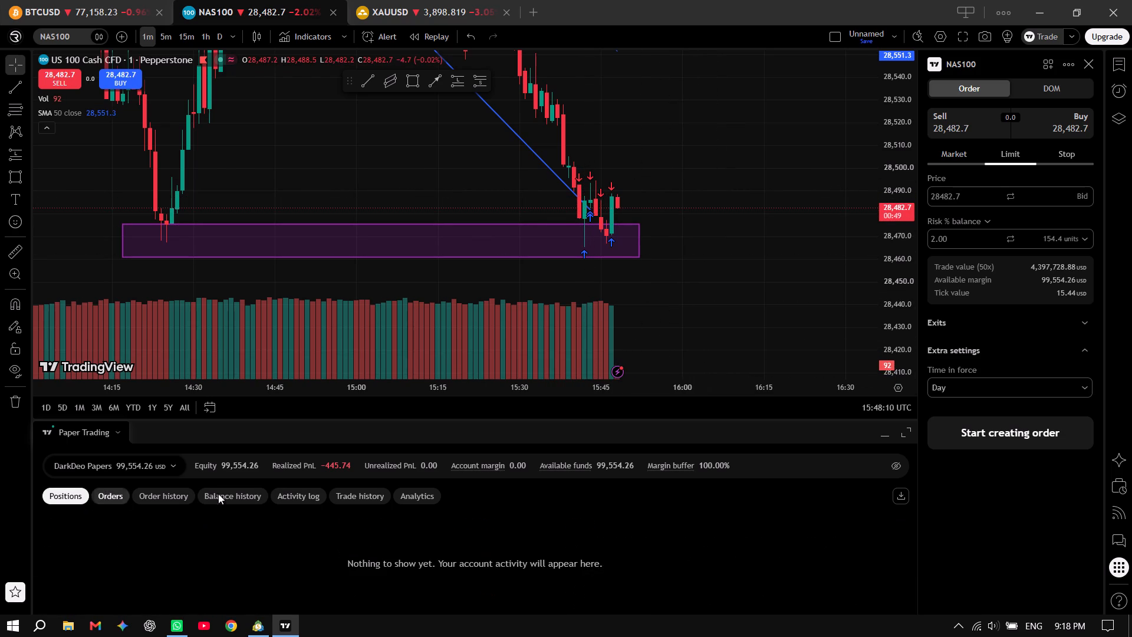
left_click(123, 495)
left_click(171, 494)
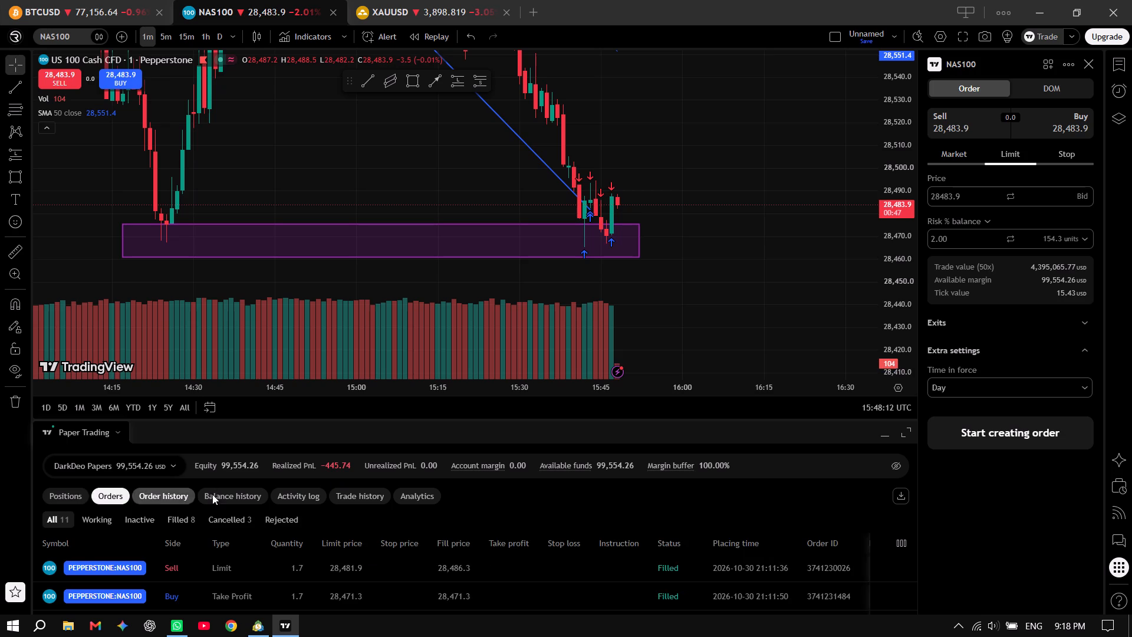
left_click(93, 491)
left_click(69, 491)
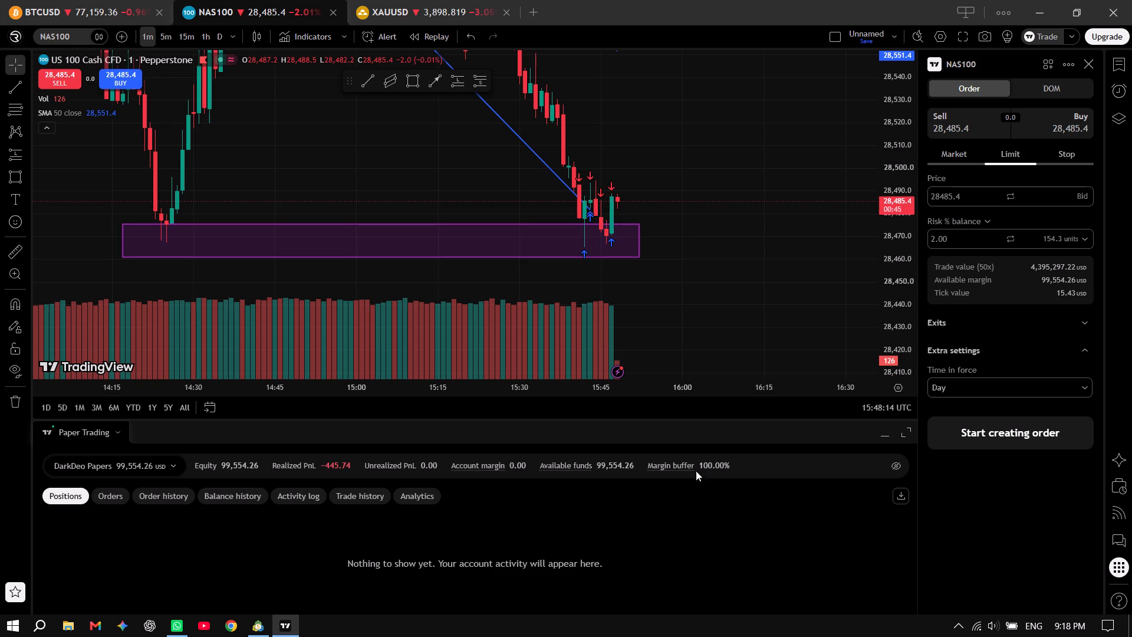
left_click(242, 500)
left_click(146, 503)
left_click(67, 495)
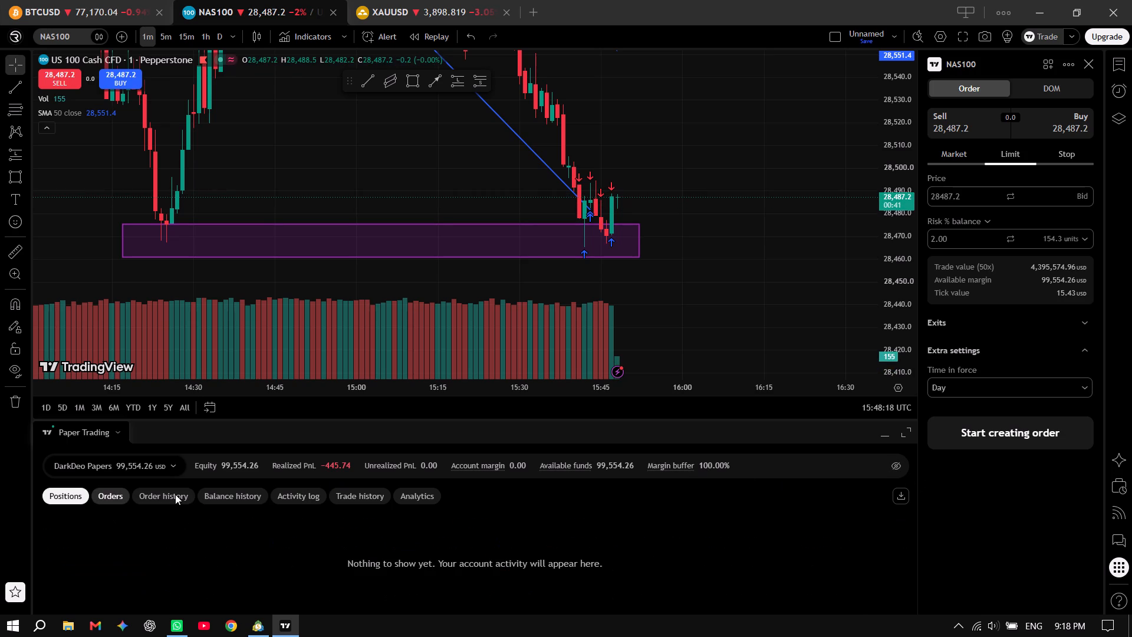
Review the account's trade history and performance analytics, then return to the open positions list.
left_click(351, 491)
left_click(407, 496)
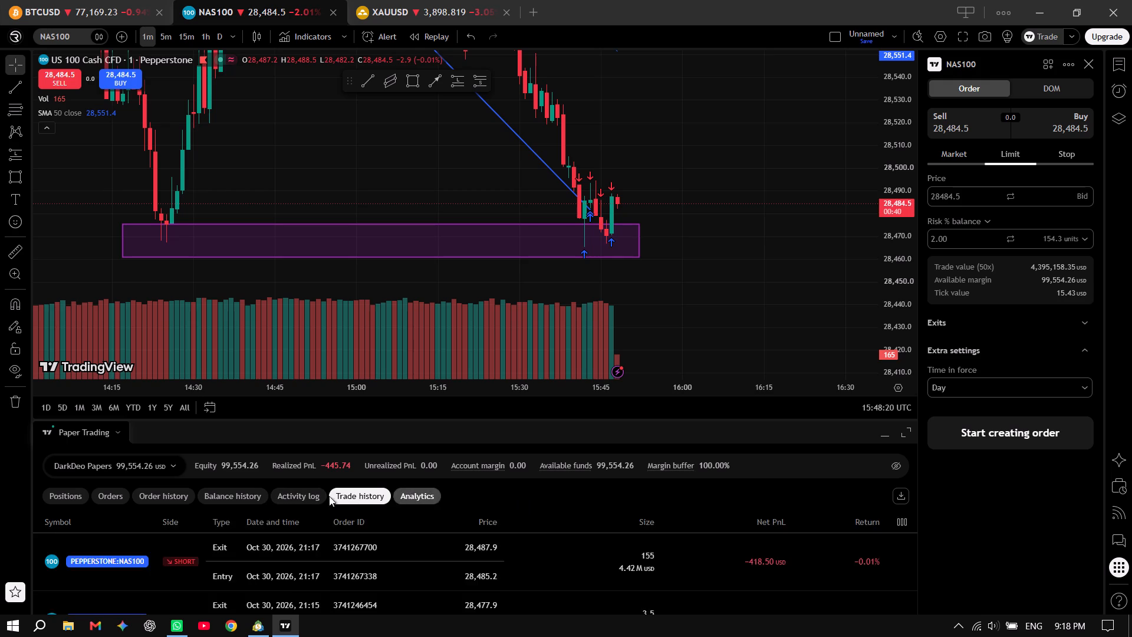
left_click(329, 496)
left_click(274, 495)
left_click(415, 495)
scroll(277, 520, "down", 2)
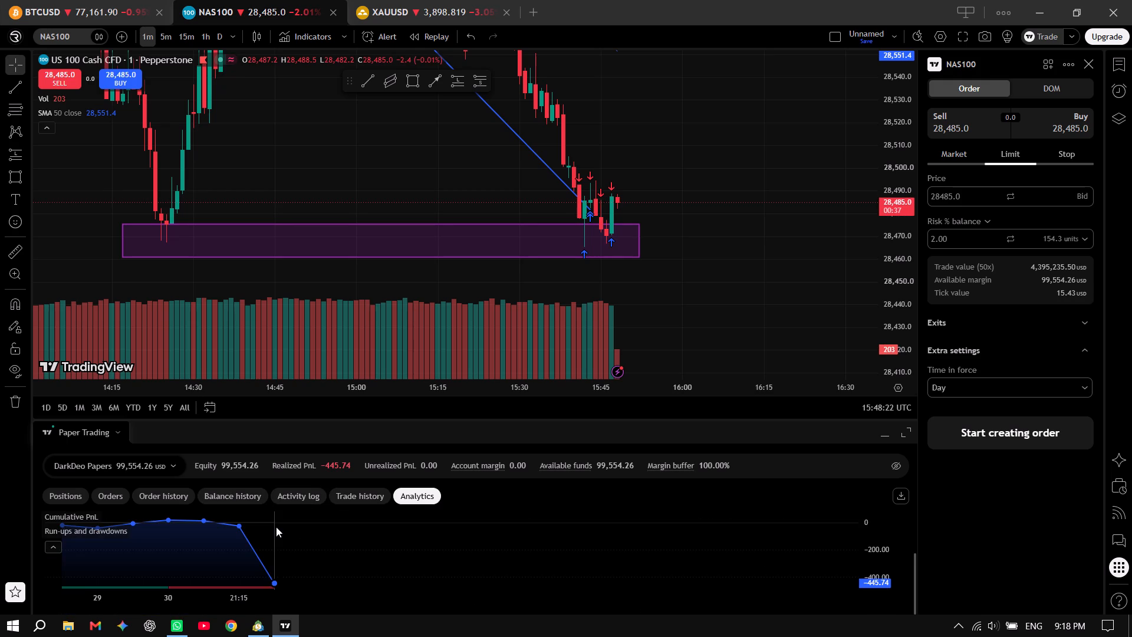
scroll(276, 527, "down", 3)
scroll(276, 527, "up", 2)
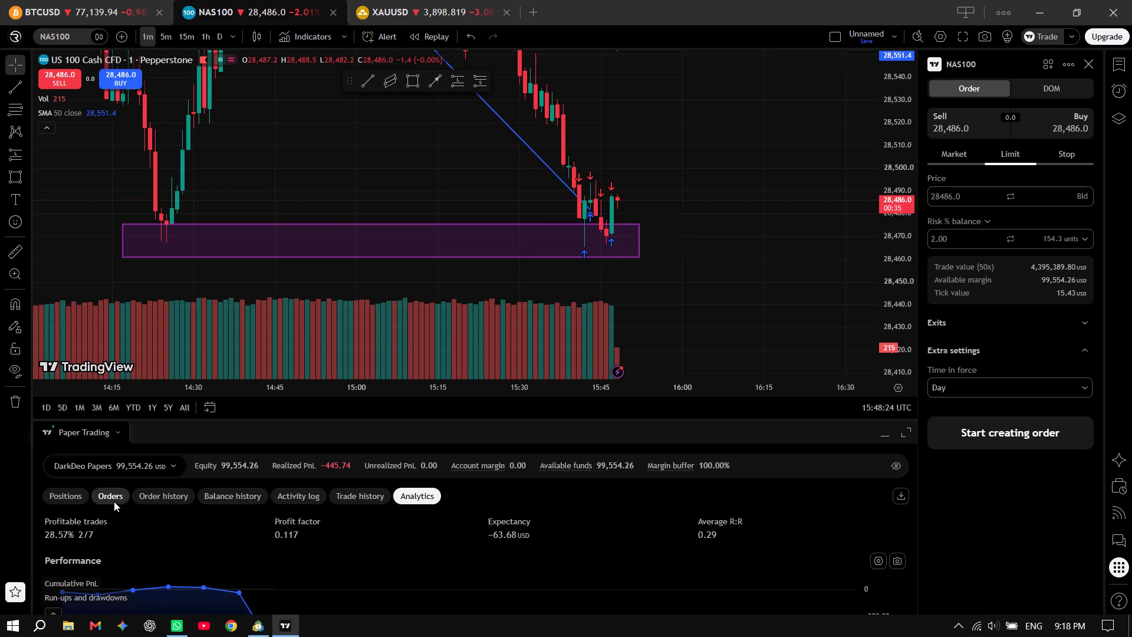
left_click(114, 501)
left_click(68, 498)
left_click(119, 499)
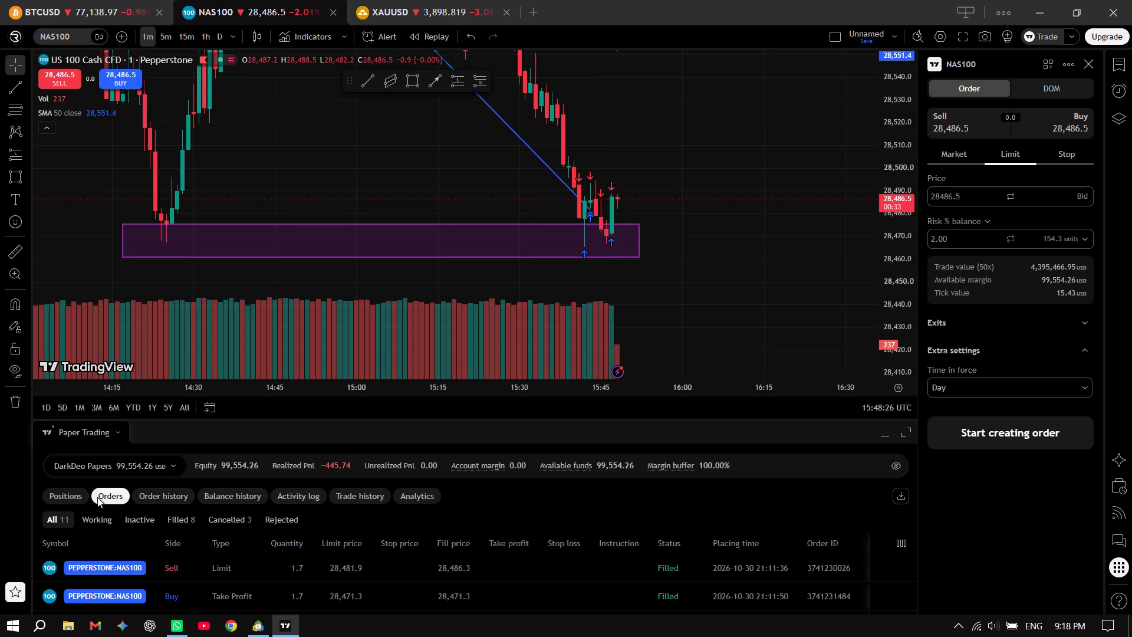
left_click(62, 492)
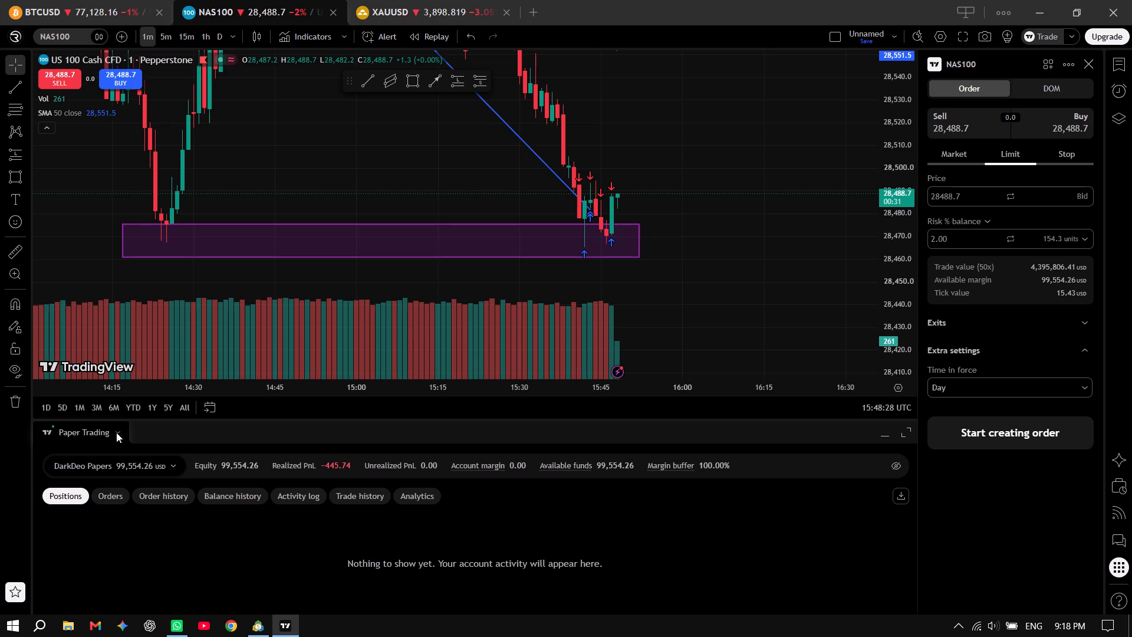
Check the paper trading account list and collapse the account area to enlarge the chart.
left_click(117, 432)
left_click(68, 440)
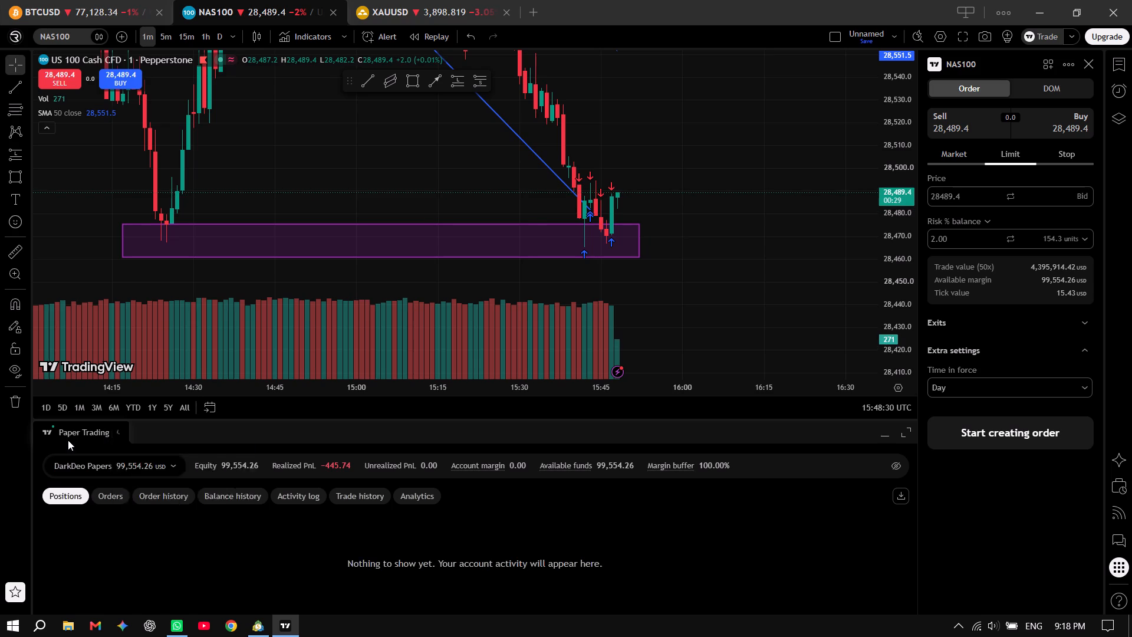
left_click(82, 601)
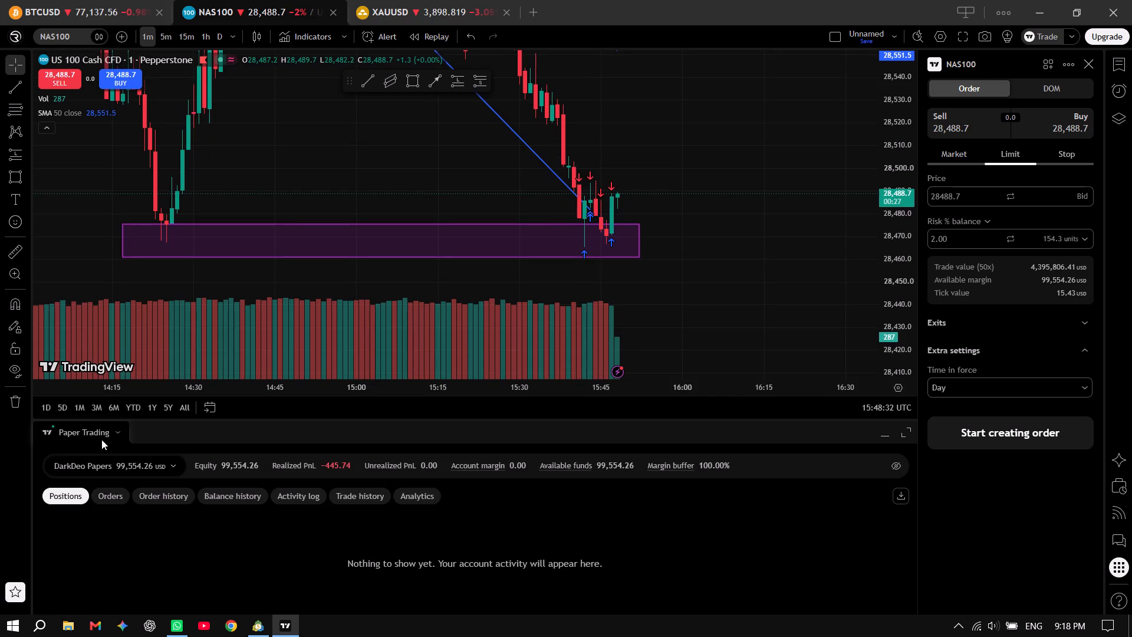
left_click(133, 464)
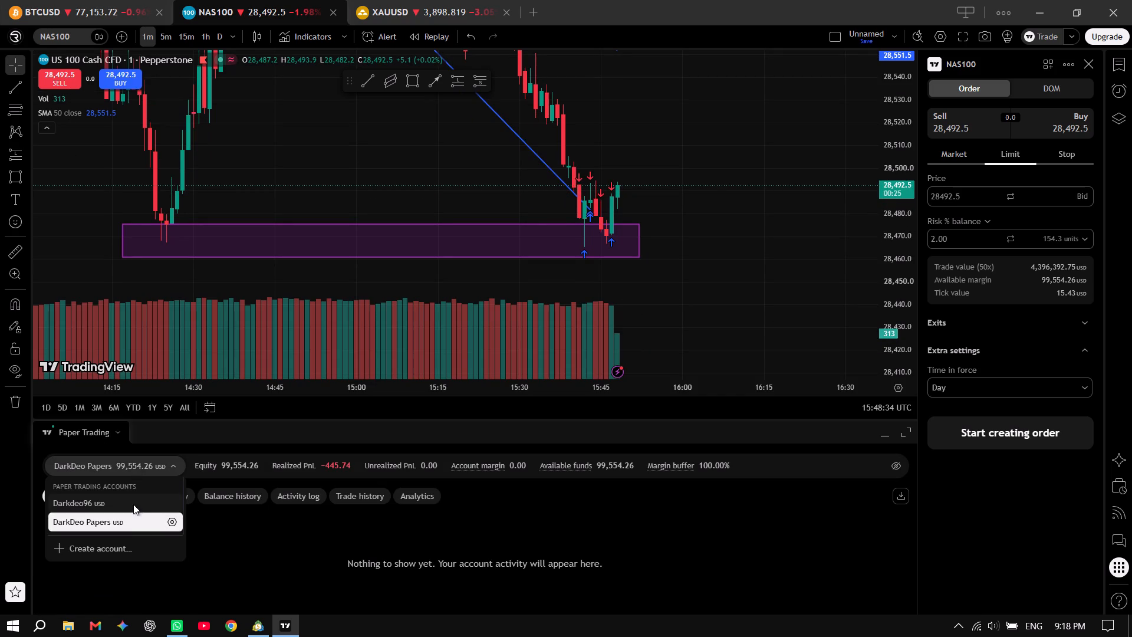
left_click(166, 464)
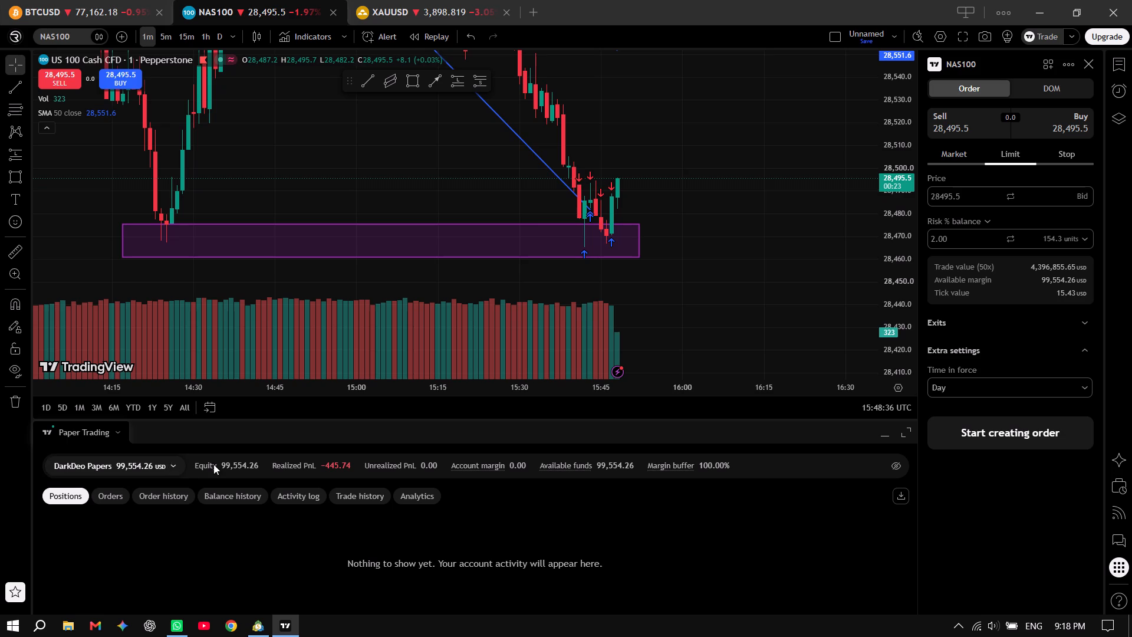
left_click(89, 431)
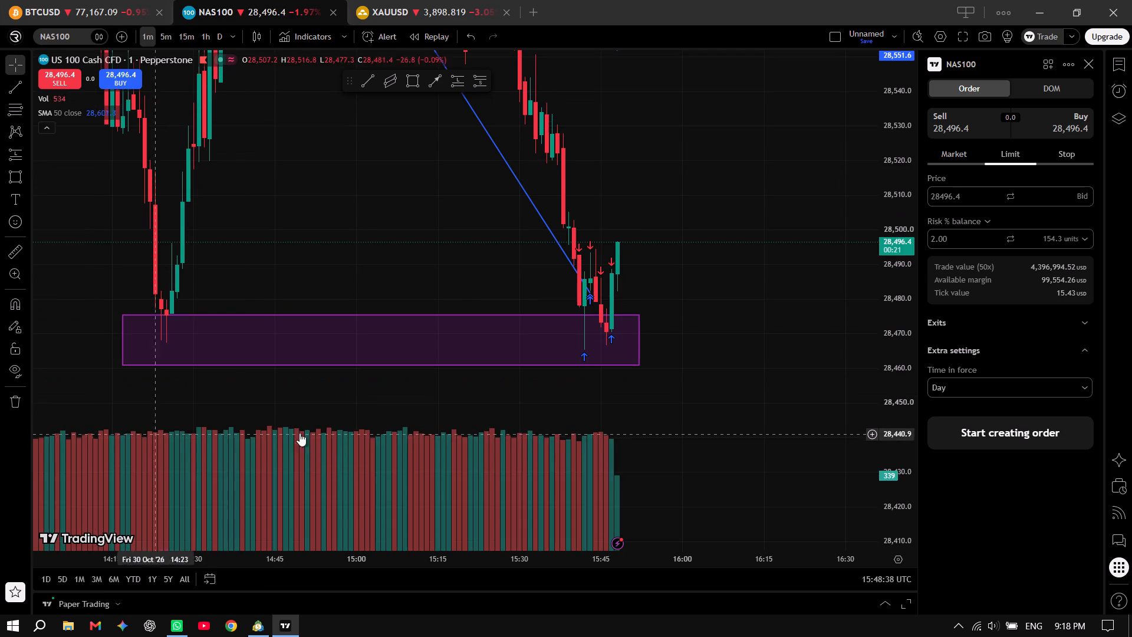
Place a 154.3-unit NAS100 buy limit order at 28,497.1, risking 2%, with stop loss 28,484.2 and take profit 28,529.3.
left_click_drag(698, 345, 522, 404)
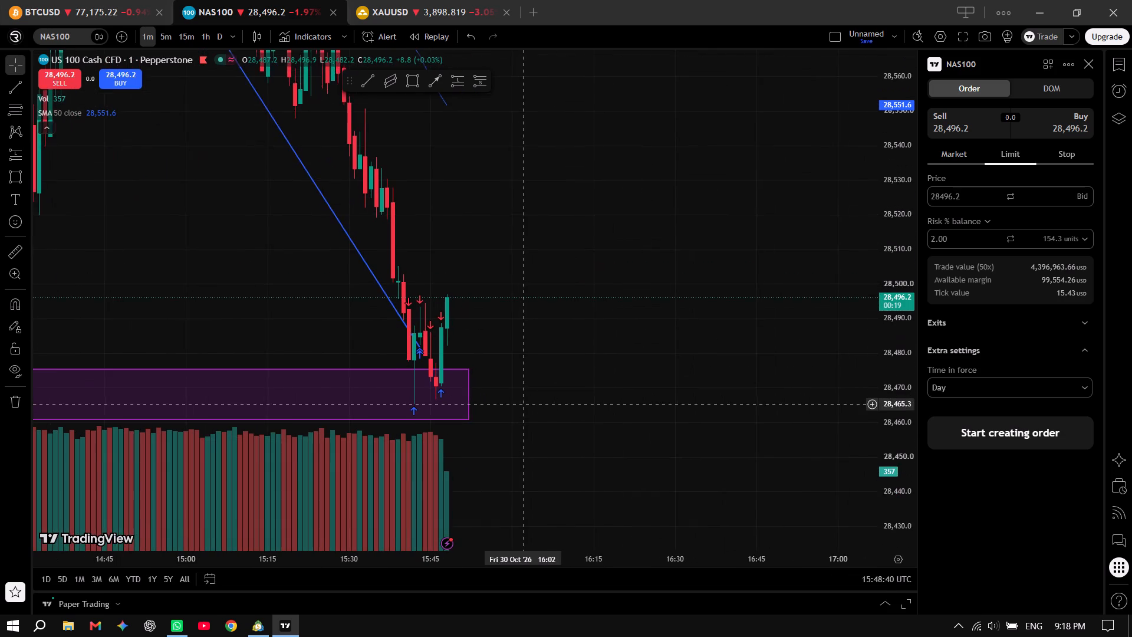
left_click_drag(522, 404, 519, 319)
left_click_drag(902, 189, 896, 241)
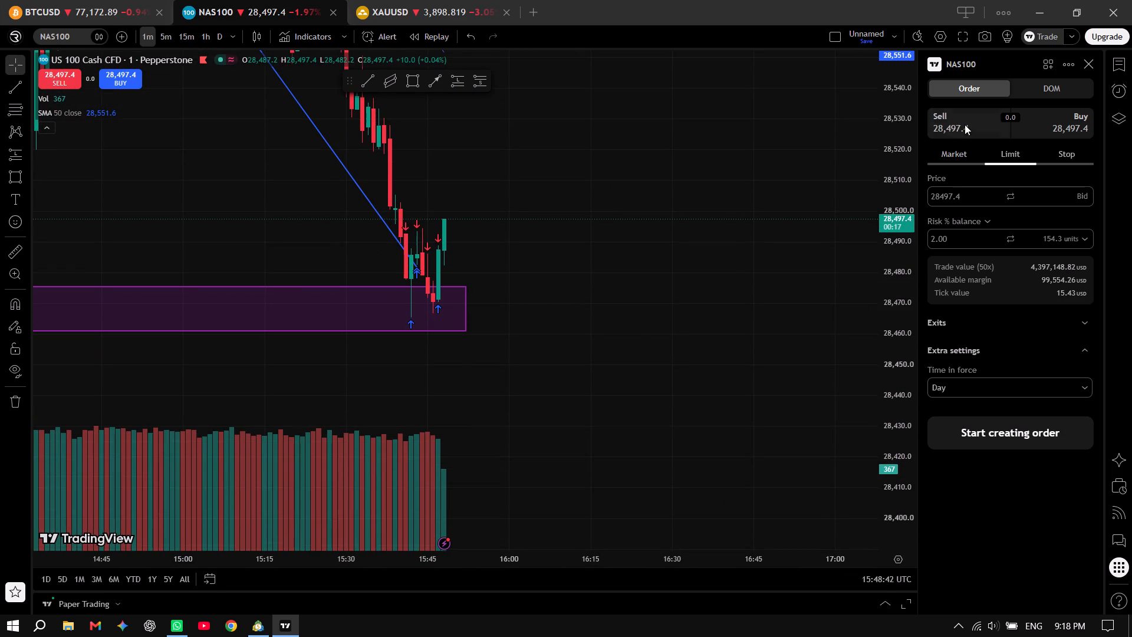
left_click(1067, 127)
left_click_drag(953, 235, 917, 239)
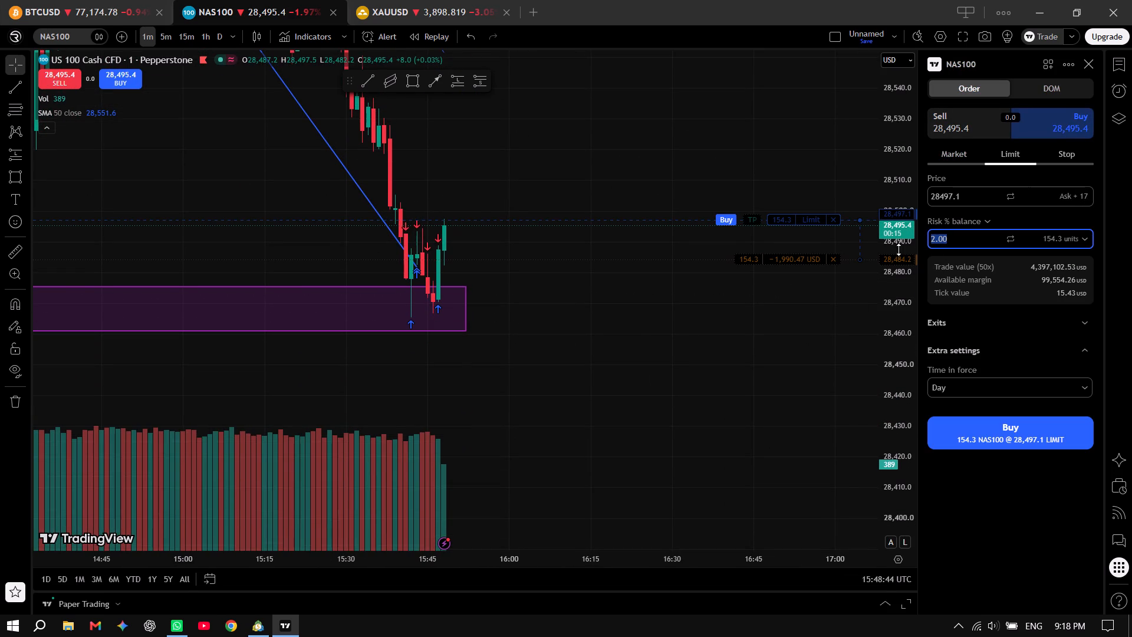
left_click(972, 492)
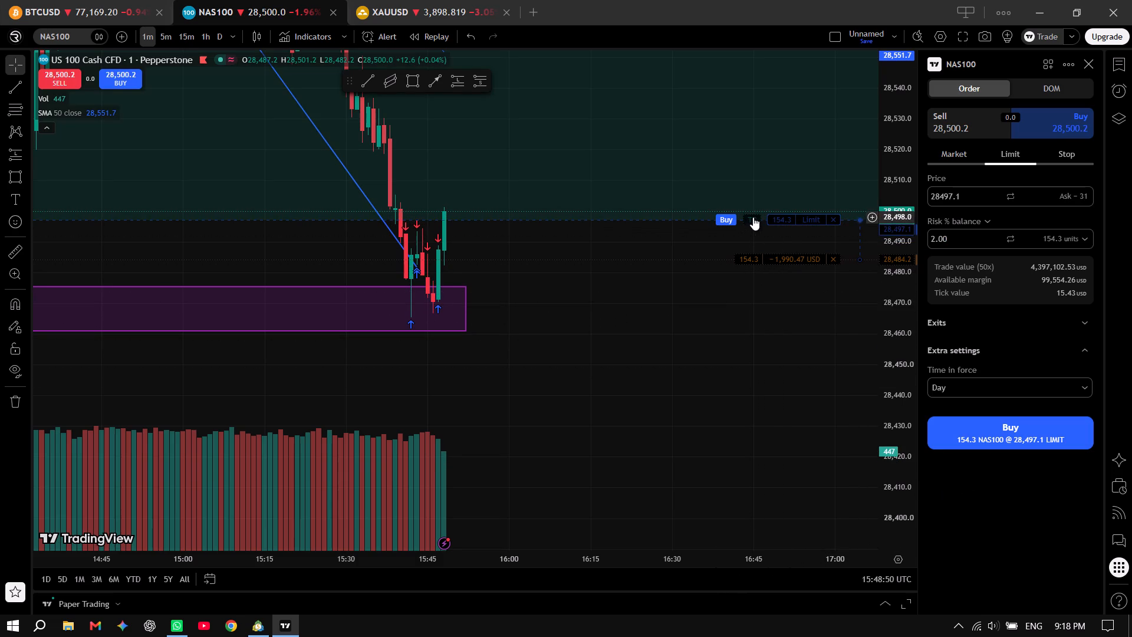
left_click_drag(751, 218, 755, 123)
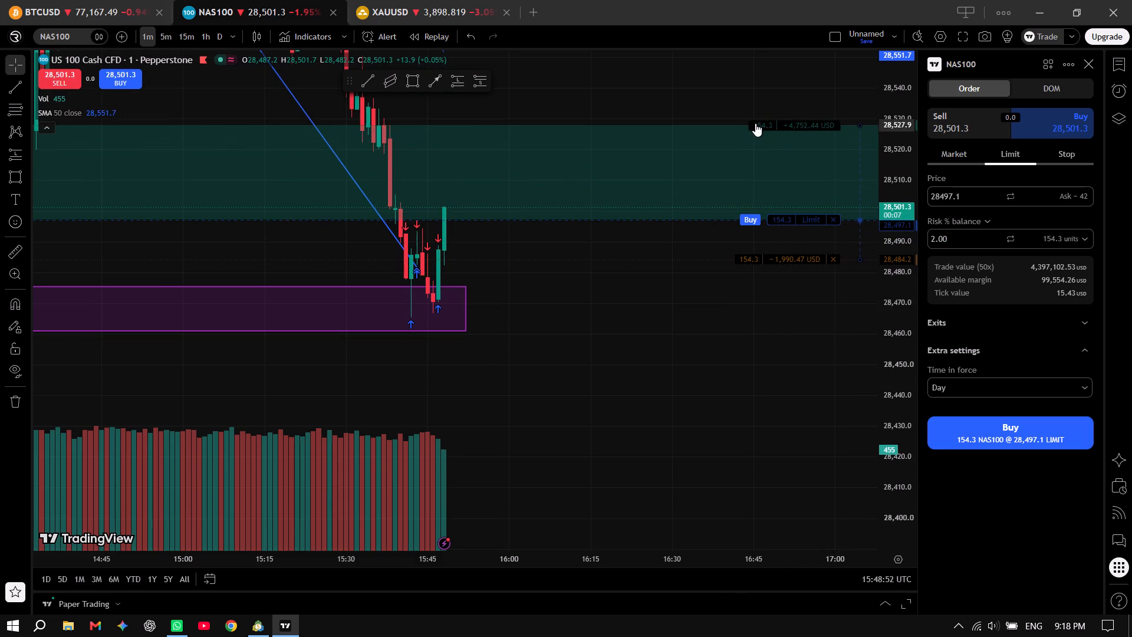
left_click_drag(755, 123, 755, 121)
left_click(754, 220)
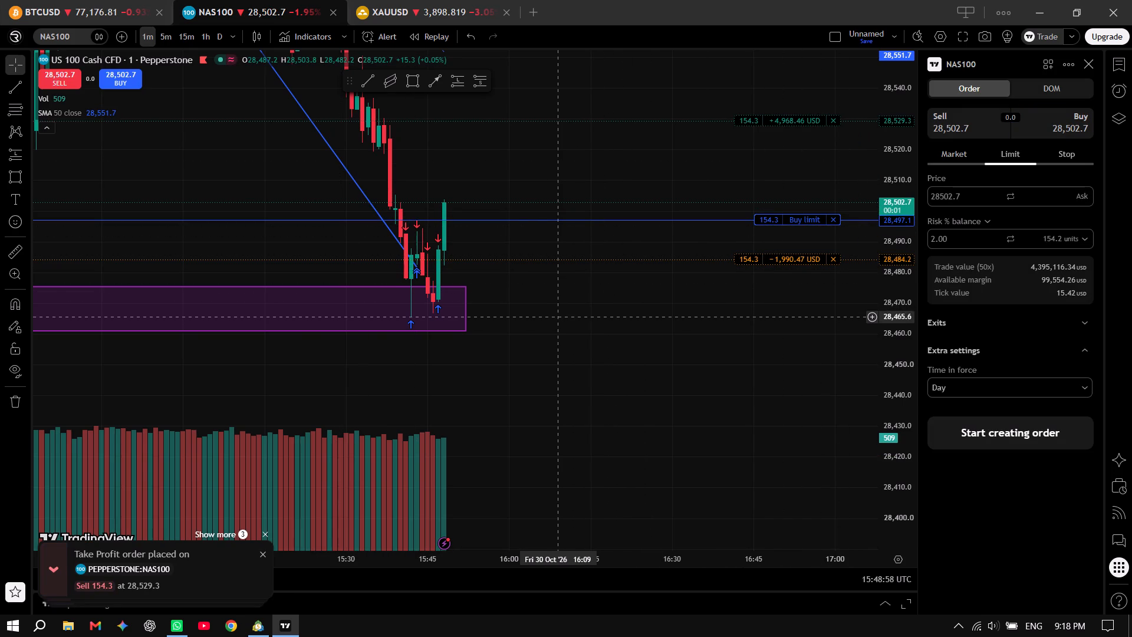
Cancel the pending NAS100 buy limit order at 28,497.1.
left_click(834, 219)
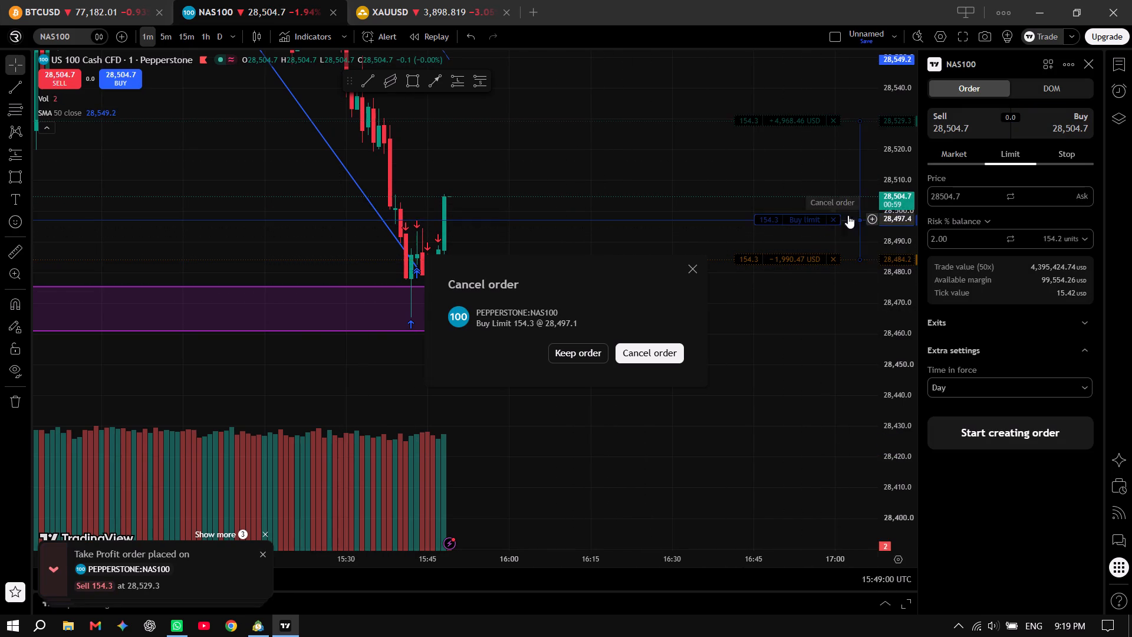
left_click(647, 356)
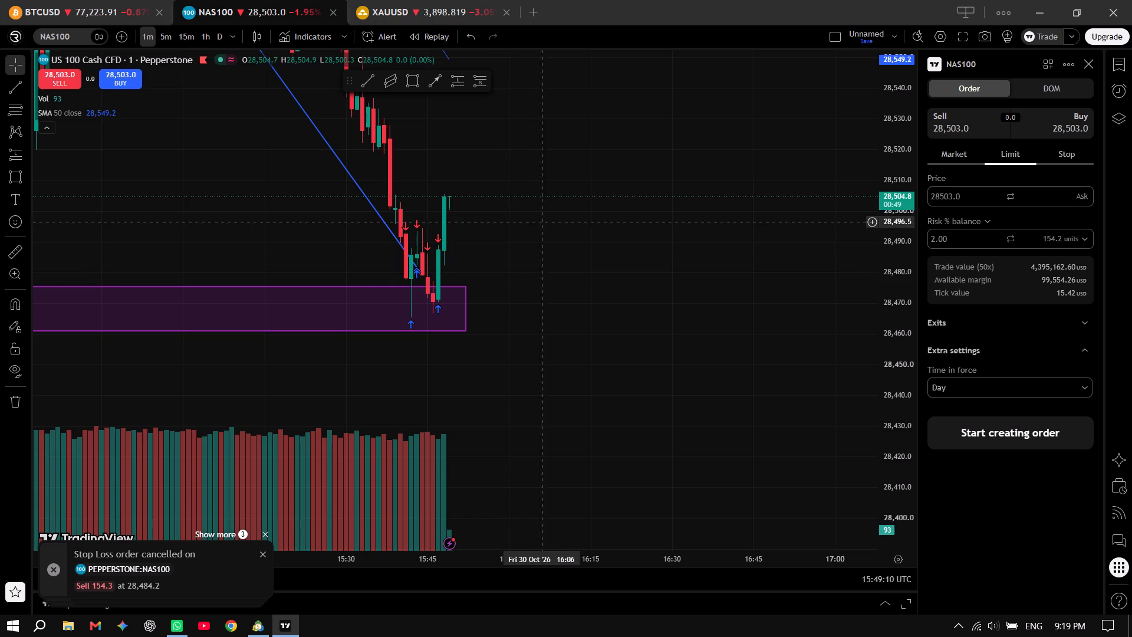
Place a 154.2-unit NAS100 buy limit order at 28,507.1 with 2% risk and a stop loss at 28,494.2.
left_click_drag(887, 137, 889, 268)
left_click_drag(898, 178, 889, 292)
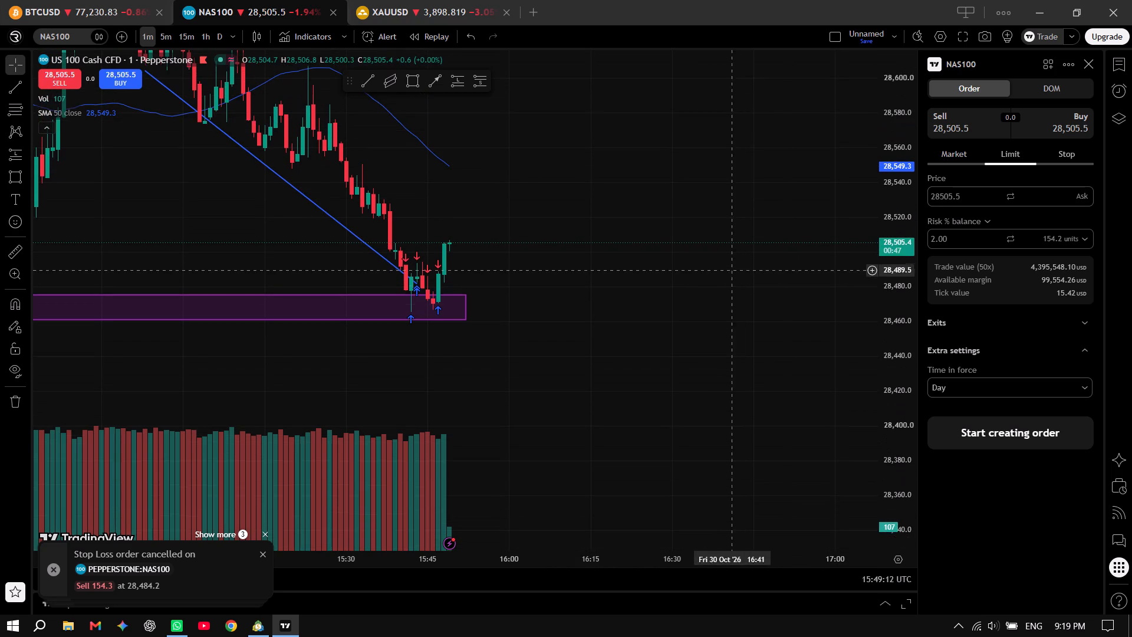
left_click(1052, 128)
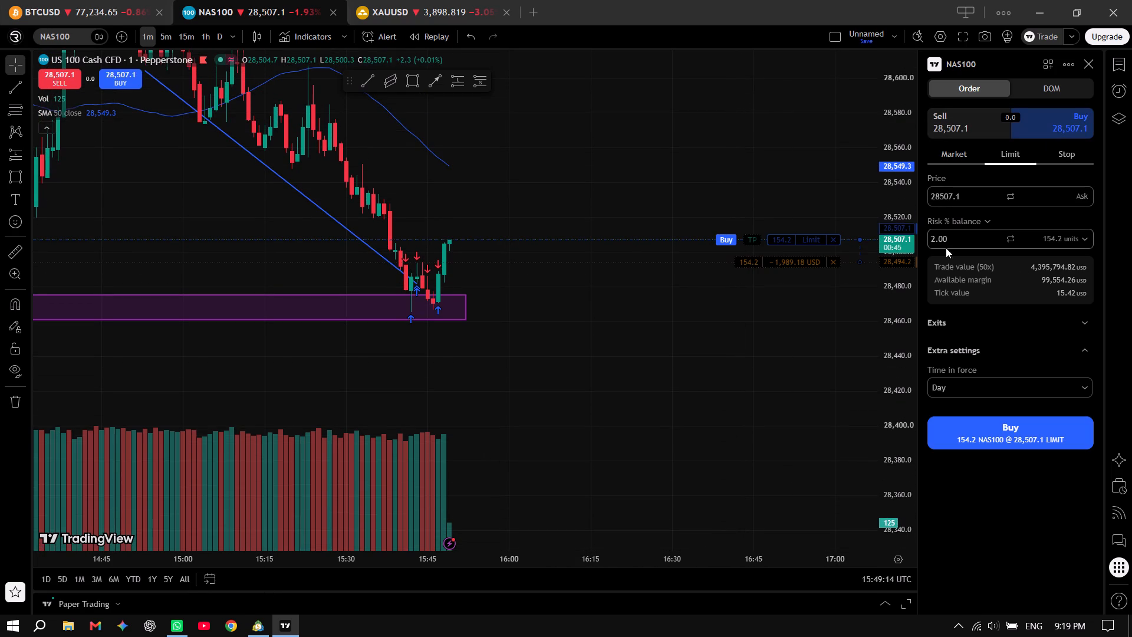
left_click(995, 441)
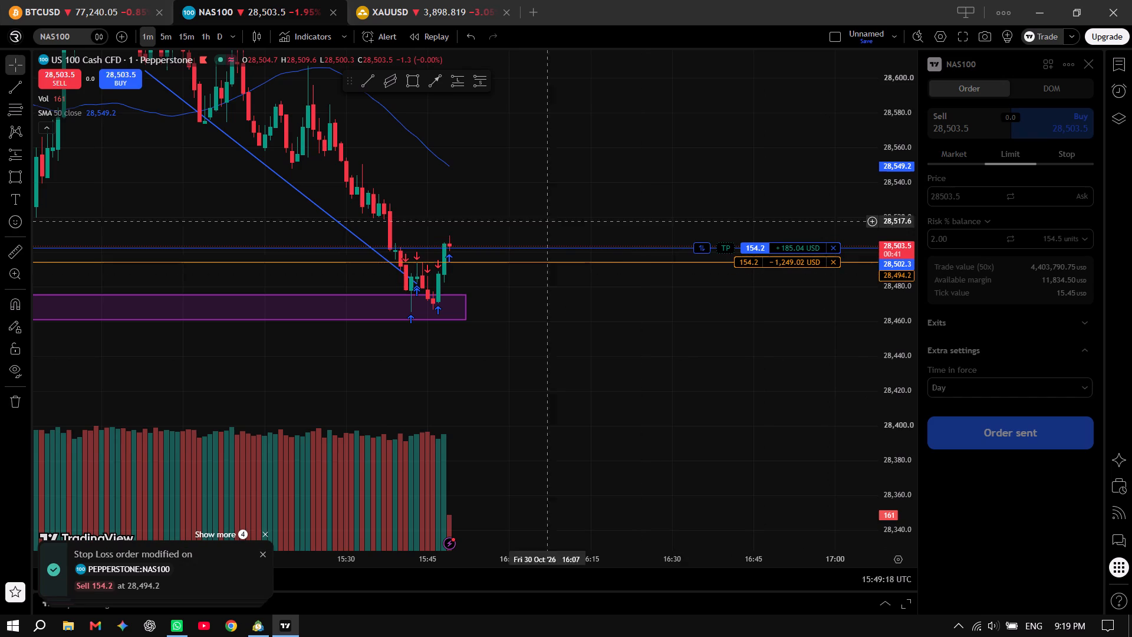
Add a take profit at 28,530.9 to the open long NAS100 position.
left_click_drag(726, 248, 726, 201)
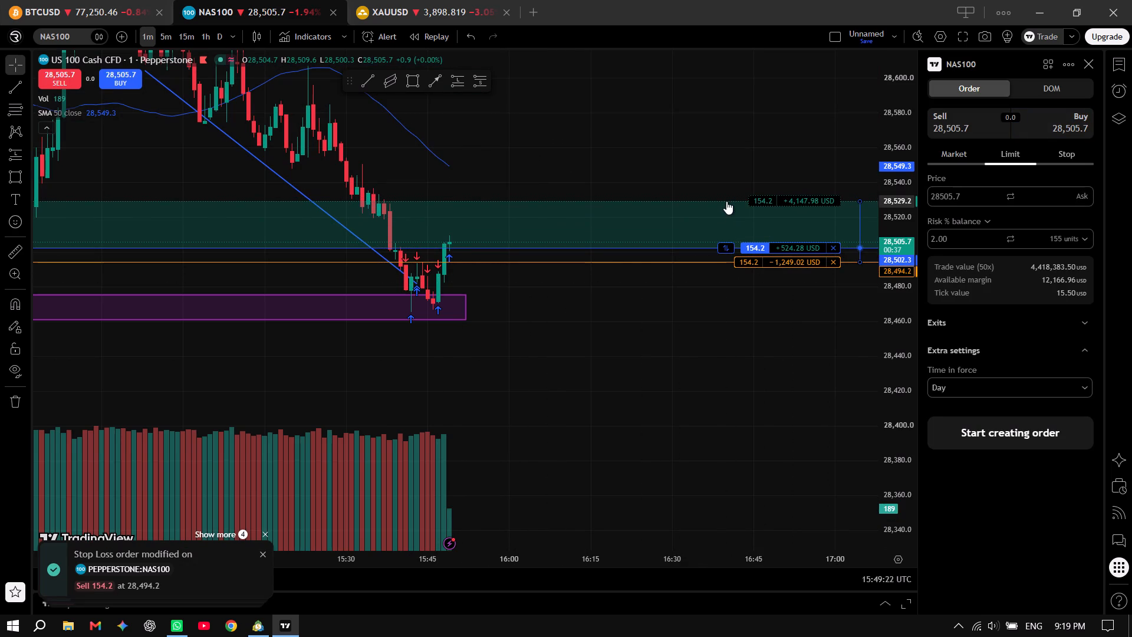
left_click_drag(726, 201, 729, 198)
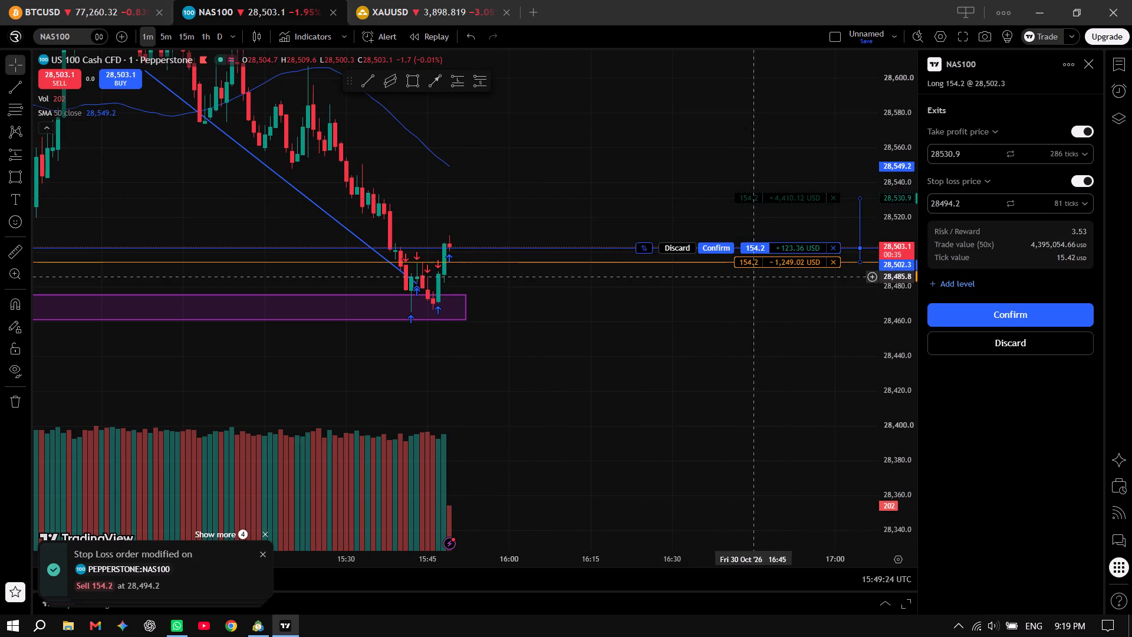
left_click(713, 248)
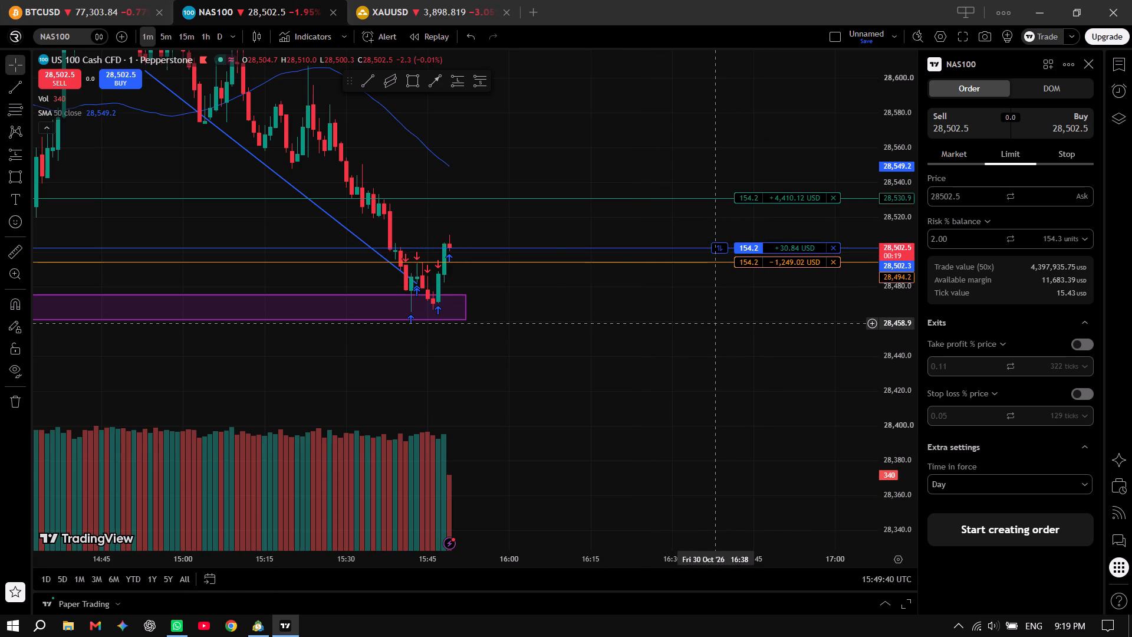
Examine the recent one-minute NAS100 candles around the long position's entry, stop loss and take profit levels.
left_click_drag(544, 304, 686, 392)
scroll(555, 376, "up", 4)
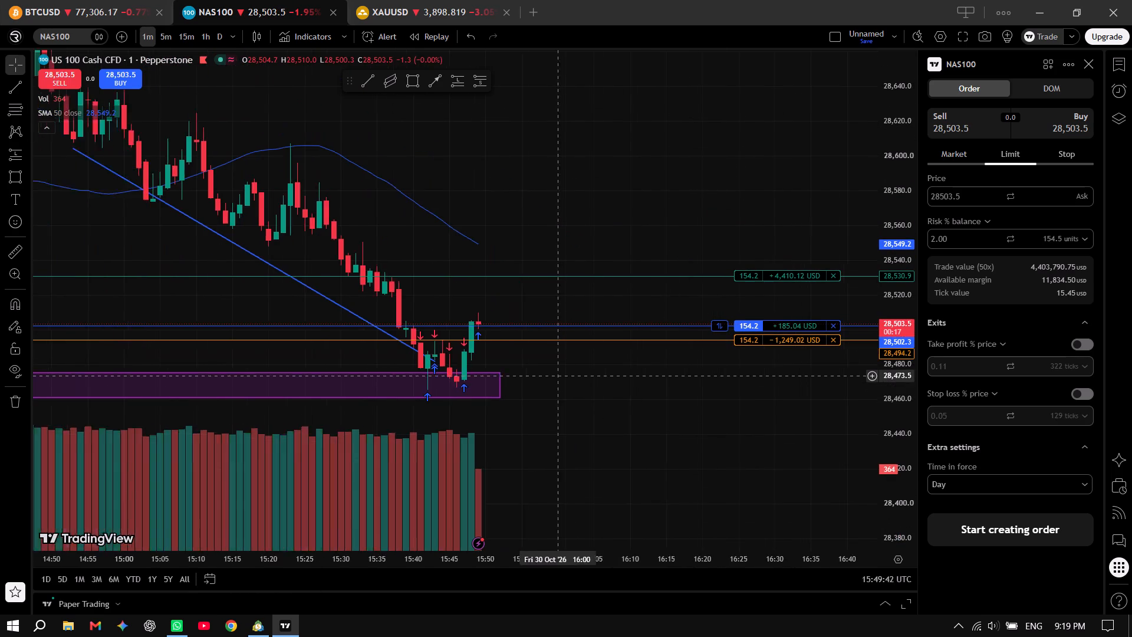
left_click_drag(490, 369, 667, 346)
scroll(656, 360, "up", 4)
scroll(904, 347, "up", 2)
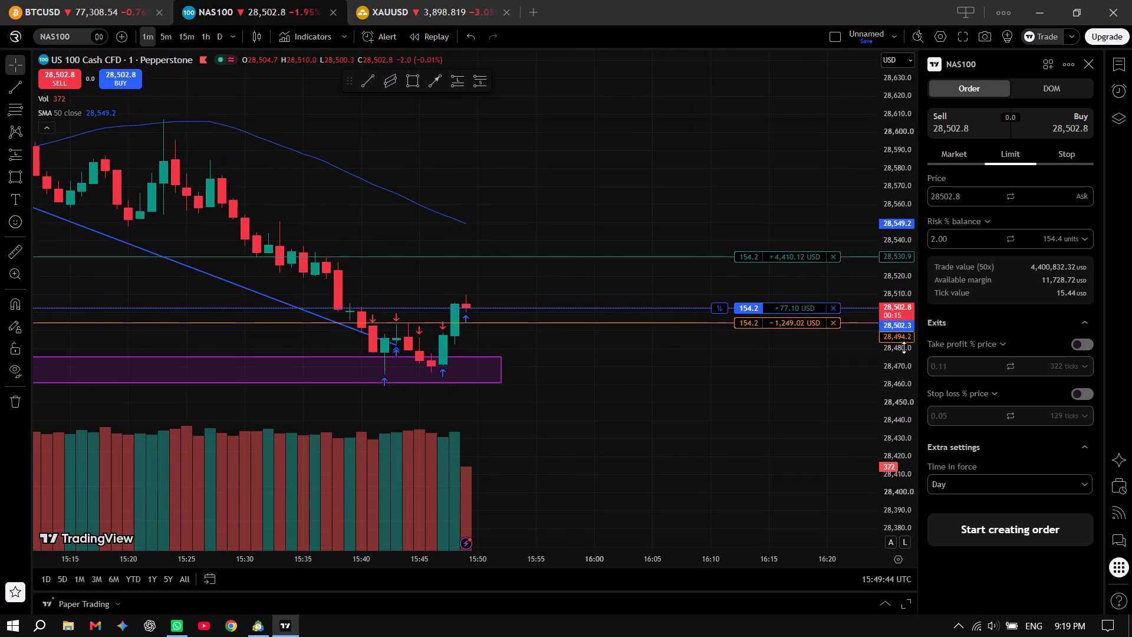
scroll(904, 347, "up", 6)
left_click_drag(581, 370, 676, 378)
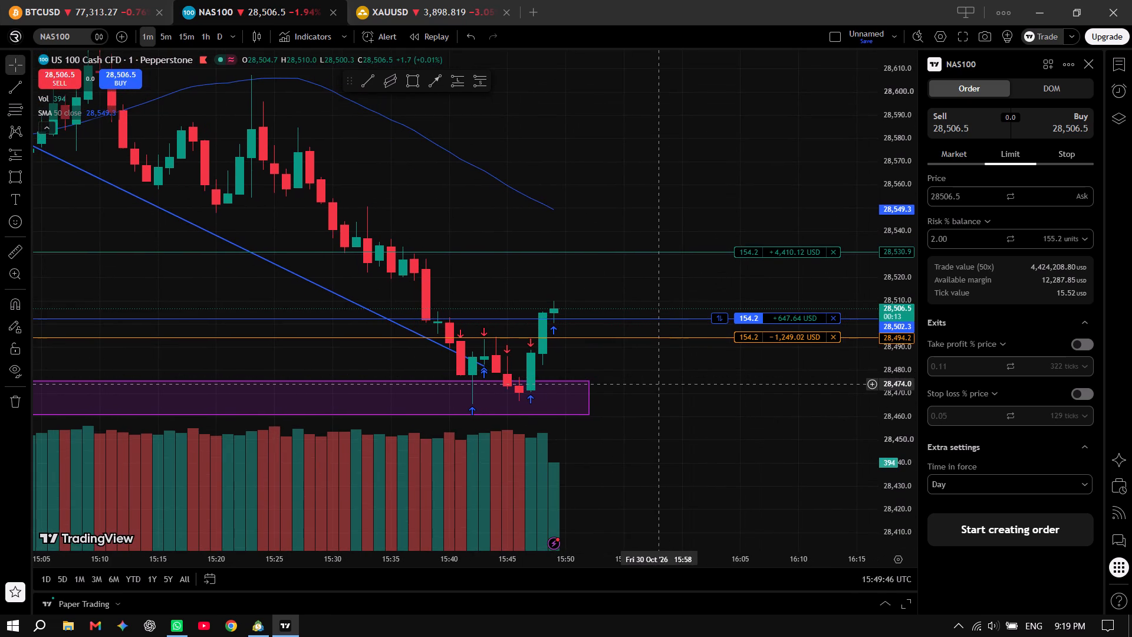
left_click_drag(734, 395, 653, 385)
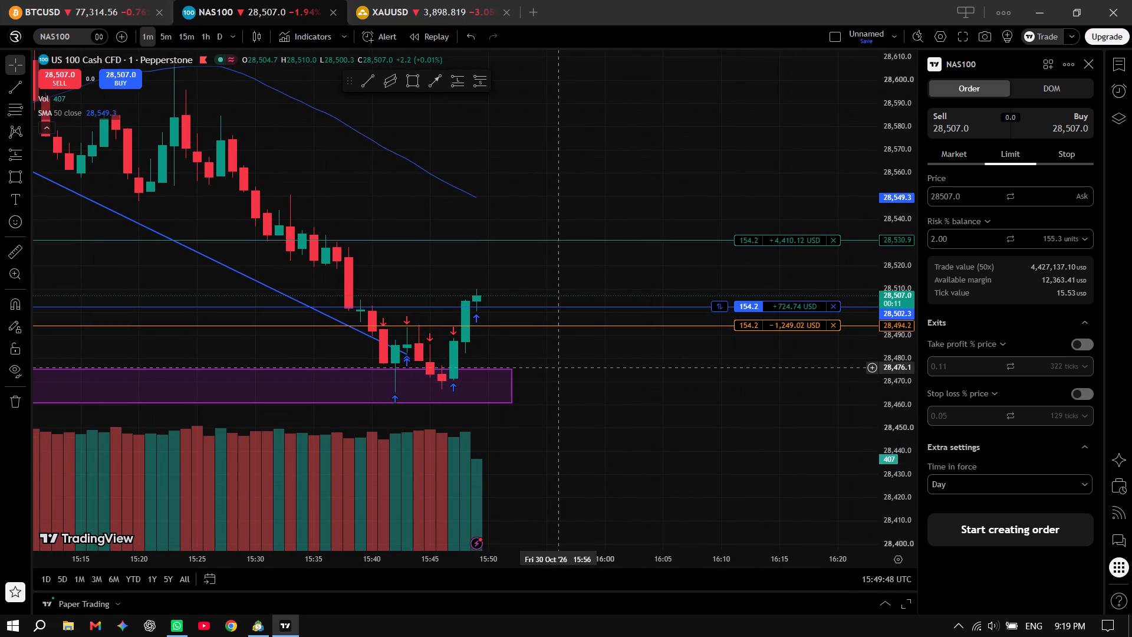
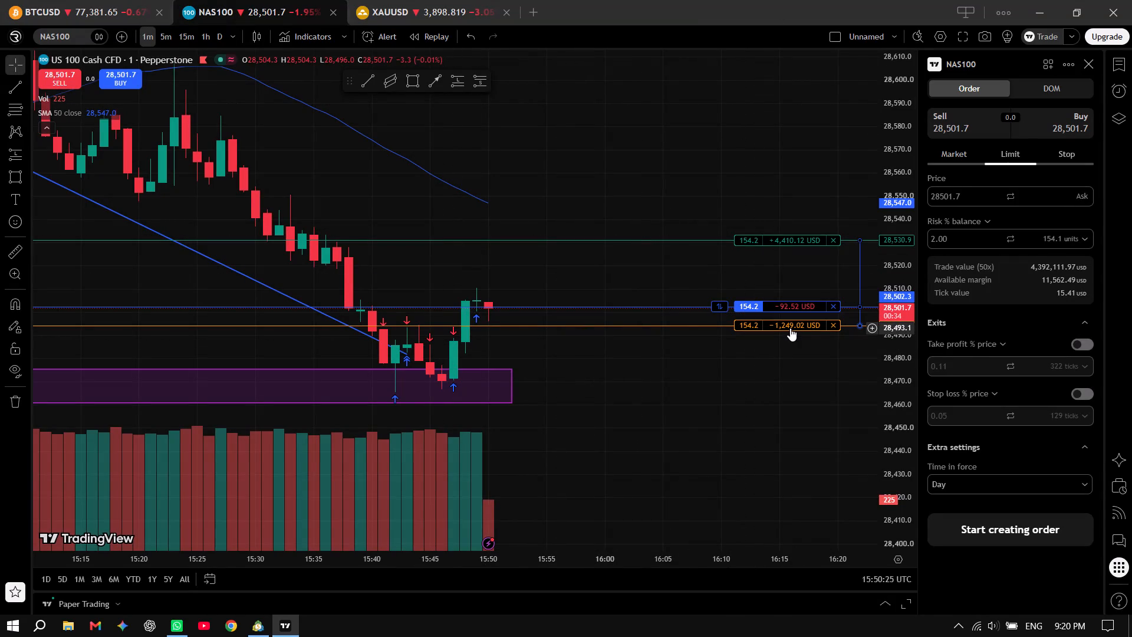
Move the open long NAS100 position's stop loss to 28,490.8.
left_click_drag(790, 327, 790, 333)
left_click(716, 308)
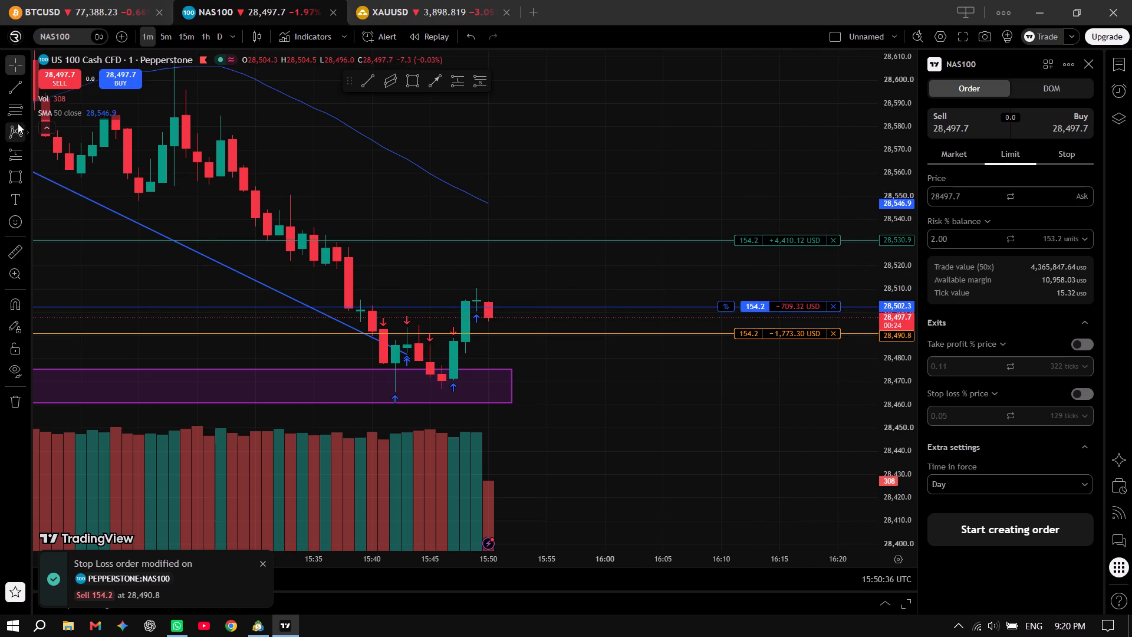
Draw a long position projection beside the latest candles, with entry about 28,502.5, target about 28,531.3 and stop about 28,491.1.
left_click(458, 82)
left_click(524, 306)
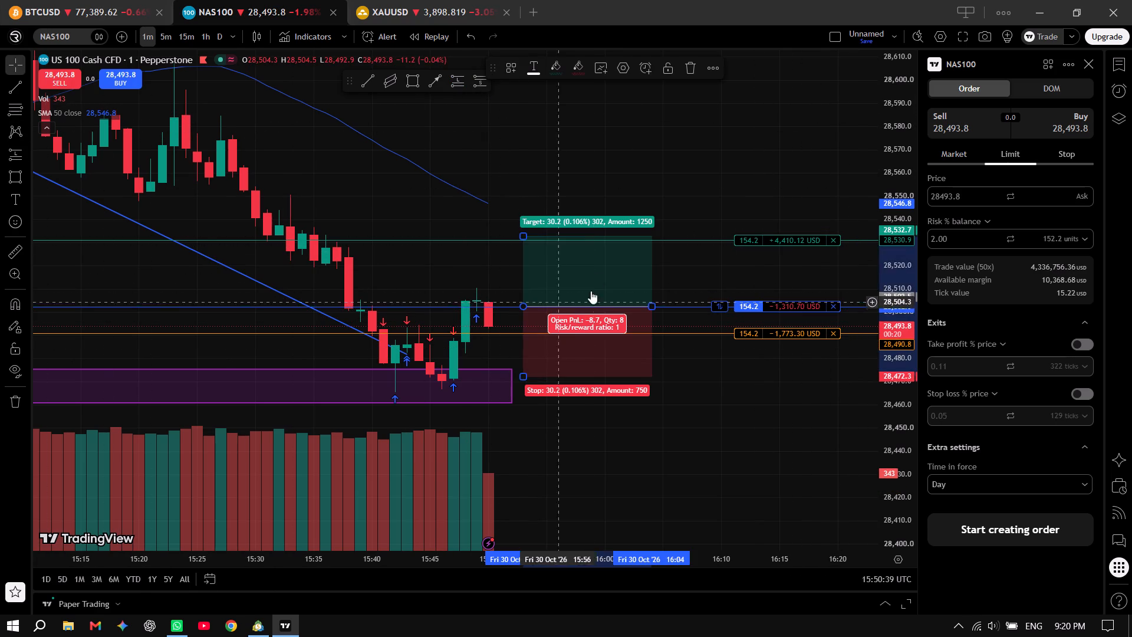
left_click_drag(527, 234, 526, 239)
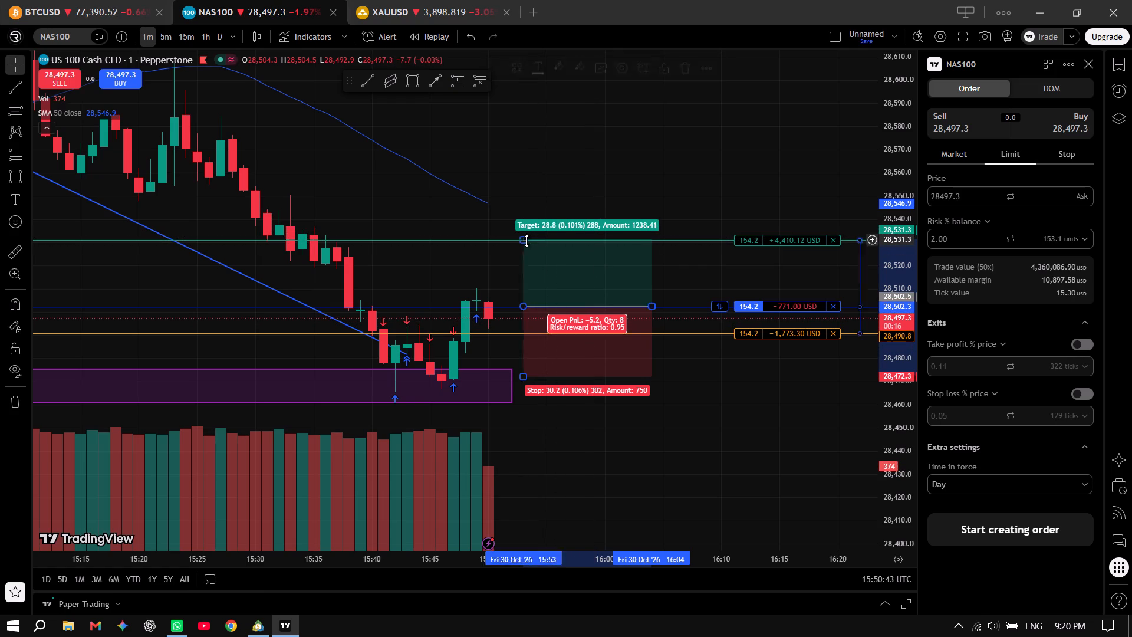
left_click_drag(521, 376, 527, 332)
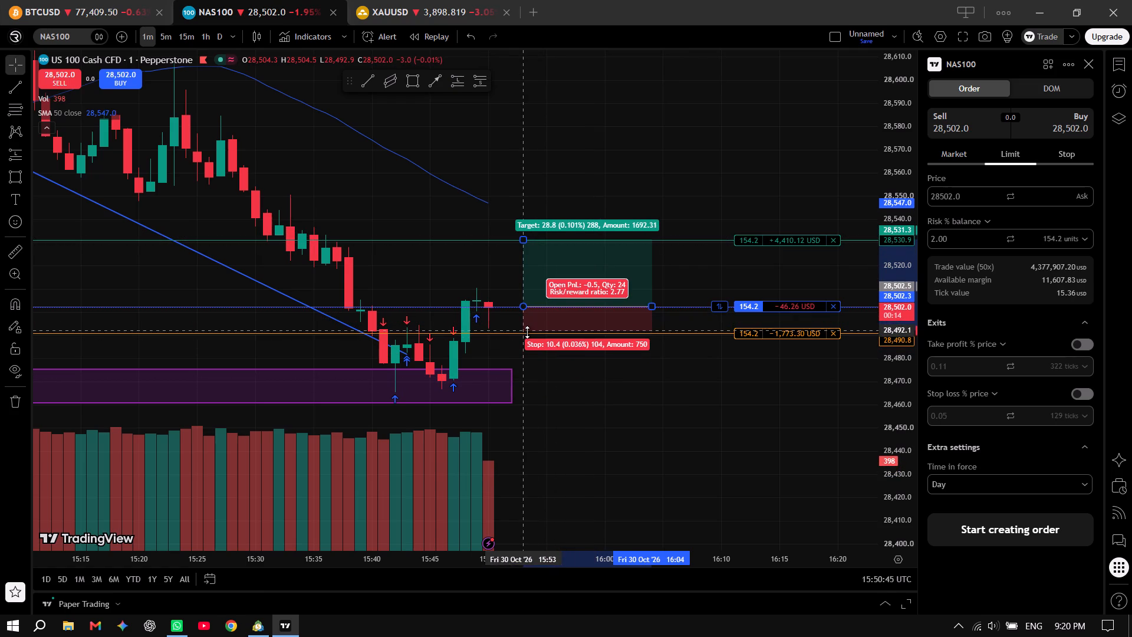
left_click_drag(527, 332, 527, 333)
Lower the open position's take profit to 28,525.9 and match the long projection's target at about 28,525.4.
left_click_drag(526, 239, 526, 252)
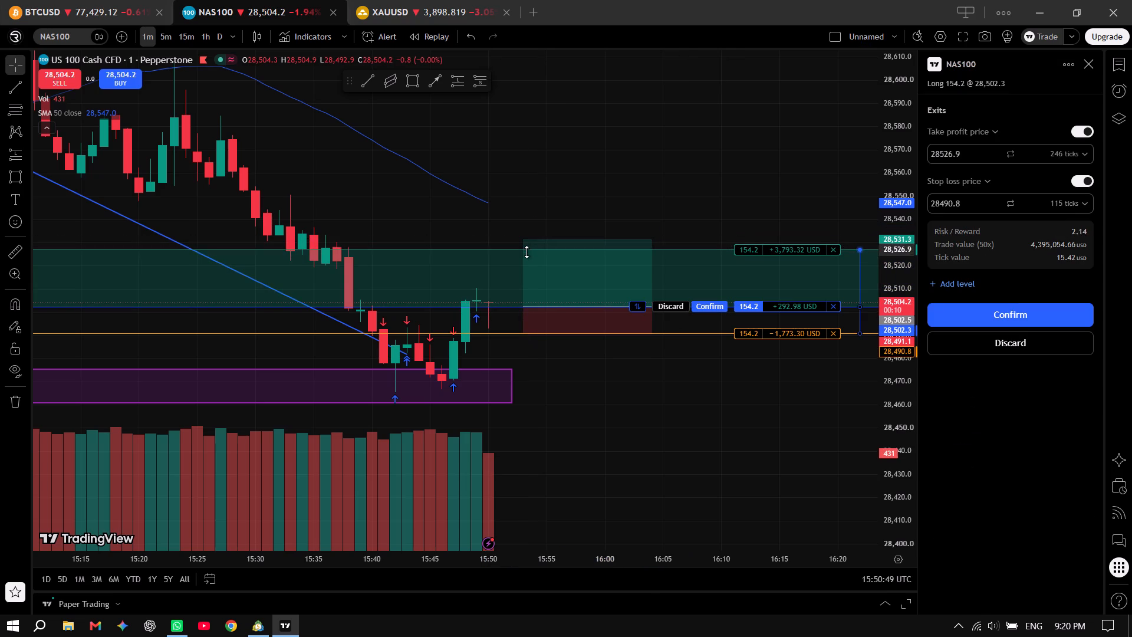
left_click_drag(526, 252, 526, 253)
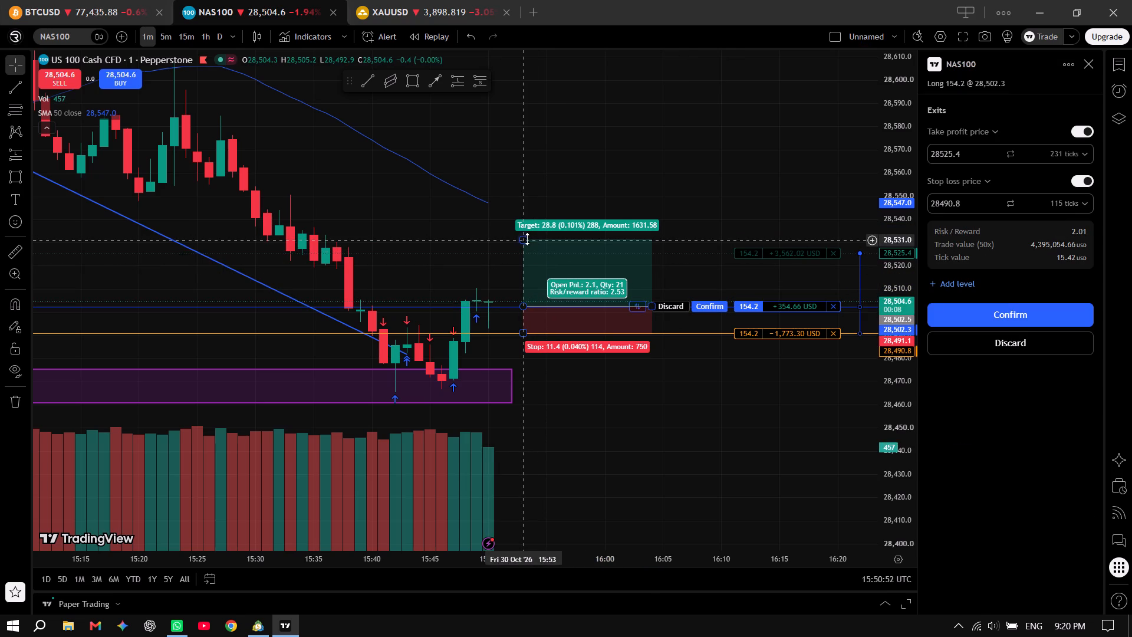
left_click_drag(524, 238, 523, 254)
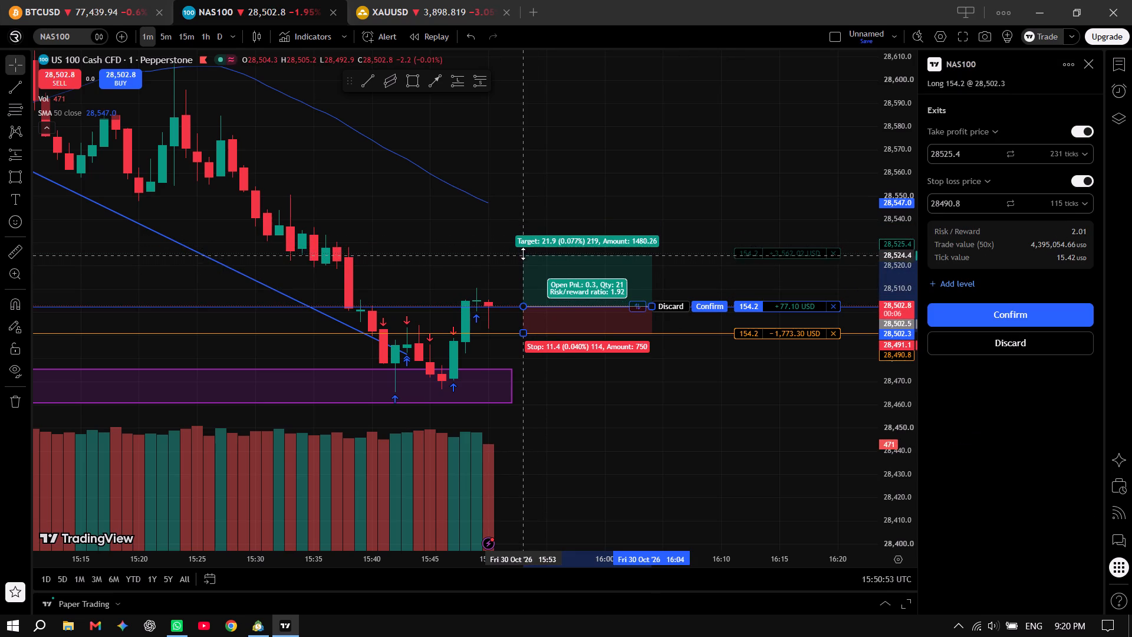
left_click_drag(523, 254, 523, 253)
left_click(780, 253)
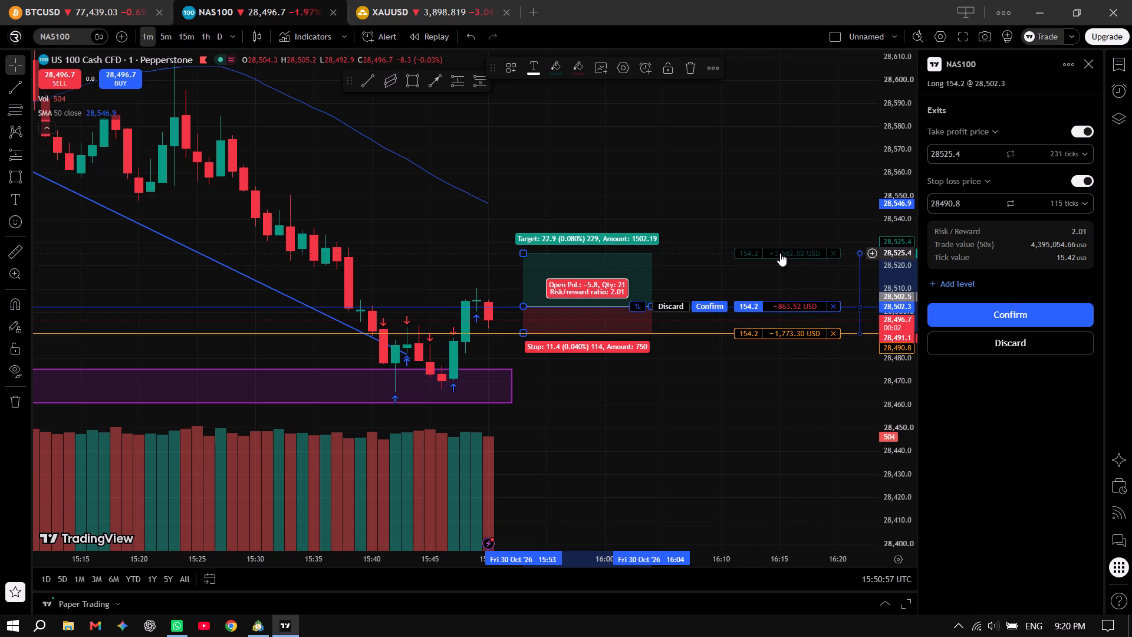
left_click(713, 308)
left_click(544, 318)
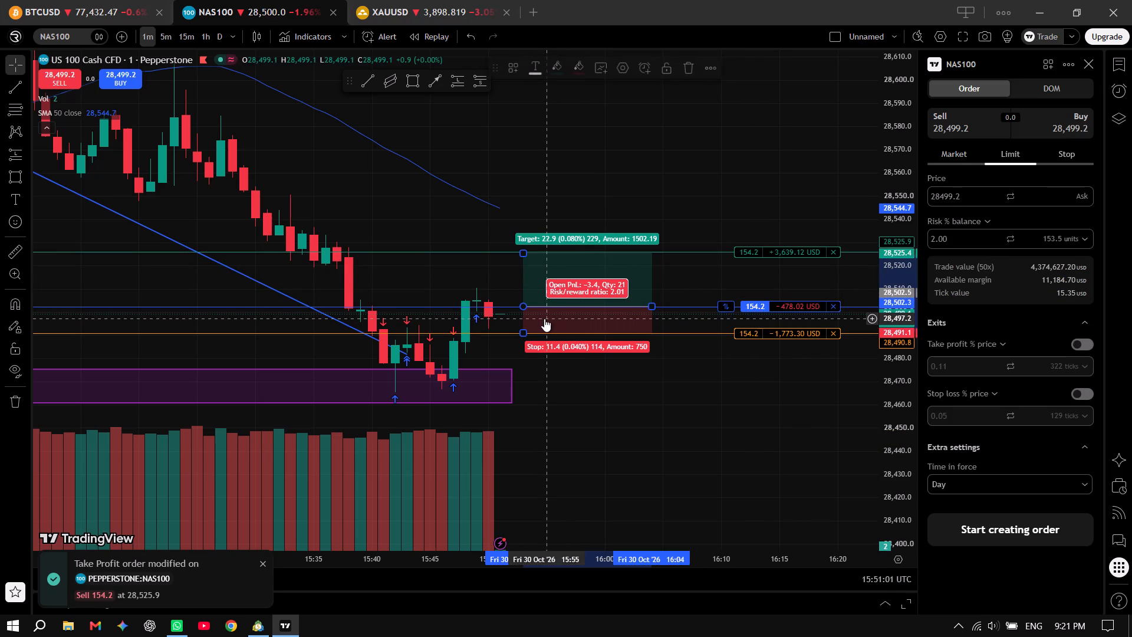
left_click(732, 405)
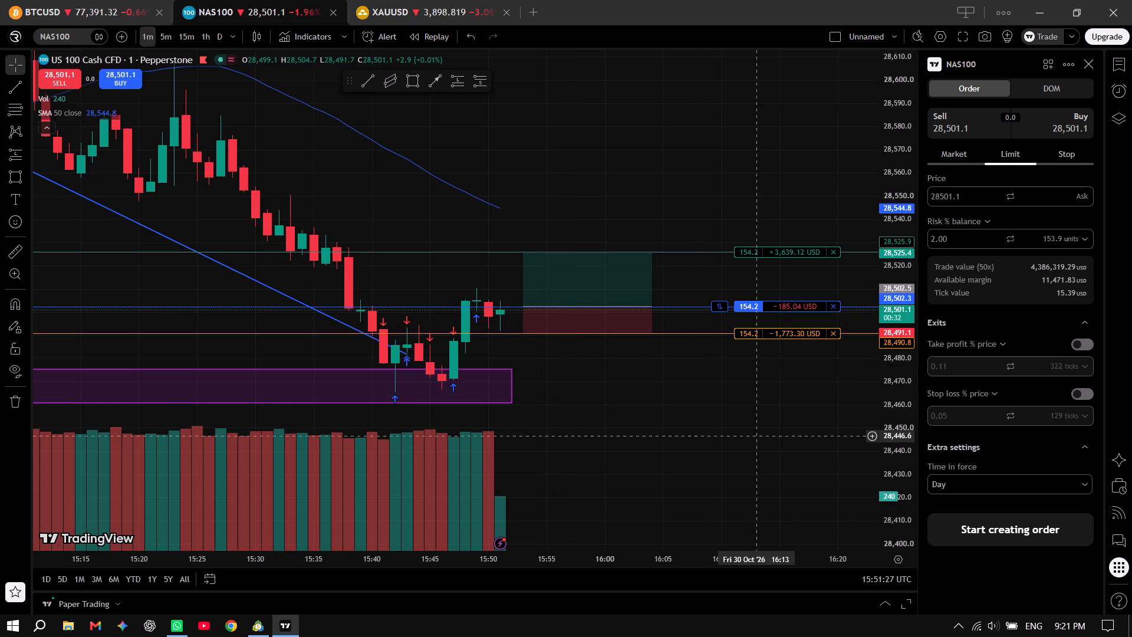
Extend the start of the long position projection back to the 15:49 entry candle.
left_click_drag(781, 423, 539, 441)
scroll(393, 413, "down", 4)
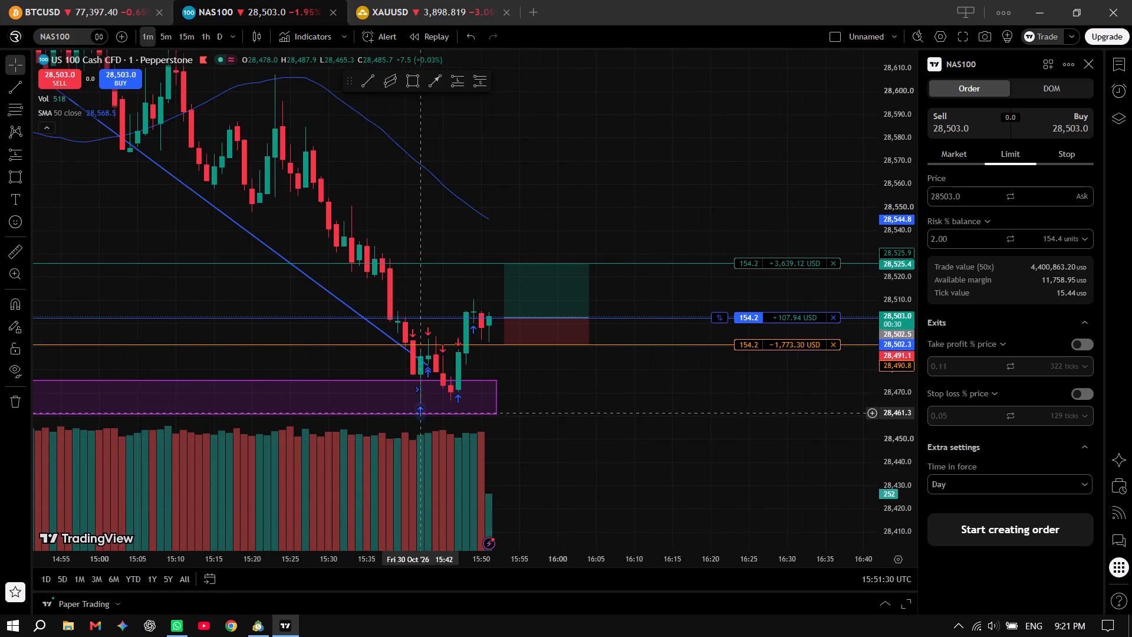
scroll(587, 423, "up", 3)
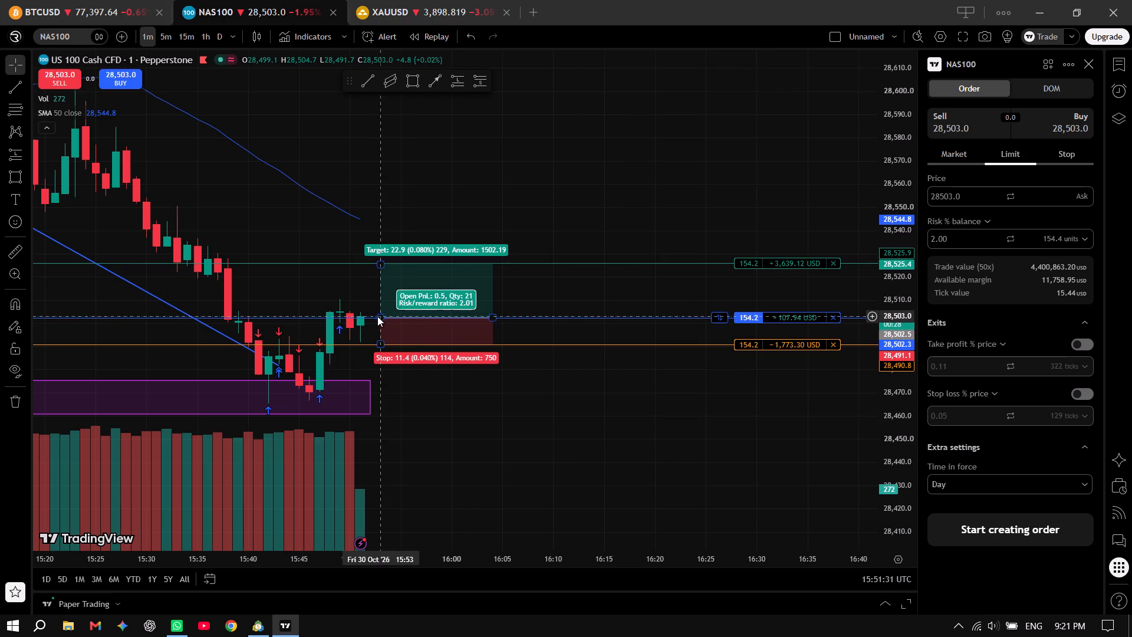
left_click_drag(376, 316, 337, 317)
left_click(623, 413)
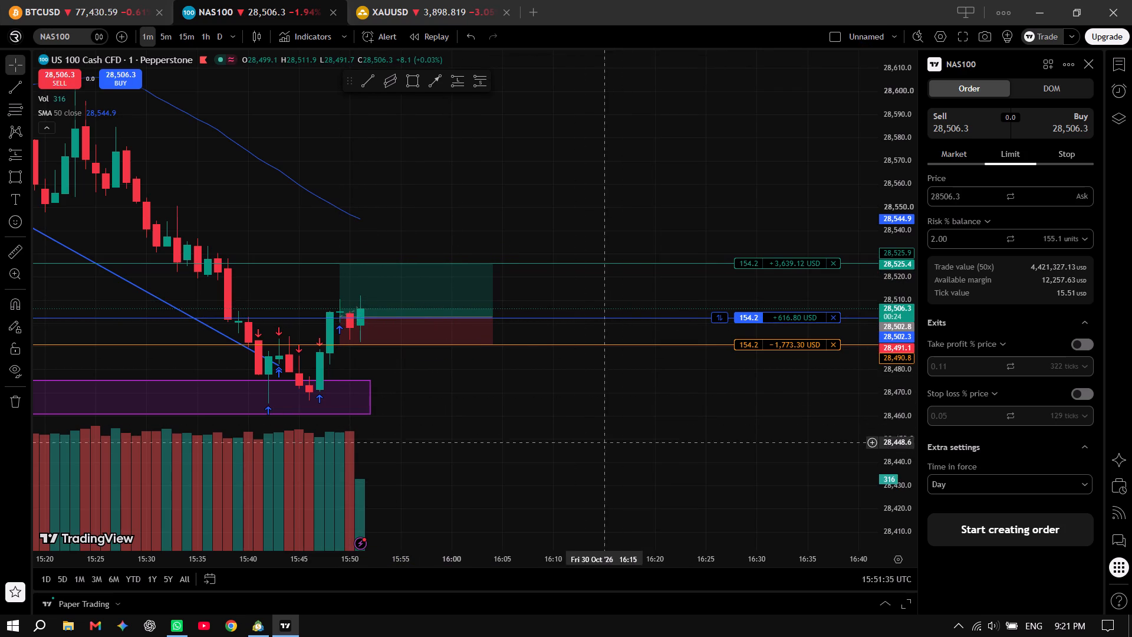
Examine the NAS100 one-minute price action around the open long trade at wider and closer scales.
scroll(473, 427, "down", 1)
left_click_drag(686, 407, 772, 385)
scroll(626, 409, "down", 2)
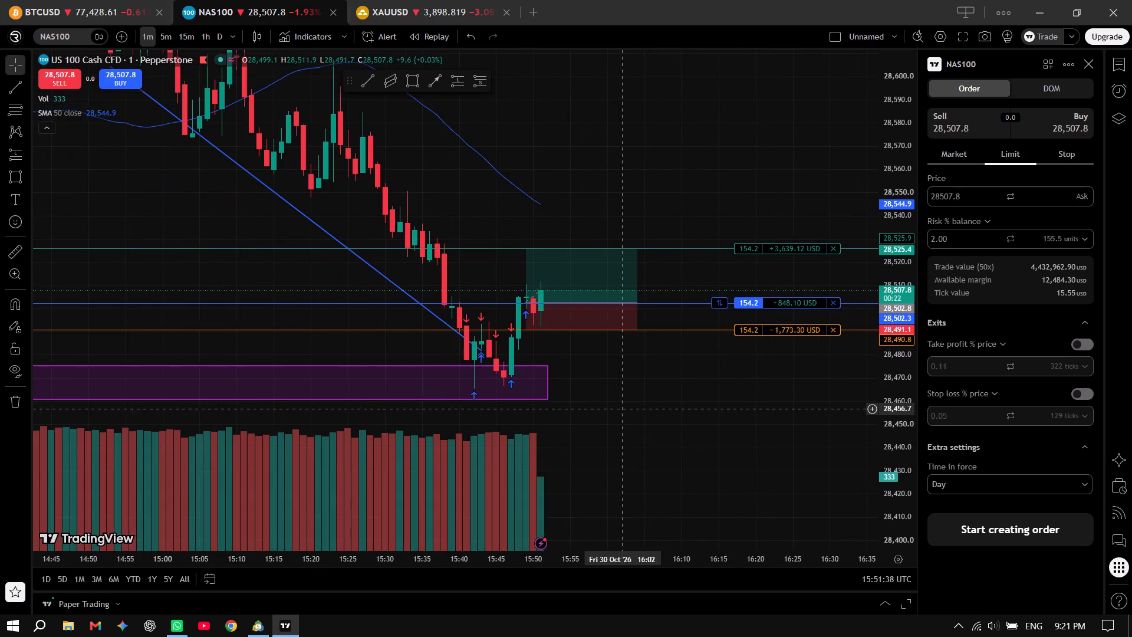
left_click_drag(738, 404, 637, 412)
scroll(581, 411, "down", 3)
left_click_drag(734, 405, 614, 418)
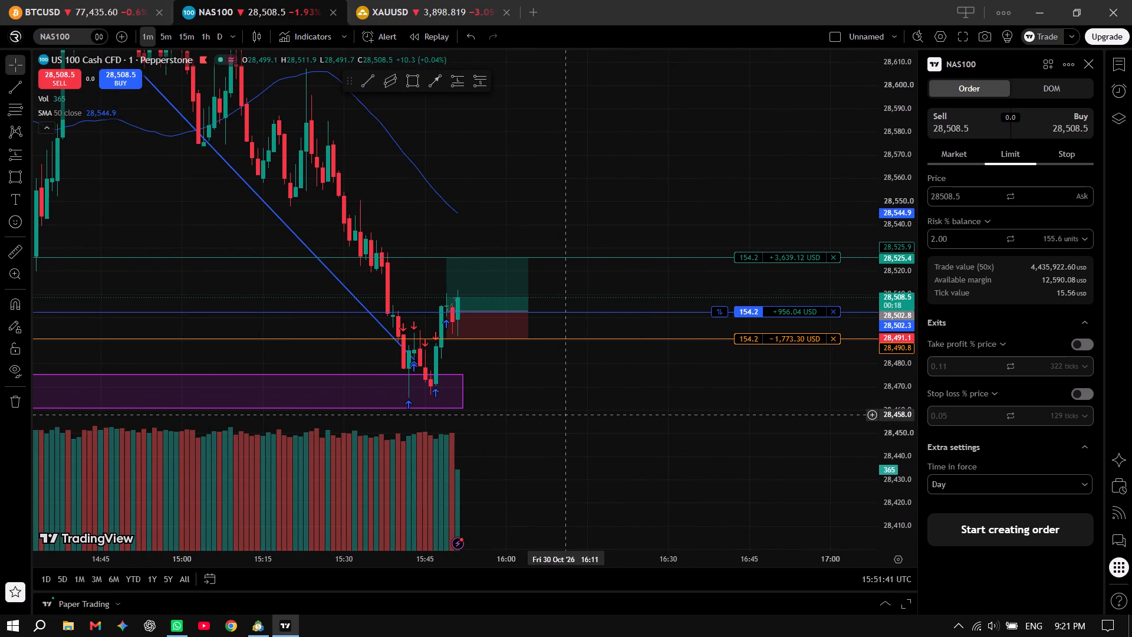
left_click_drag(532, 416, 584, 415)
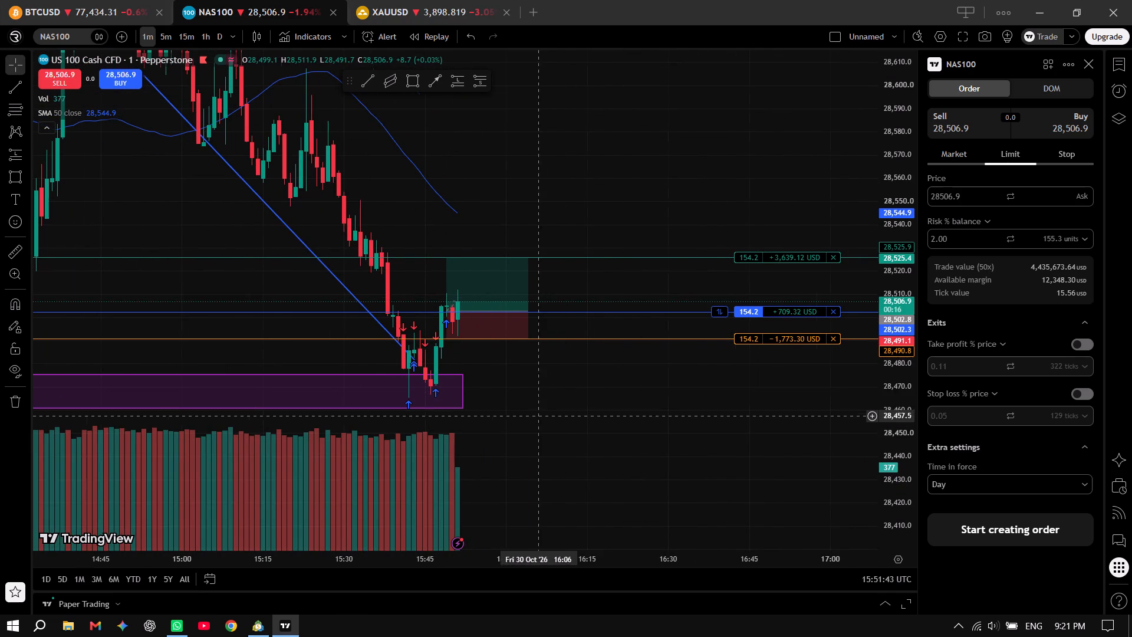
left_click_drag(584, 415, 766, 425)
scroll(669, 405, "up", 8)
left_click_drag(570, 406, 501, 388)
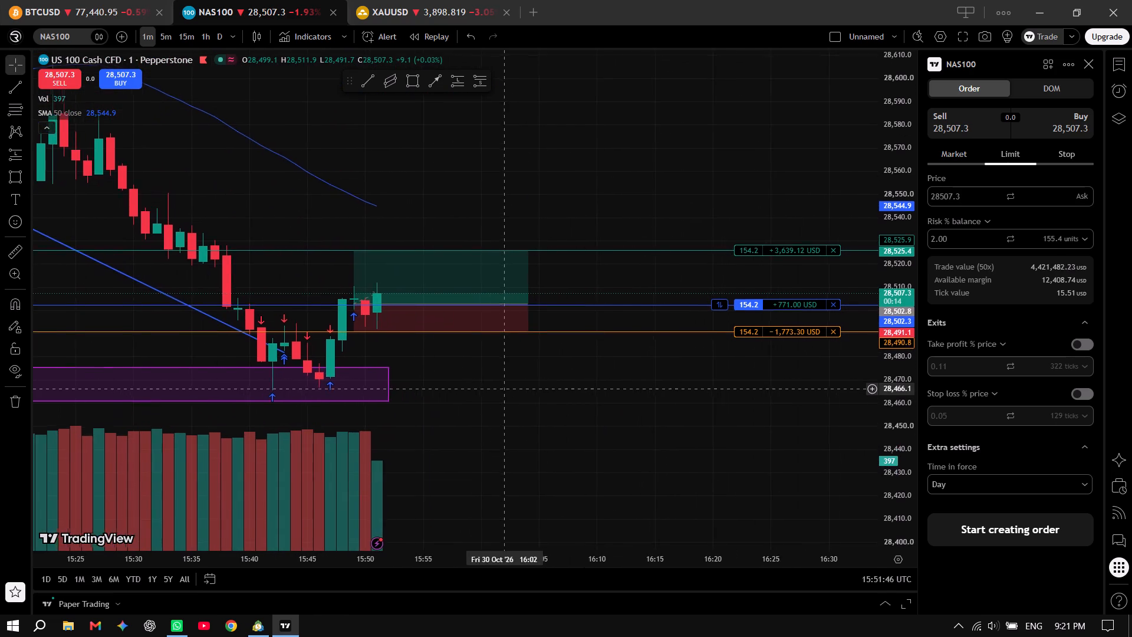
left_click_drag(501, 388, 517, 385)
scroll(913, 373, "up", 14)
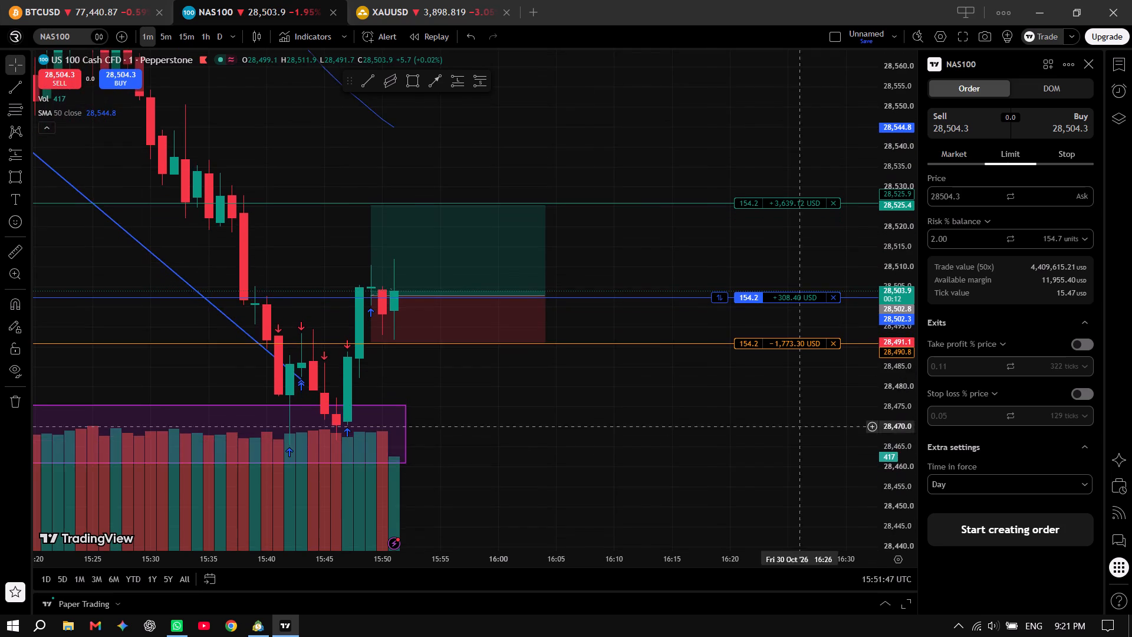
scroll(537, 441, "down", 6)
left_click_drag(766, 428, 560, 419)
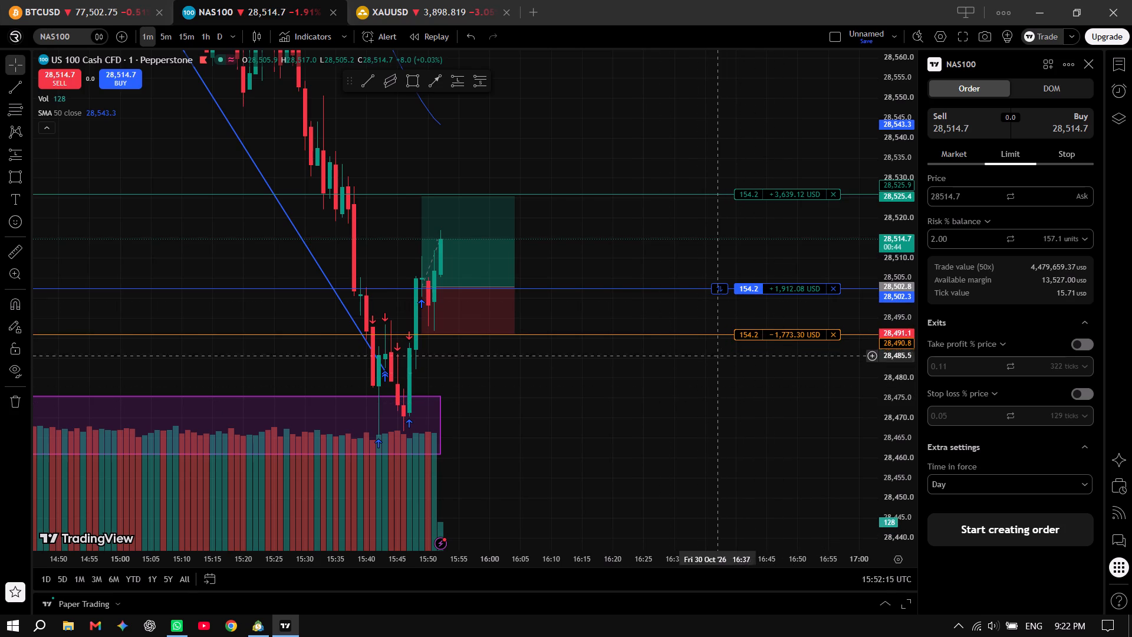
Raise the open long NAS100 position's stop loss above entry to 28,510.9 to lock in profit.
left_click_drag(787, 335, 782, 254)
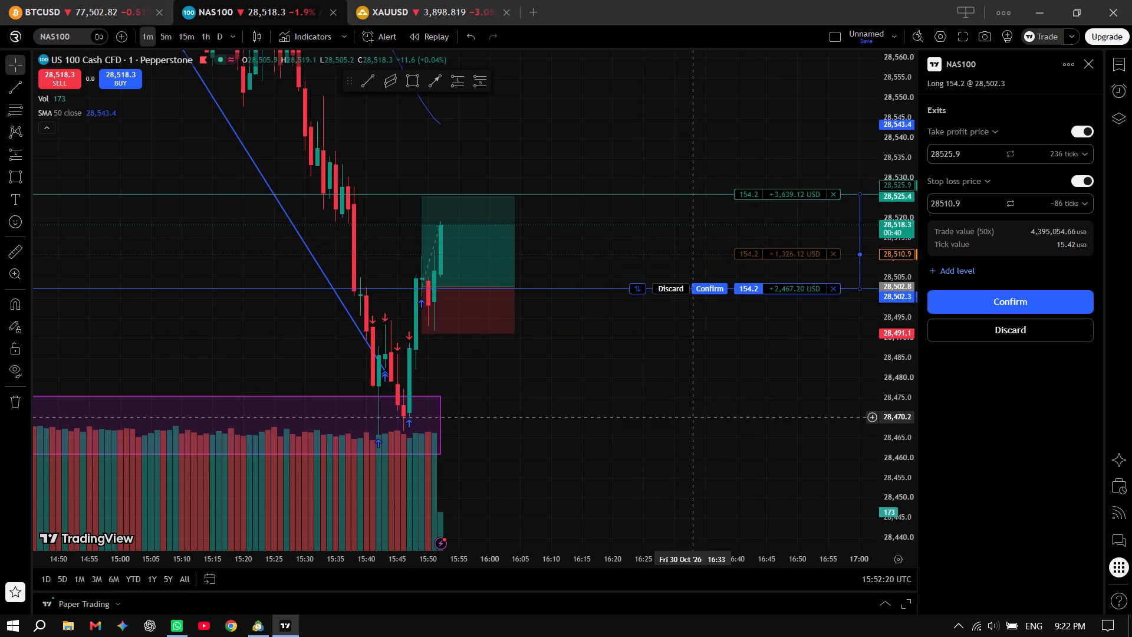
left_click(706, 281)
left_click(709, 290)
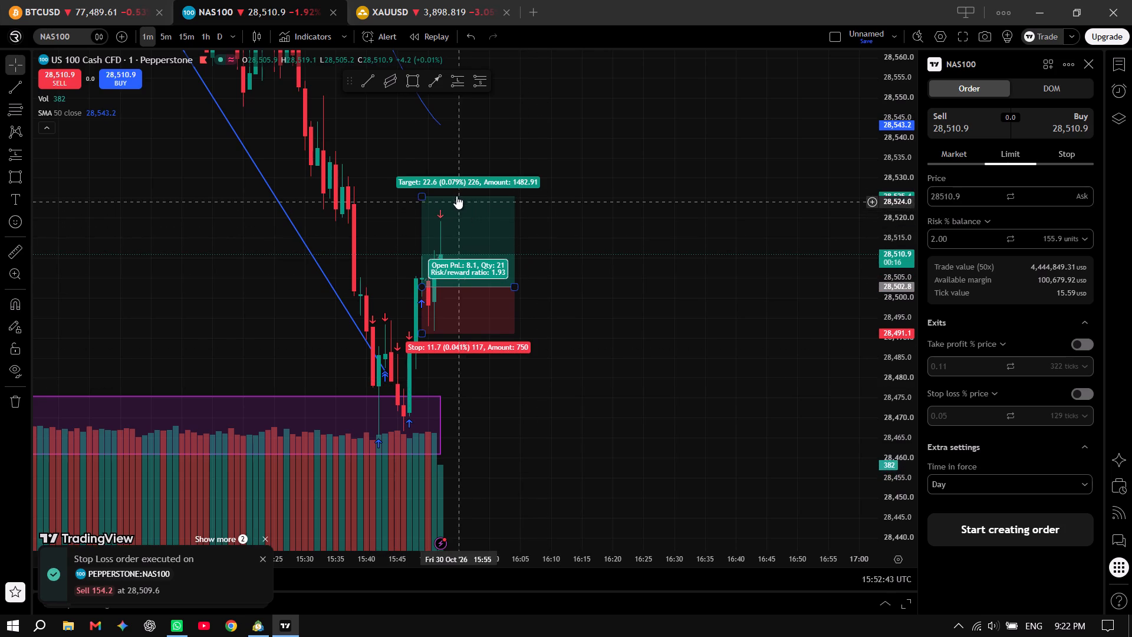
Lower the long position projection's target to about 28,519.3, near the high of the latest spike candle.
left_click_drag(419, 192, 419, 211)
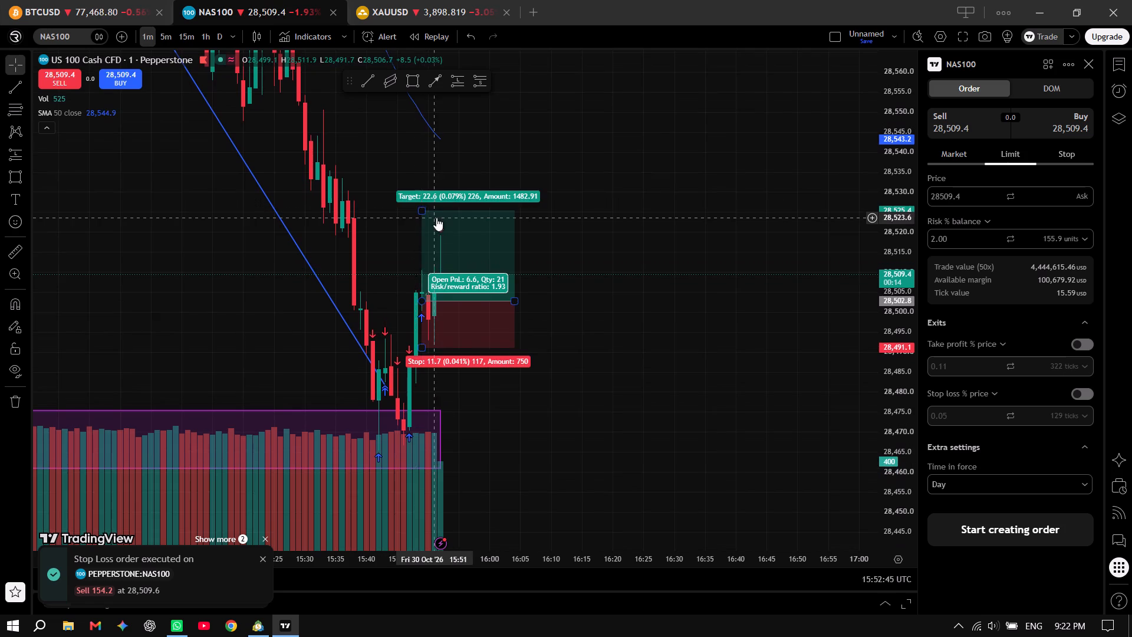
left_click(437, 220)
left_click_drag(421, 210, 423, 233)
left_click(684, 432)
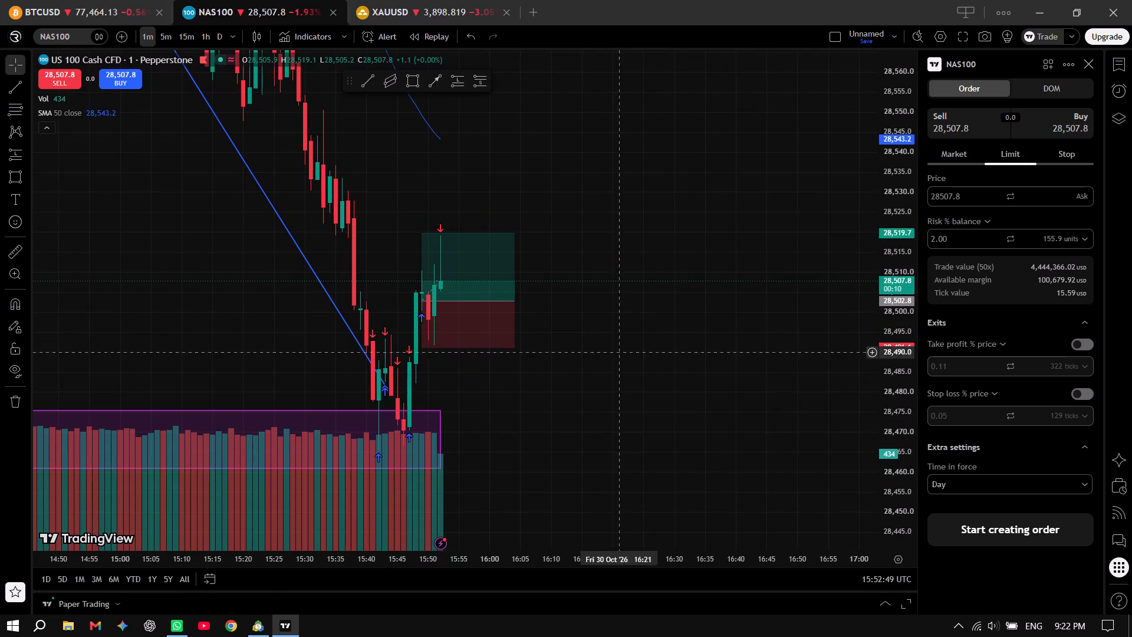
left_click(437, 251)
left_click(421, 233)
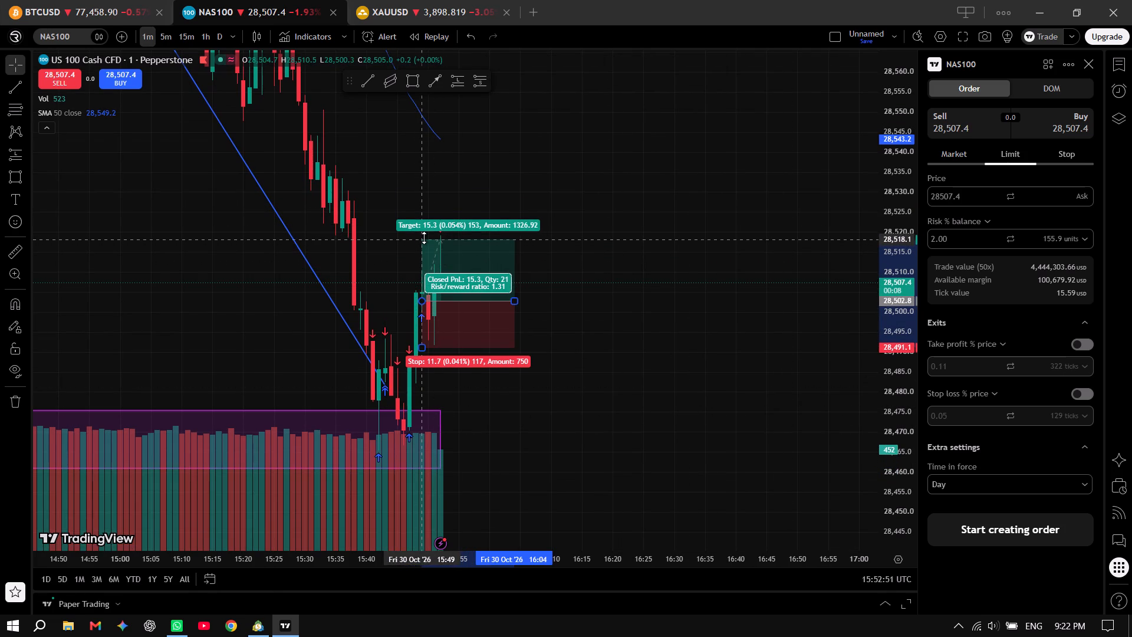
left_click(703, 441)
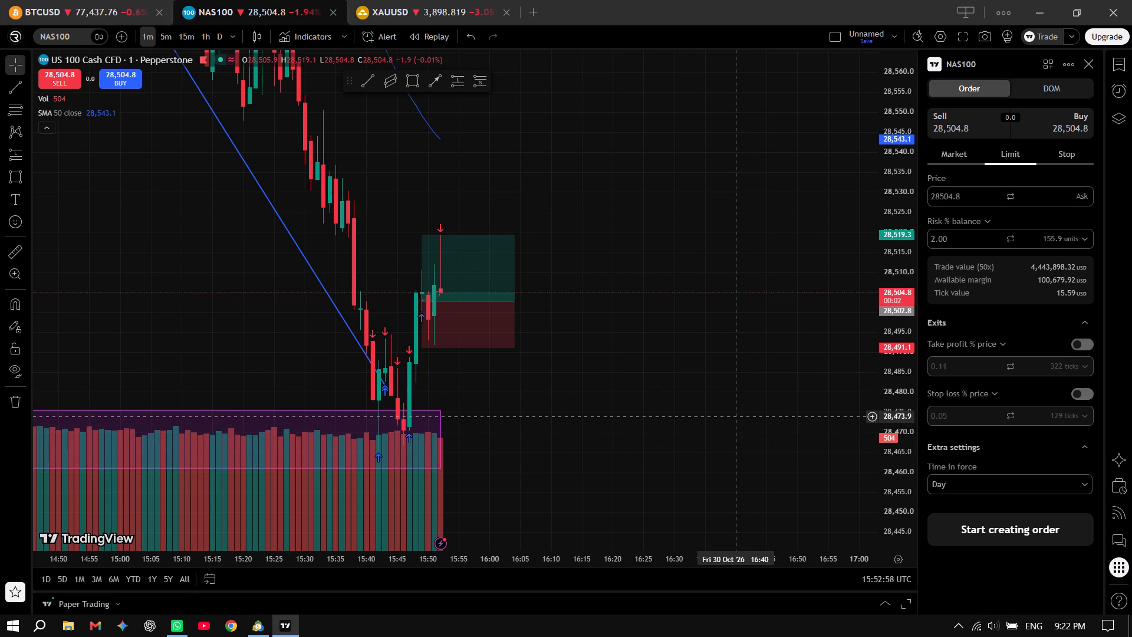
Review the paper trading account's balance history and open positions.
left_click(64, 600)
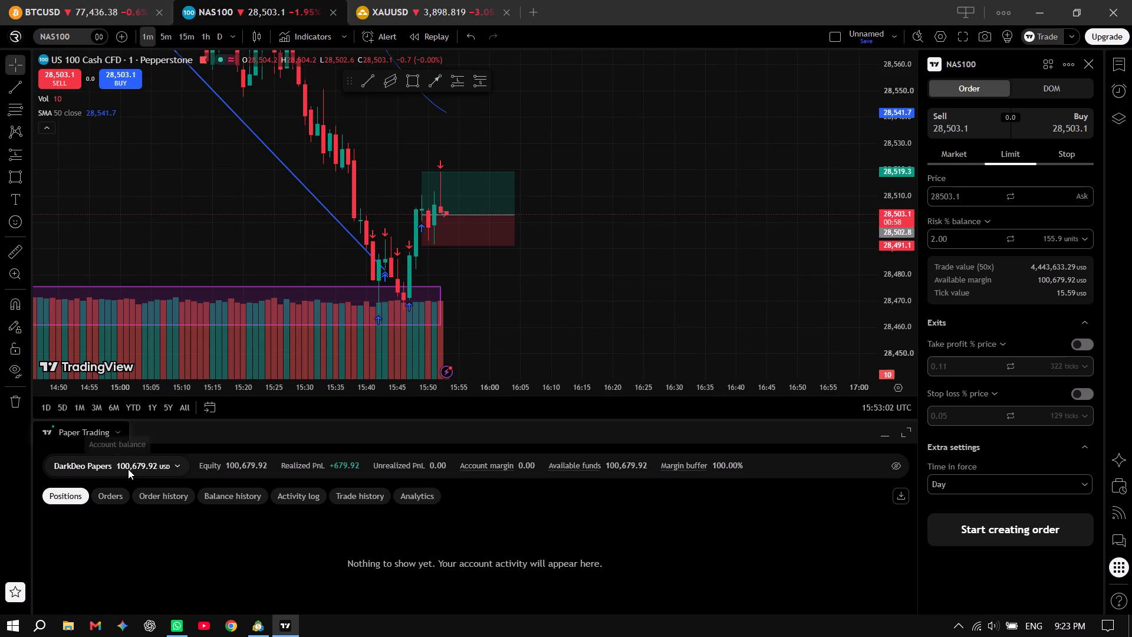
left_click(235, 499)
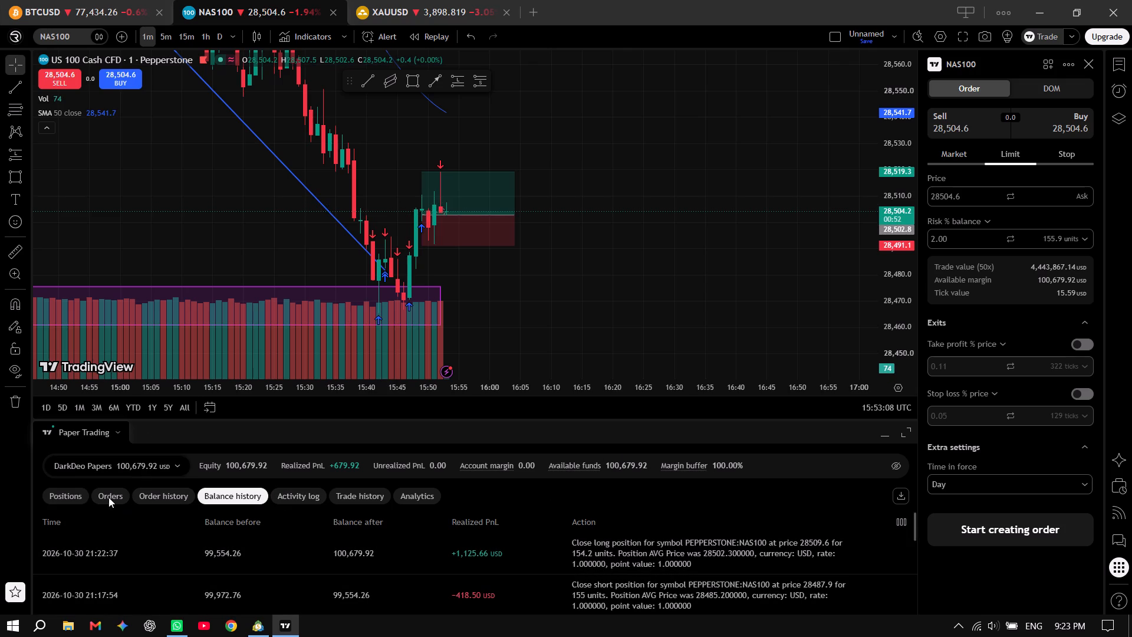
left_click(61, 496)
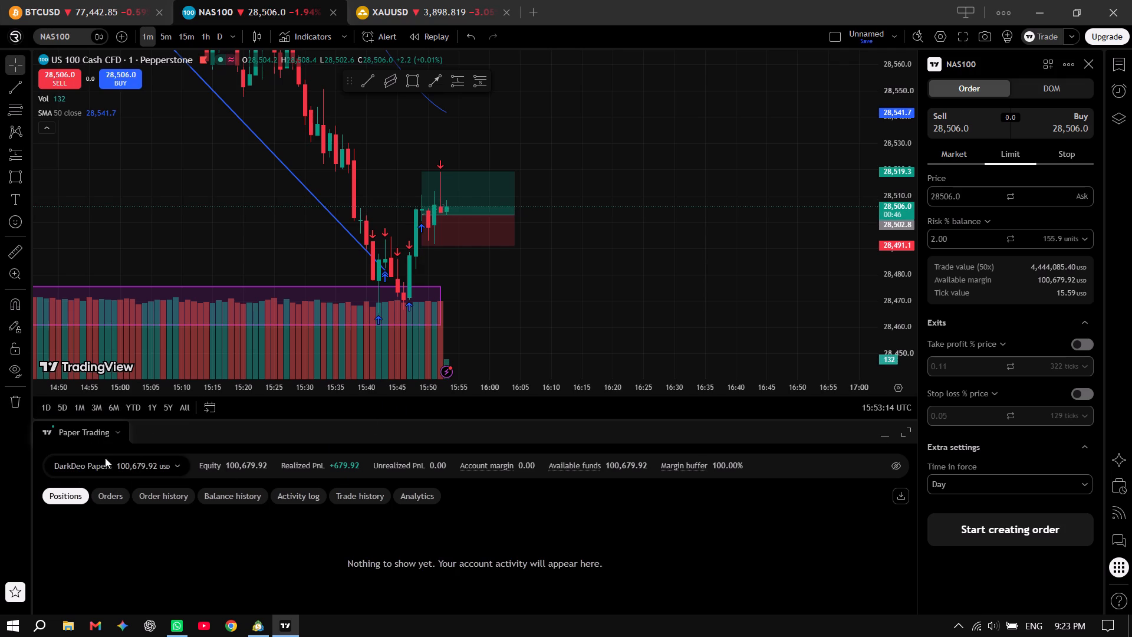
left_click(104, 436)
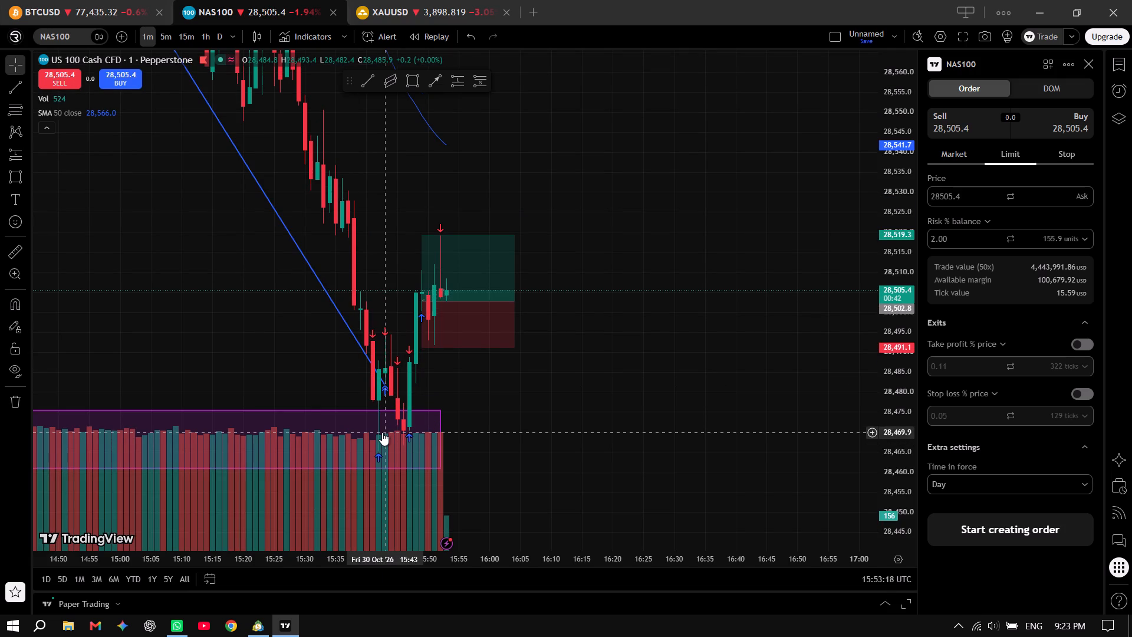
Shorten the long position projection so that it ends at about 15:59.
left_click_drag(514, 304, 482, 302)
left_click(662, 405)
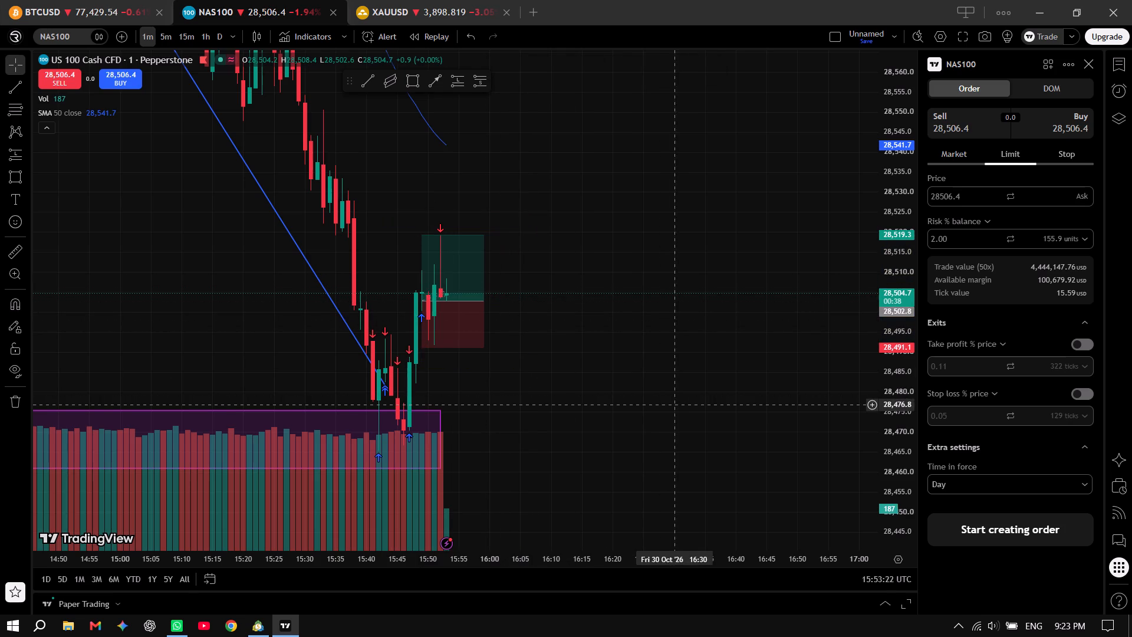
Examine the NAS100 one-minute chart around the closed trade, the purple support zone and the descending trend line.
left_click_drag(910, 216, 903, 270)
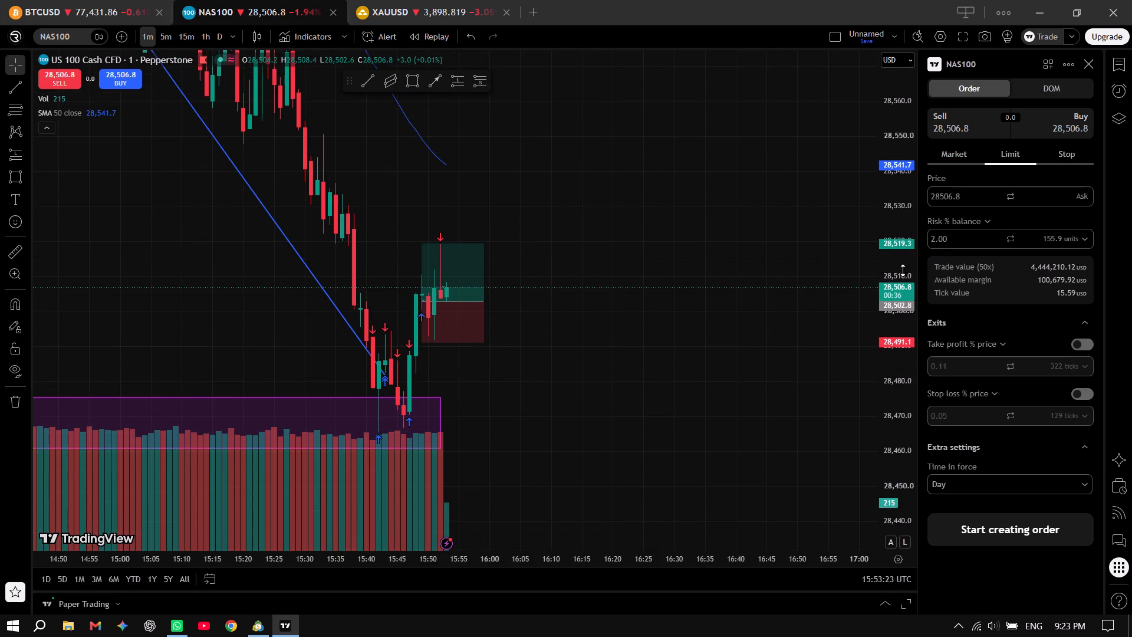
left_click_drag(903, 270, 898, 350)
left_click_drag(893, 249, 887, 320)
scroll(551, 388, "up", 4)
left_click_drag(377, 386, 785, 350)
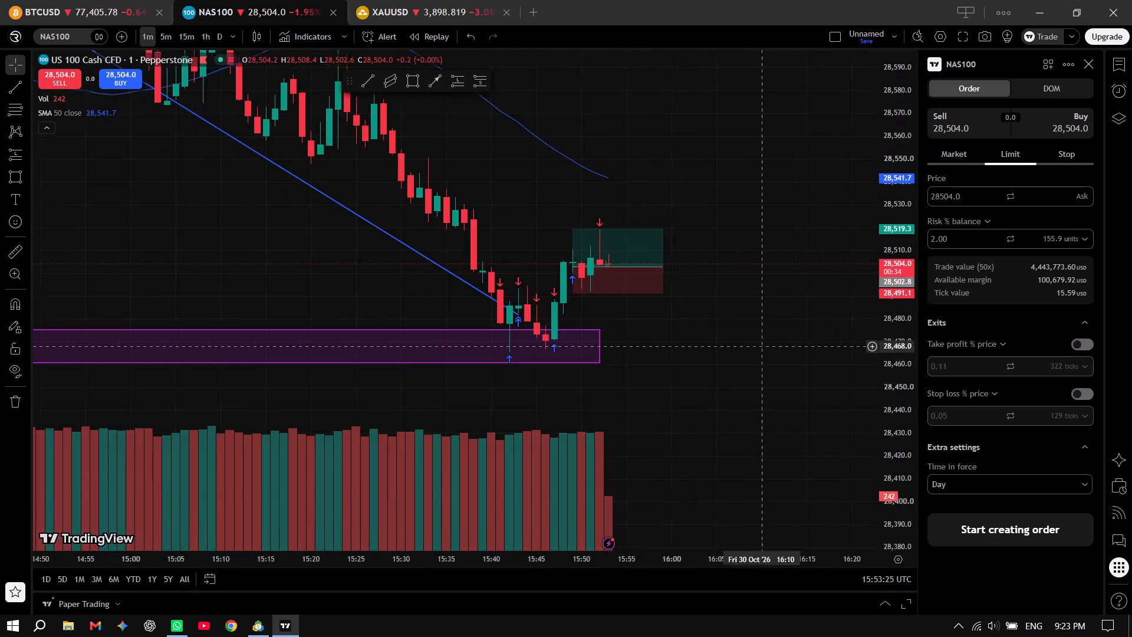
left_click_drag(785, 350, 780, 366)
scroll(684, 400, "up", 4)
left_click_drag(657, 333, 662, 388)
scroll(662, 382, "down", 6)
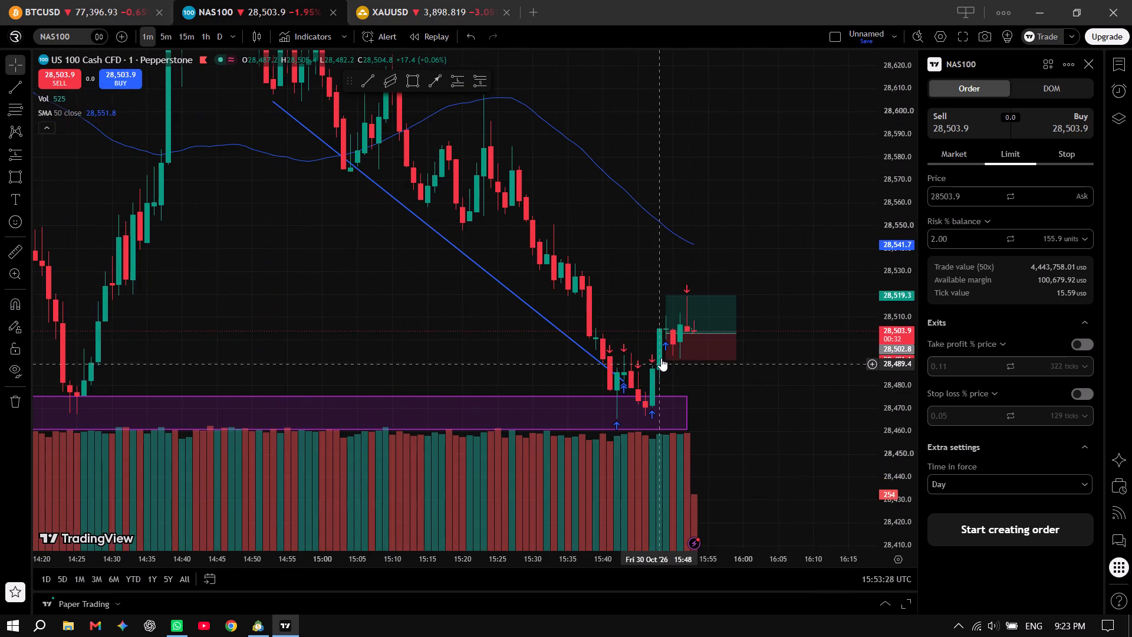
scroll(900, 321, "up", 4)
left_click_drag(778, 409, 483, 320)
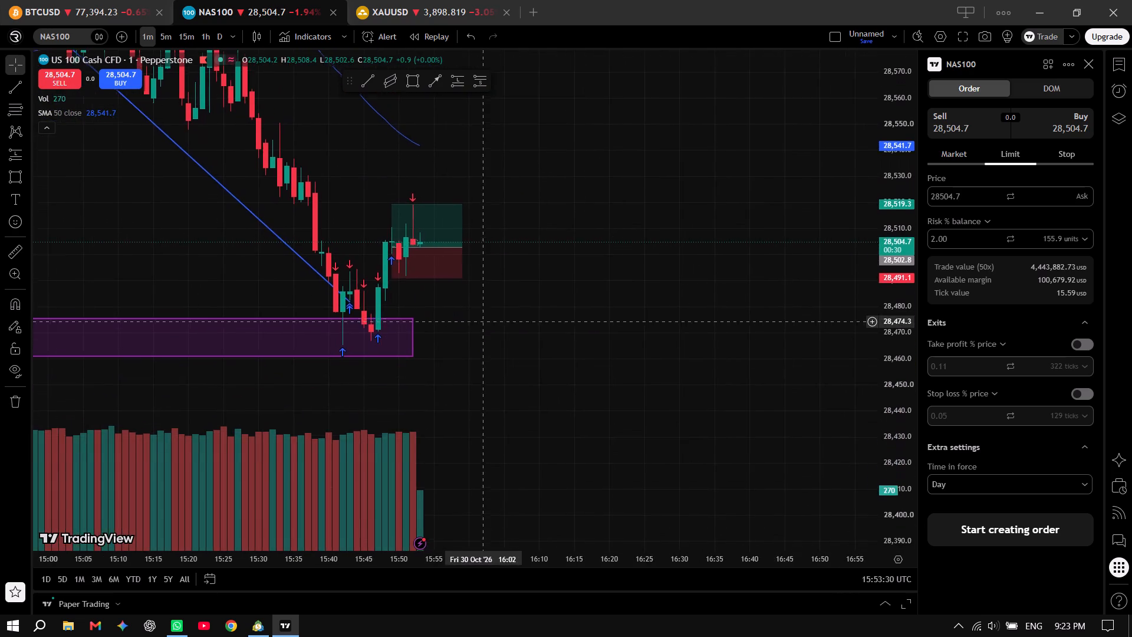
scroll(483, 298, "down", 5)
scroll(483, 298, "up", 6)
left_click_drag(710, 302, 539, 275)
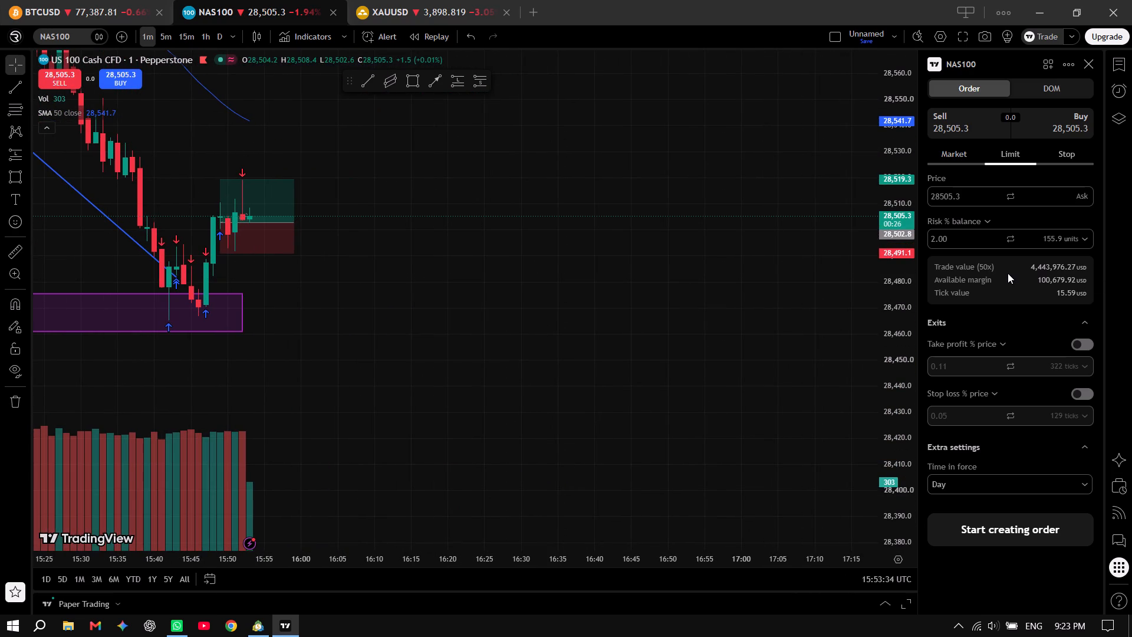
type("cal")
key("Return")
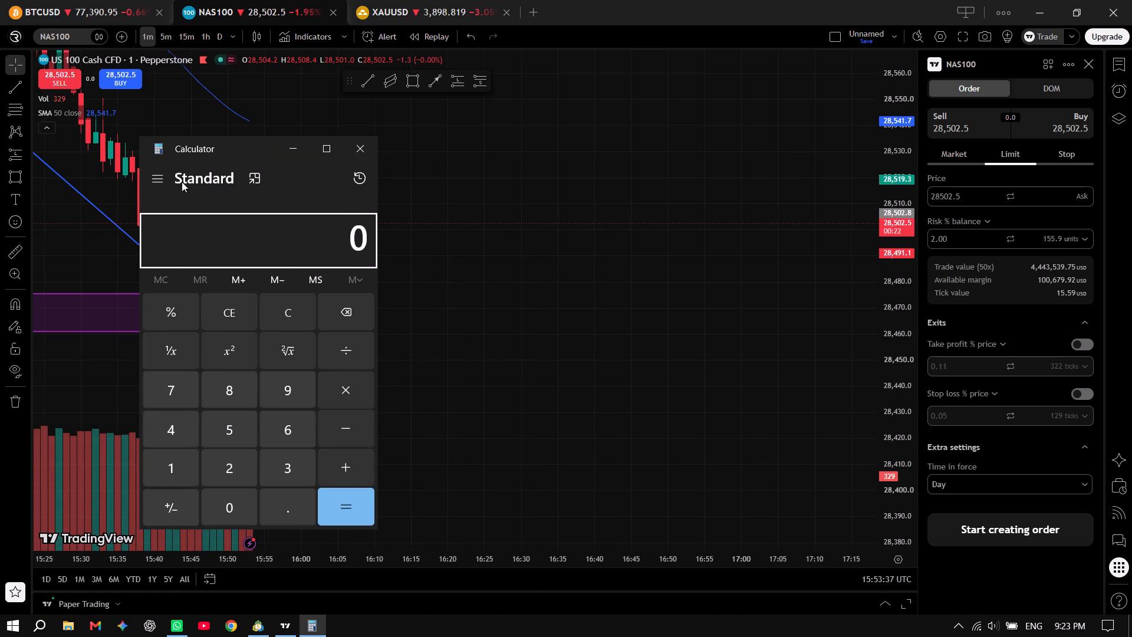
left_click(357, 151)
Switch to Google Chrome and search Google for "2% of 100K is".
left_click(221, 619)
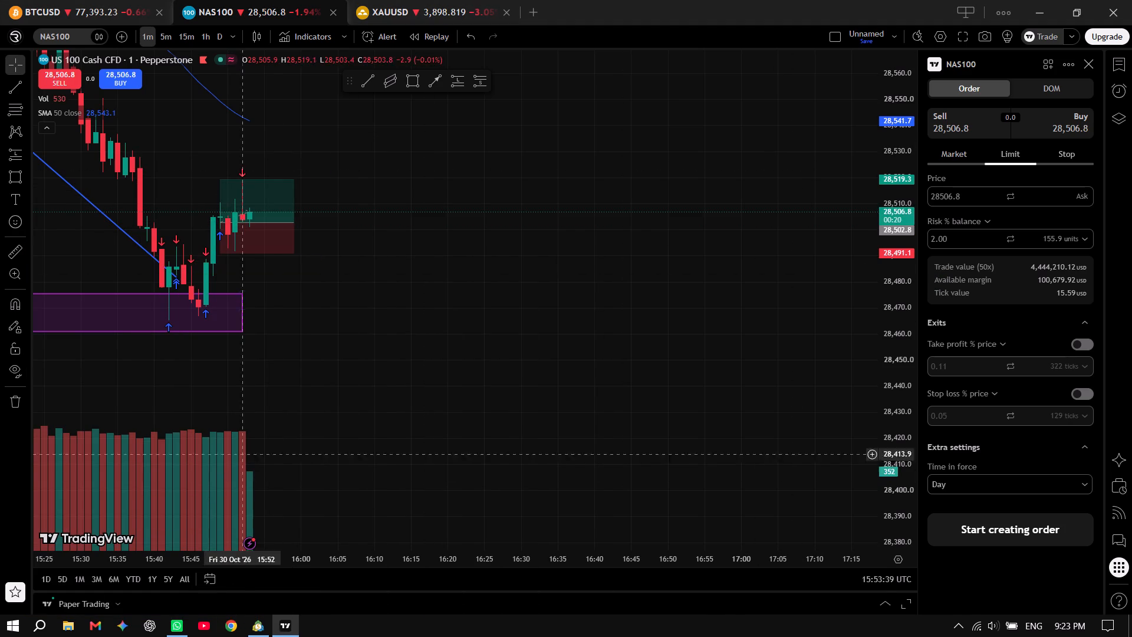
left_click(439, 106)
type("2% of")
key("space")
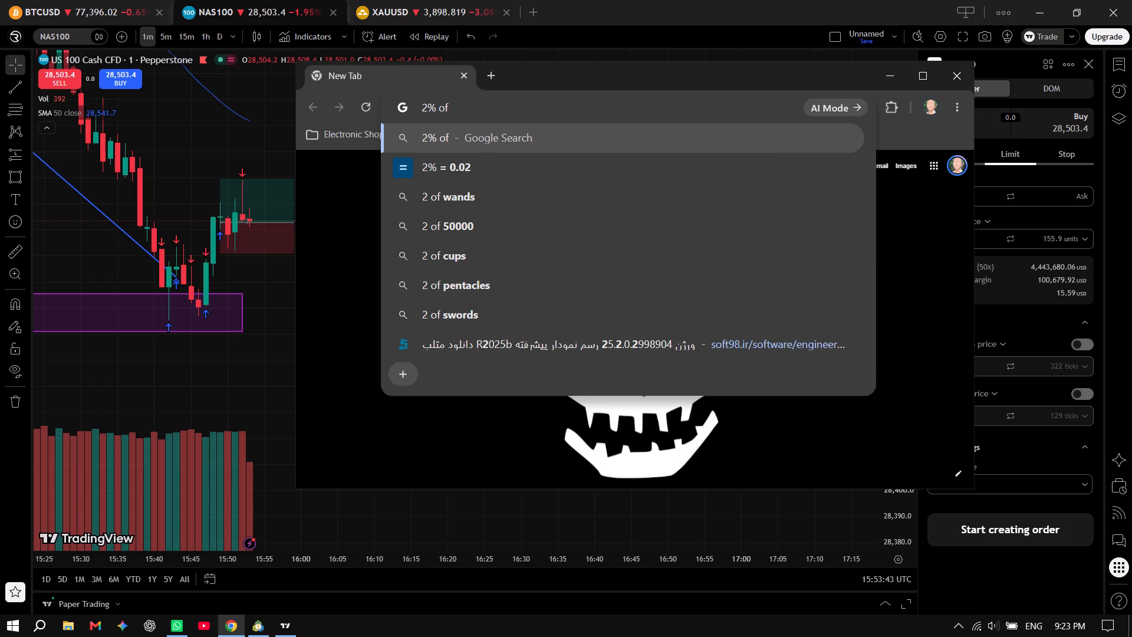
type("100")
type("is")
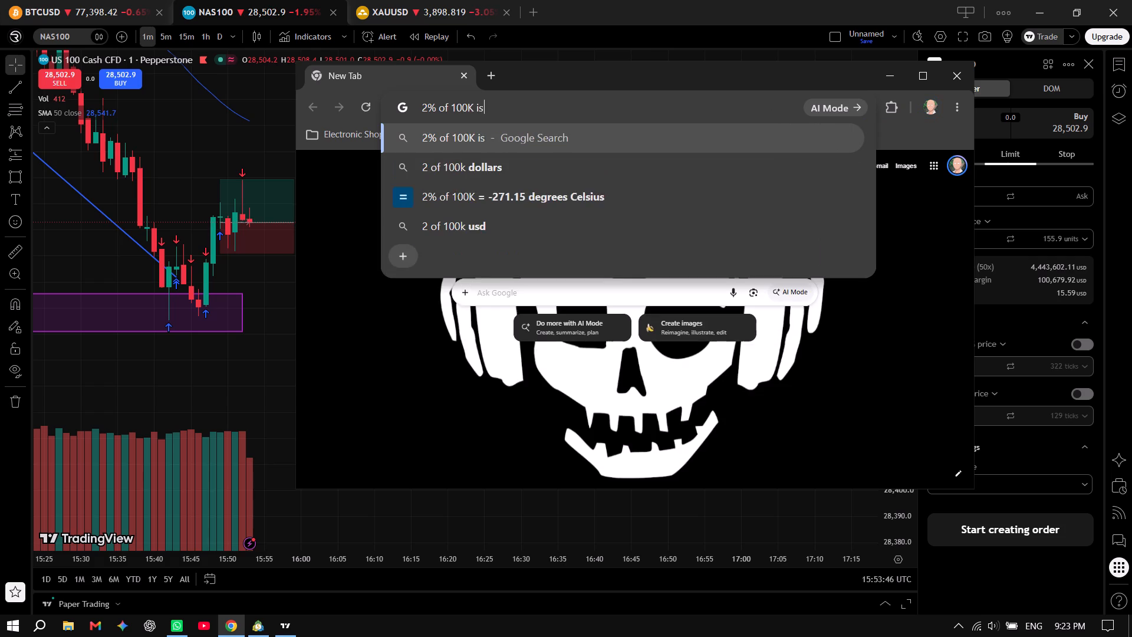
key("Return")
left_click_drag(417, 242, 356, 241)
left_click(422, 244)
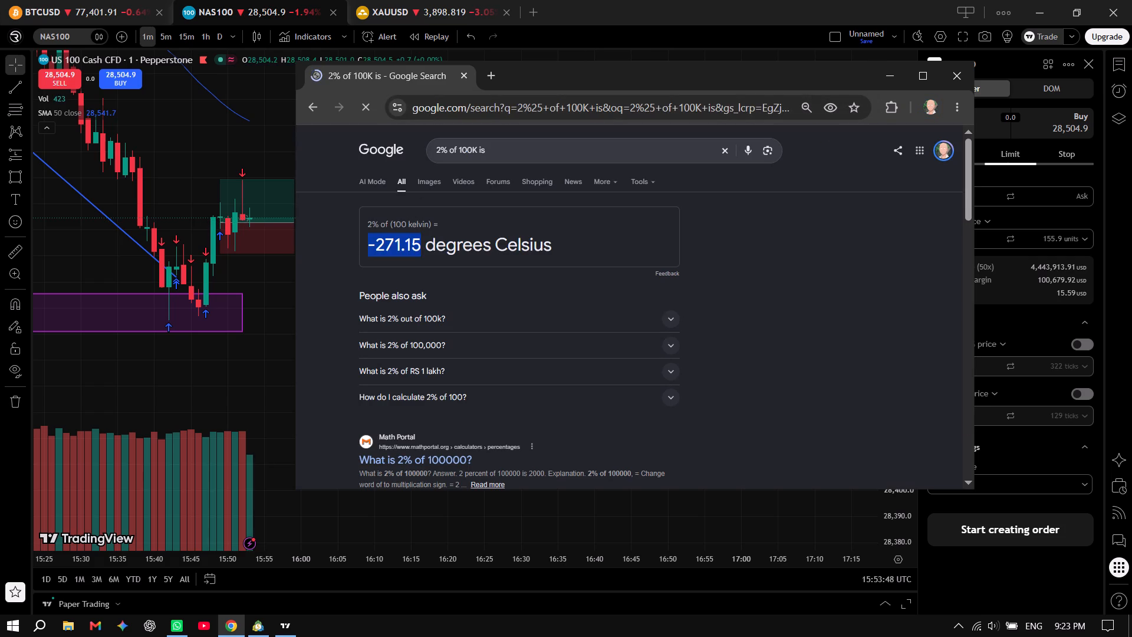
left_click(411, 244)
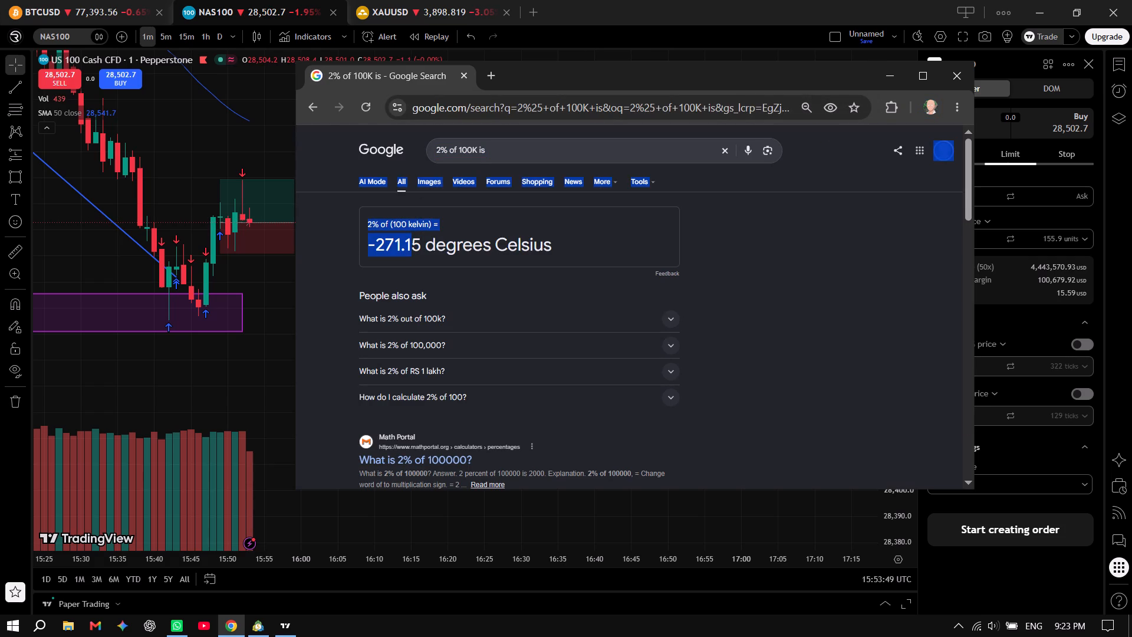
Refine the Google search to "2 of 100k dollars", read the answer and close the browser.
left_click(506, 148)
left_click(477, 152)
left_click(506, 152)
key("space")
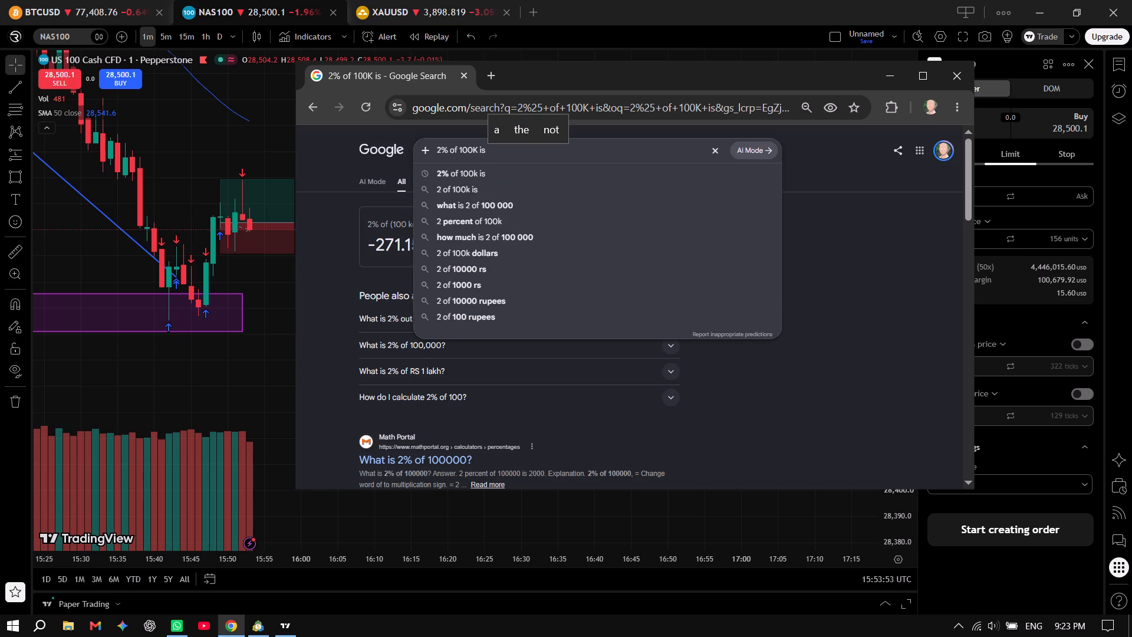
key("BackSpace")
key("BackSpace")
key("BackSpace")
type("doll")
key("Down")
key("Return")
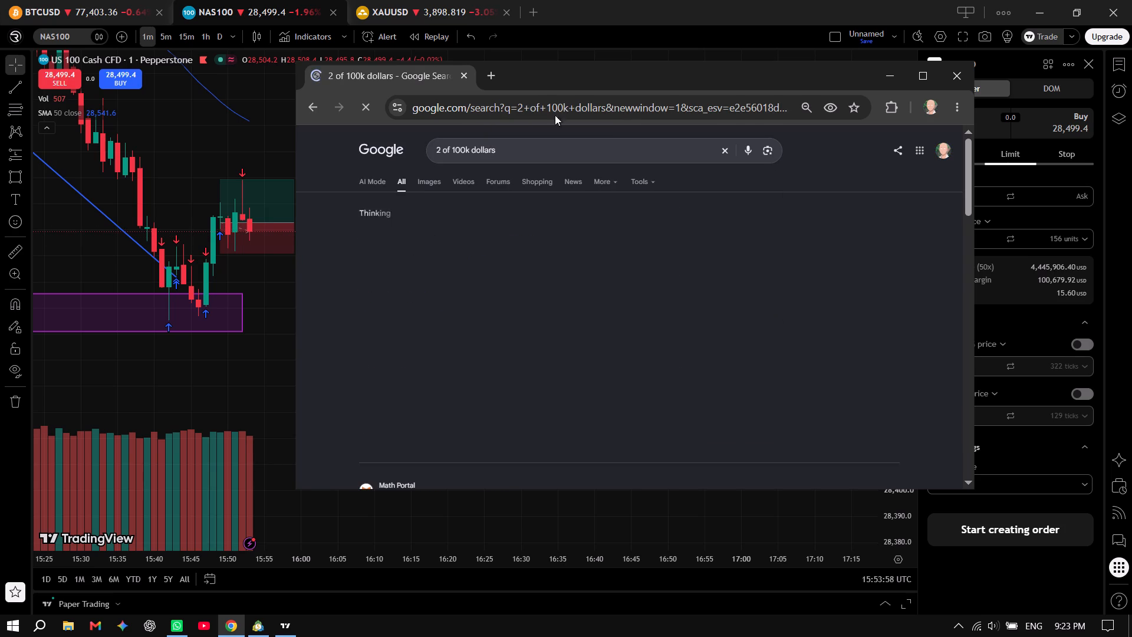
left_click(361, 236)
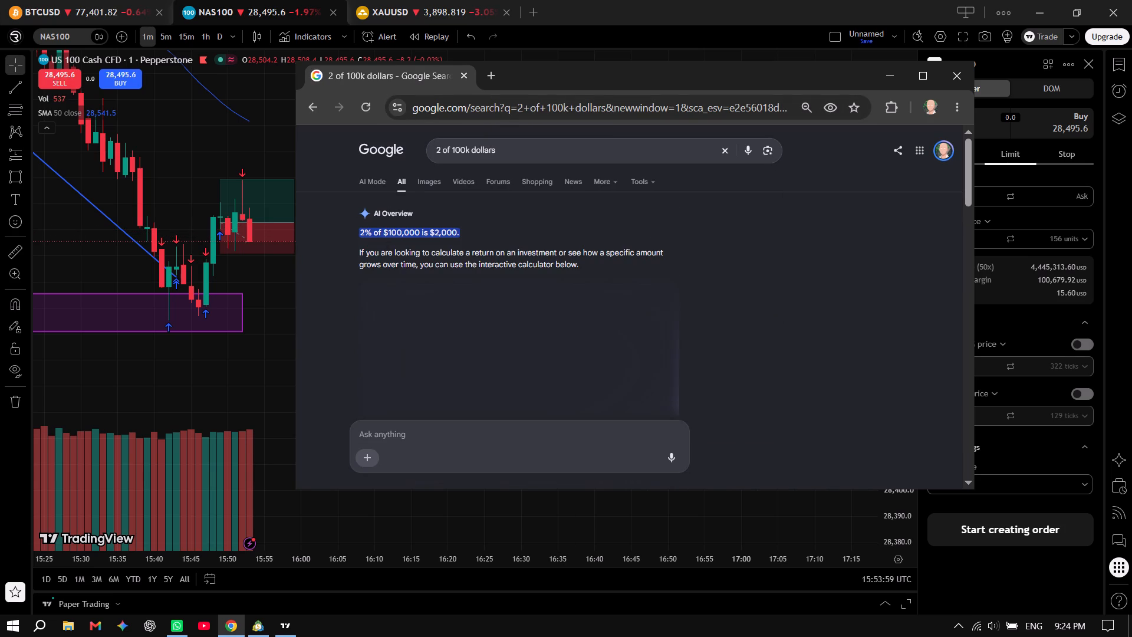
left_click_drag(463, 236, 433, 237)
left_click(524, 234)
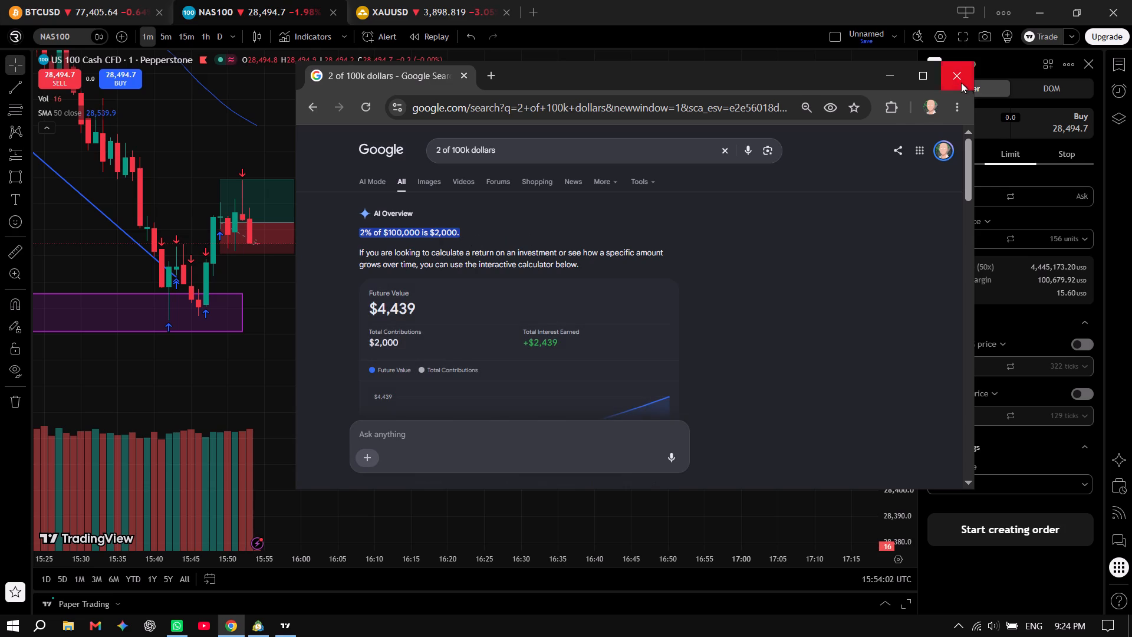
left_click(960, 83)
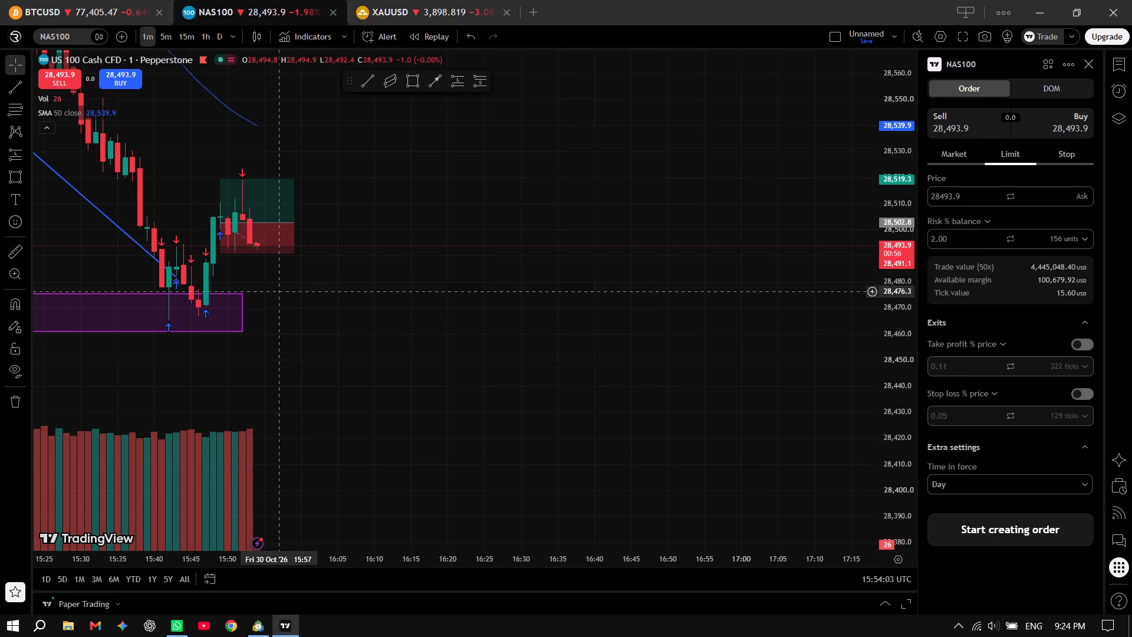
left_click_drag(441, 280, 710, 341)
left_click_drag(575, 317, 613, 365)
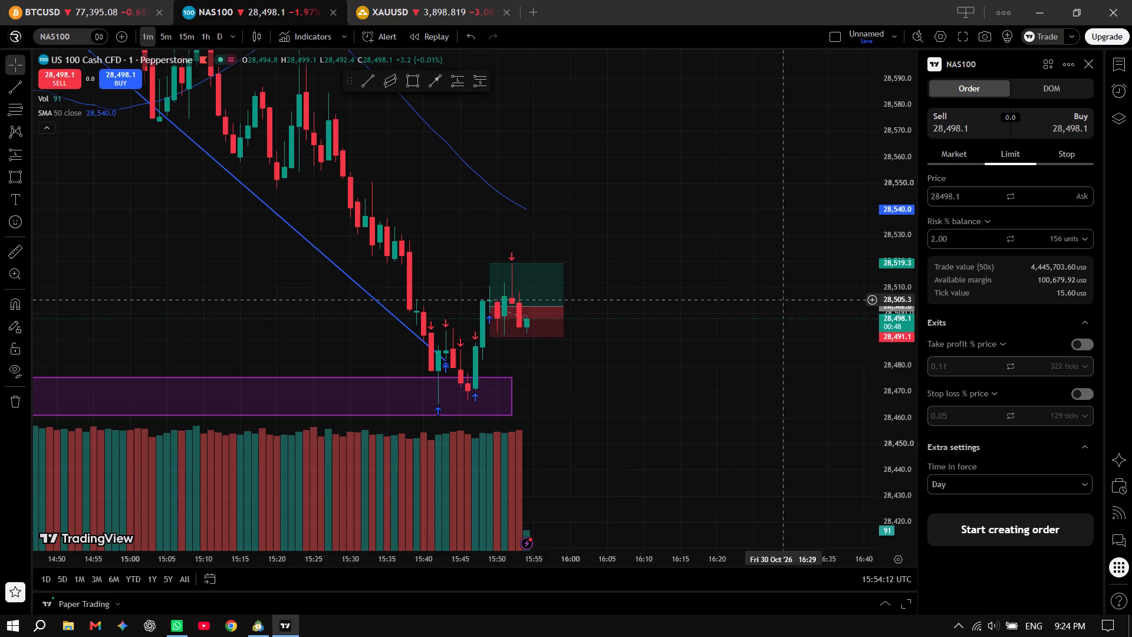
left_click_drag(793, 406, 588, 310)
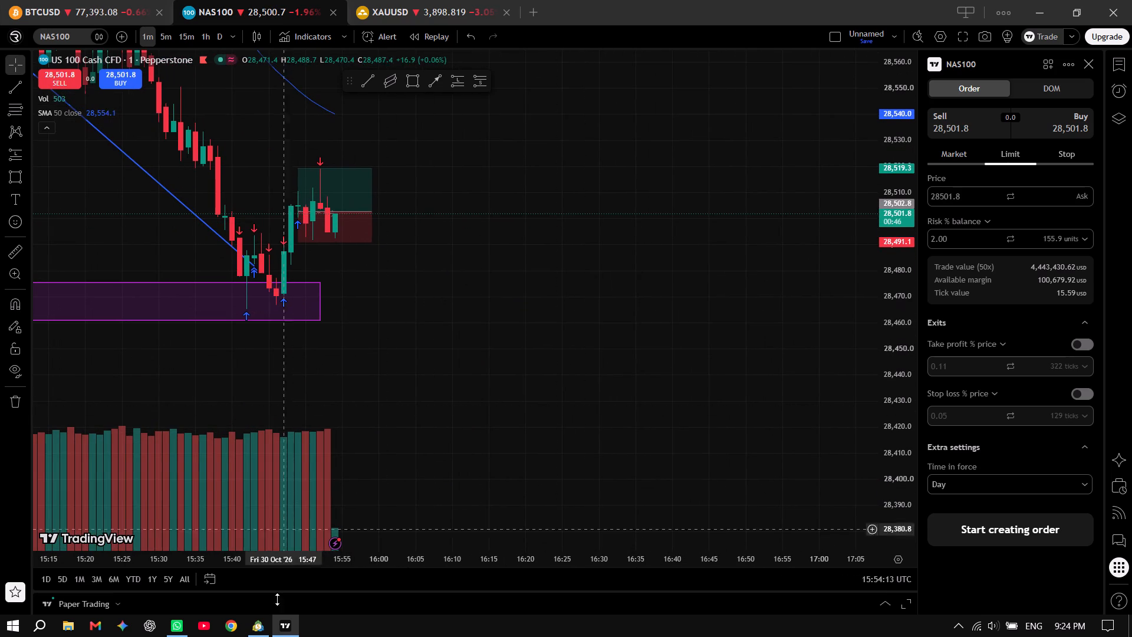
Switch to MetaTrader 5 and examine the XAUUSD one-minute chart around the past trade markers.
left_click(265, 625)
left_click_drag(870, 307, 725, 278)
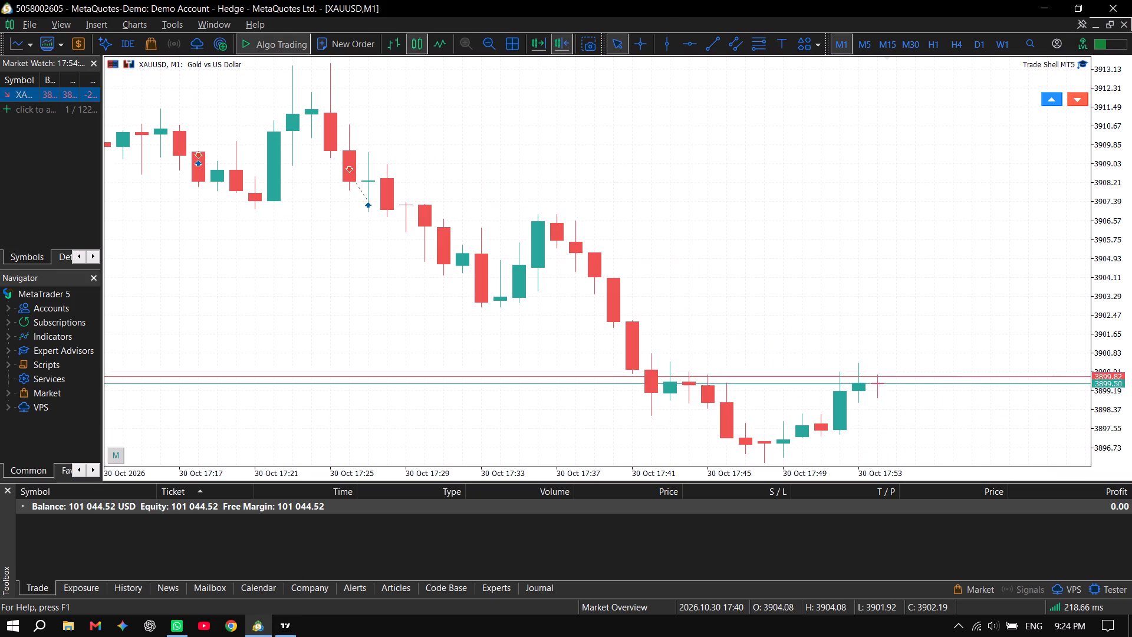
left_click_drag(725, 278, 524, 188)
left_click_drag(1103, 168, 1108, 273)
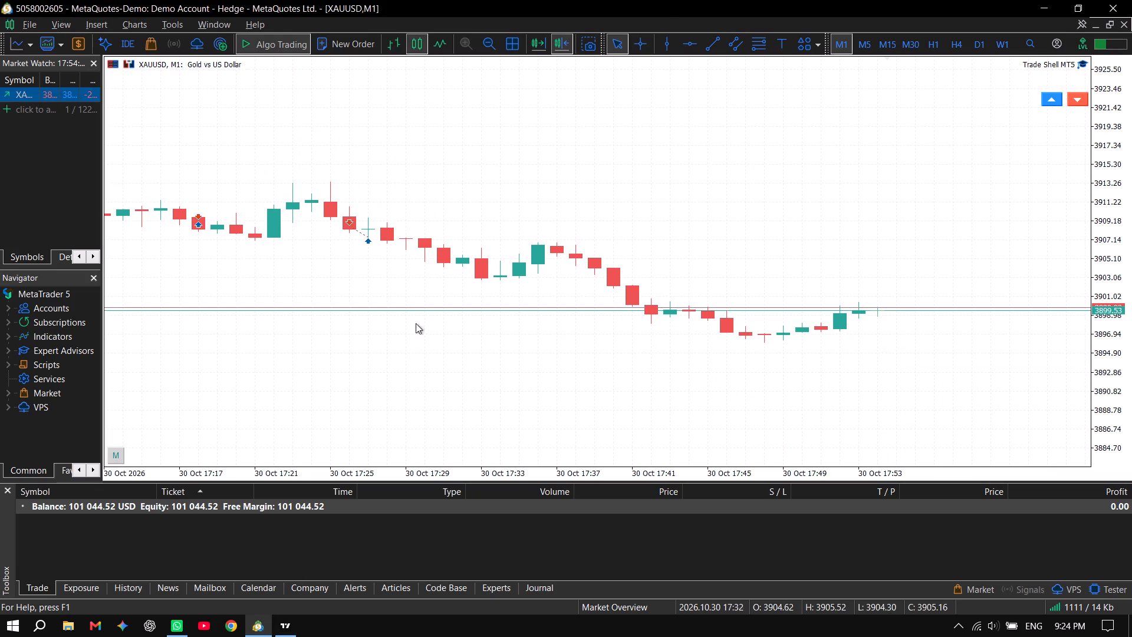
left_click_drag(659, 466, 749, 468)
left_click_drag(864, 474, 842, 473)
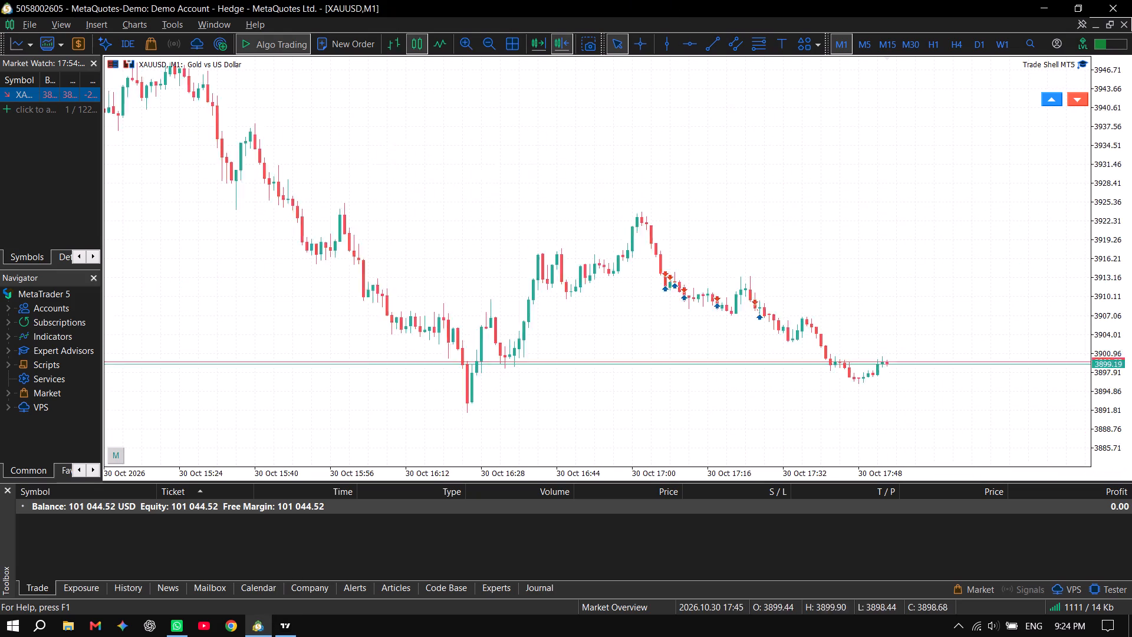
left_click_drag(842, 473, 793, 472)
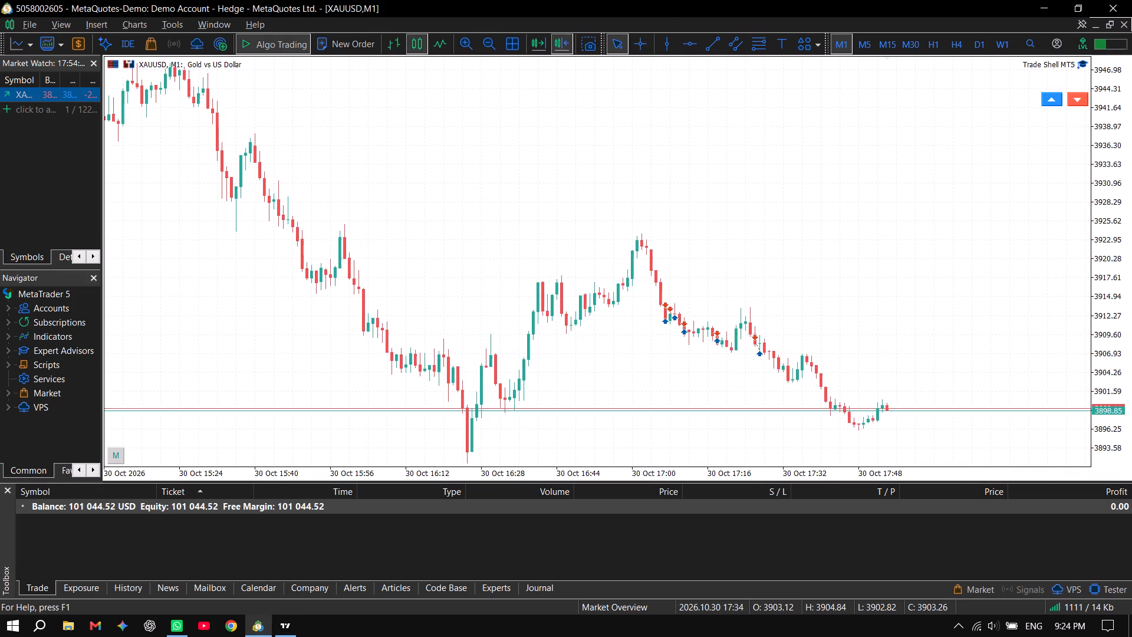
left_click_drag(793, 472, 788, 472)
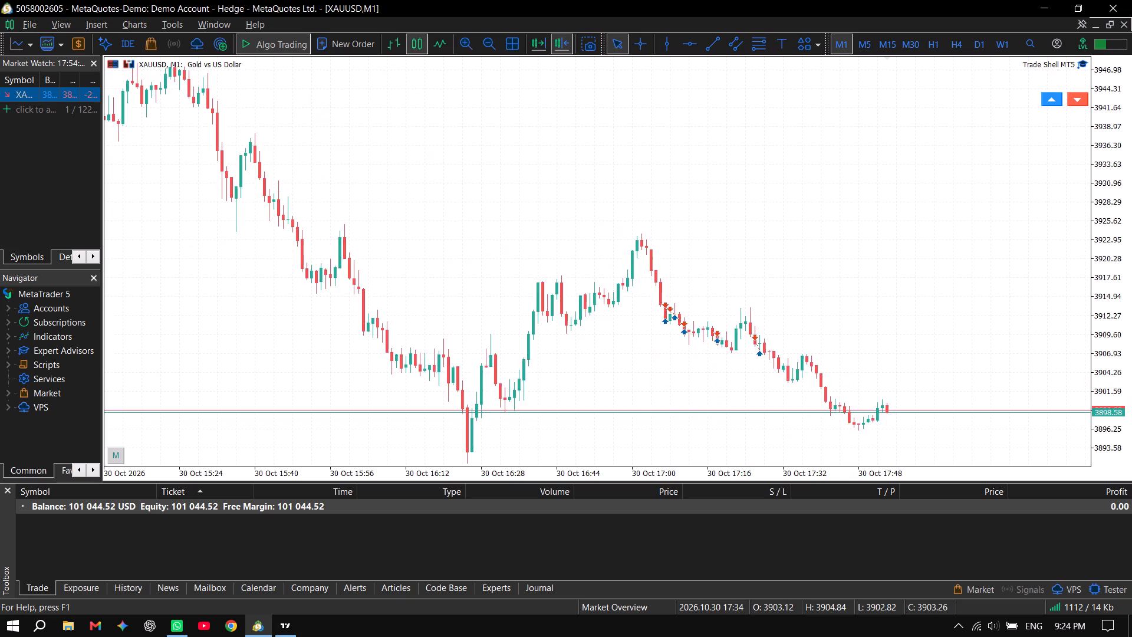
left_click_drag(788, 472, 801, 472)
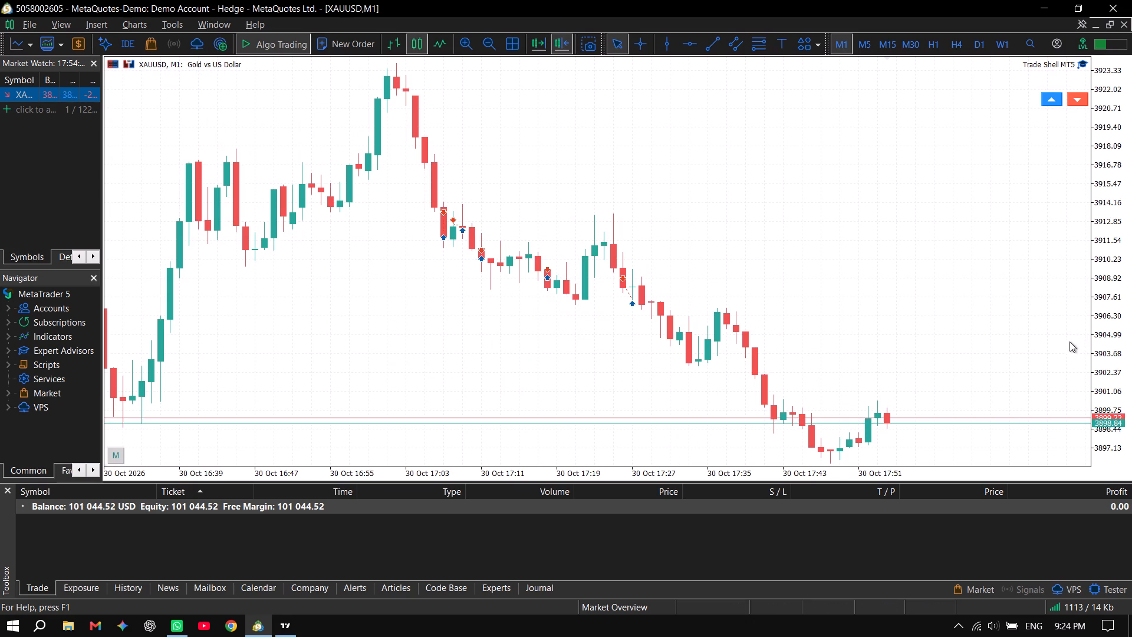
left_click_drag(1115, 214, 1116, 236)
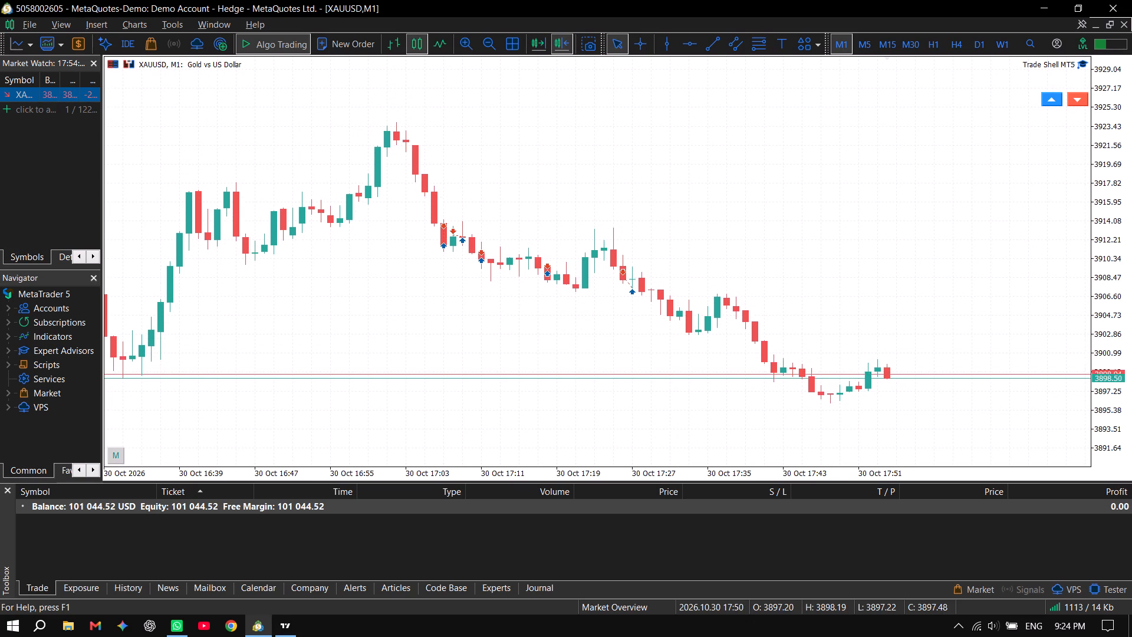
left_click_drag(846, 479, 851, 476)
Switch the XAUUSD chart to the M15 timeframe and examine the price action around the trade markers.
left_click(890, 40)
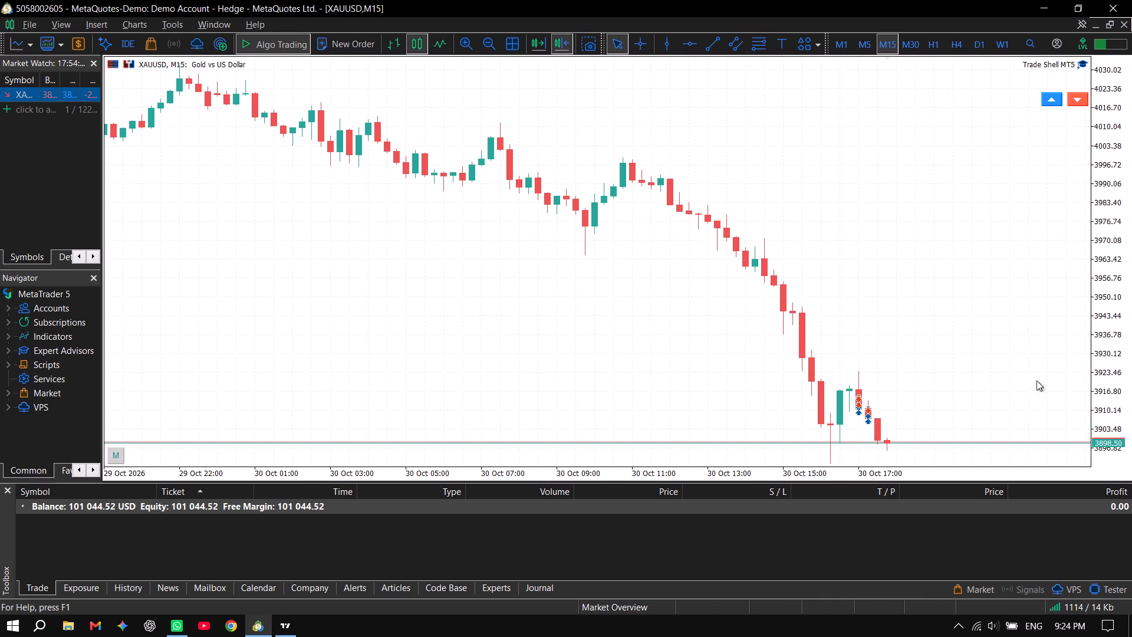
left_click_drag(1108, 270, 1105, 292)
left_click_drag(832, 474, 848, 474)
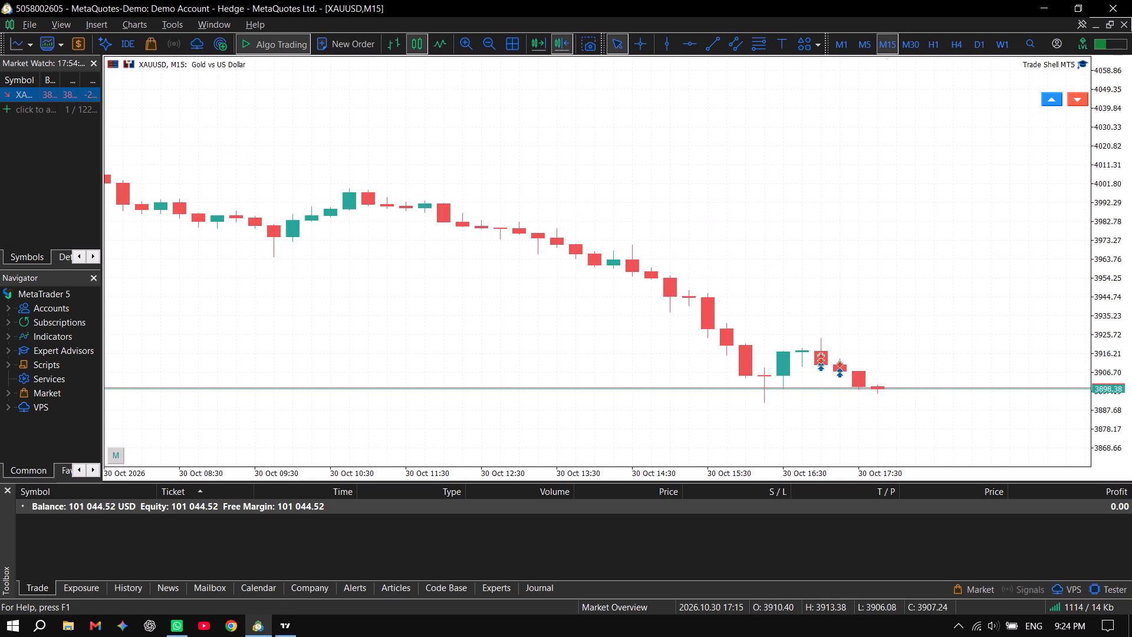
left_click_drag(848, 474, 840, 474)
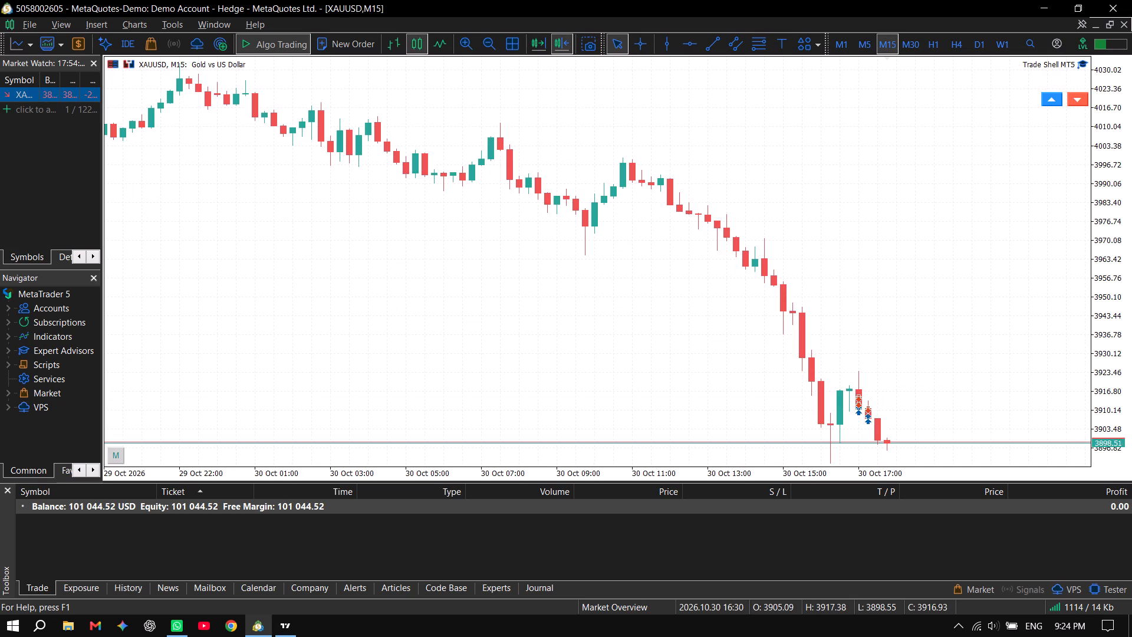
left_click_drag(840, 474, 832, 474)
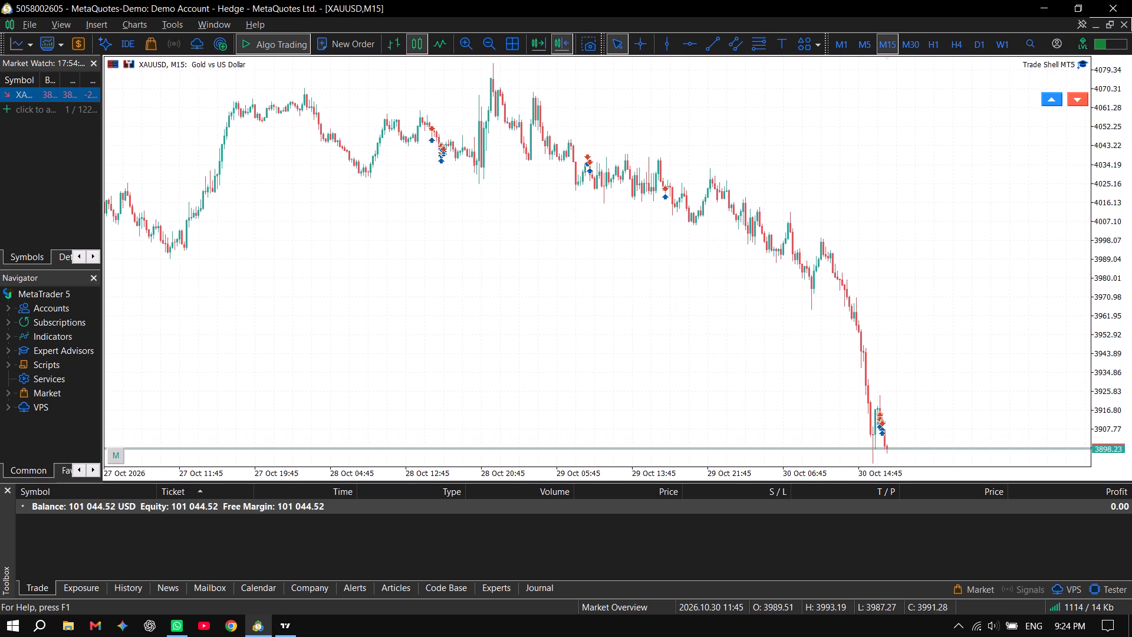
left_click_drag(832, 474, 838, 472)
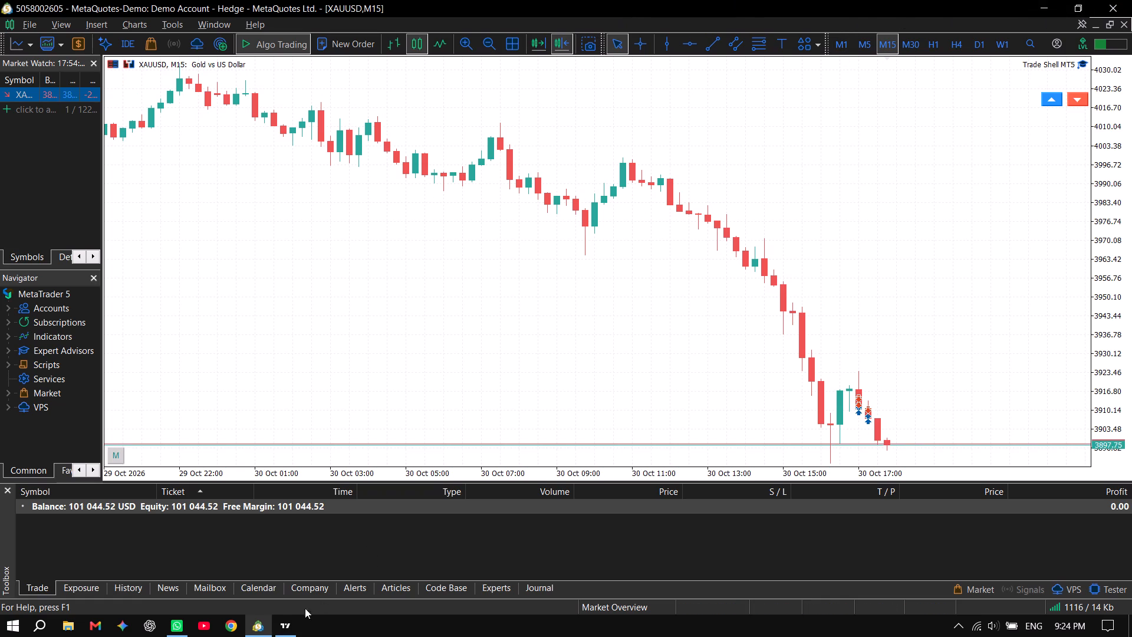
Return to TradingView and review the paper trading account's orders, order history and balance history.
left_click(287, 633)
left_click(73, 599)
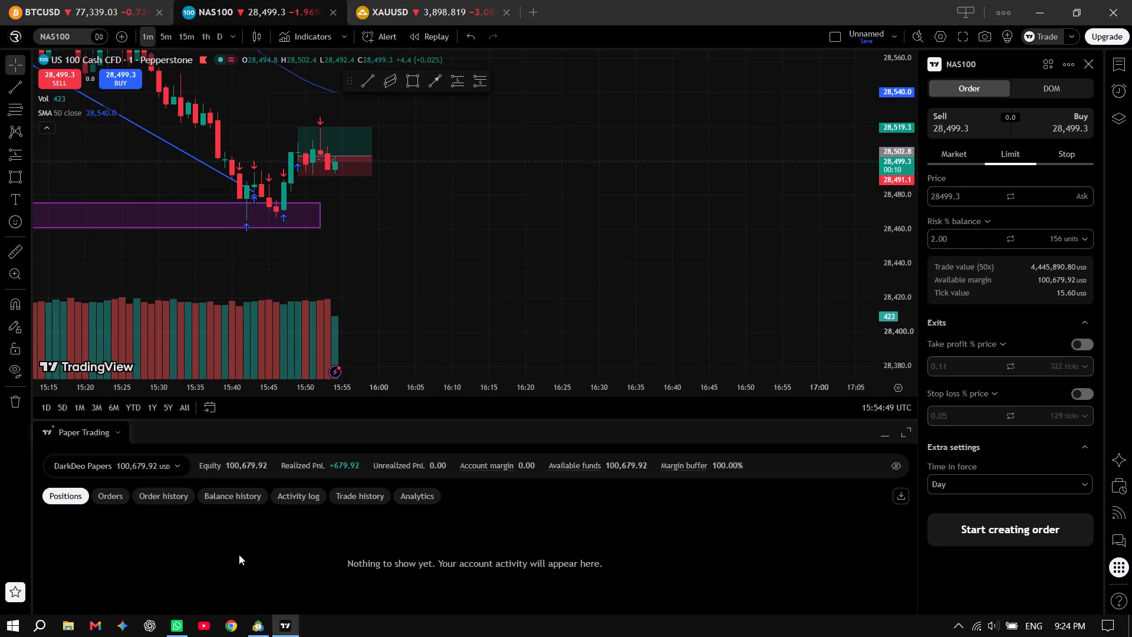
left_click(106, 500)
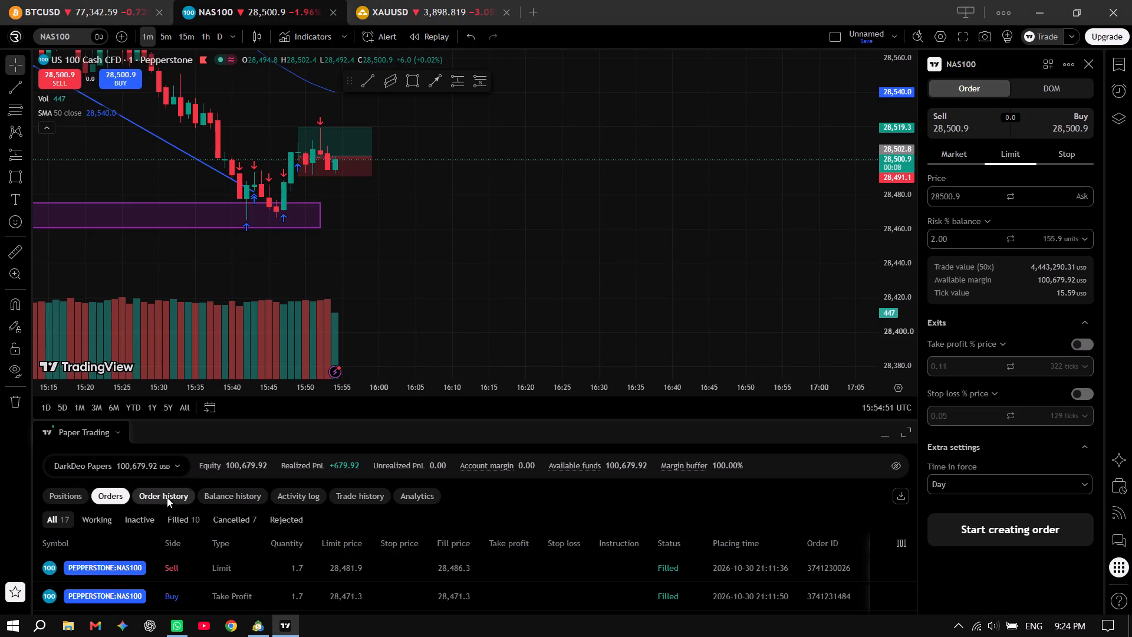
left_click(167, 497)
left_click(58, 495)
left_click(177, 496)
left_click(228, 496)
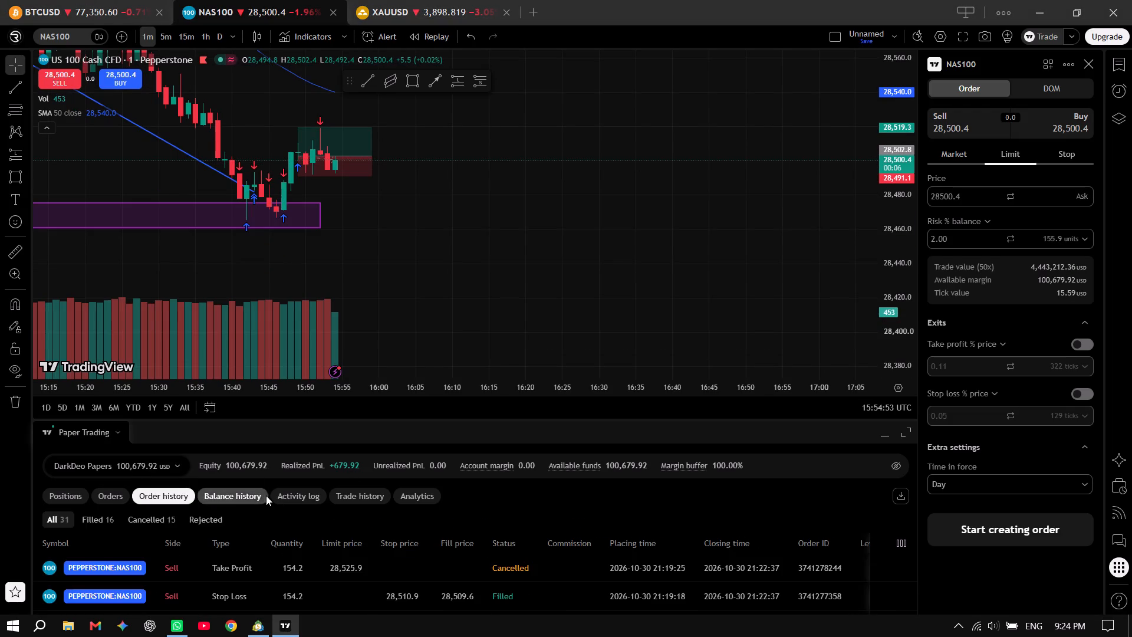
scroll(633, 554, "down", 4)
scroll(628, 603, "up", 5)
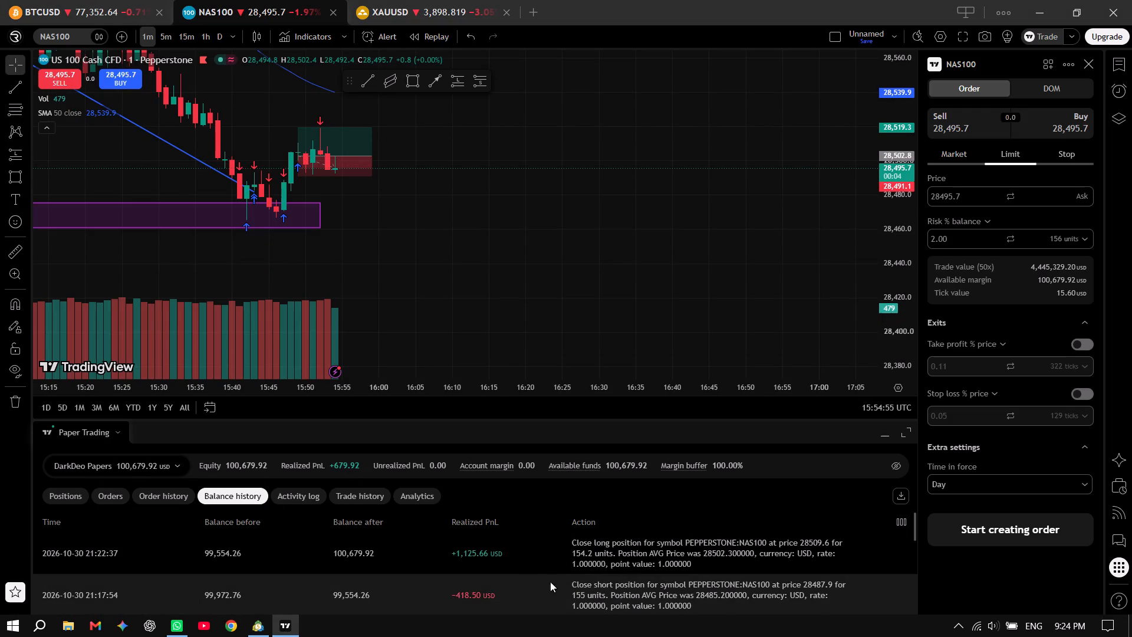
left_click(77, 497)
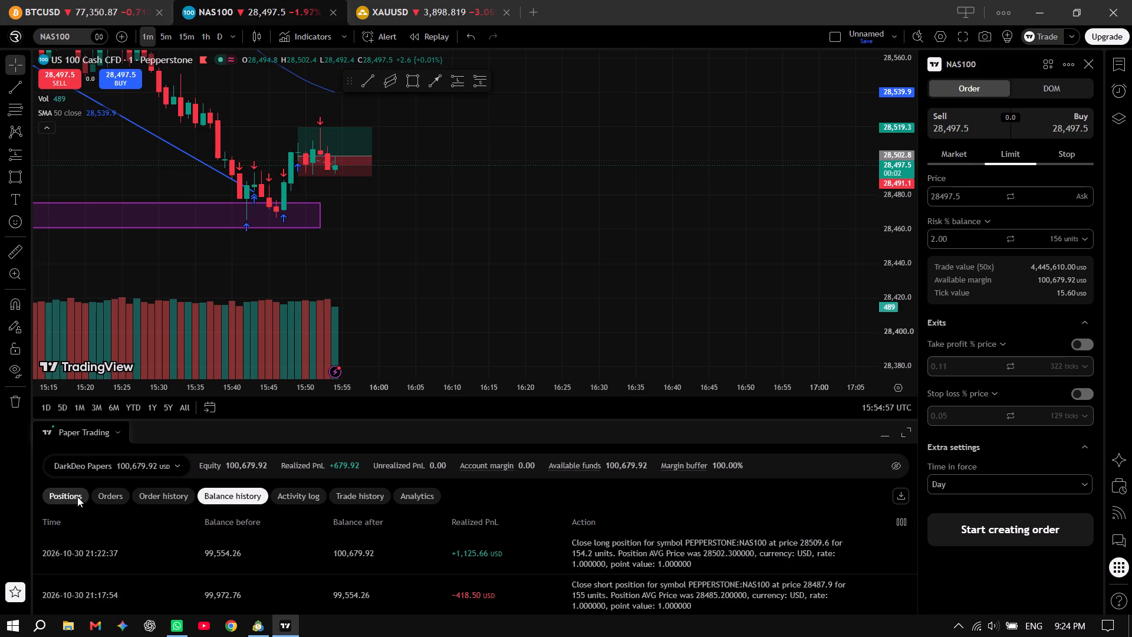
left_click(96, 429)
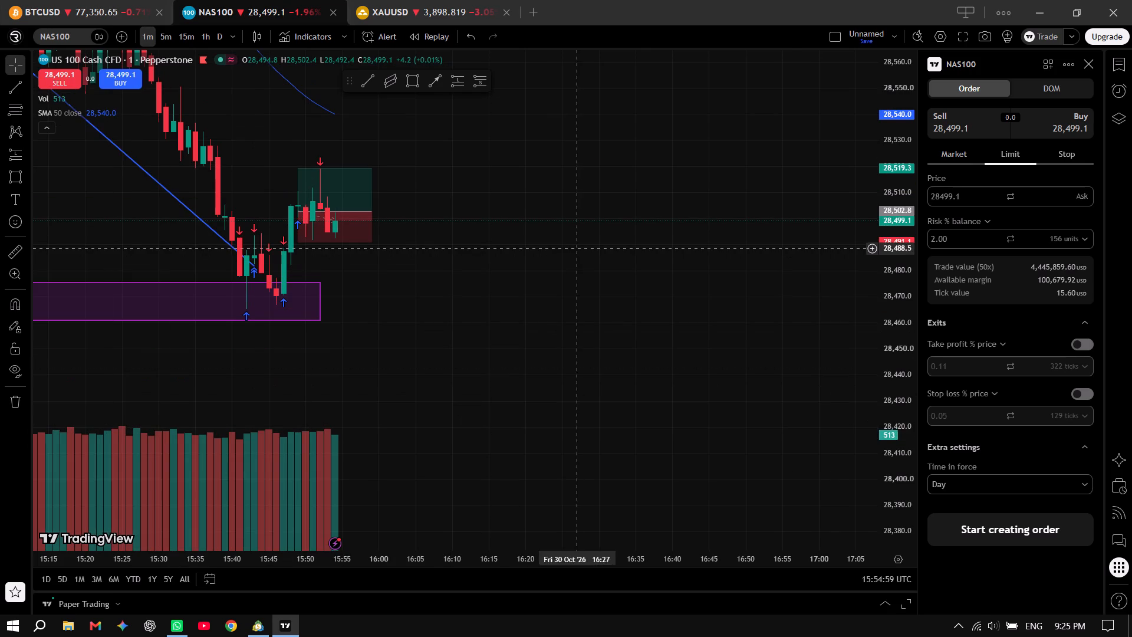
Examine the NAS100 one-minute chart back to the start of the purple support zone and along the descending trend line.
left_click_drag(567, 329, 754, 392)
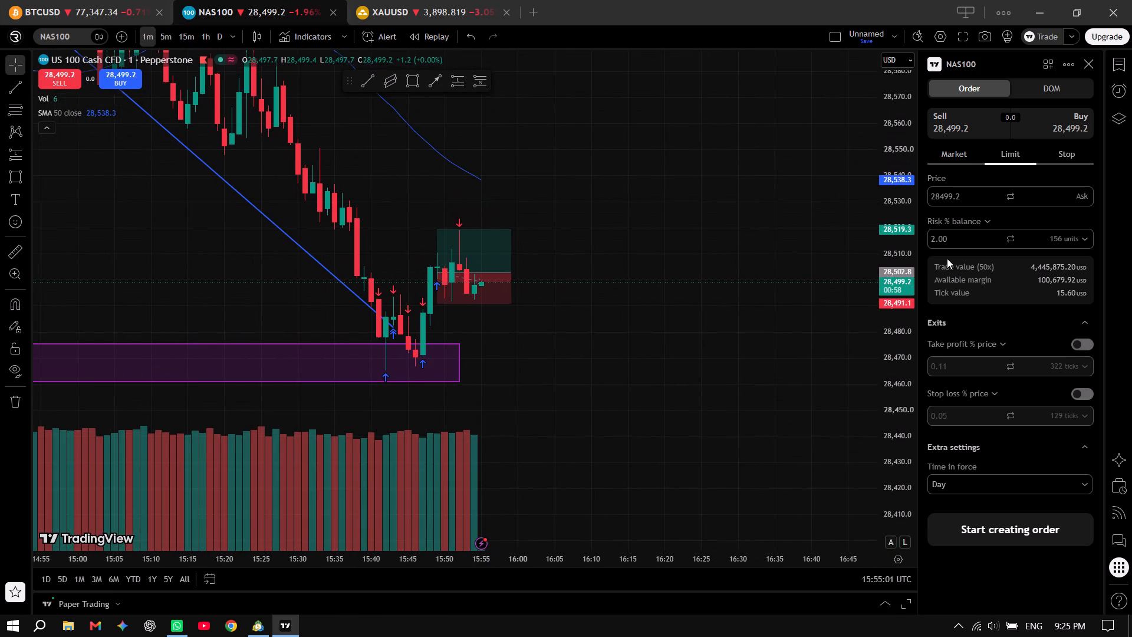
left_click_drag(906, 191, 888, 301)
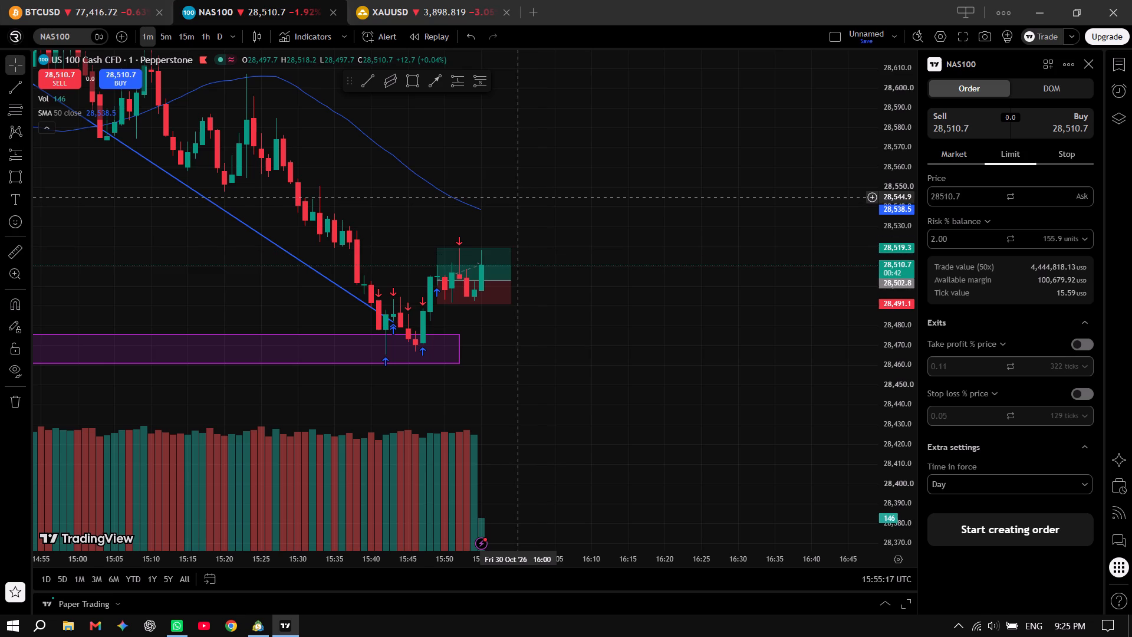
scroll(242, 369, "down", 1)
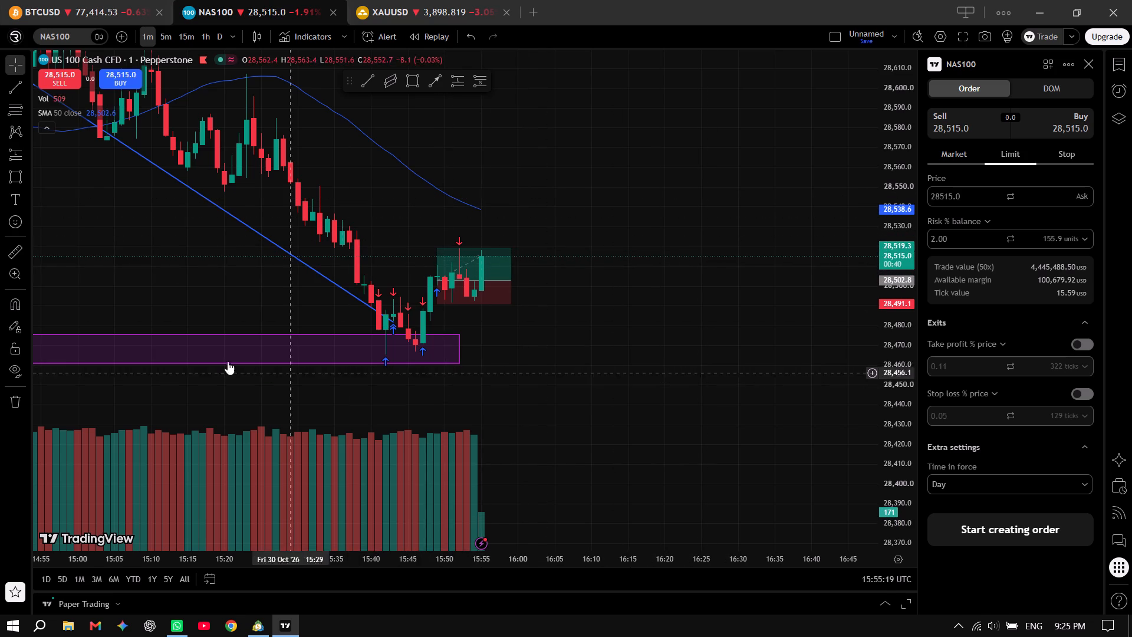
scroll(228, 362, "down", 3)
left_click_drag(377, 297, 486, 305)
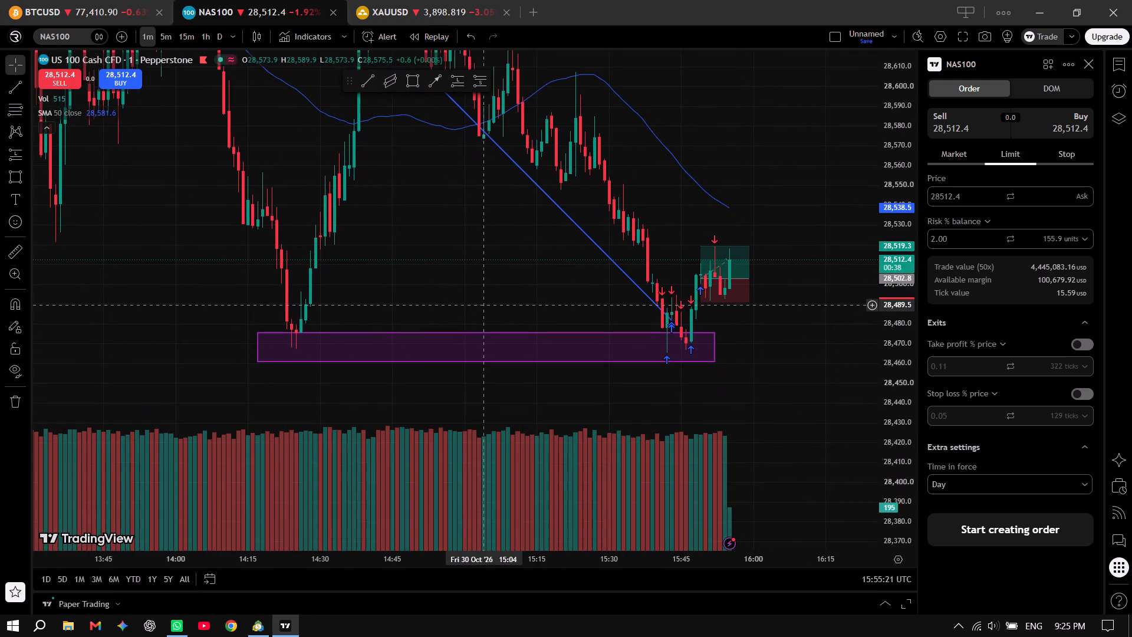
Draw a resistance rectangle on the NAS100 chart from about 28,538.9 down to 28,526.4, spanning 15:34 to 16:25.
scroll(486, 305, "down", 4)
scroll(486, 305, "up", 8)
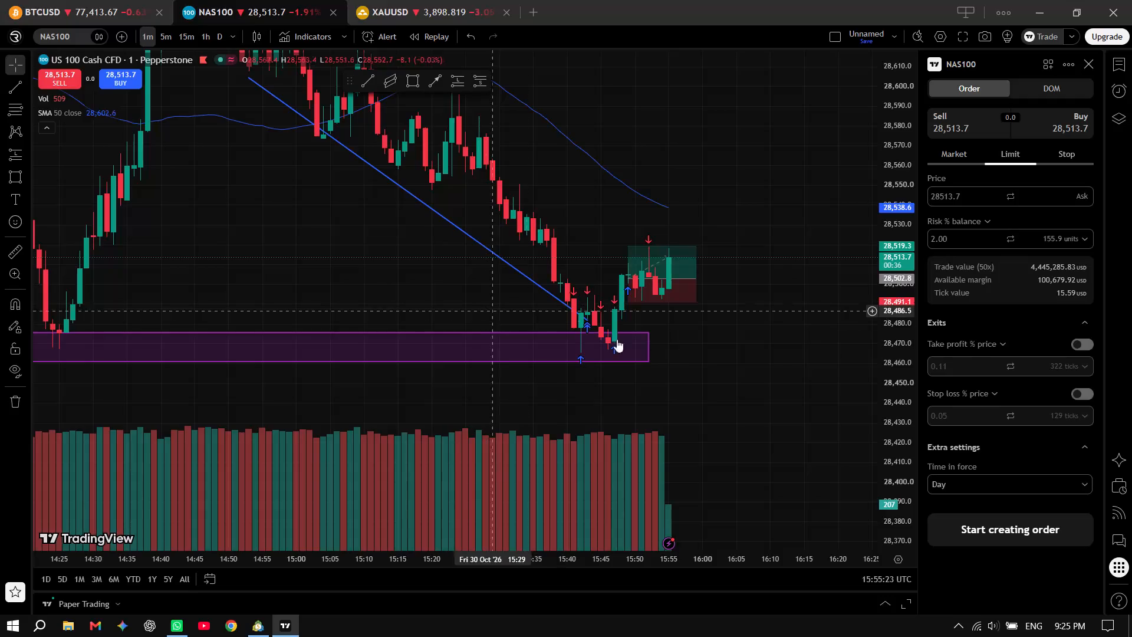
left_click_drag(800, 352, 617, 327)
left_click_drag(638, 372, 609, 271)
left_click_drag(597, 164, 660, 285)
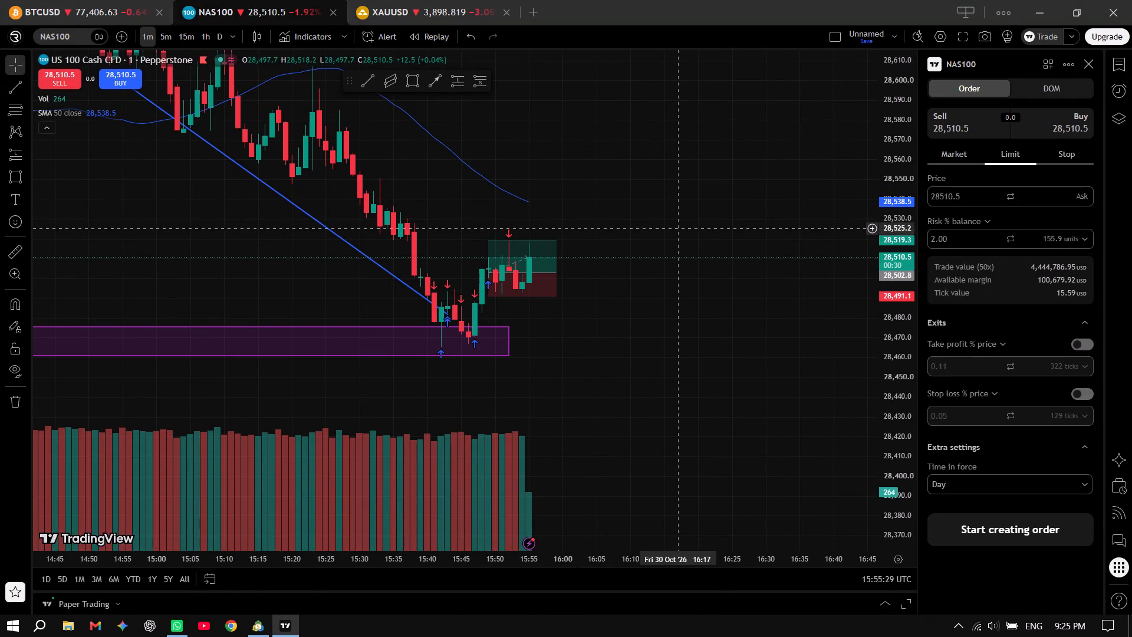
left_click(409, 79)
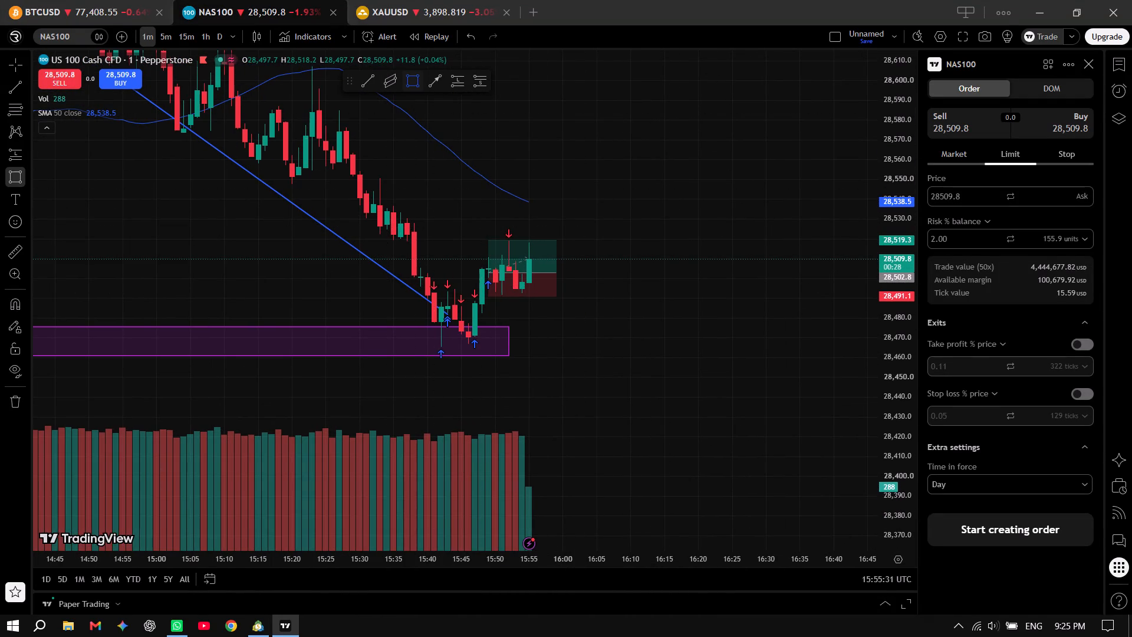
left_click_drag(385, 201, 720, 226)
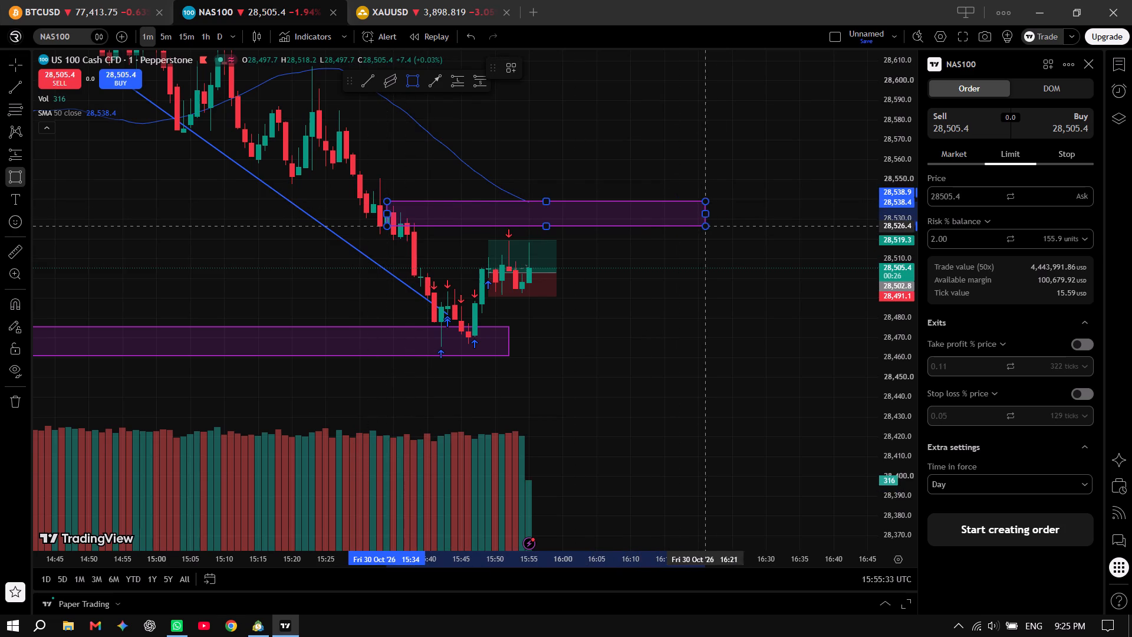
left_click_drag(720, 226, 730, 226)
left_click(730, 226)
Raise the new resistance rectangle's lower edge to about 28,530.
scroll(719, 373, "down", 1)
scroll(719, 373, "up", 1)
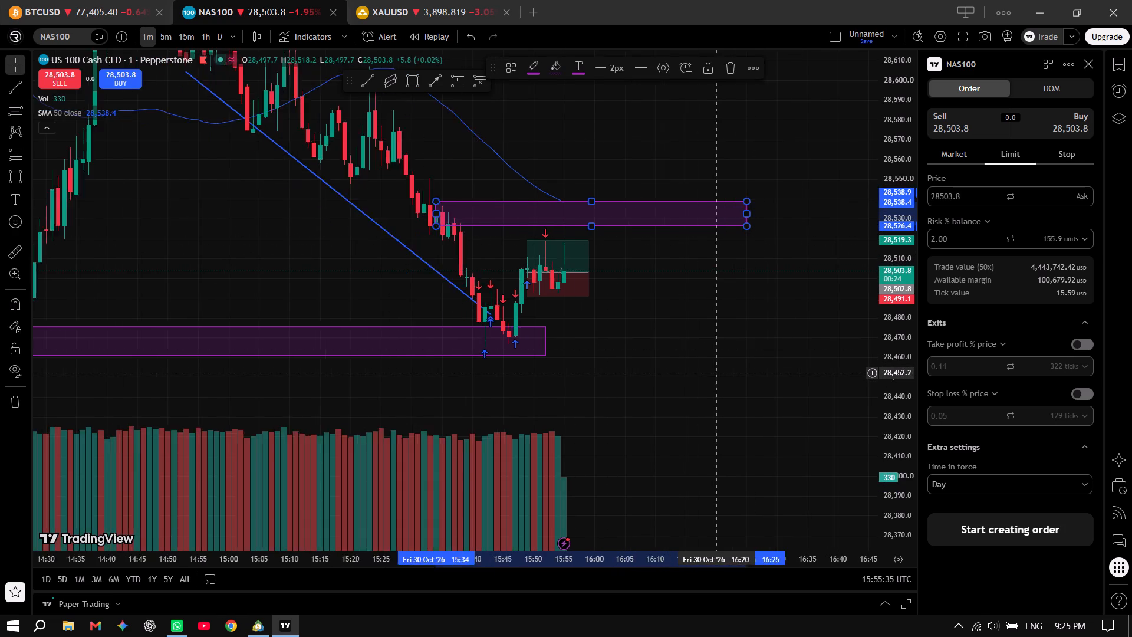
scroll(719, 373, "up", 1)
left_click_drag(806, 367, 822, 320)
left_click(568, 194)
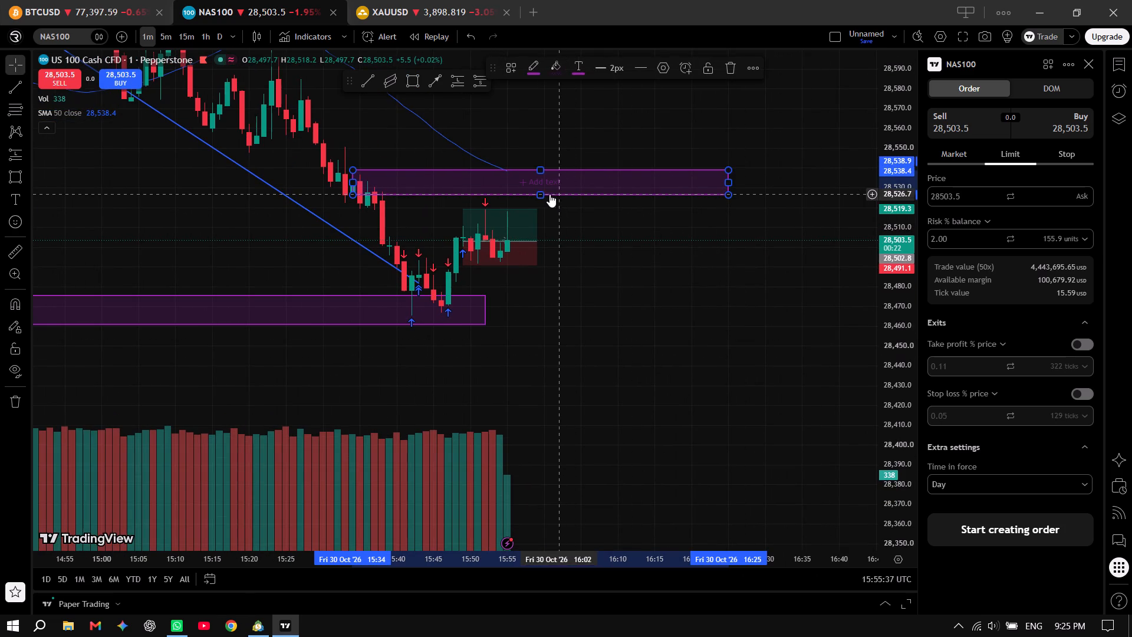
left_click_drag(544, 193, 545, 186)
left_click_drag(568, 280, 571, 288)
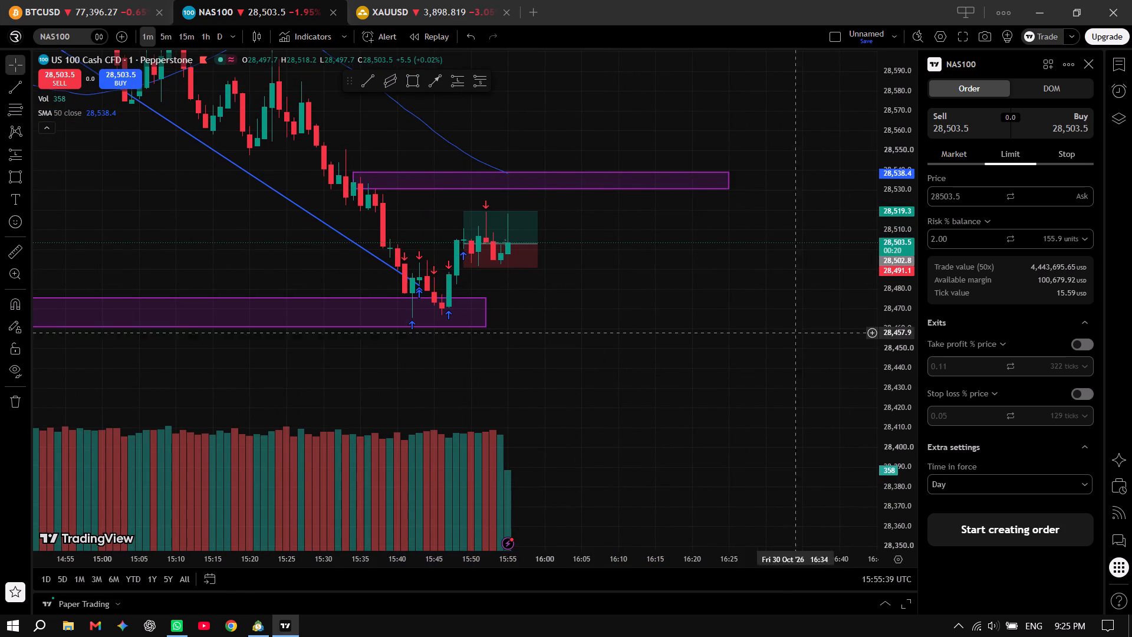
Switch to the XAUUSD chart, restore the TradingView window to a smaller size and close it.
scroll(679, 216, "down", 3)
scroll(619, 140, "up", 4)
left_click(381, 6)
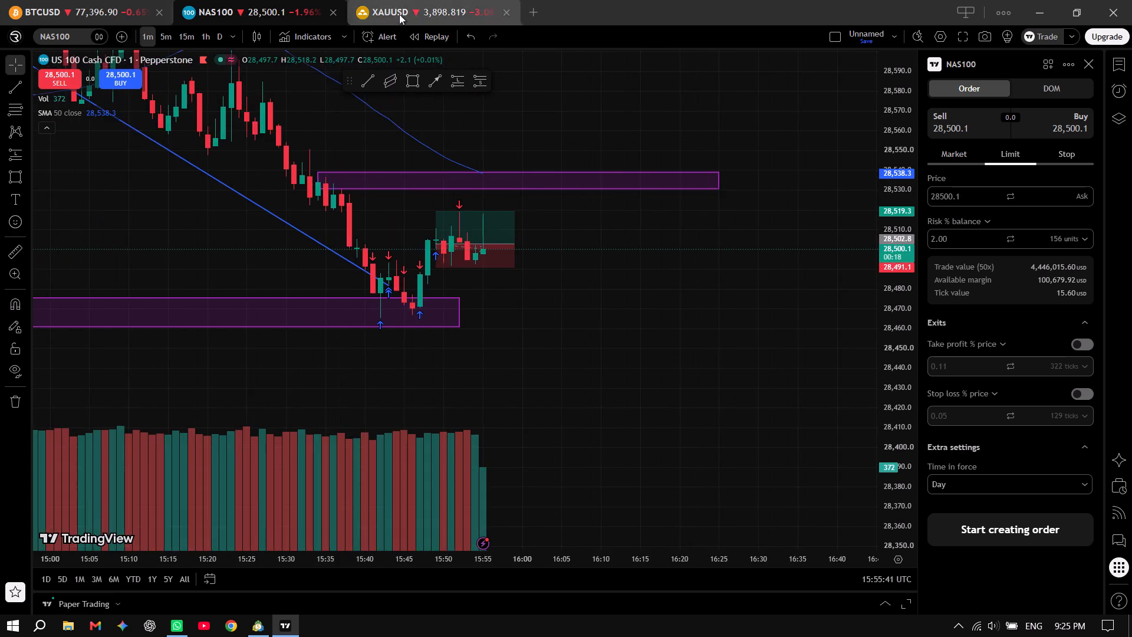
left_click_drag(899, 0, 674, 35)
left_click(656, 110)
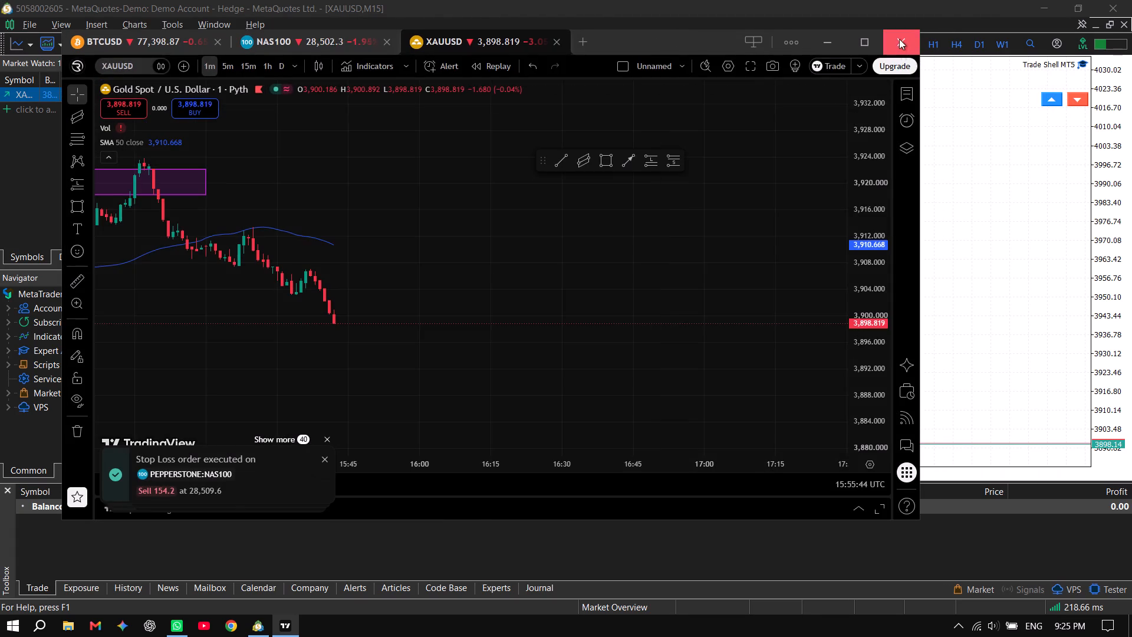
left_click(899, 39)
Restore the MetaTrader 5 window to a smaller size and close it.
left_click_drag(870, 0, 771, 34)
left_click(1023, 39)
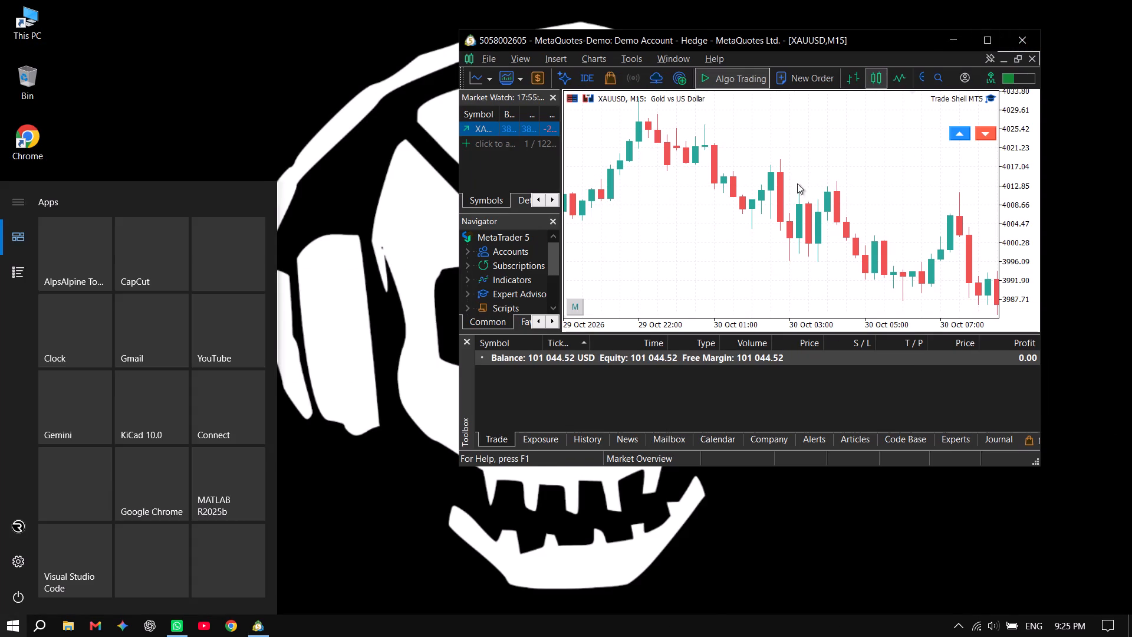
Refresh the desktop repeatedly.
left_click(607, 165)
right_click_drag(607, 166, 610, 174)
left_click(678, 210)
left_click(677, 221)
right_click(677, 221)
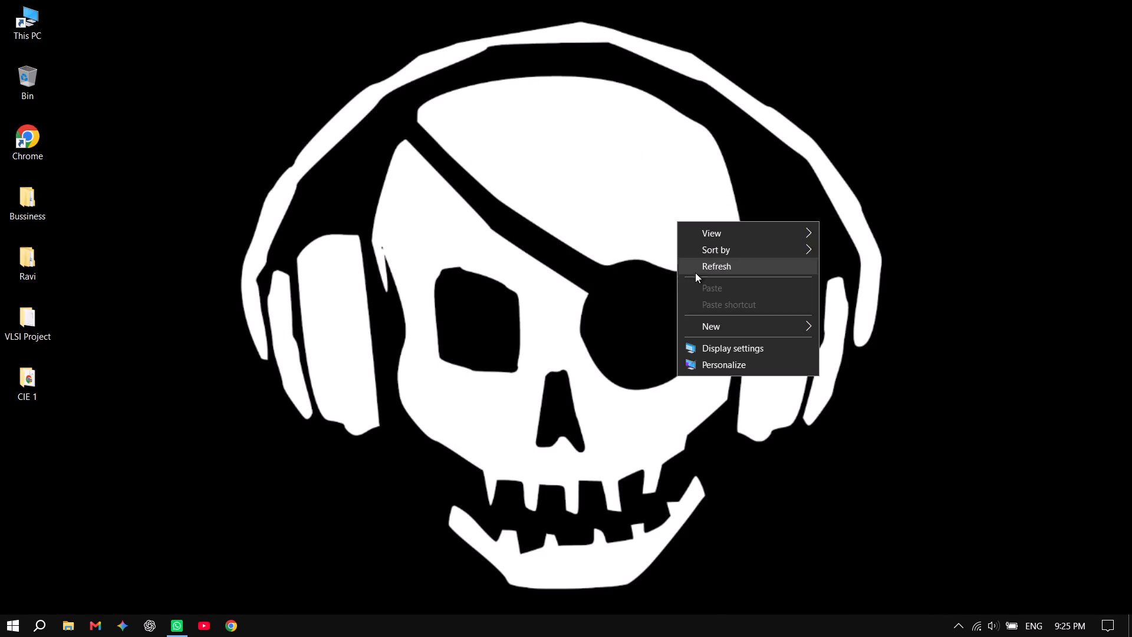
left_click(723, 274)
right_click(723, 274)
left_click(768, 317)
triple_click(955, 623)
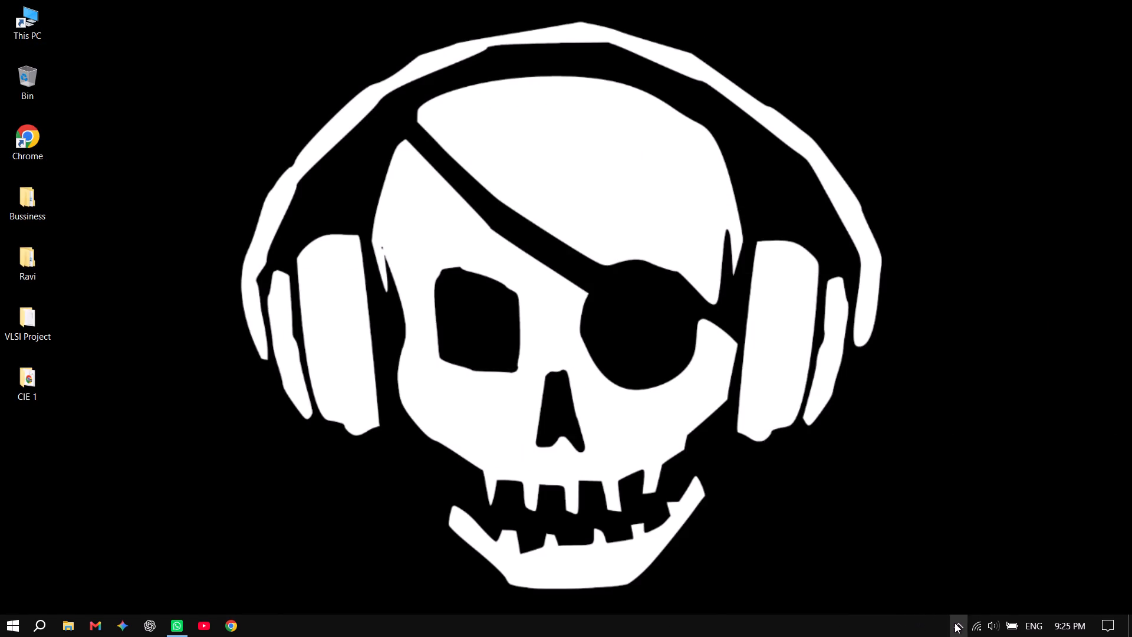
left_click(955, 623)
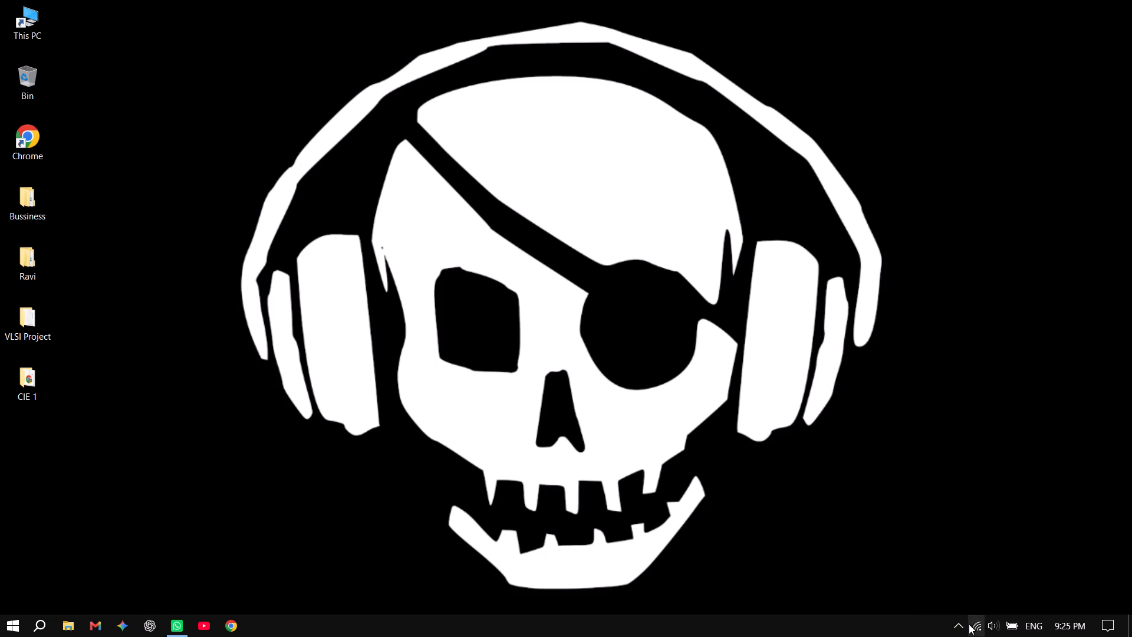